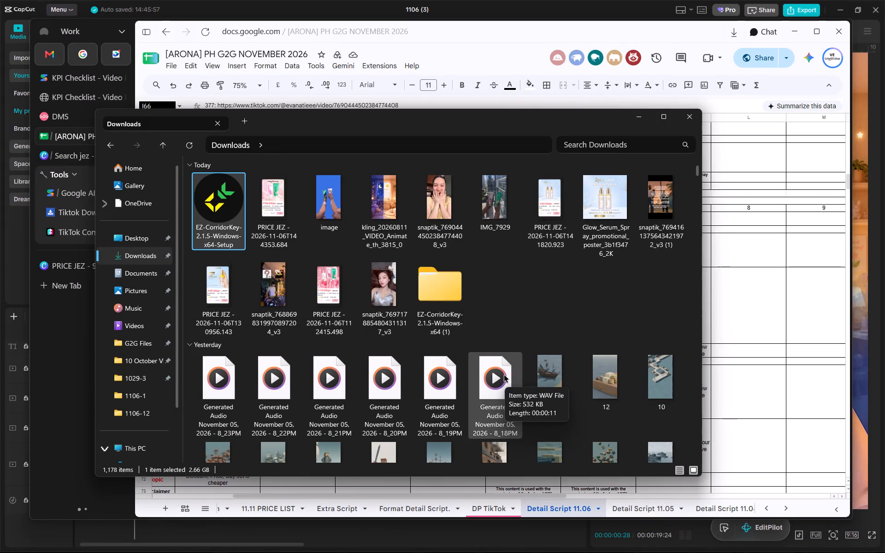
Minimize the Downloads window and switch to the 1106 (3) video project in CapCut.
{"action": "left_click", "coordinate": [577, 541]}
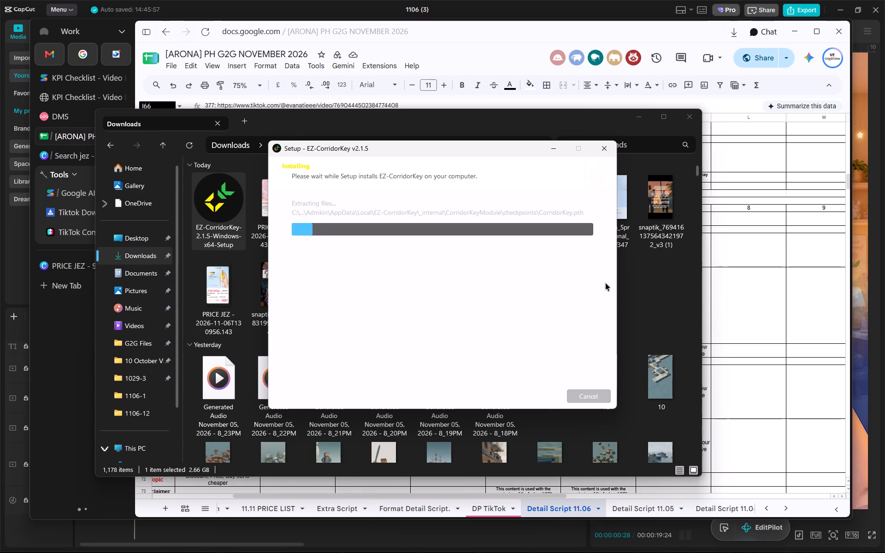
{"action": "left_click", "coordinate": [547, 124]}
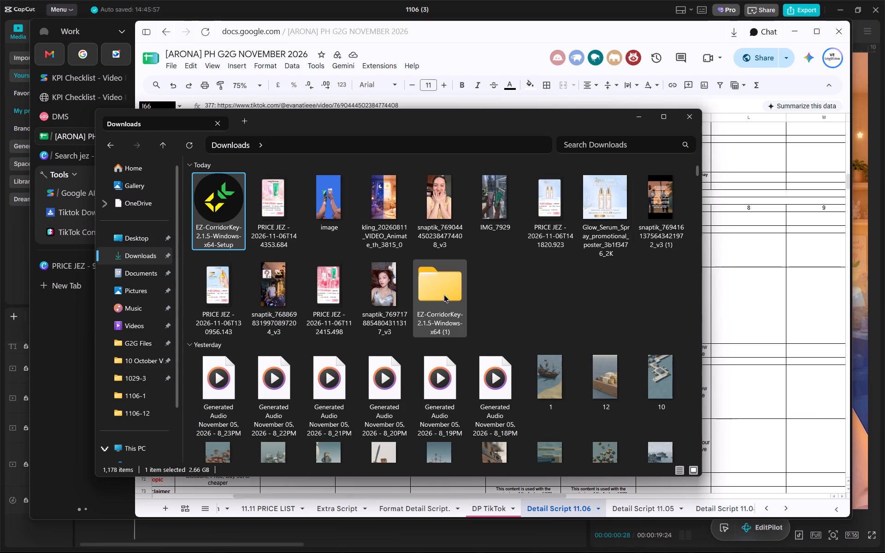
{"action": "left_click", "coordinate": [632, 117]}
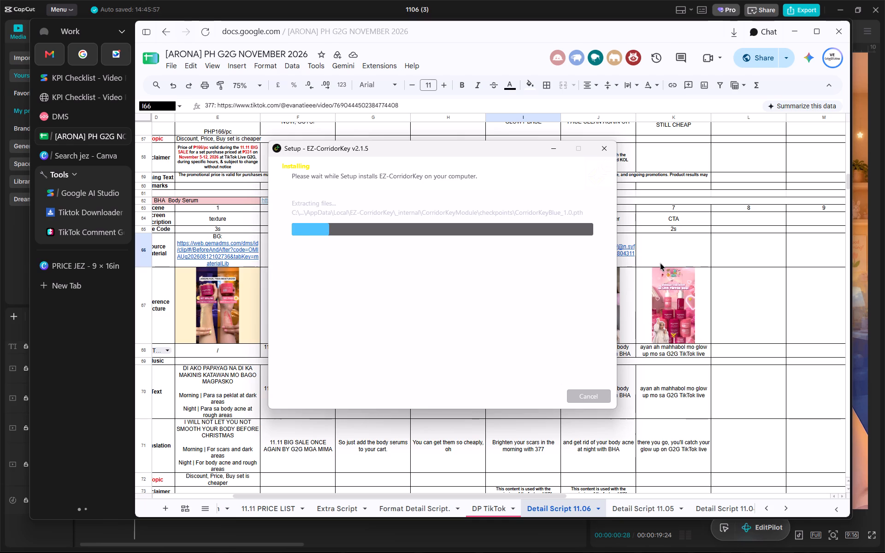
{"action": "left_click", "coordinate": [11, 412]}
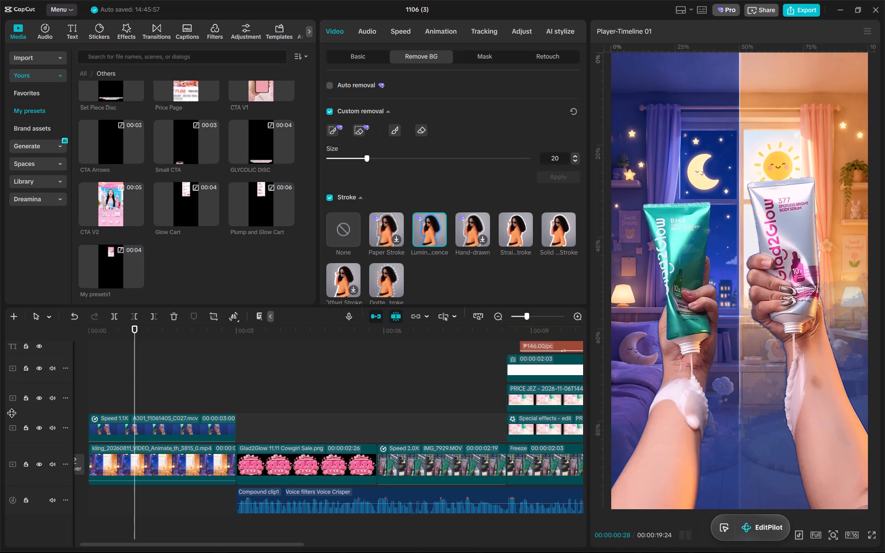
Search the video effects for "blur" and apply the Blur effect to the clip of the woman in the black top.
{"action": "scroll", "coordinate": [352, 428], "scroll_direction": "down", "scroll_amount": 11, "text": "alt"}
{"action": "left_click_drag", "start_coordinate": [315, 334], "coordinate": [489, 346]}
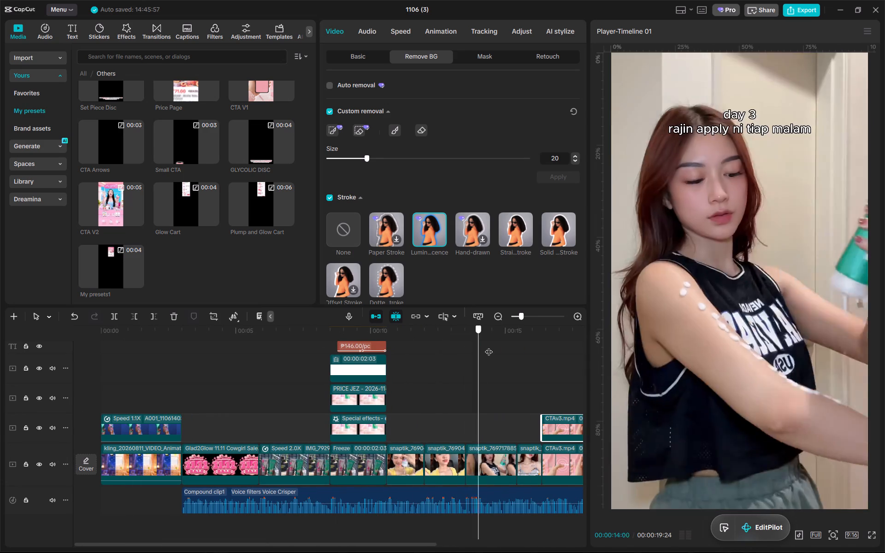
{"action": "left_click_drag", "start_coordinate": [489, 346], "coordinate": [228, 371]}
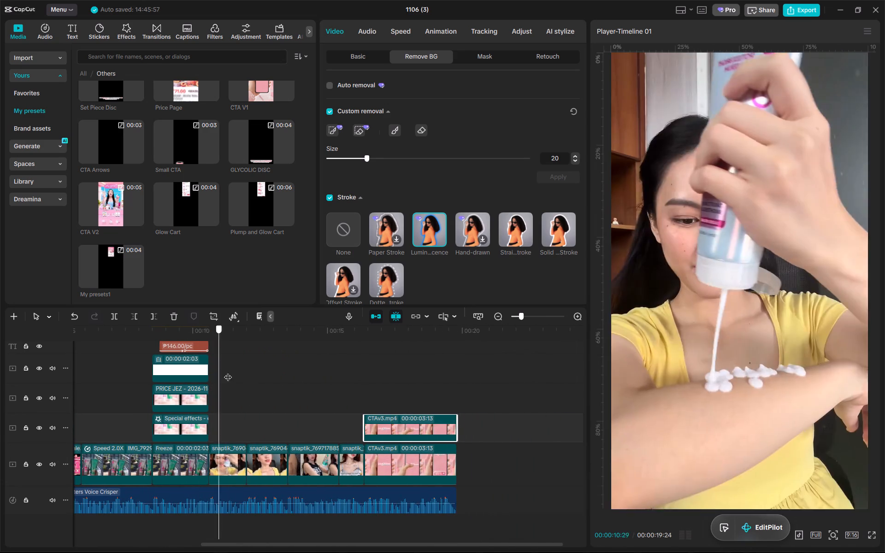
{"action": "left_click_drag", "start_coordinate": [228, 371], "coordinate": [294, 373]}
{"action": "scroll", "coordinate": [312, 435], "scroll_direction": "up", "scroll_amount": 6, "text": "alt"}
{"action": "left_click", "coordinate": [316, 459]}
{"action": "scroll", "coordinate": [319, 453], "scroll_direction": "up", "scroll_amount": 8, "text": "alt"}
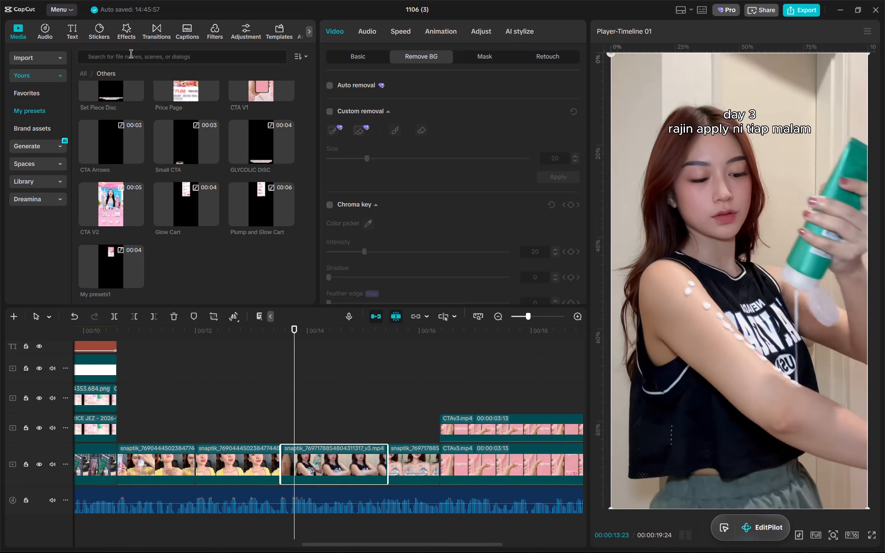
{"action": "left_click", "coordinate": [127, 30]}
{"action": "left_click", "coordinate": [144, 61]}
{"action": "type", "text": "blur"}
{"action": "key", "text": "Return"}
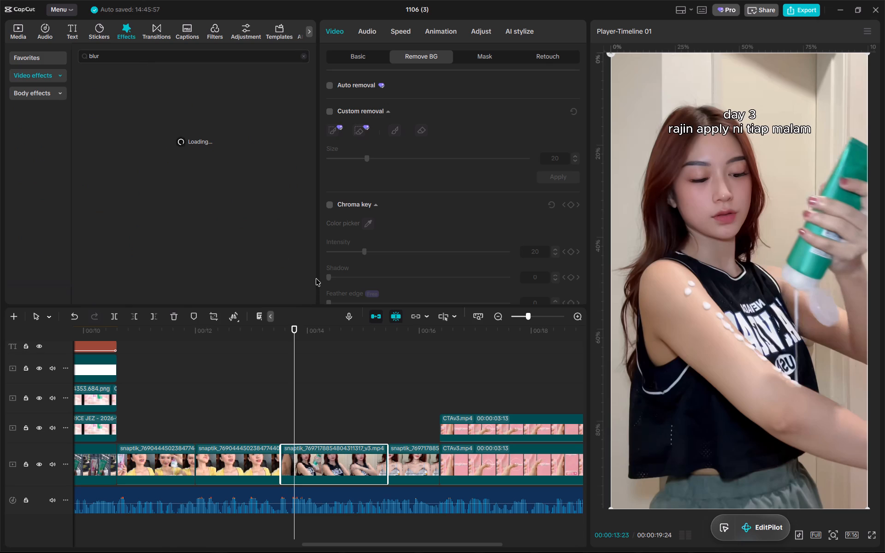
{"action": "left_click_drag", "start_coordinate": [102, 107], "coordinate": [319, 466]}
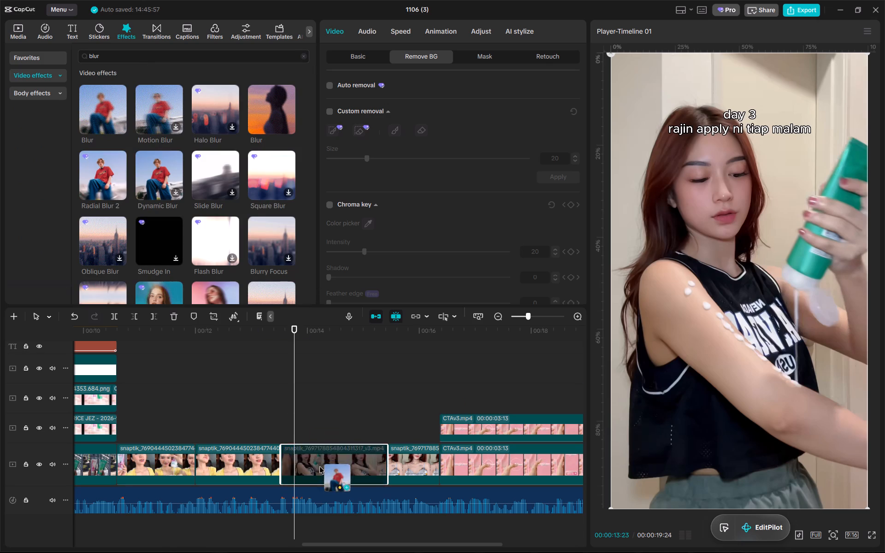
Add a Rectangle mask to the Blur effect, centre it over the "day 3" caption and widen it to about 738.
{"action": "left_click", "coordinate": [537, 49]}
{"action": "left_click", "coordinate": [475, 55]}
{"action": "left_click", "coordinate": [380, 101]}
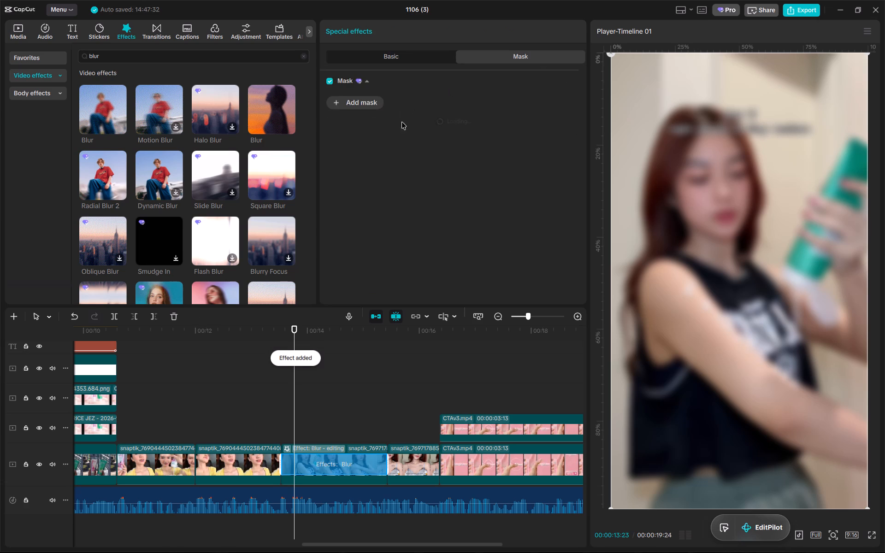
{"action": "left_click", "coordinate": [372, 101]}
{"action": "left_click", "coordinate": [481, 141]}
{"action": "left_click_drag", "start_coordinate": [744, 293], "coordinate": [743, 140]}
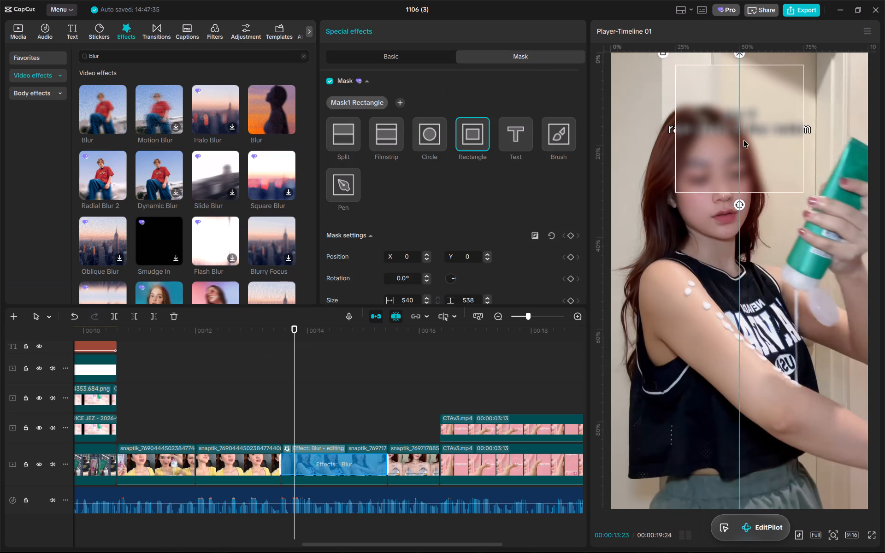
{"action": "left_click_drag", "start_coordinate": [743, 140], "coordinate": [742, 136]}
{"action": "left_click", "coordinate": [749, 152]}
{"action": "left_click_drag", "start_coordinate": [799, 124], "coordinate": [820, 127]}
{"action": "left_click_drag", "start_coordinate": [799, 122], "coordinate": [785, 122]}
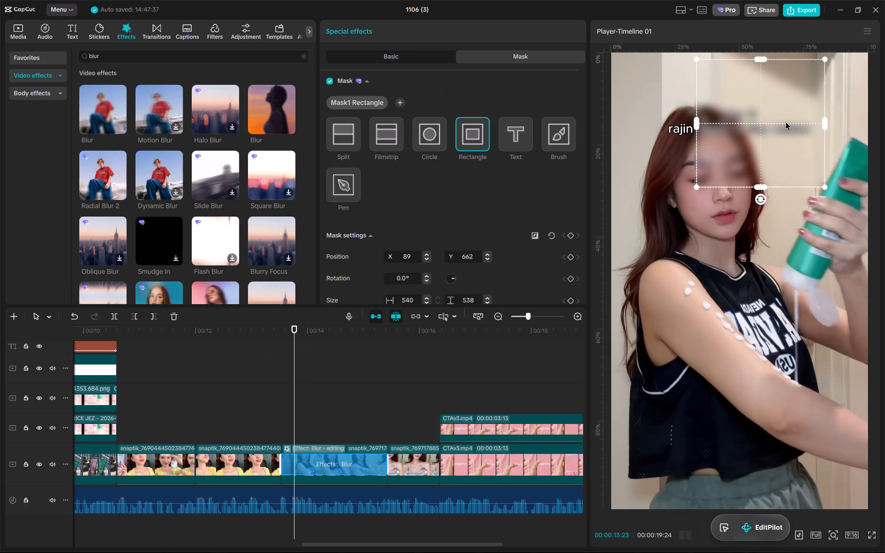
{"action": "left_click_drag", "start_coordinate": [785, 122], "coordinate": [777, 122]}
{"action": "left_click_drag", "start_coordinate": [802, 123], "coordinate": [826, 128]}
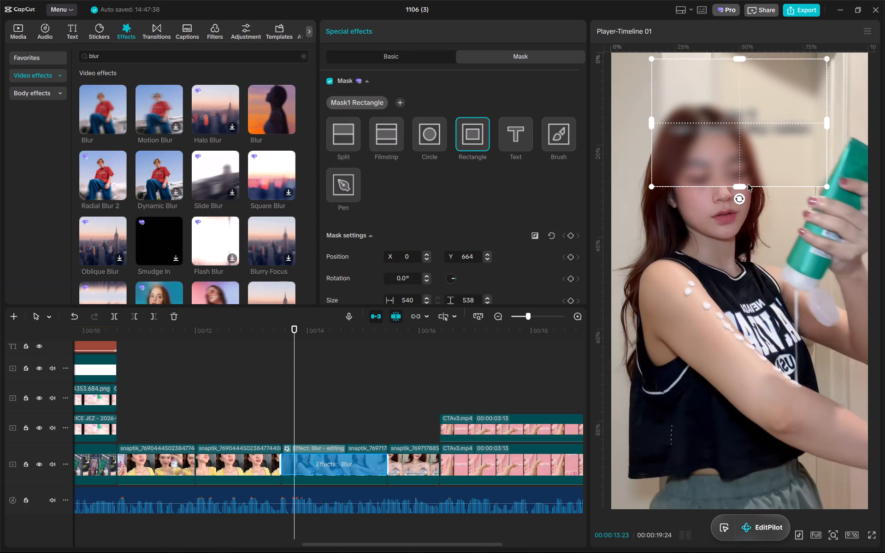
Reduce the mask's height to about 173 and position it at about Y 669 so it covers both caption lines.
{"action": "left_click_drag", "start_coordinate": [742, 184], "coordinate": [742, 176]}
{"action": "left_click_drag", "start_coordinate": [739, 183], "coordinate": [740, 134]}
{"action": "left_click_drag", "start_coordinate": [753, 122], "coordinate": [754, 128]}
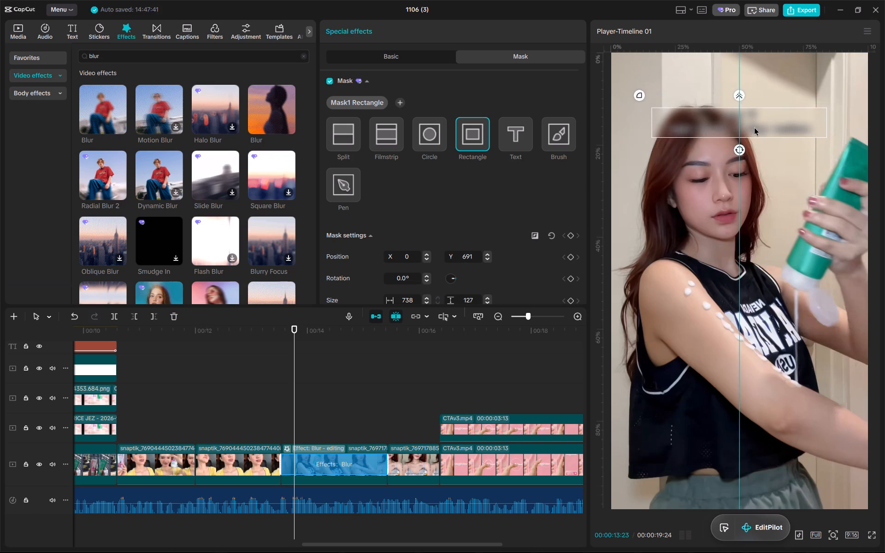
{"action": "left_click_drag", "start_coordinate": [754, 128], "coordinate": [754, 128]}
{"action": "left_click_drag", "start_coordinate": [743, 139], "coordinate": [743, 144]}
{"action": "left_click", "coordinate": [749, 130]}
Set the mask's feather to 20 and widen the mask to about 777.
{"action": "scroll", "coordinate": [561, 211], "scroll_direction": "down", "scroll_amount": 6}
{"action": "double_click", "coordinate": [545, 256]}
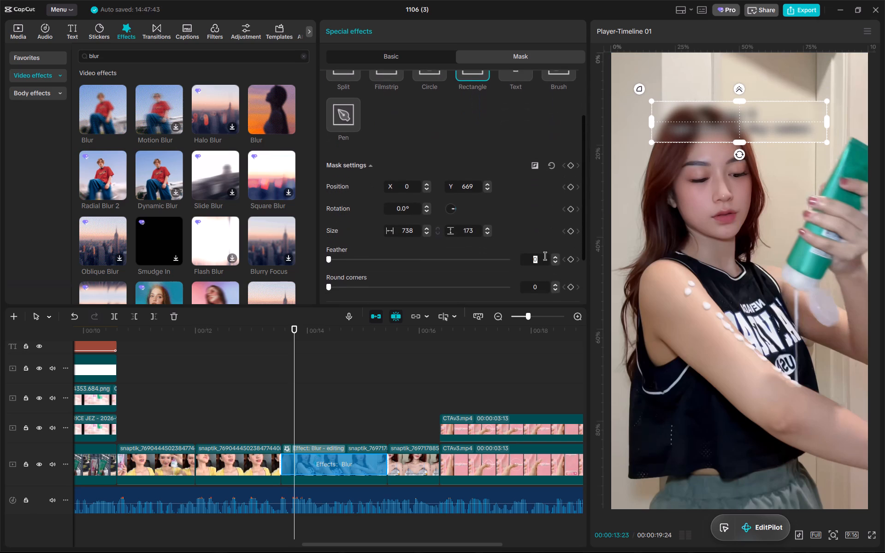
{"action": "type", "text": "20"}
{"action": "key", "text": "Return"}
{"action": "scroll", "coordinate": [545, 256], "scroll_direction": "up", "scroll_amount": 5}
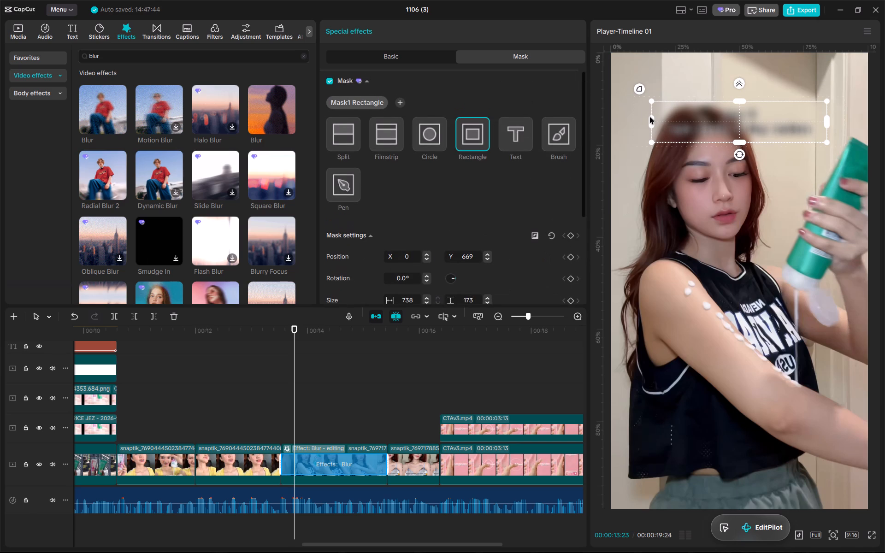
{"action": "left_click_drag", "start_coordinate": [650, 118], "coordinate": [645, 118]}
Copy the black-top clip's attributes and paste them onto the following clip of the woman in the silver top.
{"action": "left_click_drag", "start_coordinate": [385, 334], "coordinate": [412, 334]}
{"action": "left_click", "coordinate": [353, 481]}
{"action": "key", "text": "ctrl+alt+c"}
{"action": "left_click", "coordinate": [417, 480]}
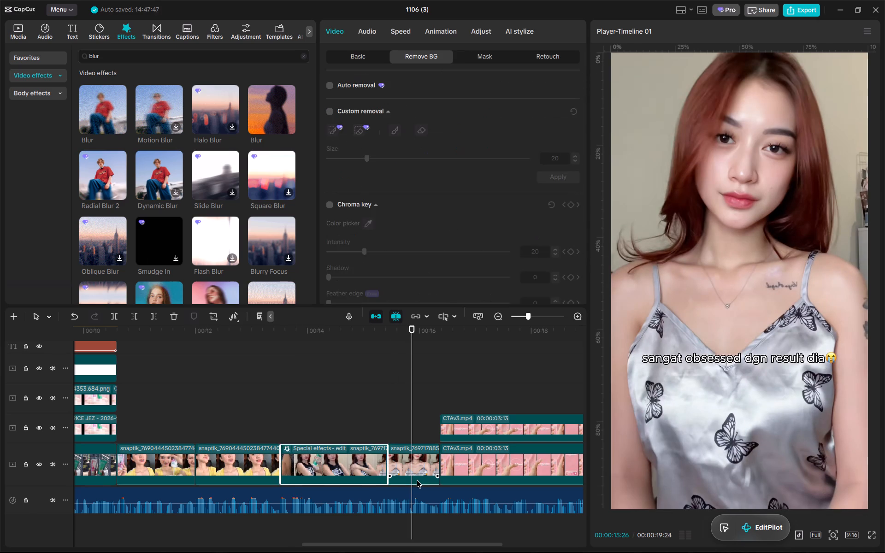
{"action": "key", "text": "ctrl+alt+v"}
{"action": "key", "text": "Return"}
Fit the silver-top clip's blur mask over the "sangat obsessed dgn result dia" caption, about 1025 by 115 at Y -325.
{"action": "left_click", "coordinate": [395, 445]}
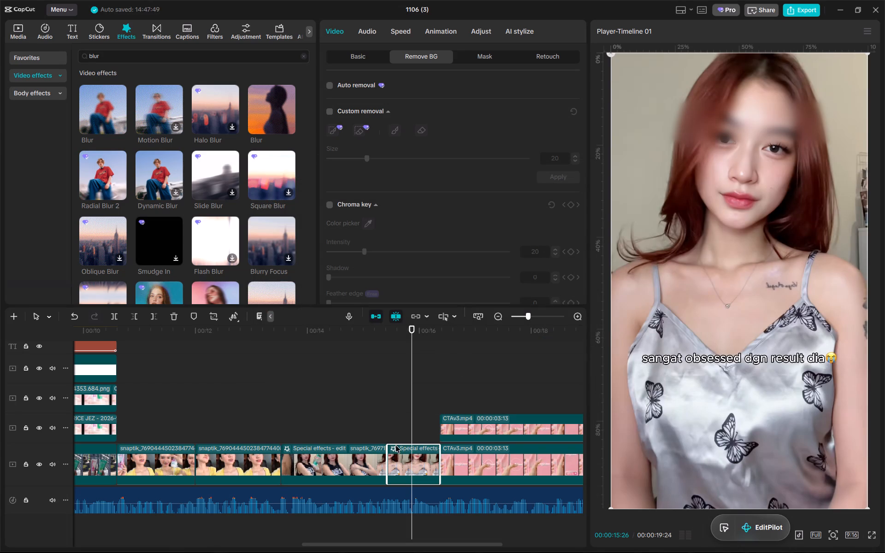
{"action": "left_click", "coordinate": [390, 451]}
{"action": "left_click_drag", "start_coordinate": [762, 127], "coordinate": [752, 364]}
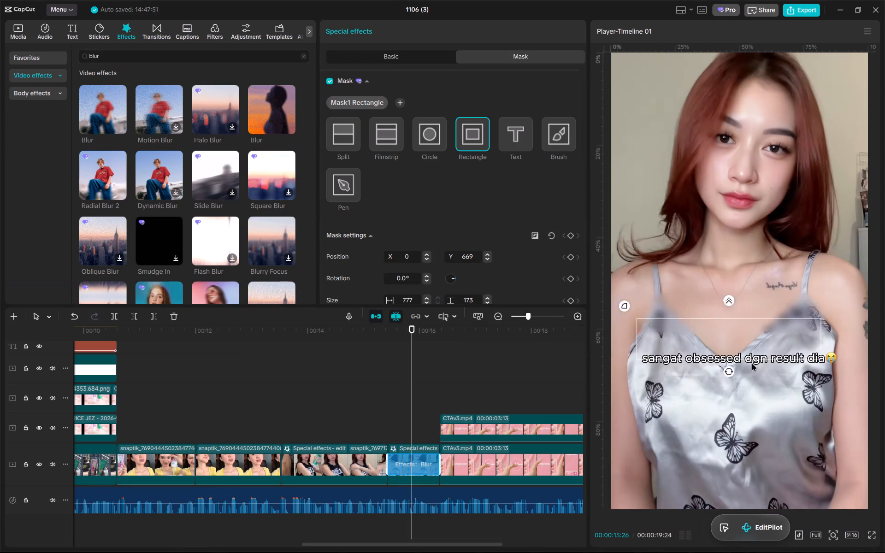
{"action": "left_click_drag", "start_coordinate": [752, 364], "coordinate": [763, 365]}
{"action": "left_click_drag", "start_coordinate": [831, 360], "coordinate": [861, 364]}
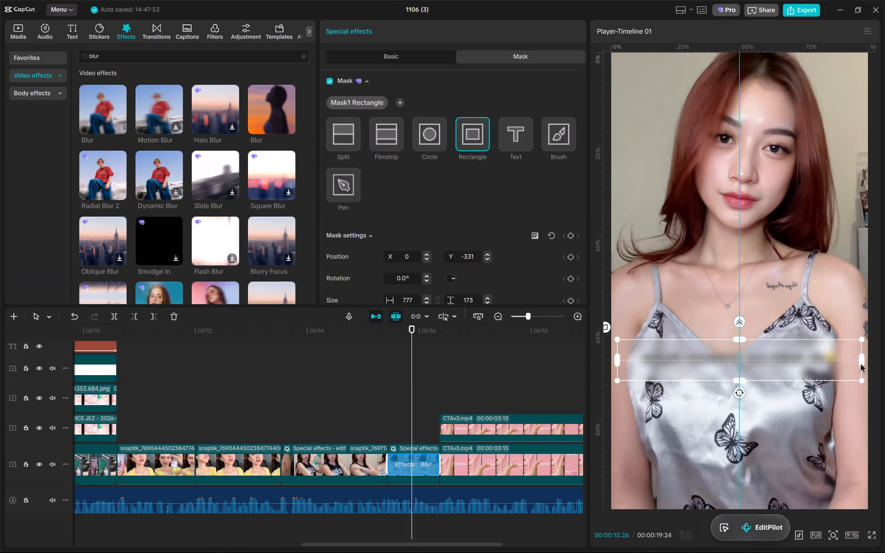
{"action": "left_click_drag", "start_coordinate": [861, 364], "coordinate": [860, 364]}
{"action": "left_click_drag", "start_coordinate": [741, 381], "coordinate": [741, 374]}
{"action": "left_click", "coordinate": [748, 368]}
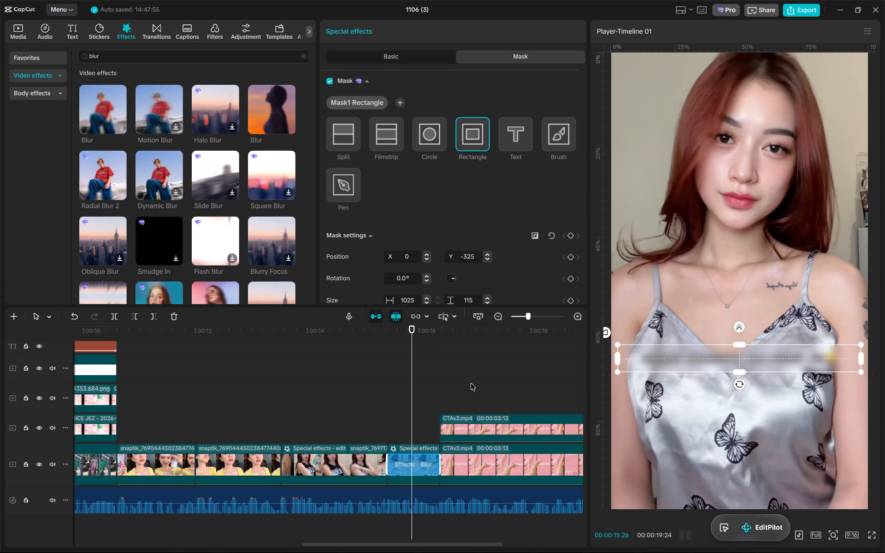
{"action": "left_click", "coordinate": [396, 385]}
{"action": "left_click", "coordinate": [378, 359]}
Play back and scrub through the closing clips to check the blurred captions.
{"action": "key", "text": "space"}
{"action": "scroll", "coordinate": [473, 391], "scroll_direction": "down", "scroll_amount": 7, "text": "alt"}
{"action": "left_click_drag", "start_coordinate": [446, 335], "coordinate": [442, 335]}
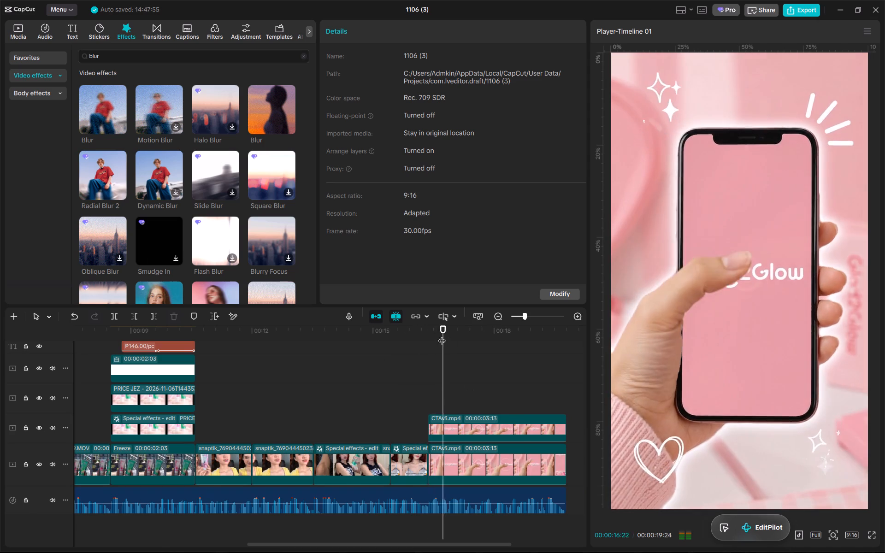
{"action": "left_click_drag", "start_coordinate": [442, 335], "coordinate": [447, 355]}
{"action": "key", "text": "space"}
{"action": "scroll", "coordinate": [446, 360], "scroll_direction": "left", "scroll_amount": 1}
{"action": "key", "text": "space"}
{"action": "scroll", "coordinate": [446, 360], "scroll_direction": "left", "scroll_amount": 2}
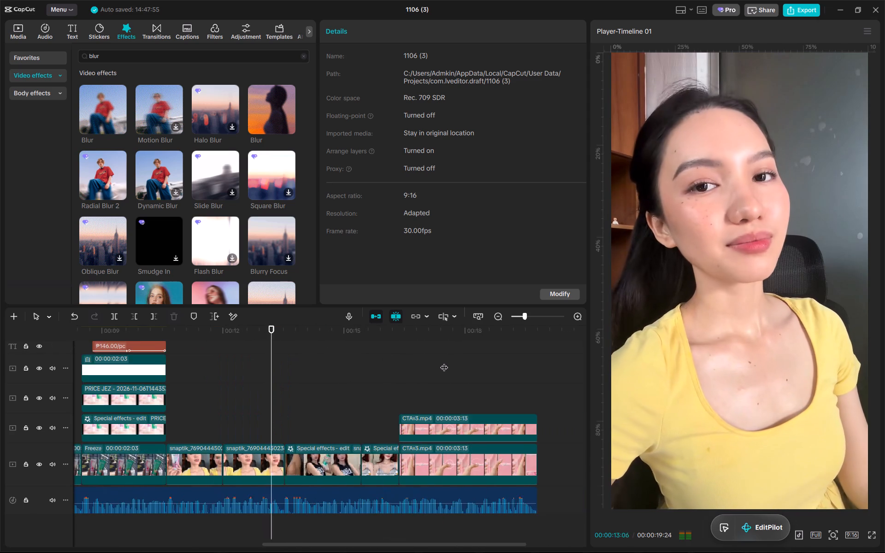
Trim off the end of the black-top clip at about 00:00:15:02, closing the gap with the silver-top clip.
{"action": "scroll", "coordinate": [413, 405], "scroll_direction": "up", "scroll_amount": 3, "text": "alt"}
{"action": "left_click", "coordinate": [358, 456]}
{"action": "scroll", "coordinate": [378, 397], "scroll_direction": "up", "scroll_amount": 6, "text": "alt"}
{"action": "key", "text": "space"}
{"action": "left_click_drag", "start_coordinate": [368, 353], "coordinate": [378, 353]}
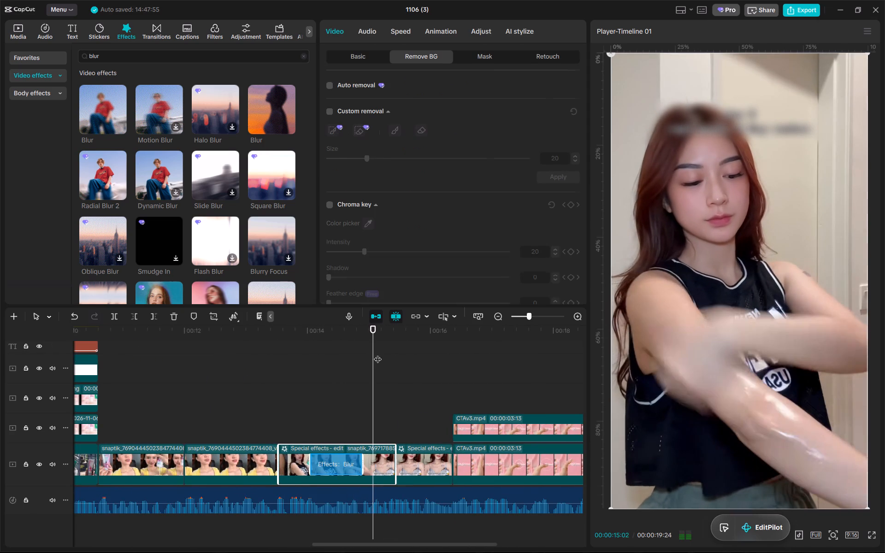
{"action": "left_click_drag", "start_coordinate": [378, 353], "coordinate": [378, 353]}
{"action": "left_click", "coordinate": [376, 348]}
{"action": "left_click", "coordinate": [375, 471]}
{"action": "key", "text": "w"}
Extend the end of the silver-top clip so the main-track CTAv3 clip lines up with the overlay CTAv3 clip.
{"action": "left_click", "coordinate": [403, 463]}
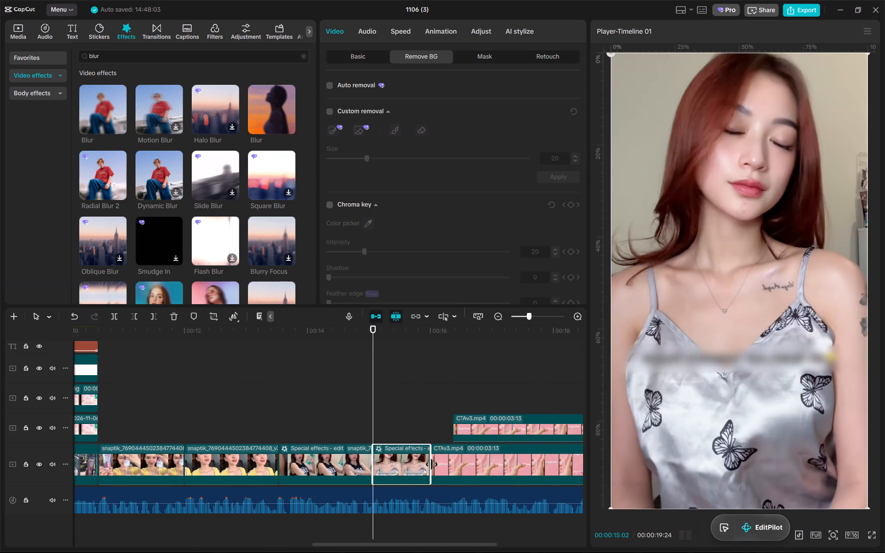
{"action": "left_click_drag", "start_coordinate": [430, 461], "coordinate": [450, 459]}
Play back the extended clip and review the video from the beginning, checking the cuts and price overlay.
{"action": "key", "text": "space"}
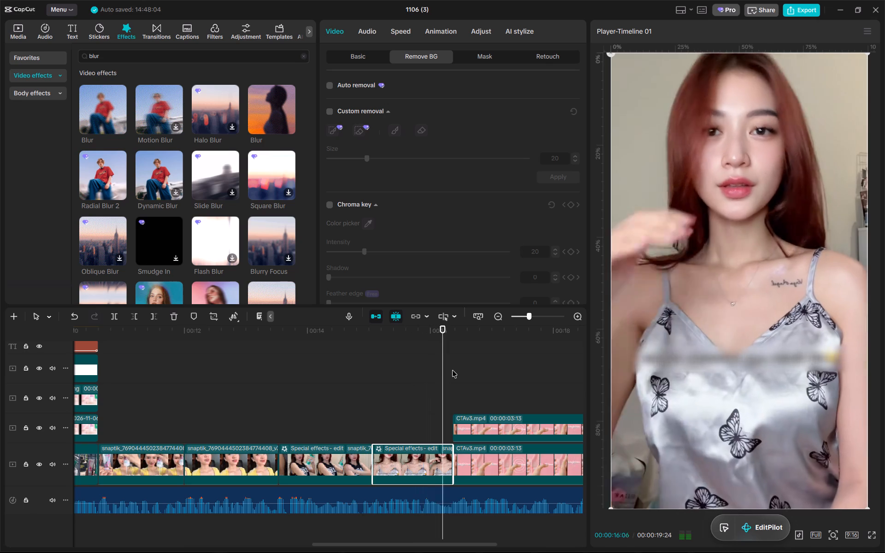
{"action": "scroll", "coordinate": [519, 383], "scroll_direction": "down", "scroll_amount": 10, "text": "alt"}
{"action": "key", "text": "space"}
{"action": "left_click_drag", "start_coordinate": [498, 339], "coordinate": [0, 335]}
{"action": "key", "text": "space"}
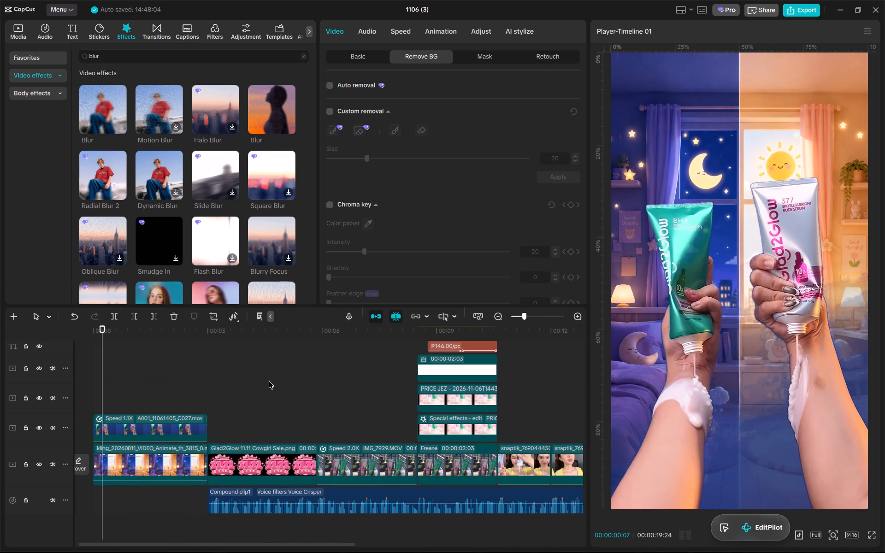
{"action": "scroll", "coordinate": [269, 381], "scroll_direction": "down", "scroll_amount": 6, "text": "alt"}
{"action": "scroll", "coordinate": [305, 413], "scroll_direction": "up", "scroll_amount": 7, "text": "alt"}
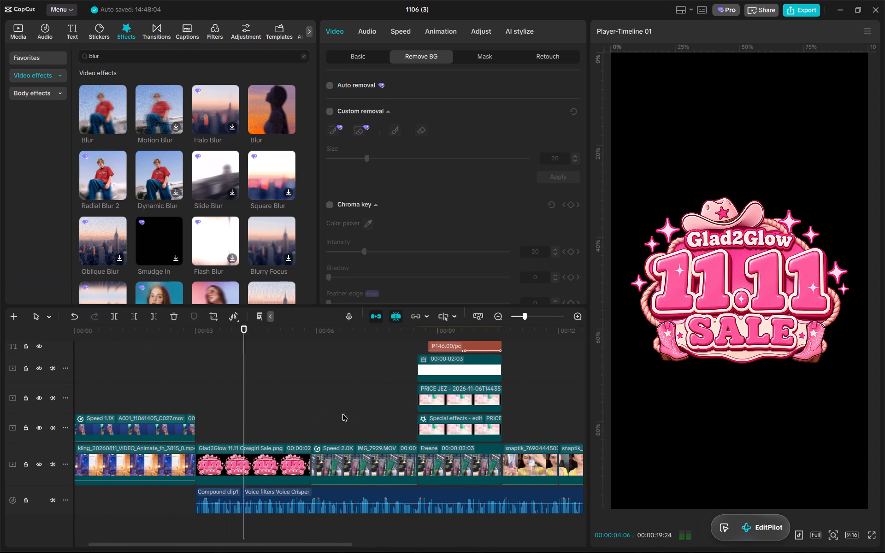
{"action": "scroll", "coordinate": [337, 427], "scroll_direction": "up", "scroll_amount": 7, "text": "alt"}
{"action": "scroll", "coordinate": [426, 455], "scroll_direction": "down", "scroll_amount": 12, "text": "alt"}
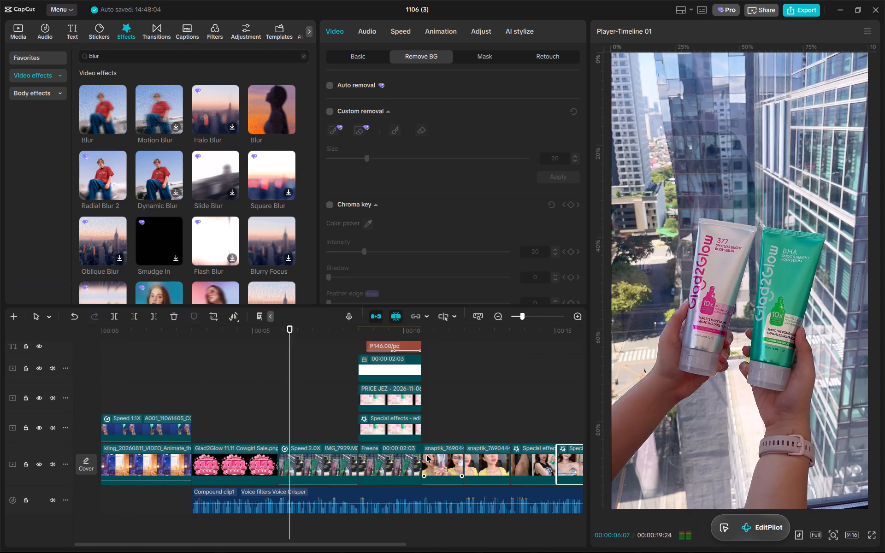
{"action": "scroll", "coordinate": [426, 455], "scroll_direction": "down", "scroll_amount": 1, "text": "alt"}
{"action": "left_click", "coordinate": [327, 454]}
{"action": "scroll", "coordinate": [392, 395], "scroll_direction": "up", "scroll_amount": 14, "text": "alt"}
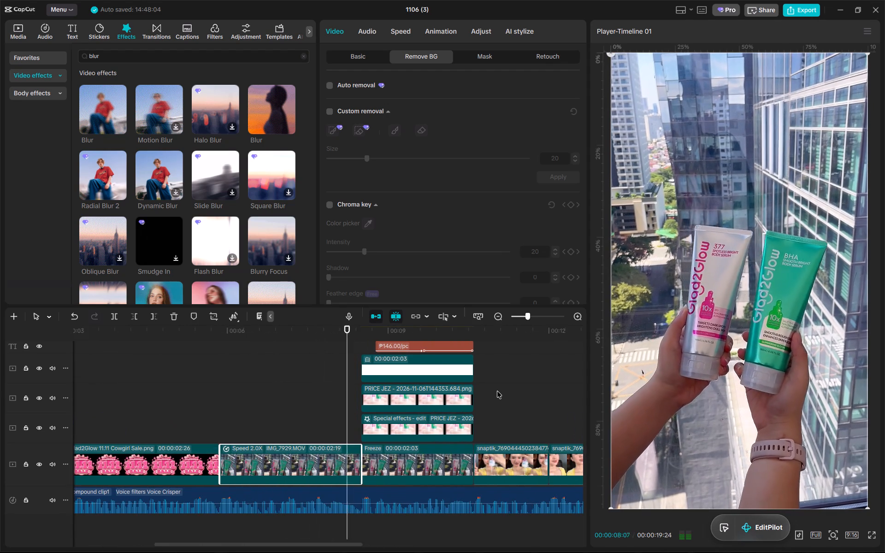
{"action": "scroll", "coordinate": [497, 391], "scroll_direction": "down", "scroll_amount": 4, "text": "alt"}
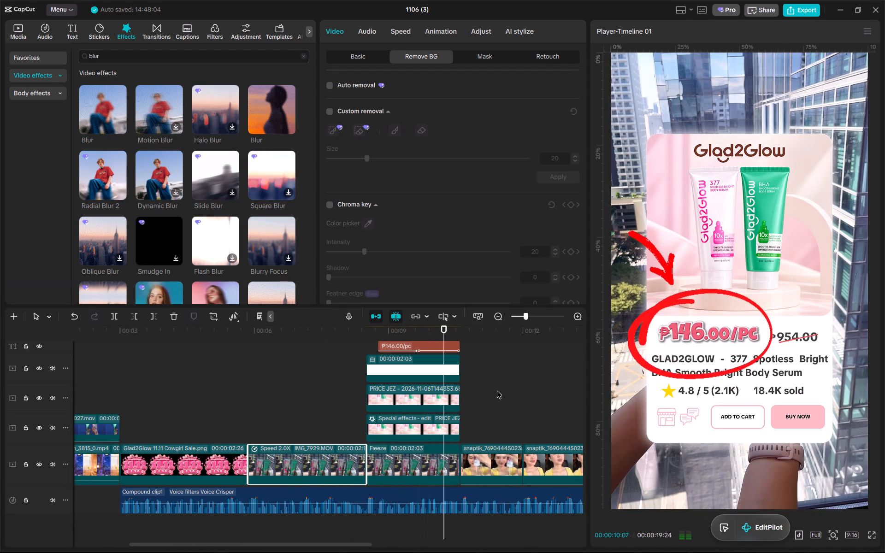
{"action": "scroll", "coordinate": [497, 391], "scroll_direction": "down", "scroll_amount": 7, "text": "alt"}
{"action": "scroll", "coordinate": [456, 428], "scroll_direction": "left", "scroll_amount": 3}
{"action": "scroll", "coordinate": [456, 428], "scroll_direction": "up", "scroll_amount": 9, "text": "alt"}
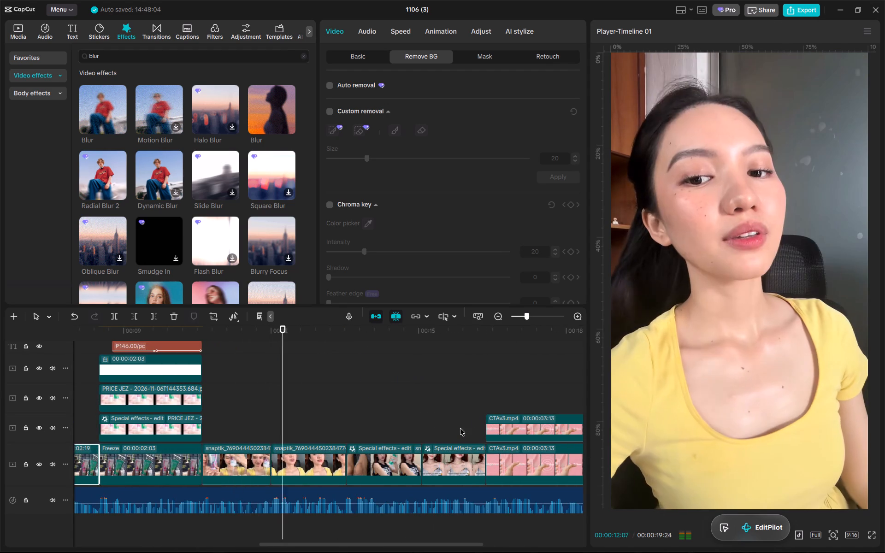
{"action": "key", "text": "space"}
{"action": "left_click", "coordinate": [249, 335]}
Switch to the EZ-CorridorKey installer to check its progress.
{"action": "key", "text": "alt+Tab"}
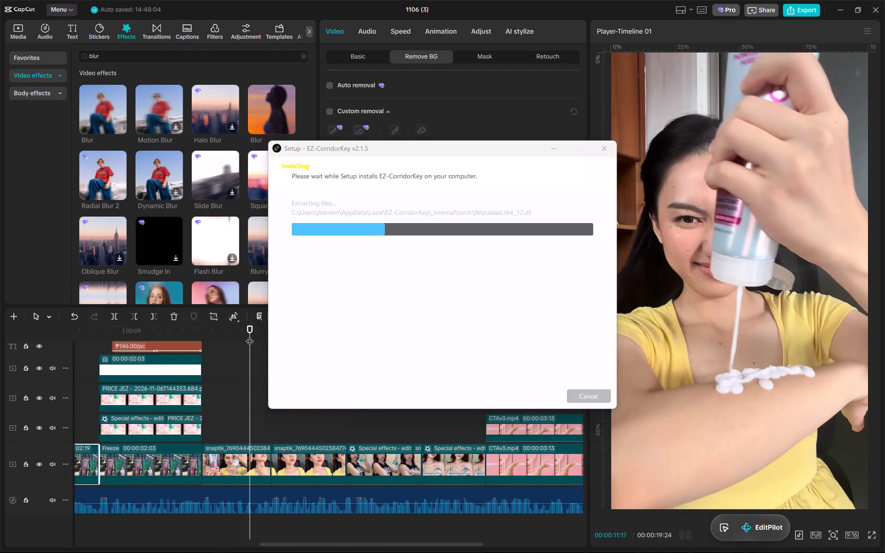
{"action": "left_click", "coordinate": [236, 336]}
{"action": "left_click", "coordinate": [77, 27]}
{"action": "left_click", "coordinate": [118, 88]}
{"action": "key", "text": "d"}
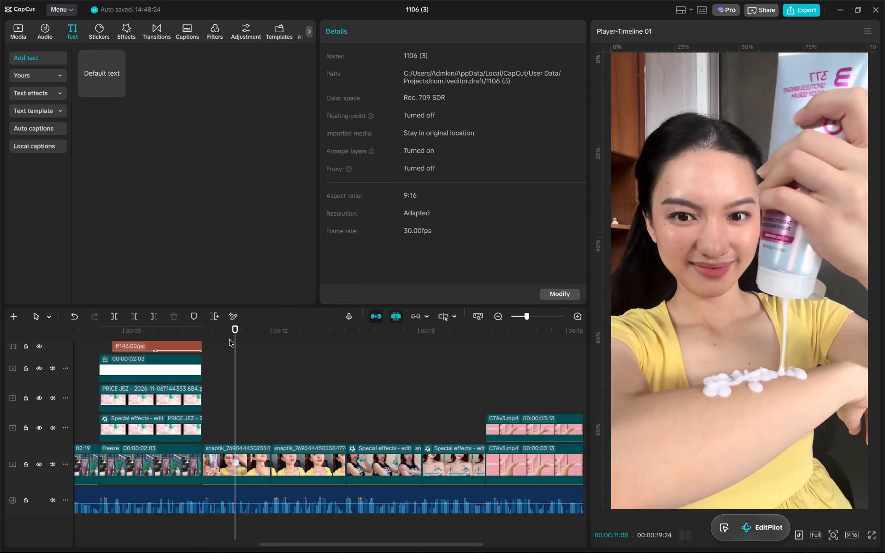
Import 377 body seurm.png and the green tube screenshot from the G2G Files folder into the project's top-level media.
{"action": "left_click_drag", "start_coordinate": [230, 329], "coordinate": [201, 330]}
{"action": "left_click", "coordinate": [13, 27]}
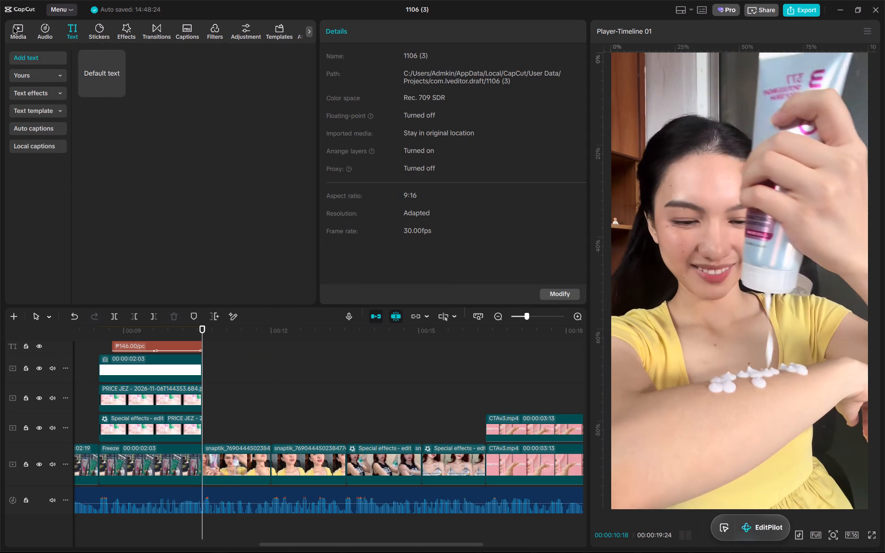
{"action": "left_click", "coordinate": [92, 73]}
{"action": "left_click", "coordinate": [84, 71]}
{"action": "left_click", "coordinate": [35, 59]}
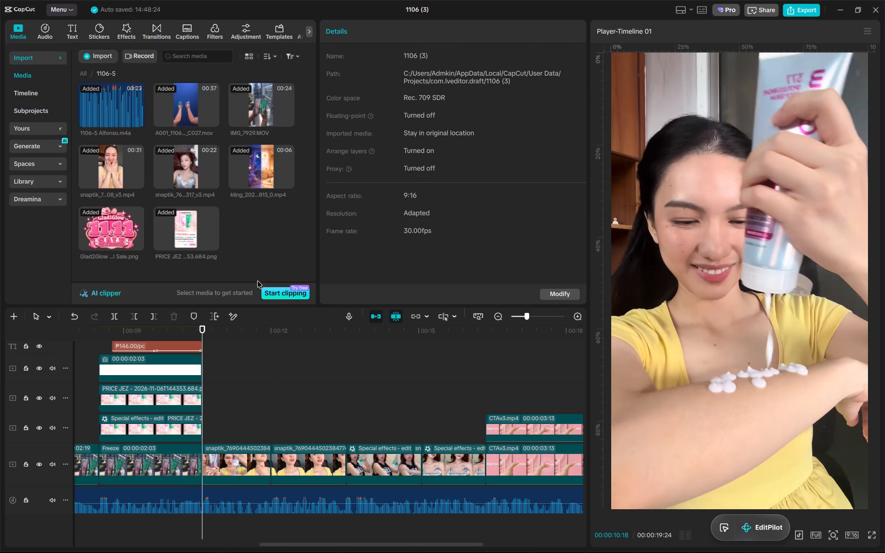
{"action": "left_click", "coordinate": [82, 72]}
{"action": "left_click", "coordinate": [336, 541]}
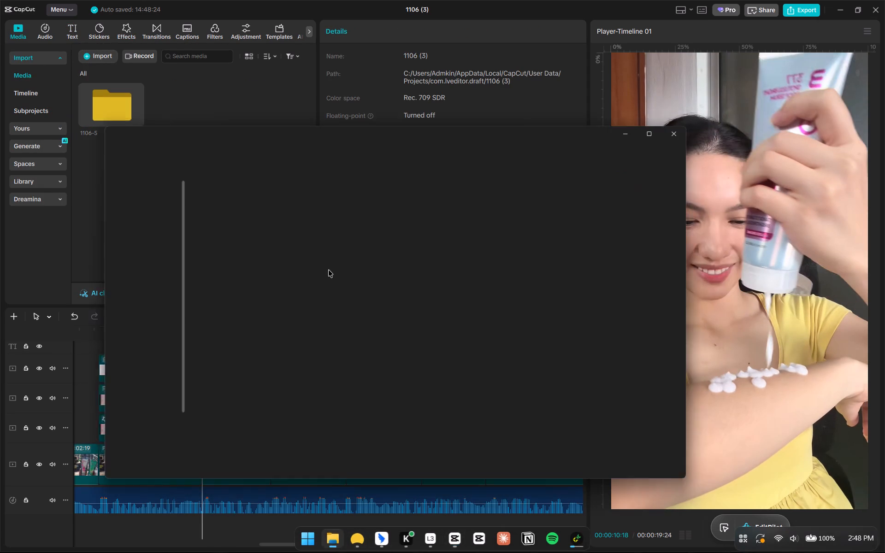
{"action": "left_click_drag", "start_coordinate": [269, 118], "coordinate": [348, 106]}
{"action": "left_click", "coordinate": [216, 324]}
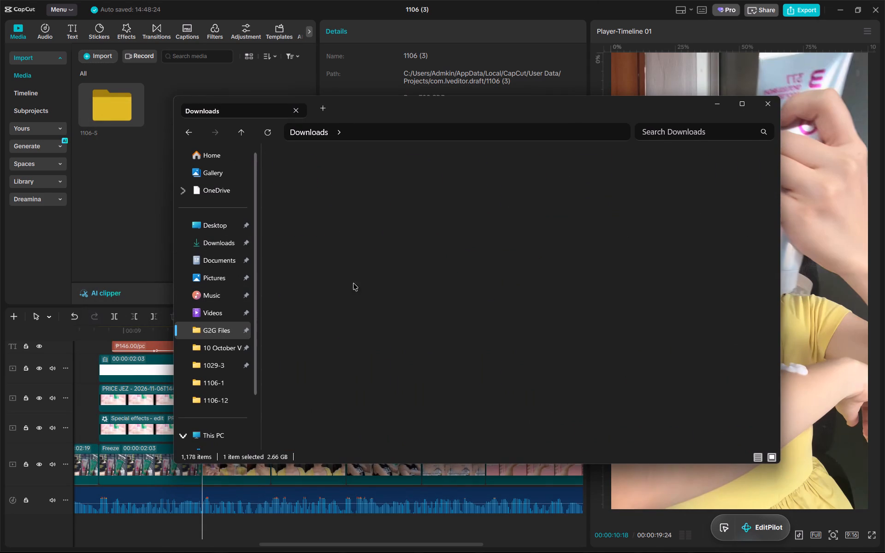
{"action": "left_click", "coordinate": [604, 167]}
{"action": "double_click", "coordinate": [643, 164]}
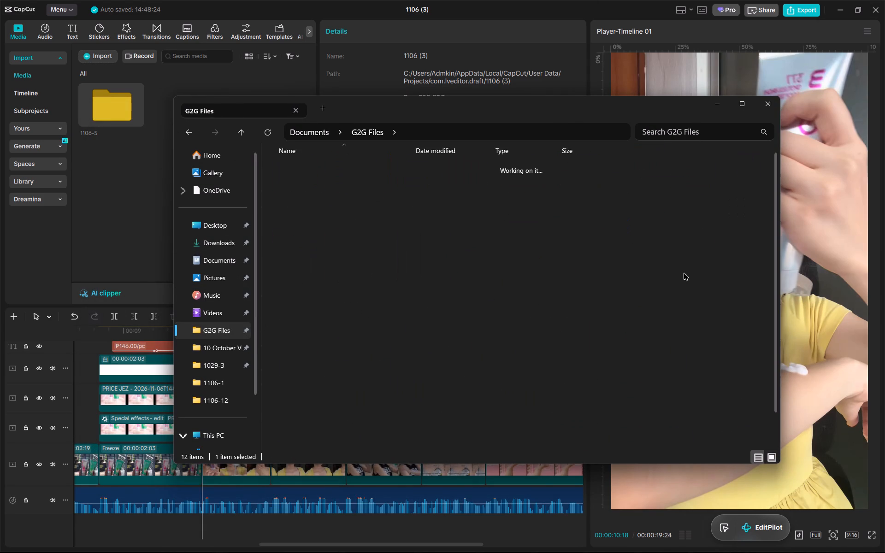
{"action": "left_click", "coordinate": [743, 183]}
{"action": "left_click", "coordinate": [661, 382], "text": "ctrl"}
{"action": "left_click_drag", "start_coordinate": [686, 355], "coordinate": [87, 172]}
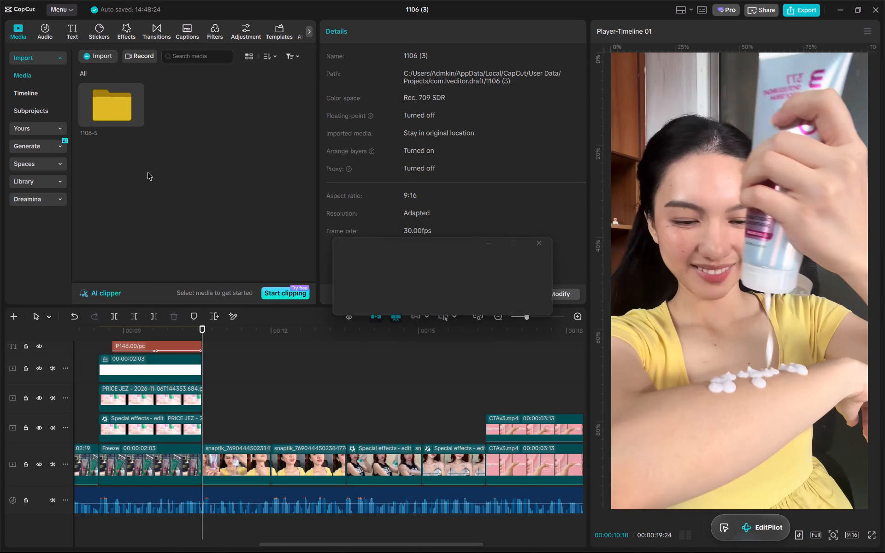
{"action": "left_click", "coordinate": [250, 206]}
Place 377 body seurm.png above the yellow-top clips at 00:00:10:18 and trim its end to match where those clips end.
{"action": "left_click_drag", "start_coordinate": [261, 108], "coordinate": [204, 425]}
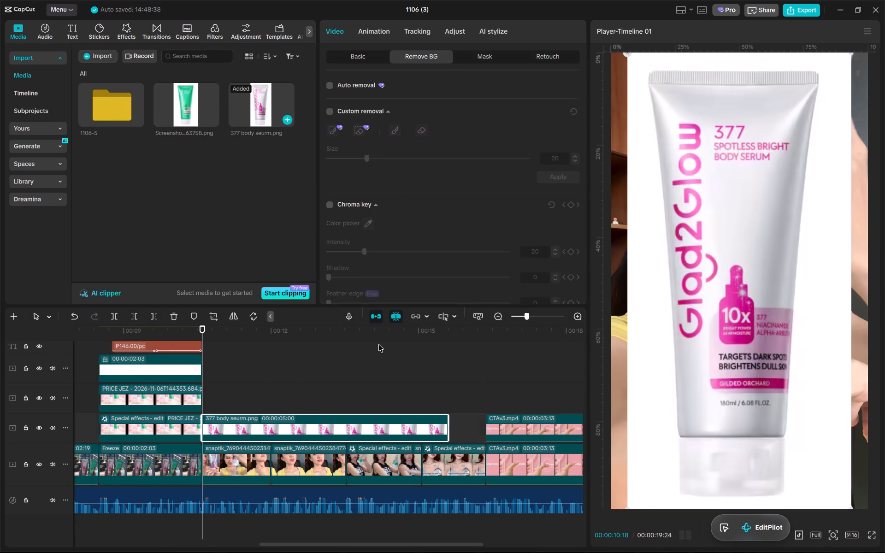
{"action": "left_click_drag", "start_coordinate": [327, 329], "coordinate": [316, 346]}
{"action": "key", "text": "w"}
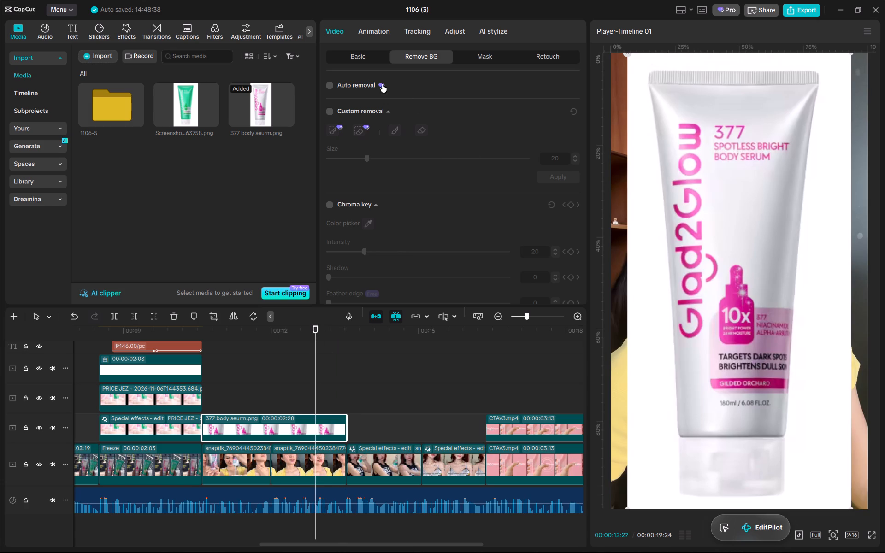
Cut the serum tube out of its white background with custom removal.
{"action": "left_click", "coordinate": [330, 111]}
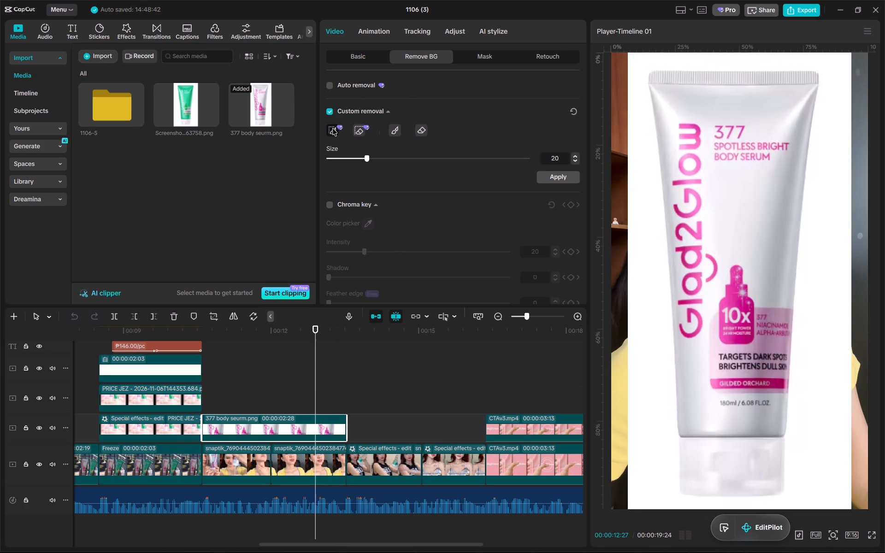
{"action": "left_click", "coordinate": [332, 128]}
{"action": "left_click_drag", "start_coordinate": [733, 166], "coordinate": [746, 493]}
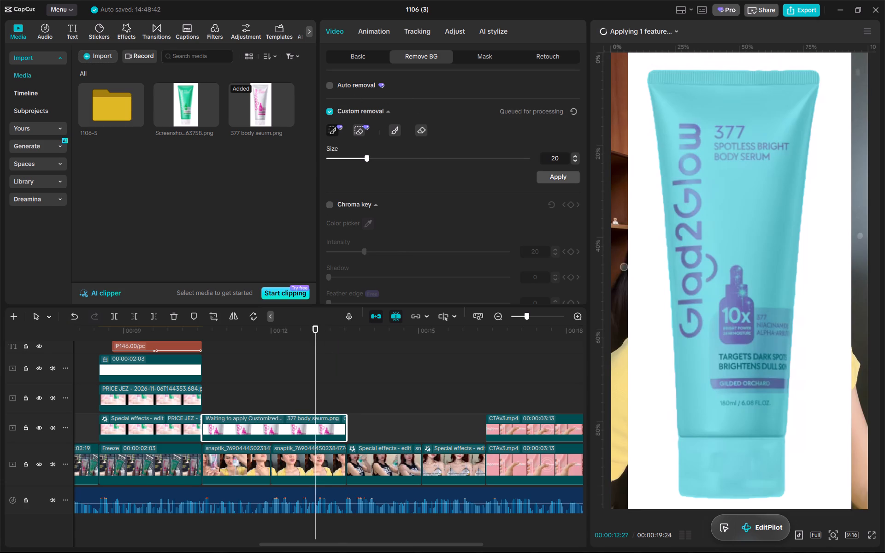
{"action": "left_click", "coordinate": [562, 176]}
Shrink the tube cutout and place it over the woman's shoulder in the lower-left part of the video frame.
{"action": "left_click_drag", "start_coordinate": [850, 507], "coordinate": [747, 334]}
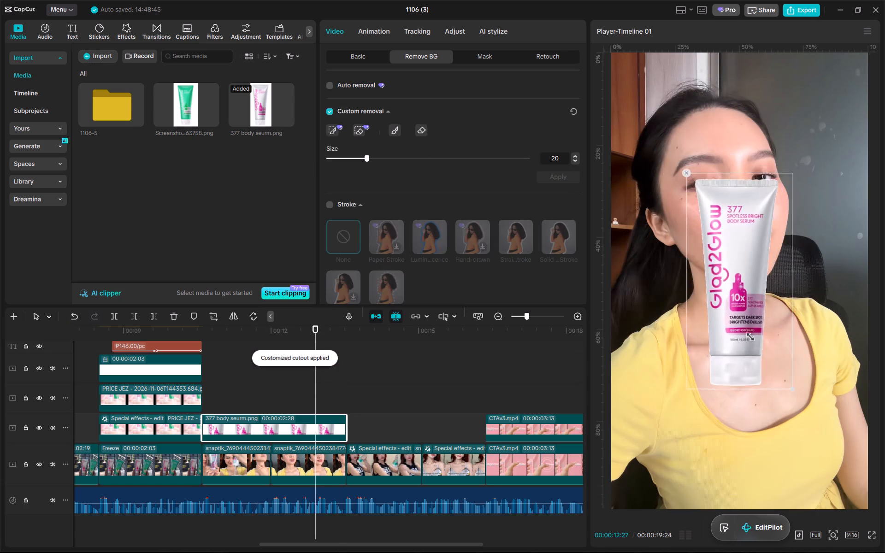
{"action": "left_click_drag", "start_coordinate": [747, 334], "coordinate": [684, 246]}
{"action": "left_click_drag", "start_coordinate": [757, 288], "coordinate": [669, 381]}
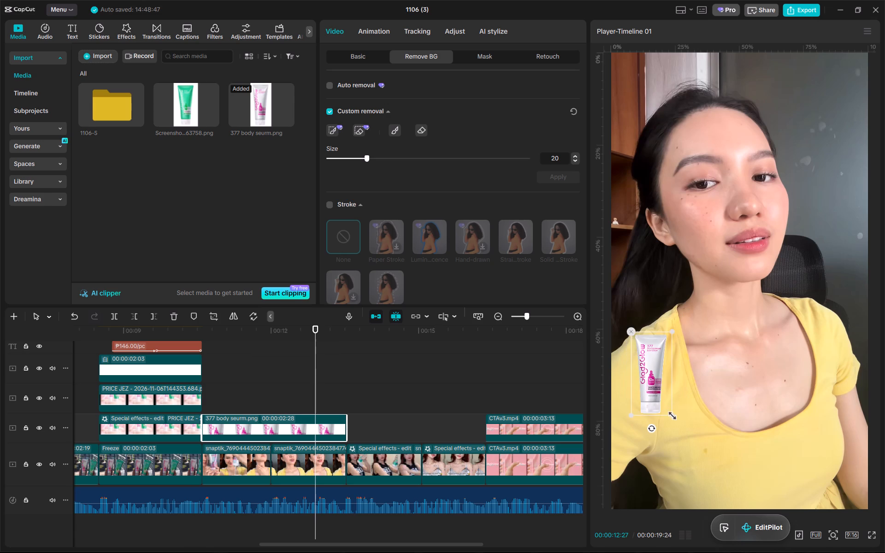
{"action": "left_click_drag", "start_coordinate": [671, 414], "coordinate": [686, 428]}
{"action": "left_click_drag", "start_coordinate": [658, 400], "coordinate": [658, 410]}
{"action": "left_click_drag", "start_coordinate": [675, 428], "coordinate": [660, 421]}
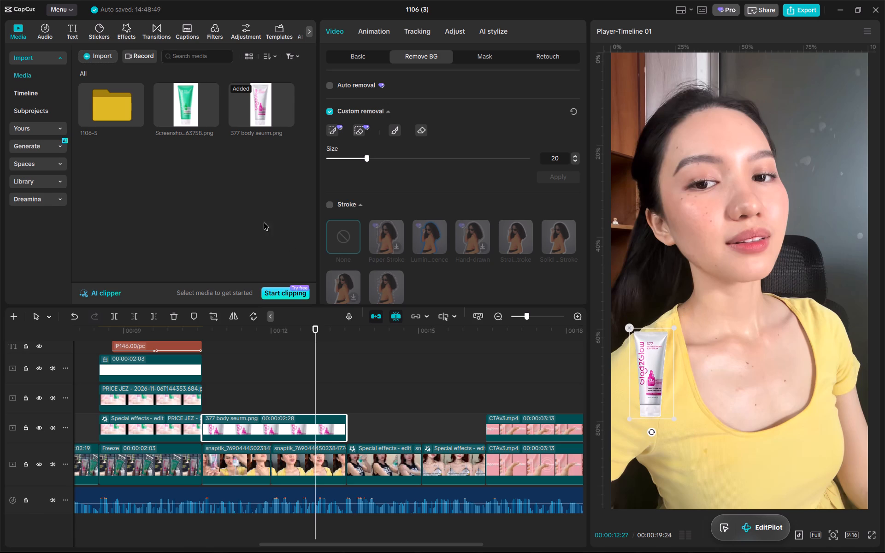
Add a circle shape above the tube image at 00:00:10:18 and trim its end to match the tube image.
{"action": "left_click", "coordinate": [109, 25]}
{"action": "left_click", "coordinate": [131, 28]}
{"action": "left_click", "coordinate": [107, 29]}
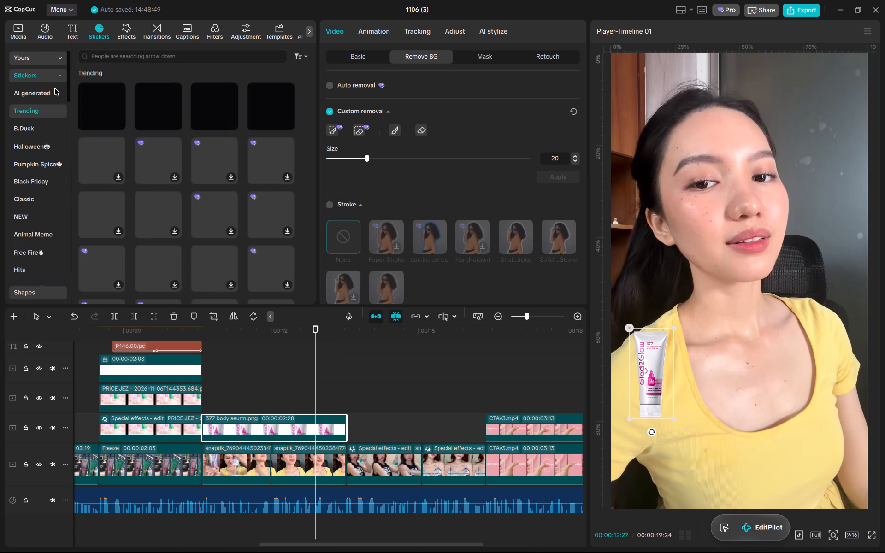
{"action": "left_click", "coordinate": [52, 70]}
{"action": "left_click", "coordinate": [51, 88]}
{"action": "left_click_drag", "start_coordinate": [147, 77], "coordinate": [202, 417]}
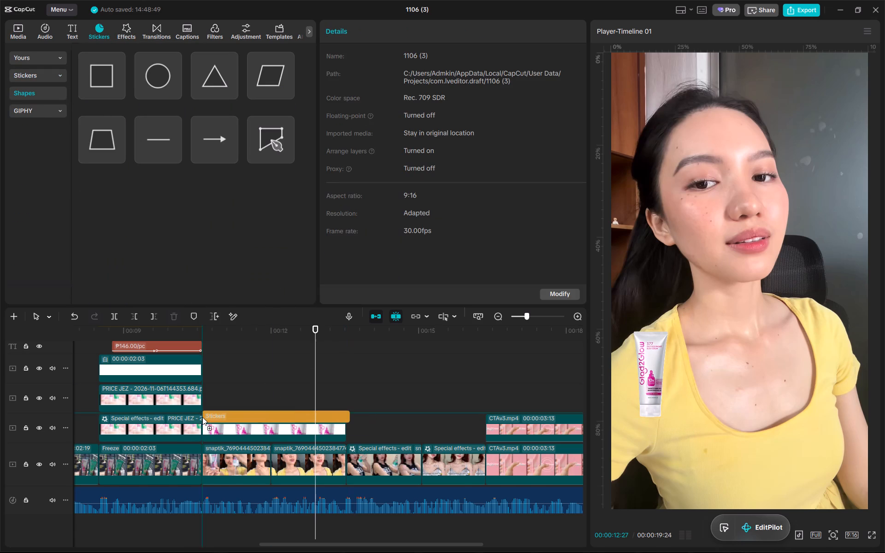
{"action": "left_click_drag", "start_coordinate": [338, 336], "coordinate": [325, 339]}
{"action": "key", "text": "w"}
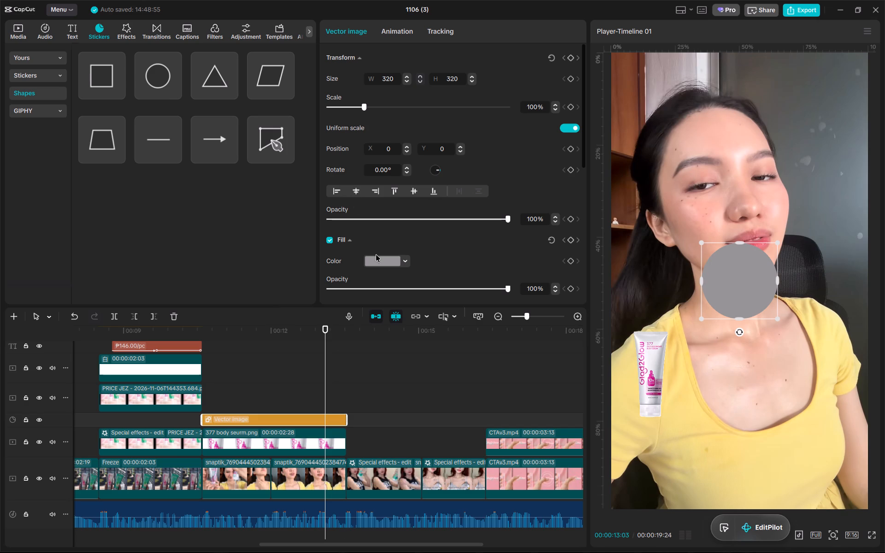
Switch the circle's fill from solid to a gradient with two colour stops.
{"action": "left_click", "coordinate": [382, 259]}
{"action": "left_click", "coordinate": [422, 290]}
{"action": "left_click", "coordinate": [378, 308]}
{"action": "left_click", "coordinate": [432, 306]}
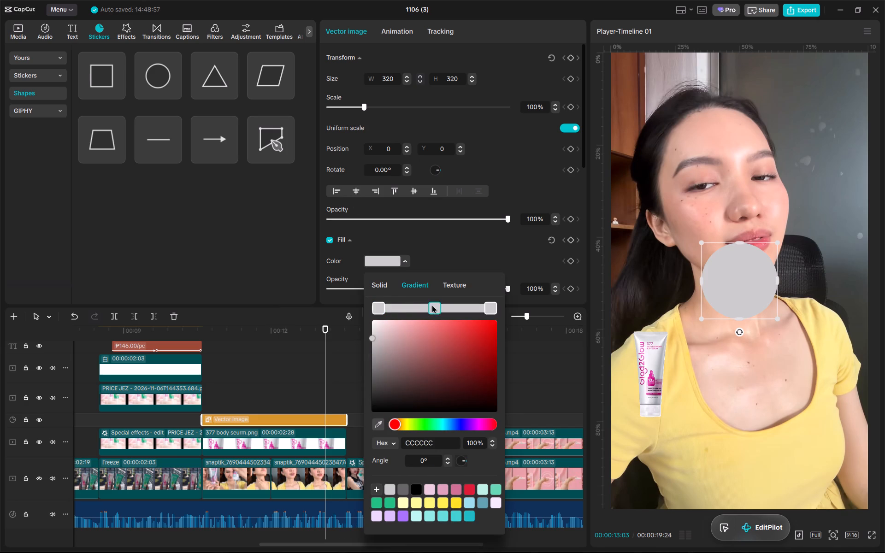
{"action": "right_click", "coordinate": [432, 306]}
{"action": "left_click", "coordinate": [450, 318]}
{"action": "left_click", "coordinate": [376, 311]}
{"action": "left_click", "coordinate": [382, 420]}
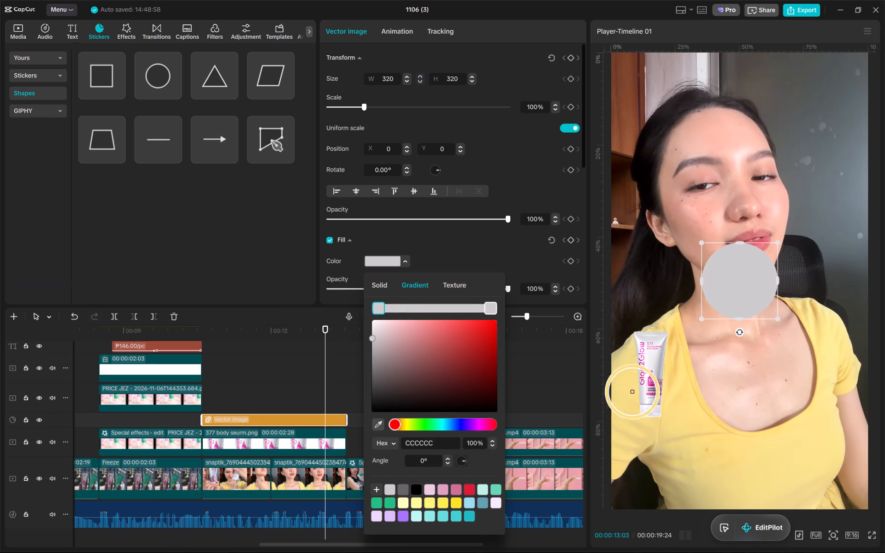
{"action": "key", "text": "Escape"}
Enlarge the tube cutout to nearly half the frame's height so its label colours are easy to sample.
{"action": "left_click", "coordinate": [325, 433]}
{"action": "left_click_drag", "start_coordinate": [672, 423], "coordinate": [682, 448]}
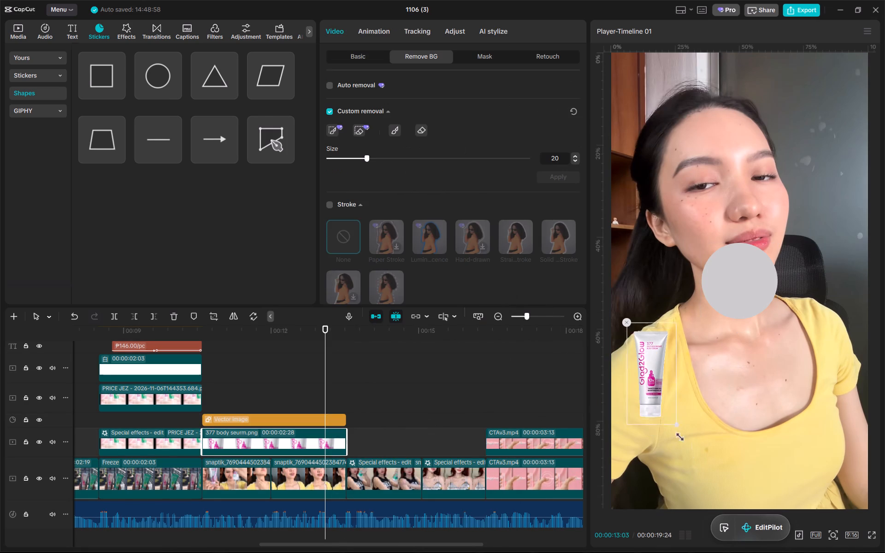
{"action": "left_click_drag", "start_coordinate": [682, 448], "coordinate": [726, 526]}
Sample the tube's pink lettering for the circle's gradient stops: dark magenta for the first and light pink FE98DB for the second.
{"action": "left_click", "coordinate": [270, 417]}
{"action": "left_click", "coordinate": [410, 261]}
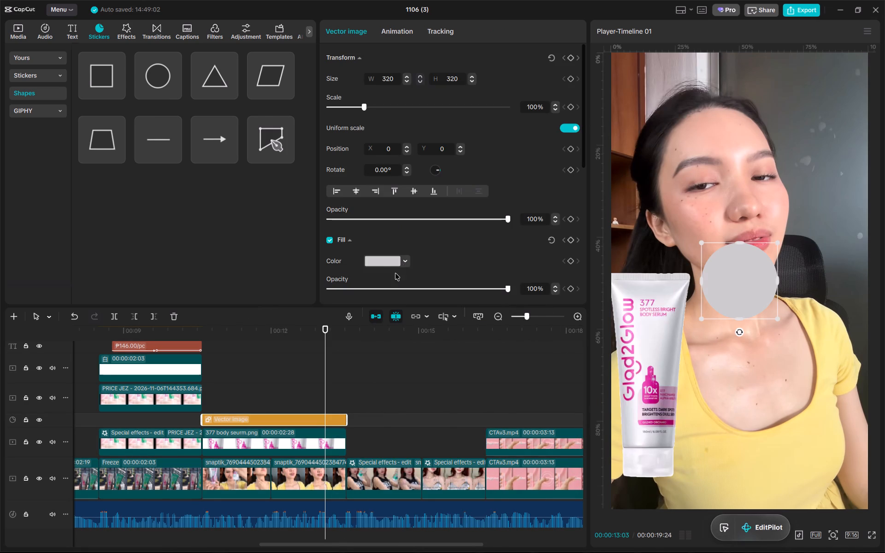
{"action": "left_click", "coordinate": [389, 261]}
{"action": "left_click", "coordinate": [409, 283]}
{"action": "left_click", "coordinate": [379, 423]}
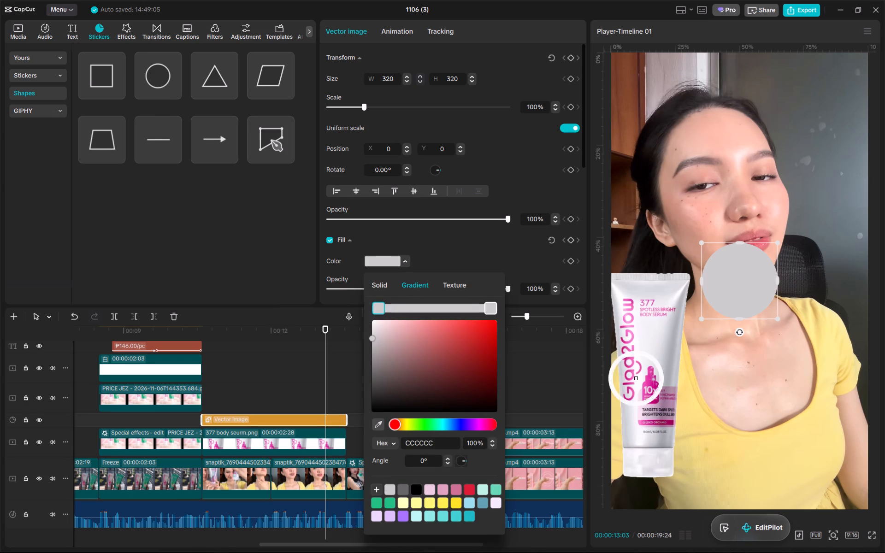
{"action": "left_click", "coordinate": [623, 349]}
{"action": "left_click", "coordinate": [494, 306]}
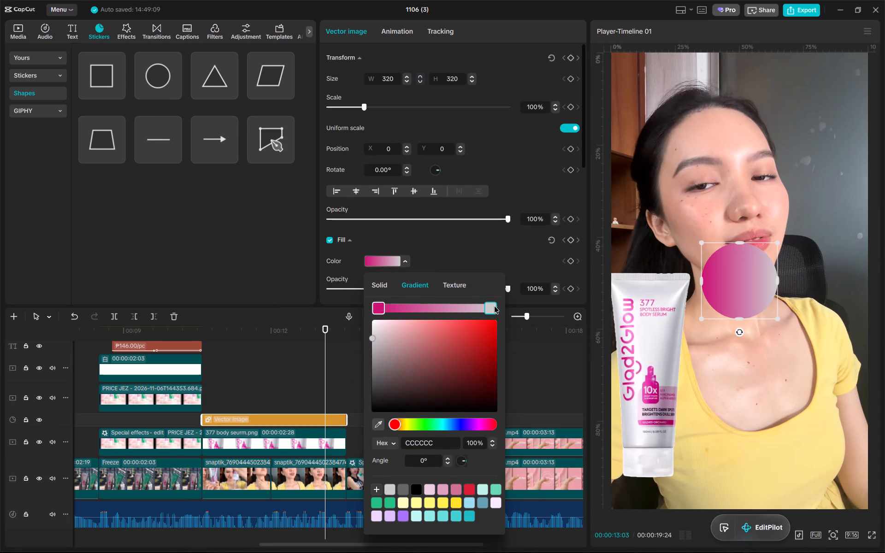
{"action": "left_click", "coordinate": [384, 420]}
{"action": "left_click", "coordinate": [379, 423]}
{"action": "left_click", "coordinate": [625, 316]}
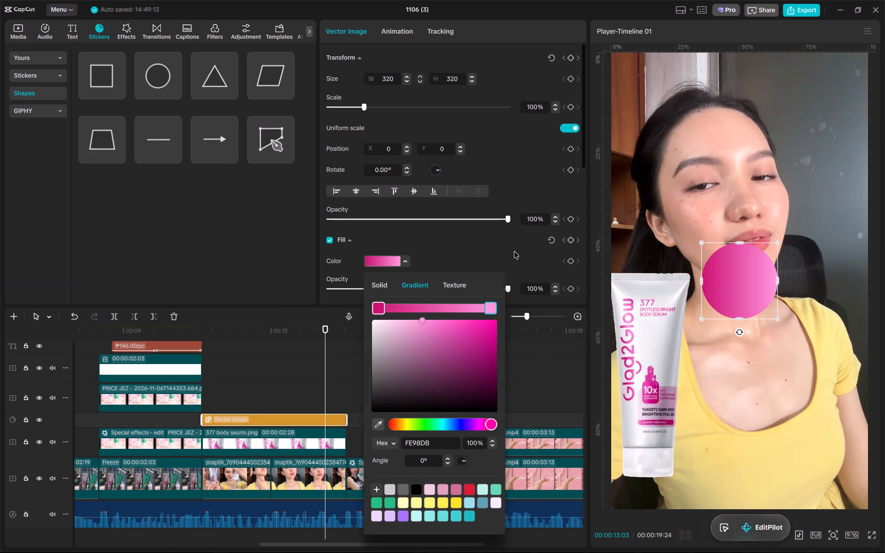
{"action": "left_click", "coordinate": [514, 251]}
Rotate the circle to -90° so its gradient runs vertically, light pink at the top.
{"action": "left_click_drag", "start_coordinate": [740, 331], "coordinate": [779, 281]}
Add a solid white (FFFFFF) stroke around the circle.
{"action": "scroll", "coordinate": [419, 211], "scroll_direction": "down", "scroll_amount": 1}
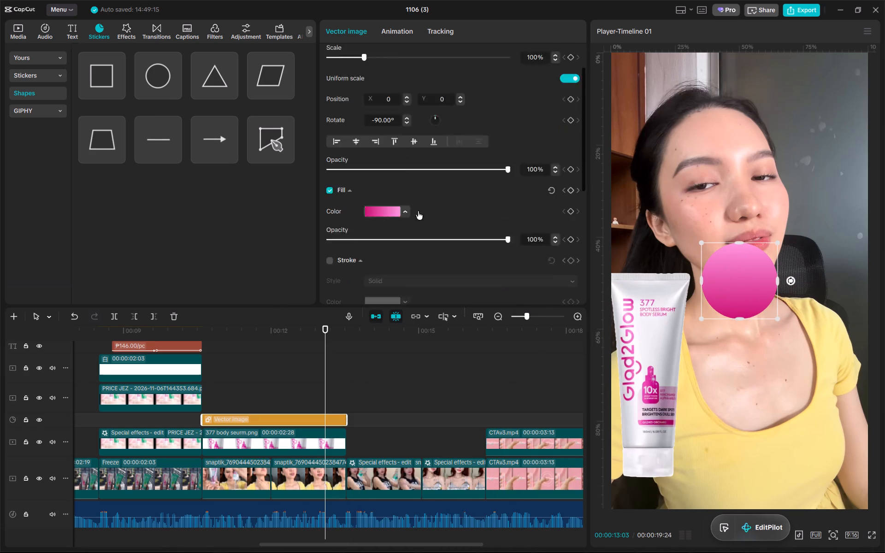
{"action": "scroll", "coordinate": [418, 211], "scroll_direction": "down", "scroll_amount": 1}
{"action": "left_click", "coordinate": [329, 206]}
{"action": "left_click", "coordinate": [330, 209]}
{"action": "left_click", "coordinate": [406, 253]}
{"action": "left_click_drag", "start_coordinate": [407, 288], "coordinate": [209, 194]}
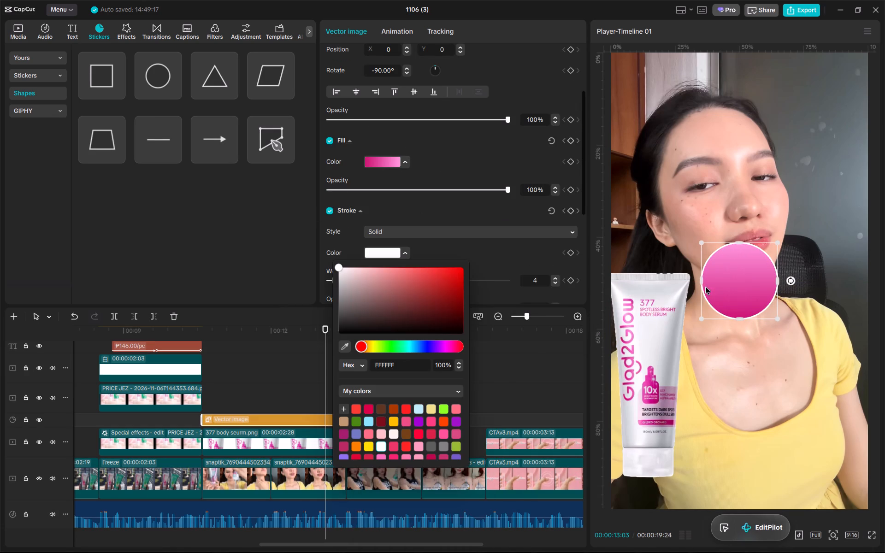
{"action": "left_click", "coordinate": [735, 283]}
Arrange the tube cutout on the frame's right side and the circle at lower left, about X -570, Y -1193.
{"action": "left_click", "coordinate": [640, 364]}
{"action": "left_click_drag", "start_coordinate": [661, 357], "coordinate": [781, 341]}
{"action": "left_click", "coordinate": [701, 281]}
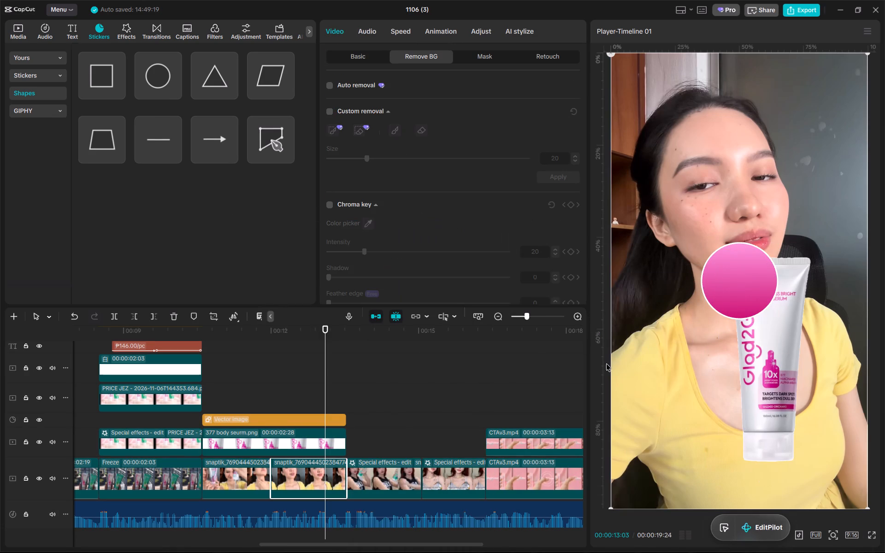
{"action": "left_click", "coordinate": [303, 423]}
{"action": "left_click_drag", "start_coordinate": [718, 291], "coordinate": [650, 433]}
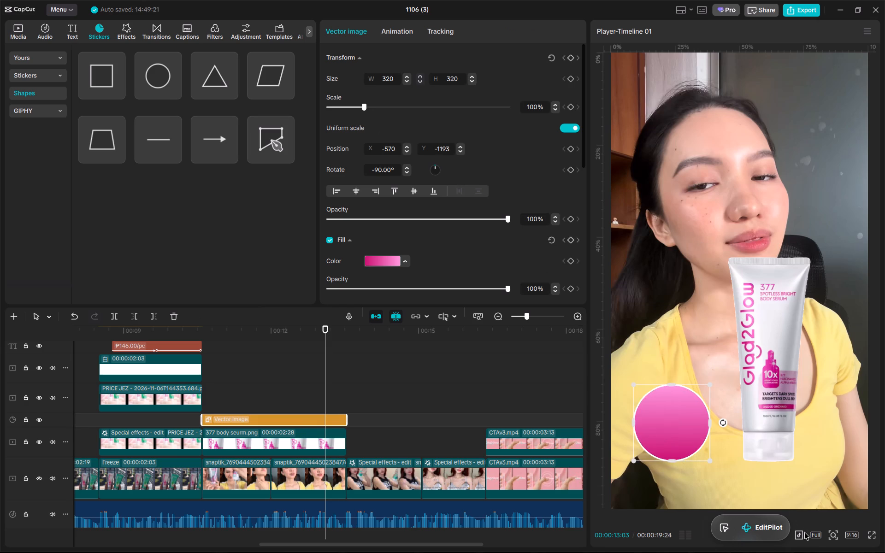
Turn on the TikTok interface overlay in the preview, with the playhead at 00:00:12:05.
{"action": "left_click", "coordinate": [800, 535]}
{"action": "left_click", "coordinate": [797, 531]}
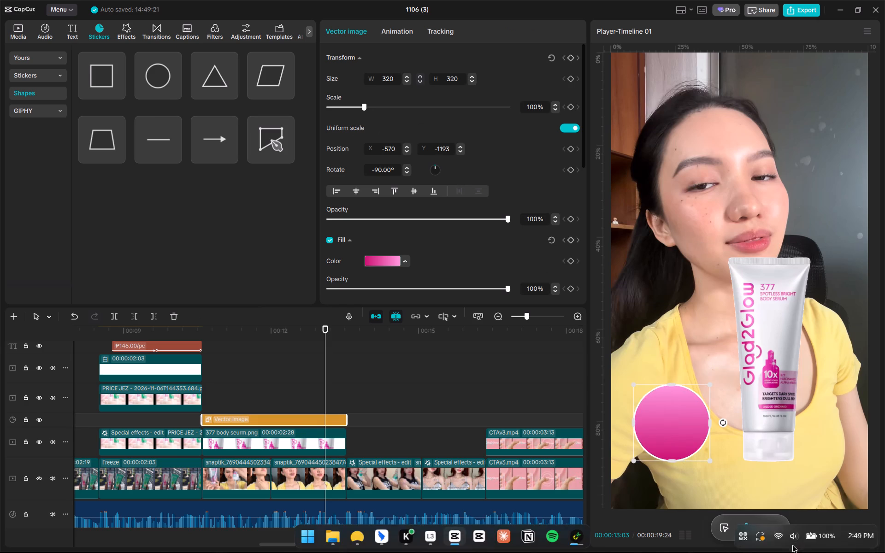
{"action": "left_click", "coordinate": [797, 536]}
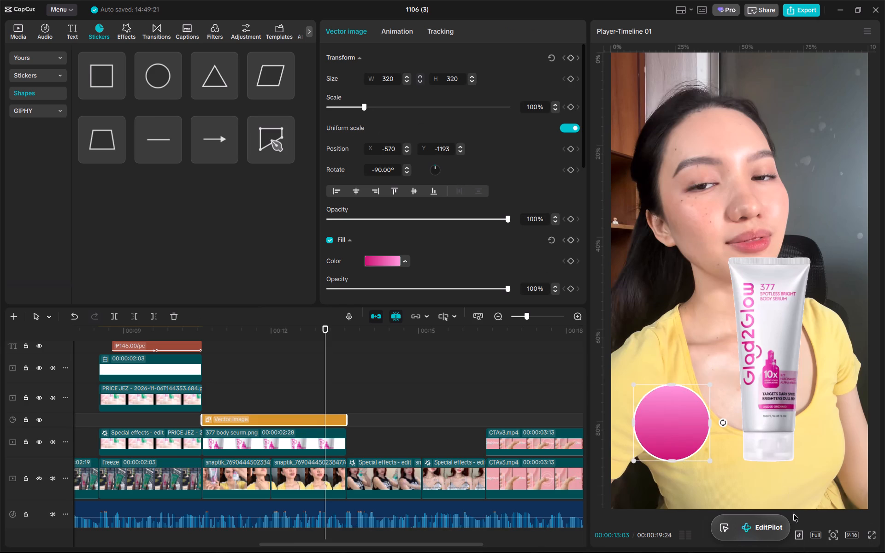
{"action": "left_click", "coordinate": [796, 527]}
{"action": "triple_click", "coordinate": [797, 533]}
{"action": "left_click", "coordinate": [322, 365]}
{"action": "left_click", "coordinate": [280, 344]}
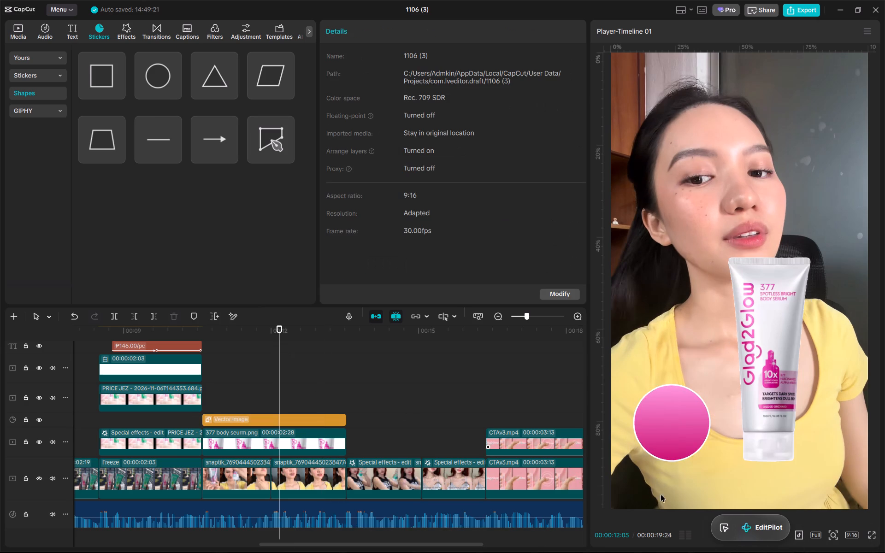
{"action": "left_click_drag", "start_coordinate": [780, 526], "coordinate": [766, 525]}
{"action": "left_click", "coordinate": [804, 540]}
{"action": "left_click", "coordinate": [786, 476]}
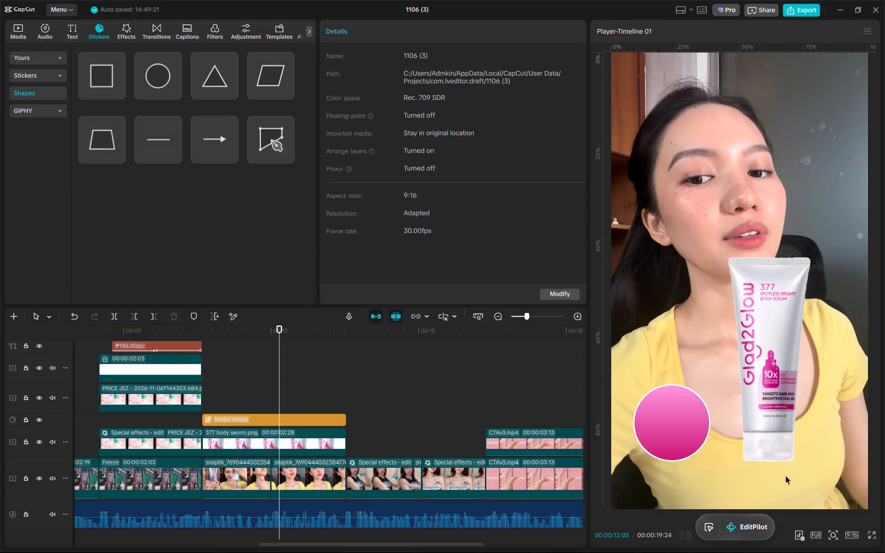
Reposition the circle against the TikTok overlay, at the frame's left edge above the account name, about X -760, Y -1073.
{"action": "left_click", "coordinate": [669, 426]}
{"action": "left_click_drag", "start_coordinate": [676, 430], "coordinate": [826, 426]}
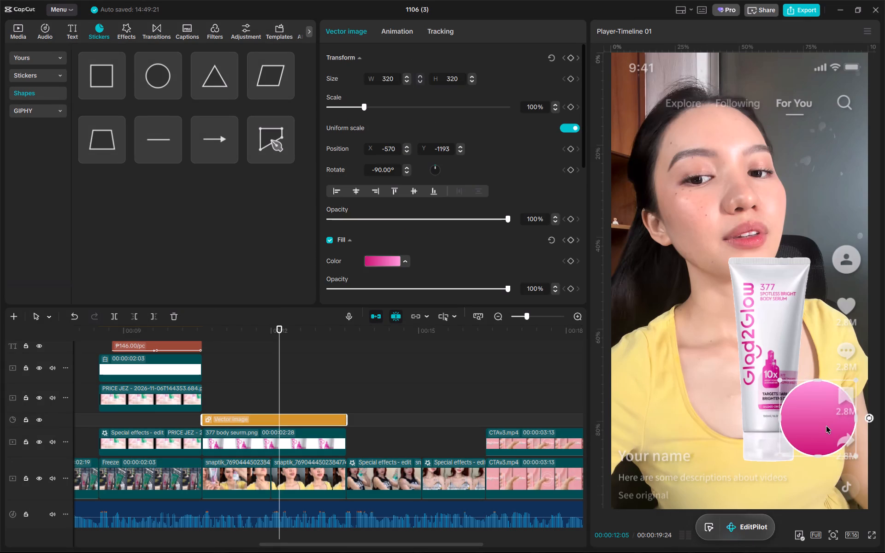
{"action": "left_click_drag", "start_coordinate": [826, 426], "coordinate": [827, 426]}
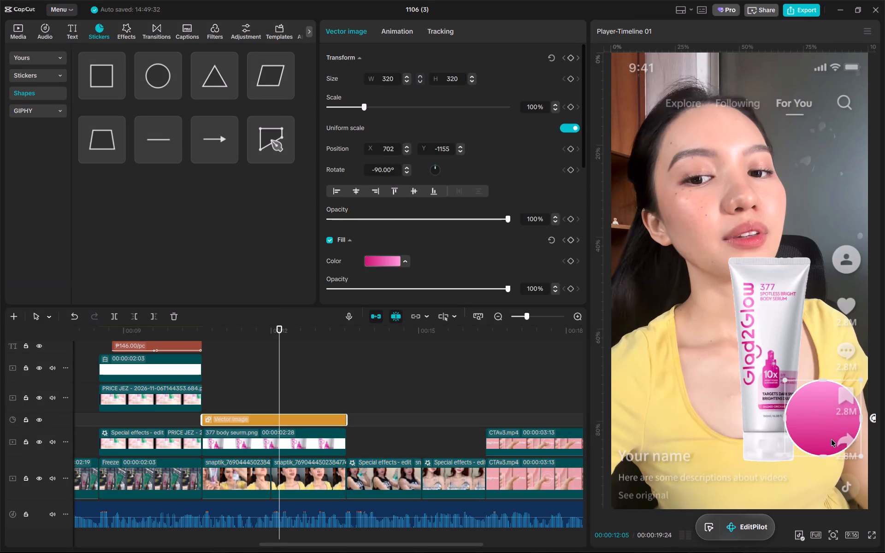
{"action": "left_click_drag", "start_coordinate": [824, 432], "coordinate": [652, 422]}
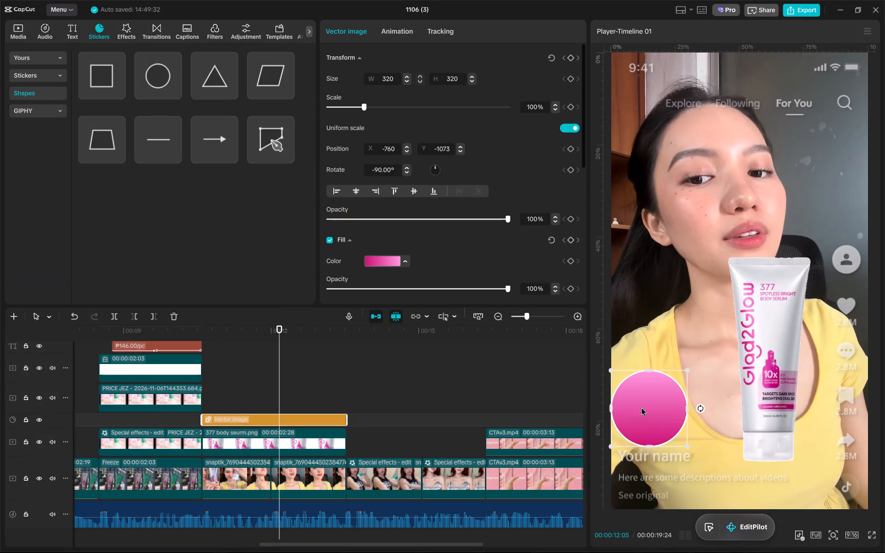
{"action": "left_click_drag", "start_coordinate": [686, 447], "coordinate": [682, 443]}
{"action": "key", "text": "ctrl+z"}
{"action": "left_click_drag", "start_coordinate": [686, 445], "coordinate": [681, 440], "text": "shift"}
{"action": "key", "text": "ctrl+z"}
Nudge the circle inward from the frame edge, and layer the smaller 377 body serum tube on the track above it, over the circle.
{"action": "left_click_drag", "start_coordinate": [662, 406], "coordinate": [672, 406]}
{"action": "left_click", "coordinate": [271, 437]}
{"action": "left_click_drag", "start_coordinate": [780, 395], "coordinate": [720, 363]}
{"action": "left_click_drag", "start_coordinate": [762, 434], "coordinate": [733, 420]}
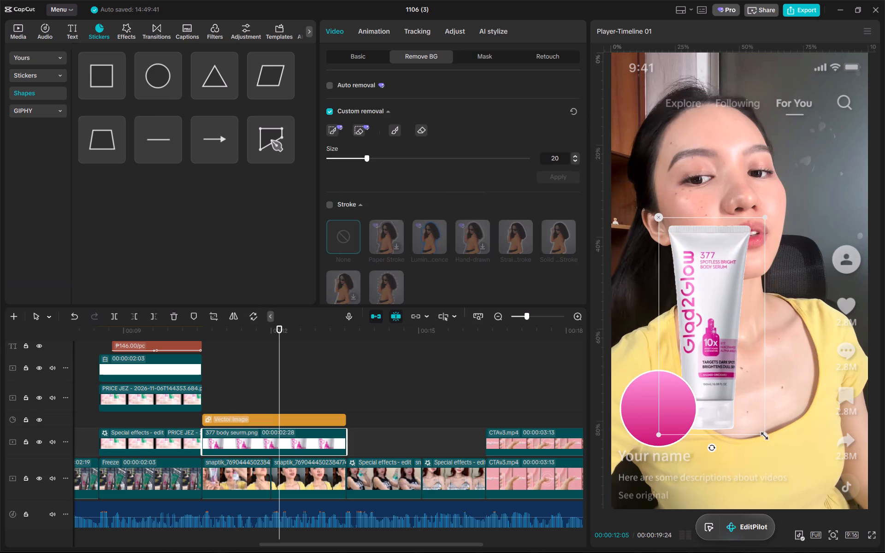
{"action": "left_click_drag", "start_coordinate": [733, 420], "coordinate": [729, 420]}
{"action": "left_click_drag", "start_coordinate": [264, 436], "coordinate": [266, 395]}
{"action": "left_click_drag", "start_coordinate": [722, 393], "coordinate": [675, 408]}
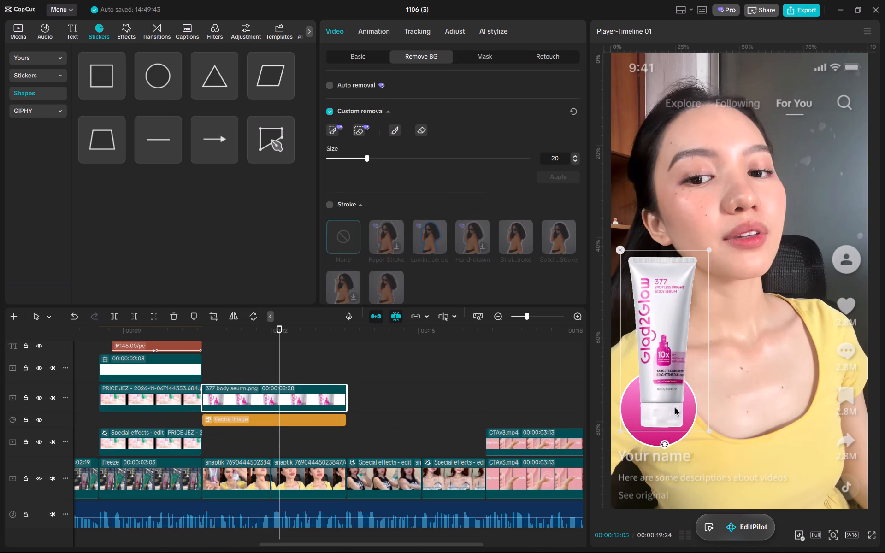
{"action": "left_click_drag", "start_coordinate": [675, 408], "coordinate": [677, 407]}
Shrink the tube further, tilt it slightly clockwise and centre it over the pink circle.
{"action": "left_click_drag", "start_coordinate": [710, 430], "coordinate": [641, 399]}
{"action": "left_click_drag", "start_coordinate": [661, 361], "coordinate": [654, 391]}
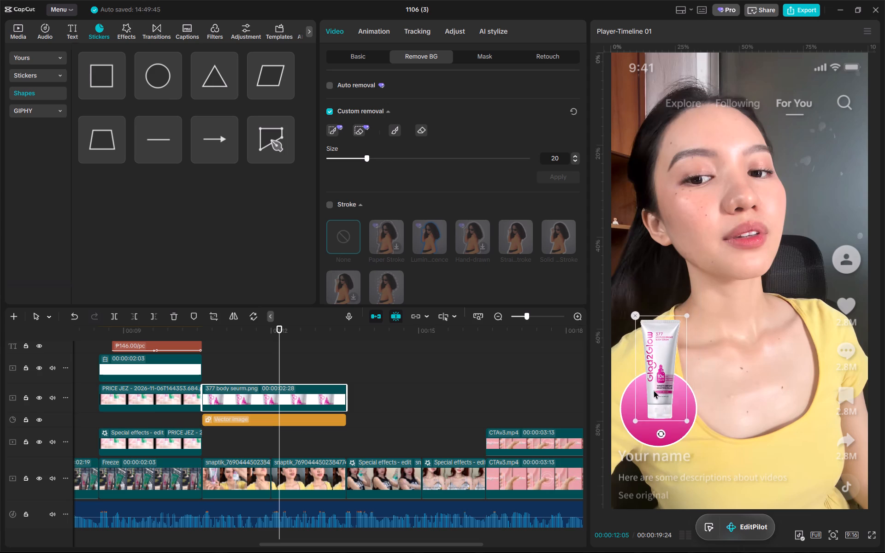
{"action": "left_click_drag", "start_coordinate": [654, 391], "coordinate": [653, 391]}
{"action": "left_click_drag", "start_coordinate": [683, 424], "coordinate": [693, 435]}
{"action": "left_click_drag", "start_coordinate": [663, 447], "coordinate": [651, 446]}
{"action": "left_click_drag", "start_coordinate": [657, 397], "coordinate": [664, 399]}
Scale the tube and circle down together, the circle to about 78%, and place it above the account name at about X -770, Y -1174.
{"action": "left_click", "coordinate": [297, 418], "text": "ctrl"}
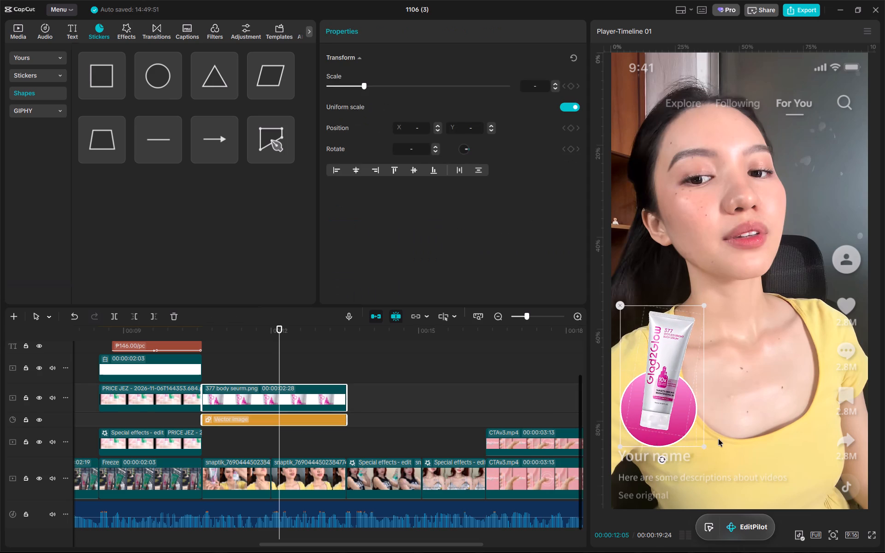
{"action": "left_click_drag", "start_coordinate": [702, 445], "coordinate": [689, 422]}
{"action": "left_click_drag", "start_coordinate": [664, 387], "coordinate": [648, 403]}
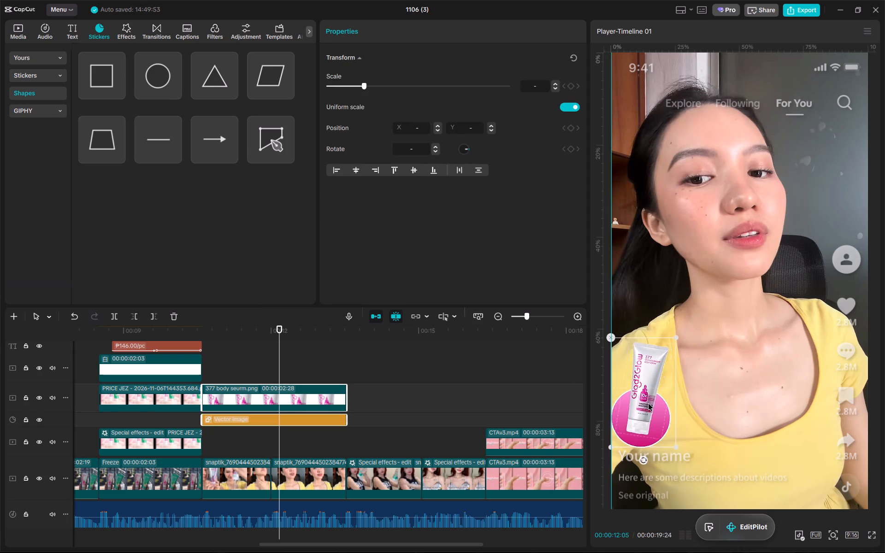
{"action": "left_click_drag", "start_coordinate": [648, 403], "coordinate": [653, 406]}
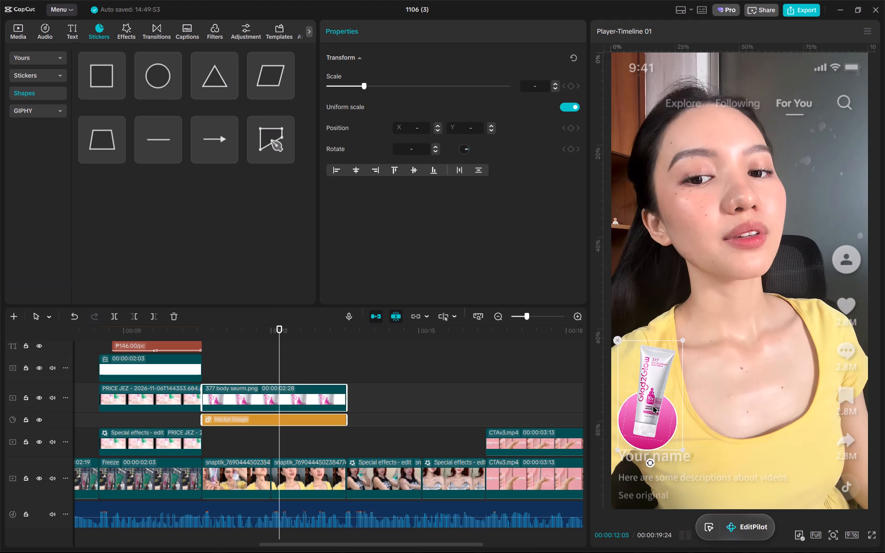
{"action": "left_click_drag", "start_coordinate": [653, 406], "coordinate": [653, 406]}
Add a white Solid Stroke to the tube cutout with size 28.
{"action": "left_click", "coordinate": [260, 398]}
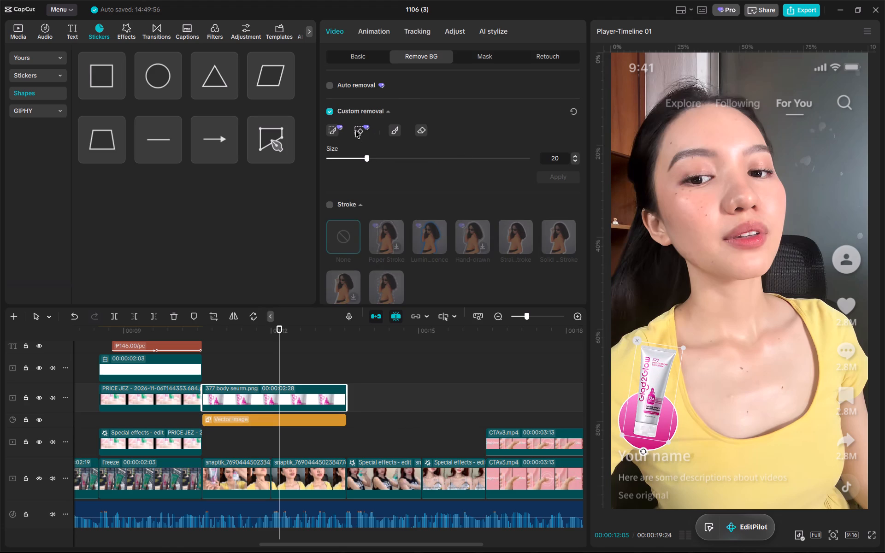
{"action": "left_click", "coordinate": [329, 207]}
{"action": "left_click", "coordinate": [558, 239]}
{"action": "scroll", "coordinate": [531, 232], "scroll_direction": "down", "scroll_amount": 1}
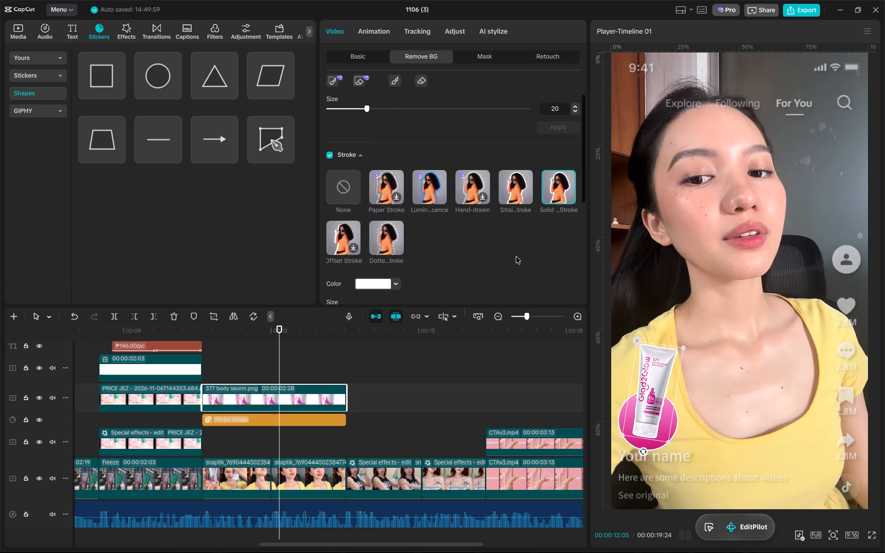
{"action": "scroll", "coordinate": [515, 257], "scroll_direction": "down", "scroll_amount": 1}
{"action": "left_click_drag", "start_coordinate": [399, 264], "coordinate": [385, 264]}
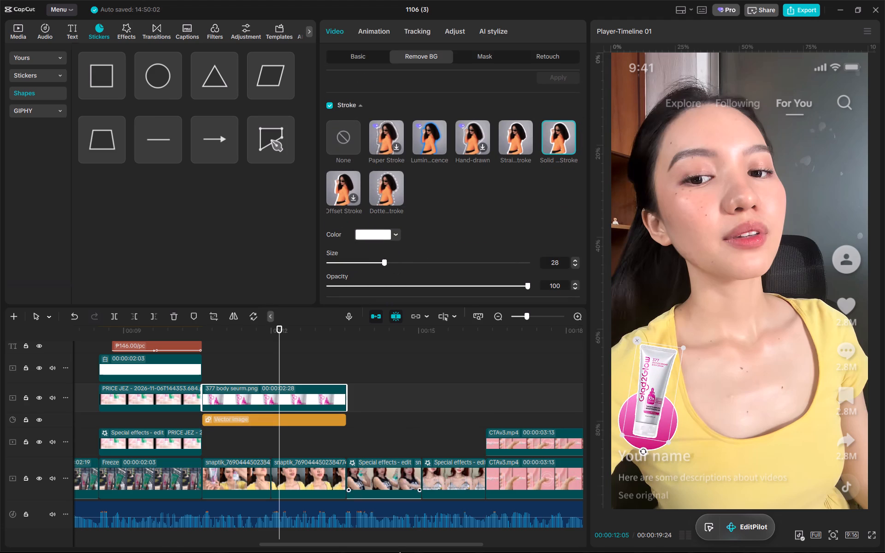
Play back the yellow-top clip and nudge the tube slightly upward on the circle.
{"action": "left_click", "coordinate": [574, 547]}
{"action": "left_click", "coordinate": [575, 541]}
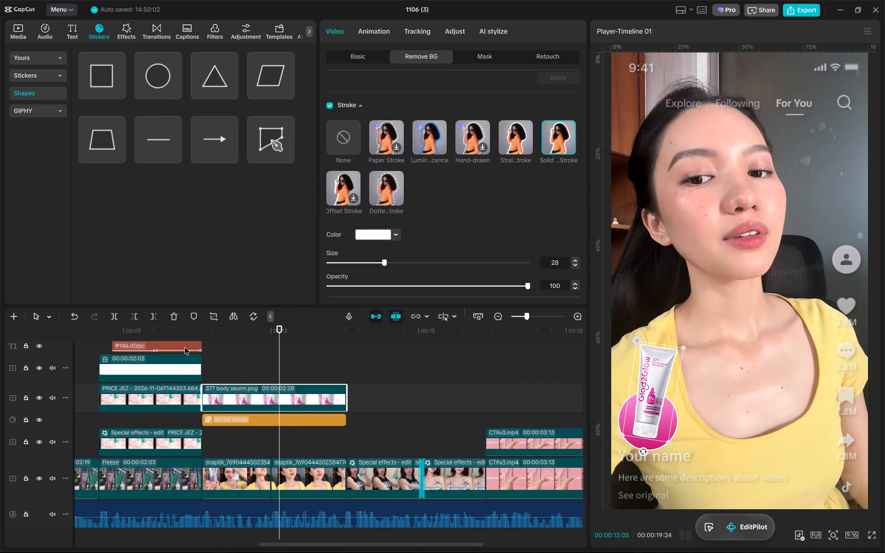
{"action": "left_click", "coordinate": [184, 336]}
{"action": "key", "text": "space"}
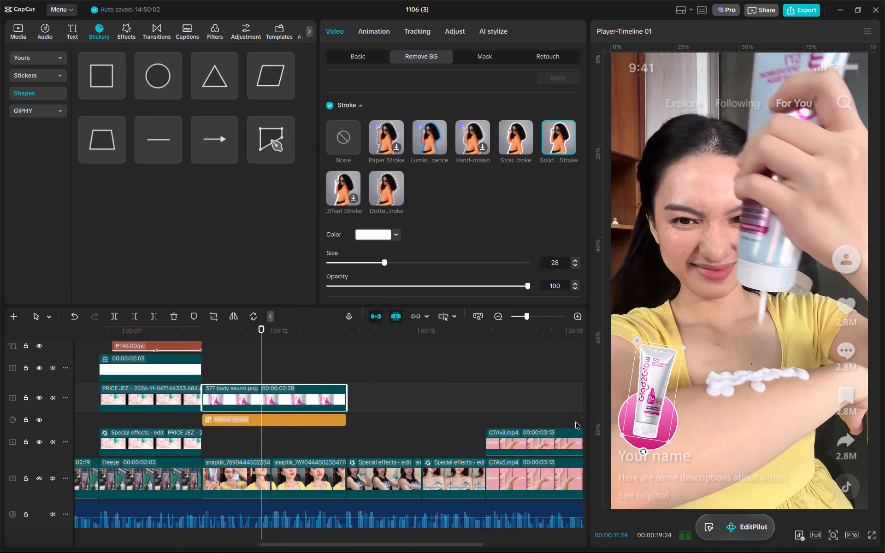
{"action": "key", "text": "space"}
{"action": "left_click_drag", "start_coordinate": [660, 417], "coordinate": [661, 413]}
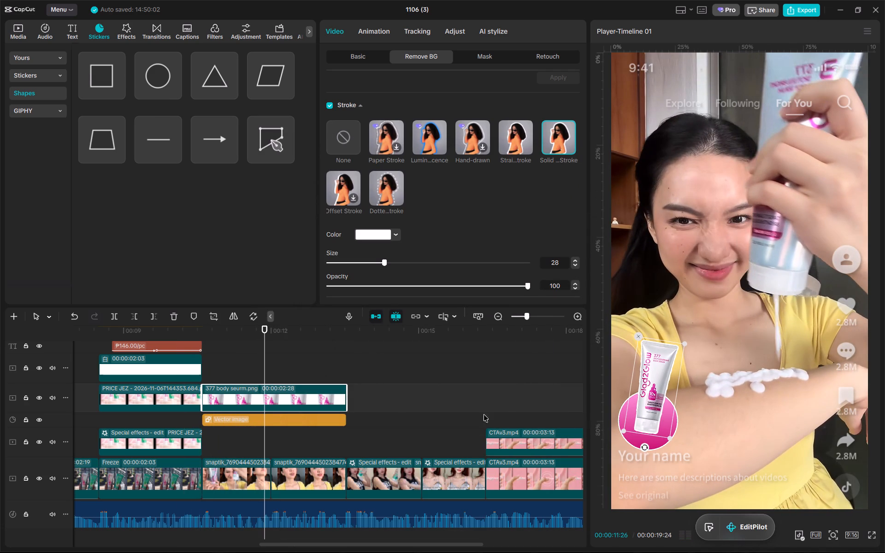
Duplicate the tube and circle directly after the originals and trim the copies to the CTA clip's start at 00:00:16:11.
{"action": "left_click_drag", "start_coordinate": [364, 432], "coordinate": [302, 356]}
{"action": "key", "text": "ctrl+c"}
{"action": "left_click_drag", "start_coordinate": [344, 338], "coordinate": [485, 341]}
{"action": "key", "text": "ctrl+v"}
{"action": "key", "text": "w"}
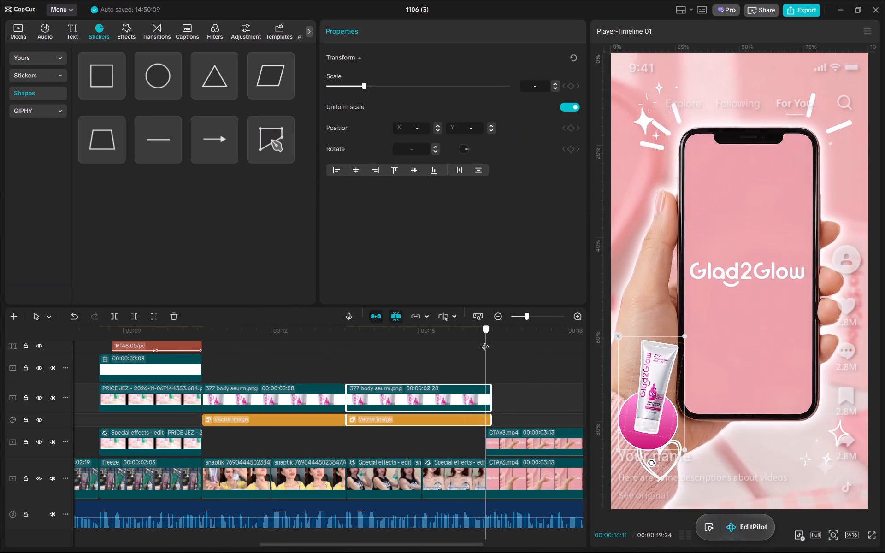
Replace the duplicated pink tube with the green tube image, Screenshot 2026-10-15 163758.png.
{"action": "left_click_drag", "start_coordinate": [485, 341], "coordinate": [459, 340]}
{"action": "left_click", "coordinate": [413, 402]}
{"action": "left_click", "coordinate": [15, 27]}
{"action": "left_click_drag", "start_coordinate": [200, 106], "coordinate": [425, 400]}
{"action": "key", "text": "Return"}
{"action": "key", "text": "Return"}
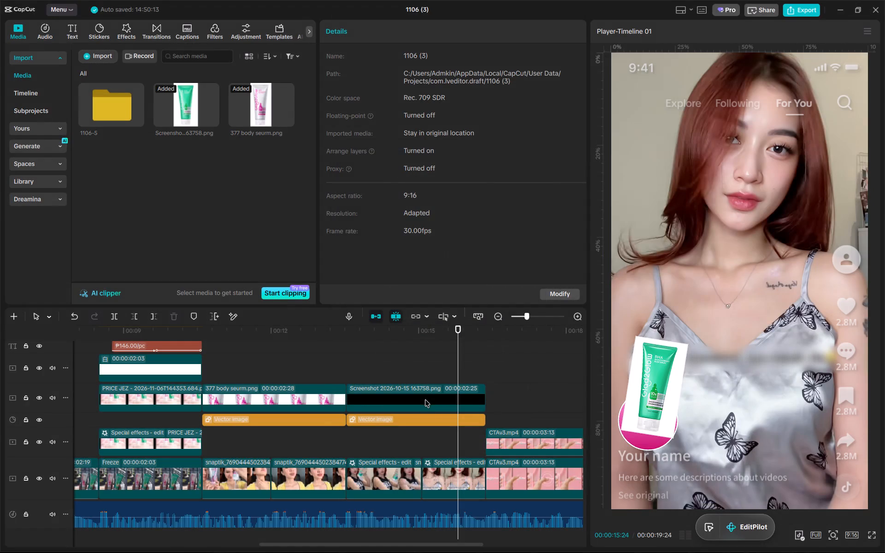
Cut out the green tube from its white background with Custom removal and apply the result.
{"action": "left_click", "coordinate": [428, 394]}
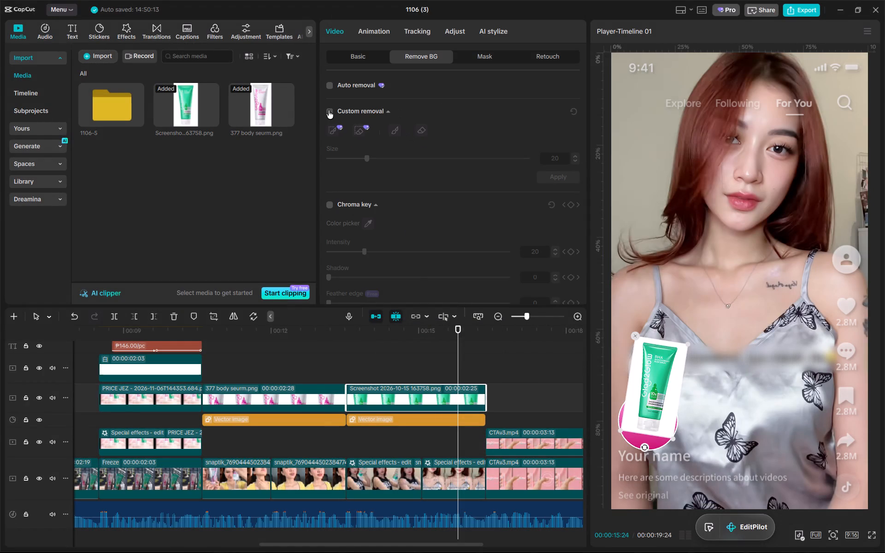
{"action": "left_click", "coordinate": [331, 112]}
{"action": "left_click_drag", "start_coordinate": [654, 381], "coordinate": [649, 421]}
{"action": "left_click", "coordinate": [562, 180]}
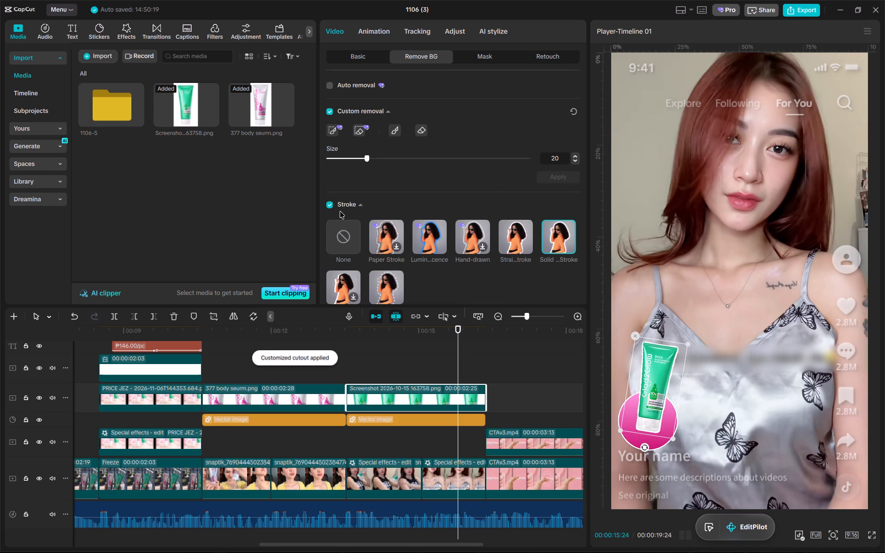
Recolour the second circle's gradient with greens sampled from the tube, 19BD89 to 71EAC4, and shift the light stop inward.
{"action": "left_click", "coordinate": [397, 421]}
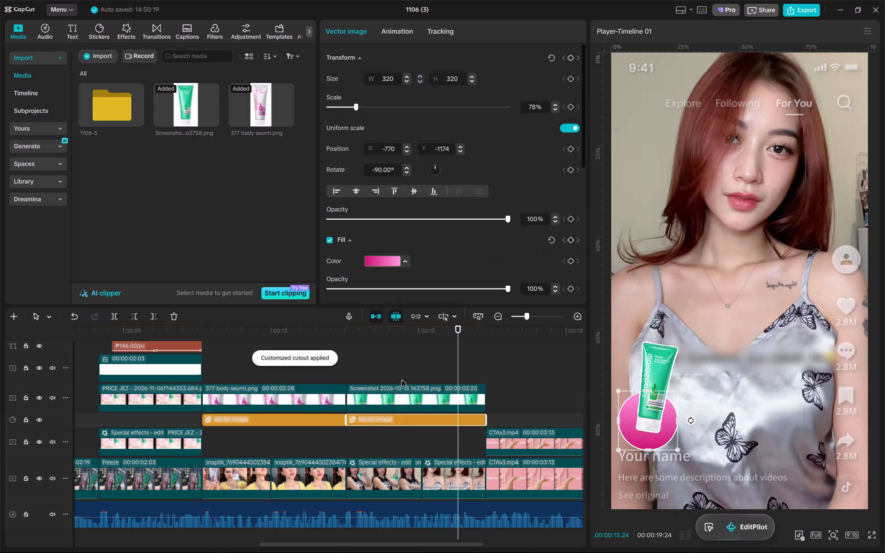
{"action": "left_click", "coordinate": [385, 270]}
{"action": "left_click", "coordinate": [384, 263]}
{"action": "left_click", "coordinate": [407, 263]}
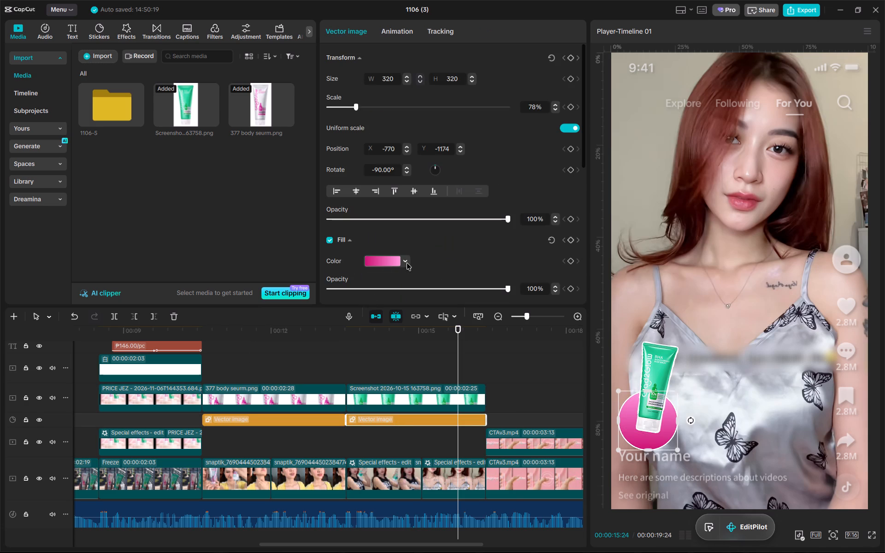
{"action": "left_click", "coordinate": [378, 306]}
{"action": "left_click", "coordinate": [380, 429]}
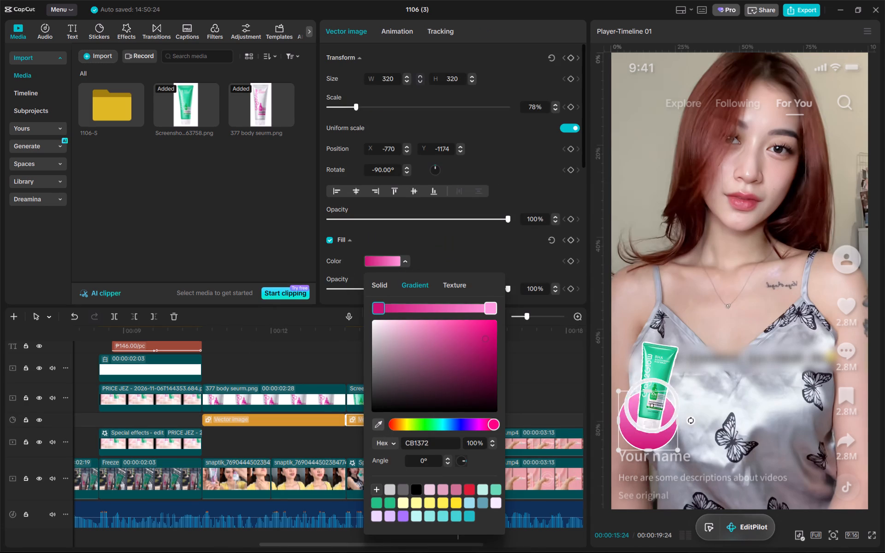
{"action": "left_click", "coordinate": [649, 349]}
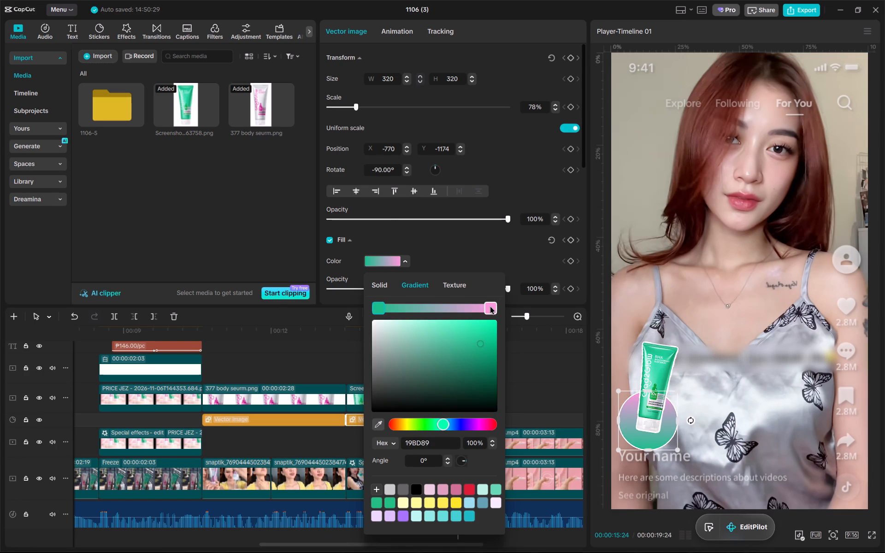
{"action": "left_click", "coordinate": [490, 306]}
{"action": "left_click", "coordinate": [373, 422]}
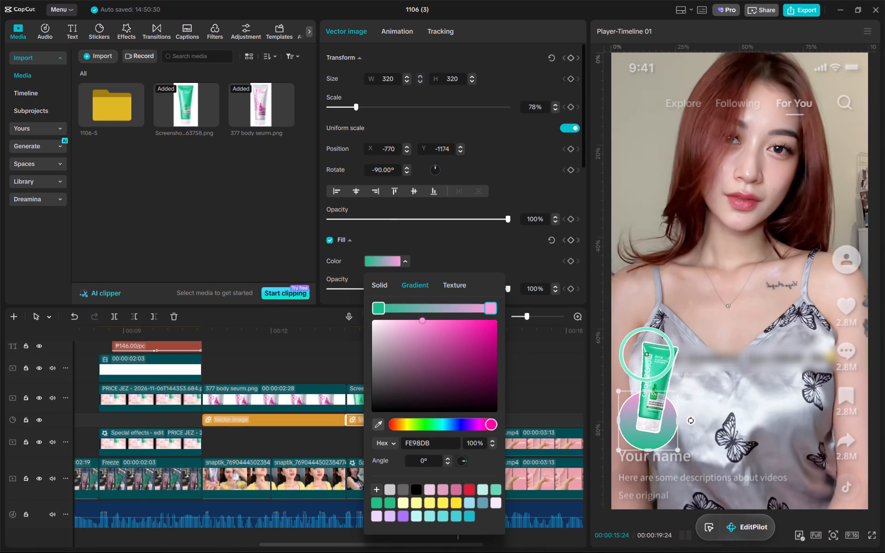
{"action": "left_click", "coordinate": [647, 354]}
{"action": "left_click_drag", "start_coordinate": [487, 310], "coordinate": [457, 310]}
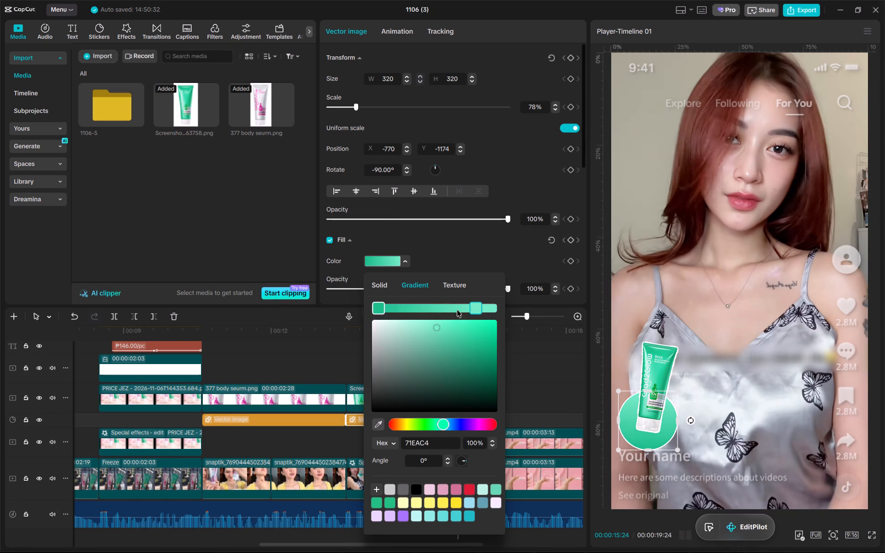
{"action": "left_click_drag", "start_coordinate": [457, 310], "coordinate": [468, 312]}
{"action": "left_click", "coordinate": [490, 254]}
Shift the light pink gradient stop (FE98DB) inward on the first circle's fill.
{"action": "left_click", "coordinate": [332, 411]}
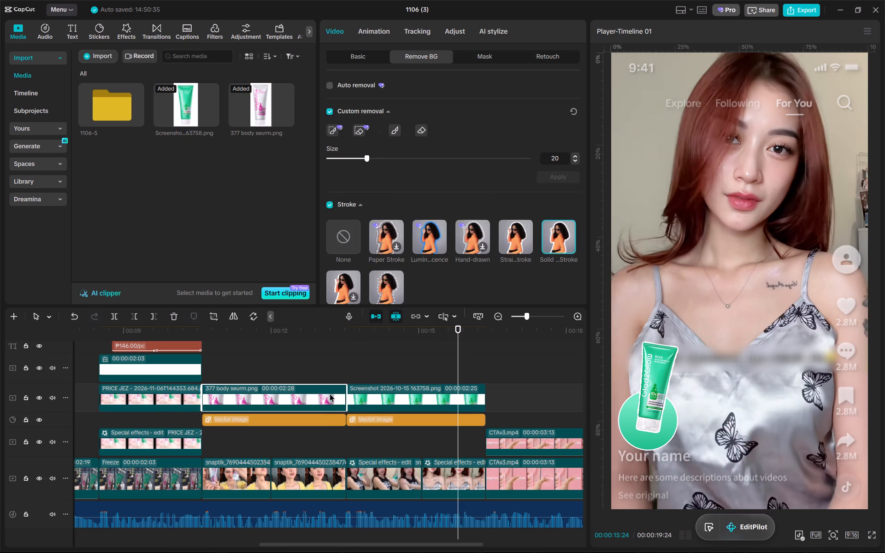
{"action": "left_click", "coordinate": [330, 334]}
{"action": "left_click", "coordinate": [326, 417]}
{"action": "left_click", "coordinate": [395, 263]}
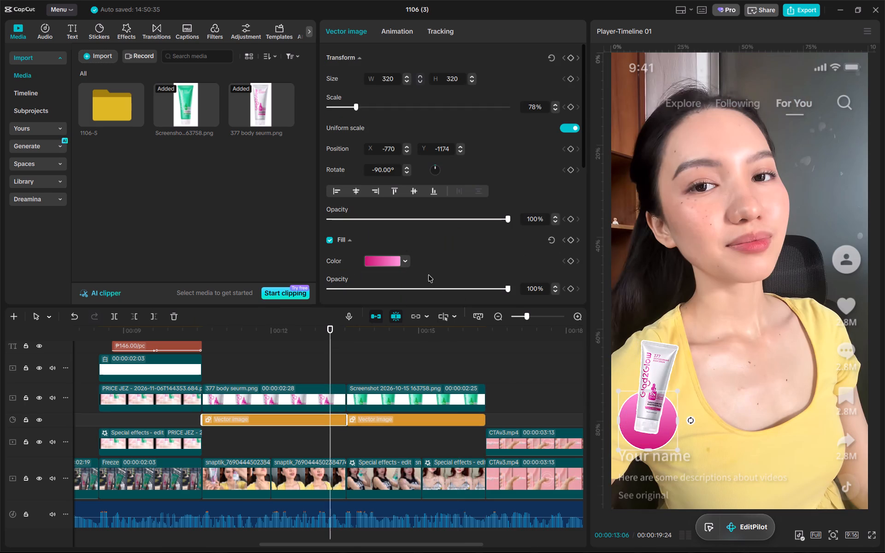
{"action": "left_click", "coordinate": [399, 255]}
{"action": "left_click", "coordinate": [401, 264]}
{"action": "left_click", "coordinate": [491, 306]}
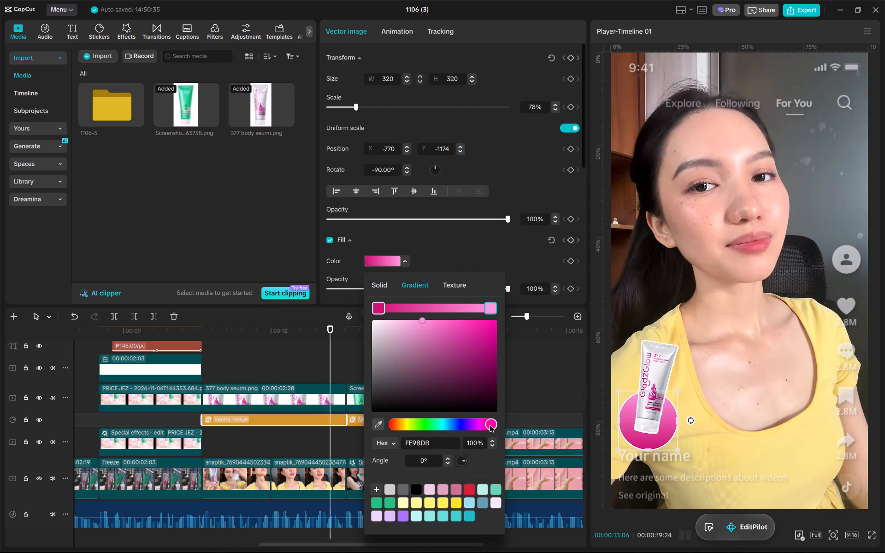
{"action": "left_click_drag", "start_coordinate": [488, 311], "coordinate": [452, 310]}
{"action": "left_click", "coordinate": [279, 357]}
Review playback around the cut from the pink product graphic to the green one.
{"action": "key", "text": "space"}
{"action": "key", "text": "space"}
{"action": "left_click", "coordinate": [341, 338]}
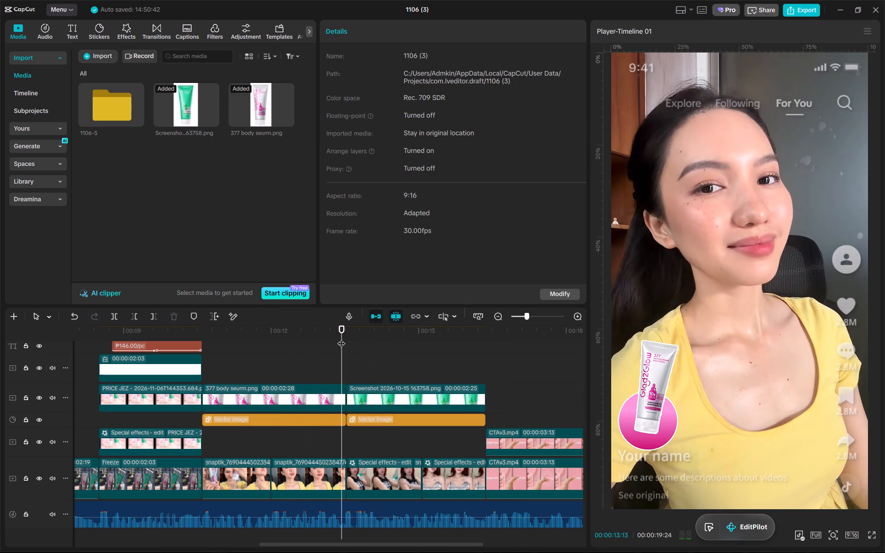
{"action": "key", "text": "space"}
{"action": "key", "text": "space"}
{"action": "left_click_drag", "start_coordinate": [368, 336], "coordinate": [372, 337]}
{"action": "left_click", "coordinate": [421, 398]}
{"action": "left_click", "coordinate": [654, 390]}
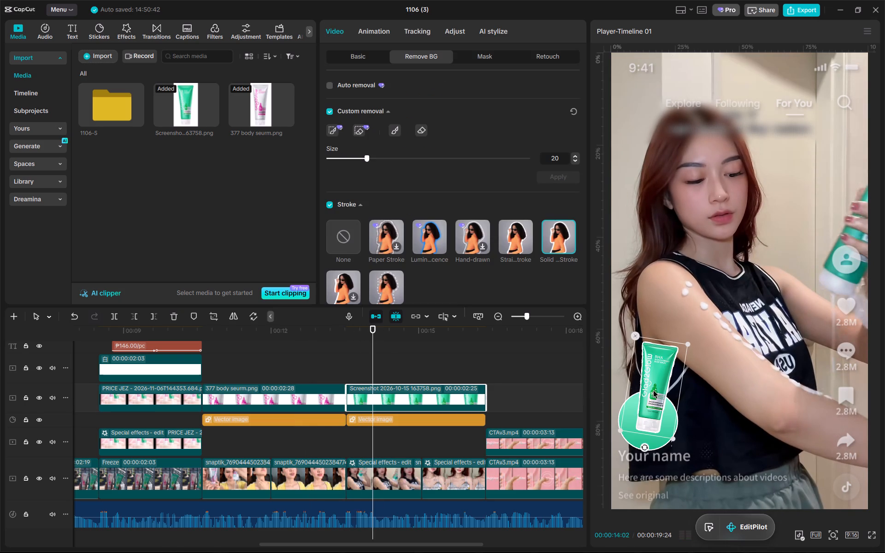
{"action": "left_click", "coordinate": [344, 414]}
Apply the Spring in-animation to both circle shapes.
{"action": "left_click", "coordinate": [371, 416], "text": "ctrl"}
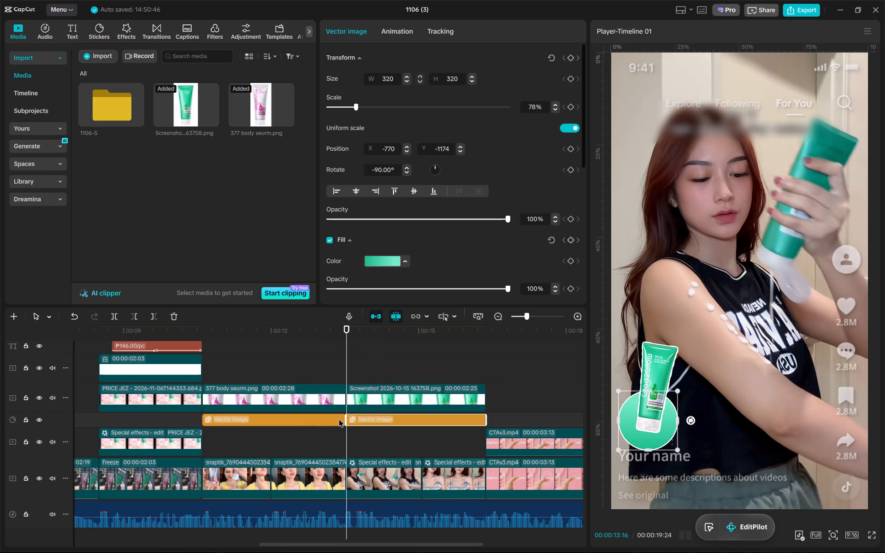
{"action": "left_click", "coordinate": [331, 421], "text": "ctrl"}
{"action": "left_click", "coordinate": [407, 31]}
{"action": "scroll", "coordinate": [515, 188], "scroll_direction": "down", "scroll_amount": 1}
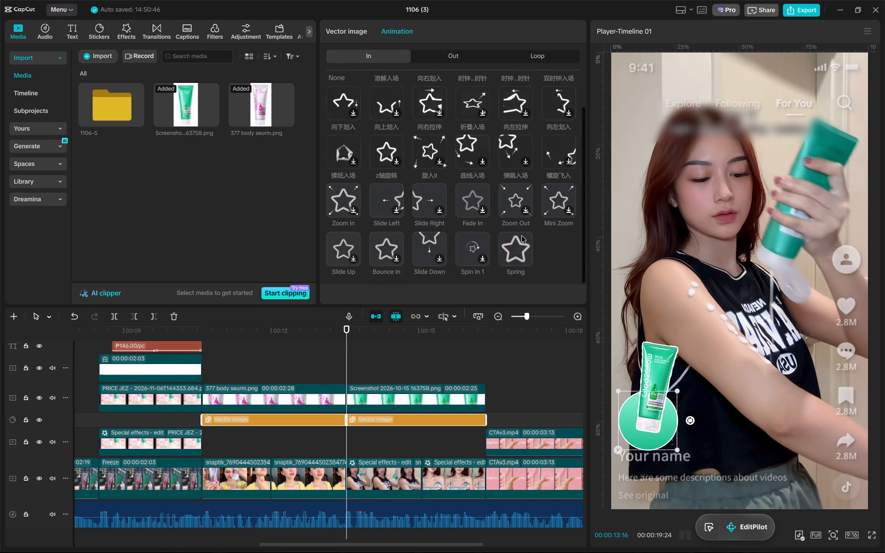
{"action": "left_click", "coordinate": [507, 238]}
Apply the favourited Roll Right in-animation to the pink 377 body serum tube clip.
{"action": "left_click", "coordinate": [307, 392]}
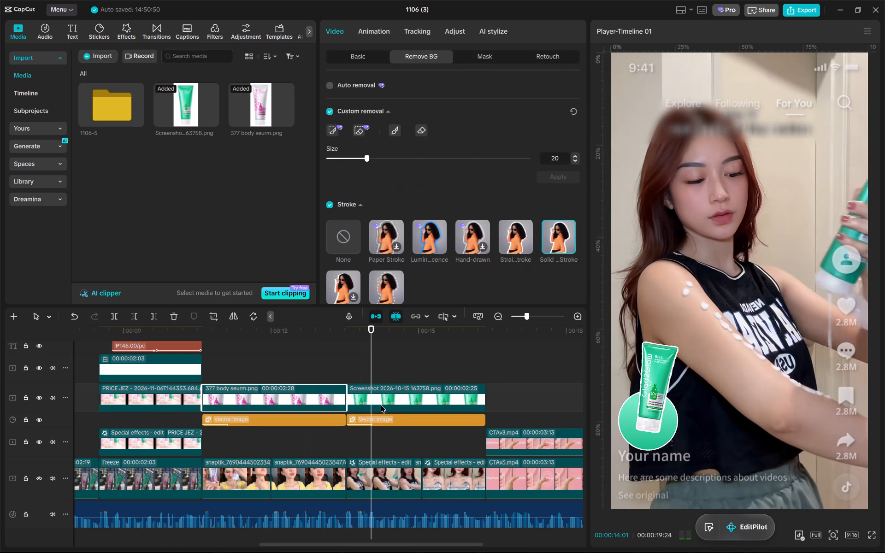
{"action": "left_click", "coordinate": [381, 405], "text": "ctrl"}
{"action": "left_click", "coordinate": [296, 395]}
{"action": "left_click", "coordinate": [379, 30]}
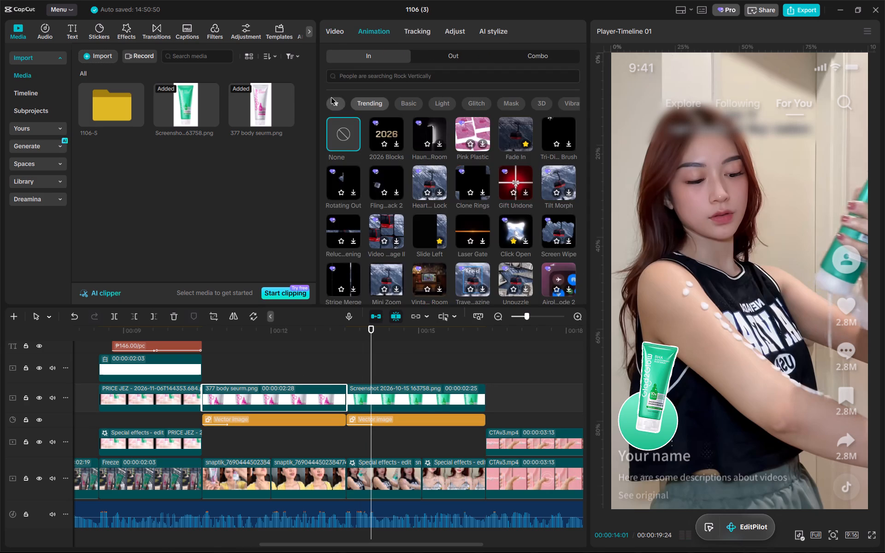
{"action": "left_click", "coordinate": [331, 99]}
{"action": "left_click", "coordinate": [510, 130]}
Copy the pink tube's attributes, including the Roll Right animation, onto the green tube clip.
{"action": "key", "text": "ctrl+alt+c"}
{"action": "left_click", "coordinate": [421, 394], "text": "ctrl"}
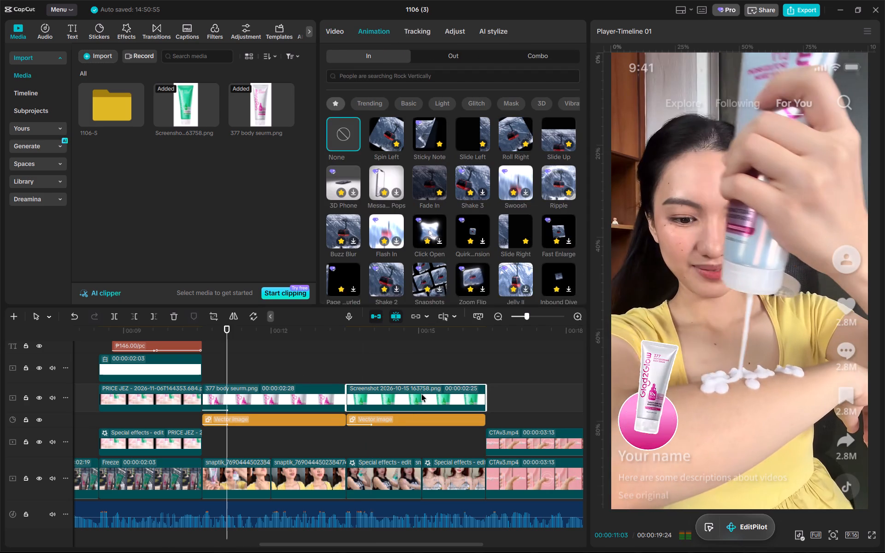
{"action": "key", "text": "ctrl+alt+v"}
{"action": "left_click", "coordinate": [265, 219]}
{"action": "left_click", "coordinate": [573, 359]}
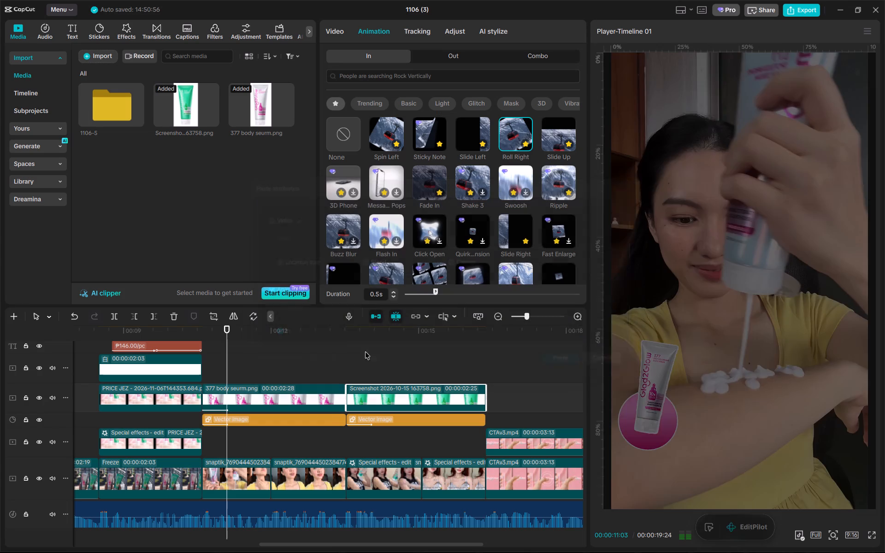
Review playback of the pink and green tube-and-circle graphics with their entrance animations, including the cut between them.
{"action": "left_click_drag", "start_coordinate": [329, 329], "coordinate": [401, 340]}
{"action": "left_click", "coordinate": [645, 366]}
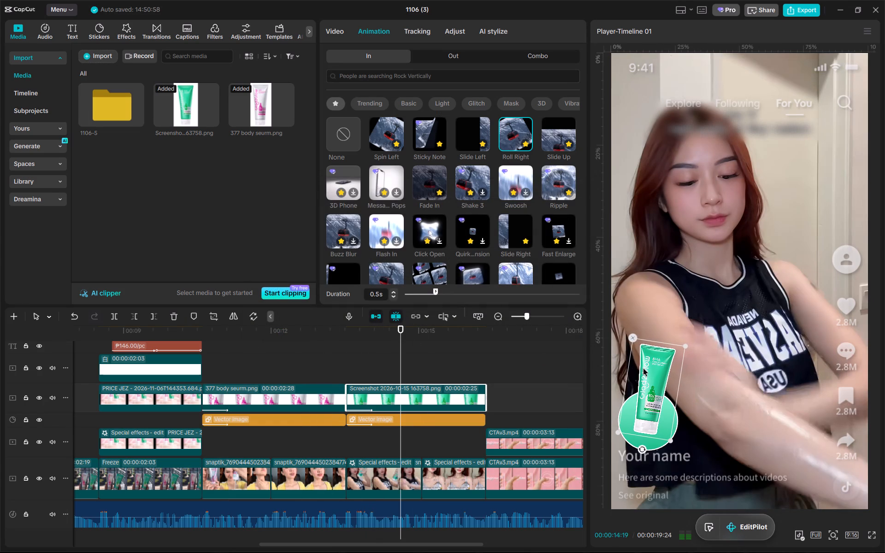
{"action": "left_click", "coordinate": [326, 336]}
{"action": "left_click", "coordinate": [382, 357]}
{"action": "left_click", "coordinate": [336, 342]}
{"action": "key", "text": "space"}
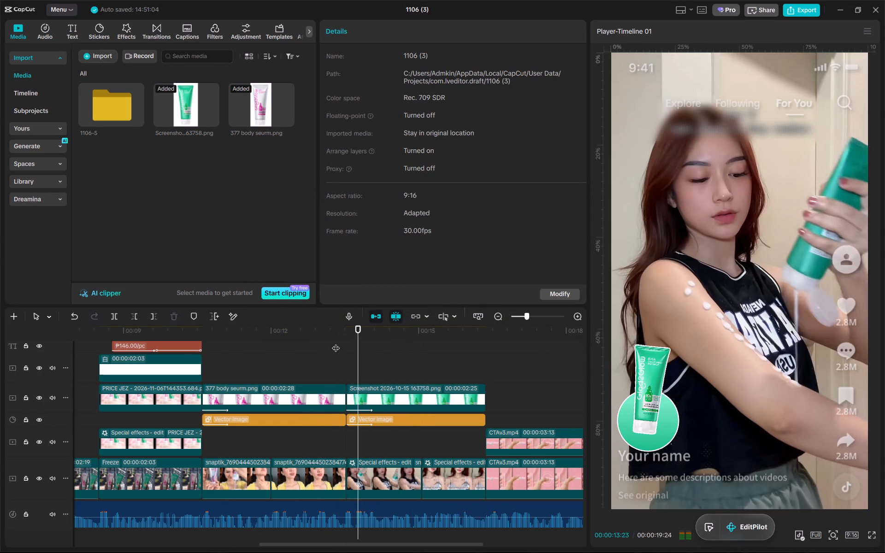
{"action": "key", "text": "space"}
{"action": "left_click", "coordinate": [185, 331]}
{"action": "key", "text": "space"}
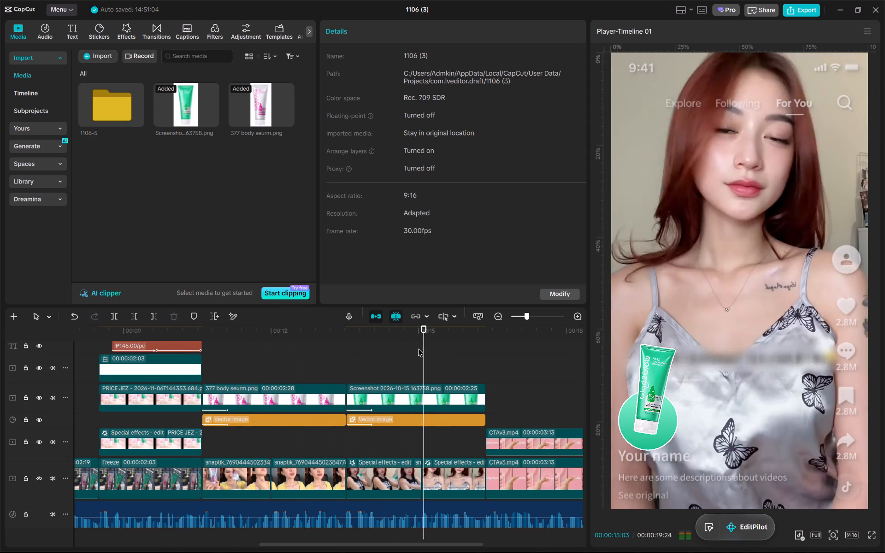
{"action": "key", "text": "space"}
{"action": "left_click_drag", "start_coordinate": [277, 330], "coordinate": [290, 332]}
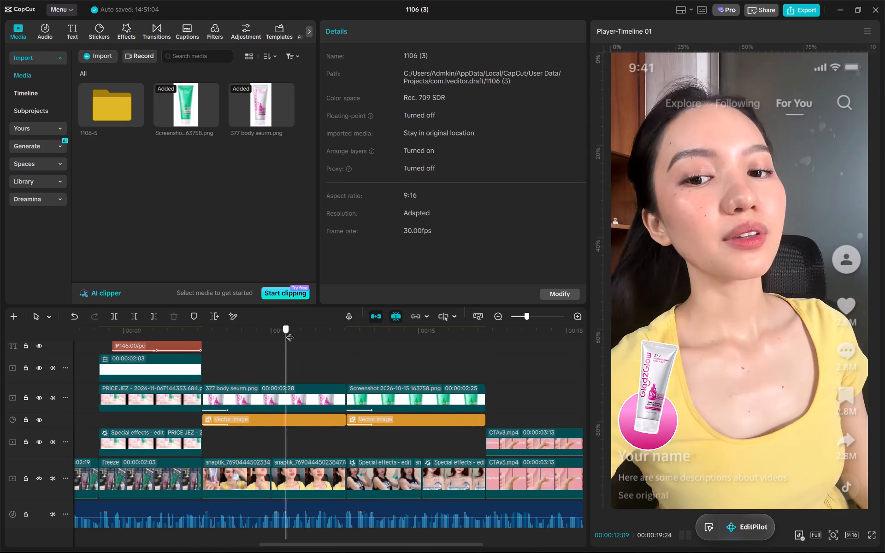
{"action": "left_click_drag", "start_coordinate": [290, 332], "coordinate": [292, 332]}
Search the video effects for "sun" and place Vibrant Sun over the pink serum footage, on a track directly above the main clips.
{"action": "left_click", "coordinate": [118, 33]}
{"action": "left_click", "coordinate": [100, 30]}
{"action": "left_click", "coordinate": [139, 24]}
{"action": "left_click", "coordinate": [130, 21]}
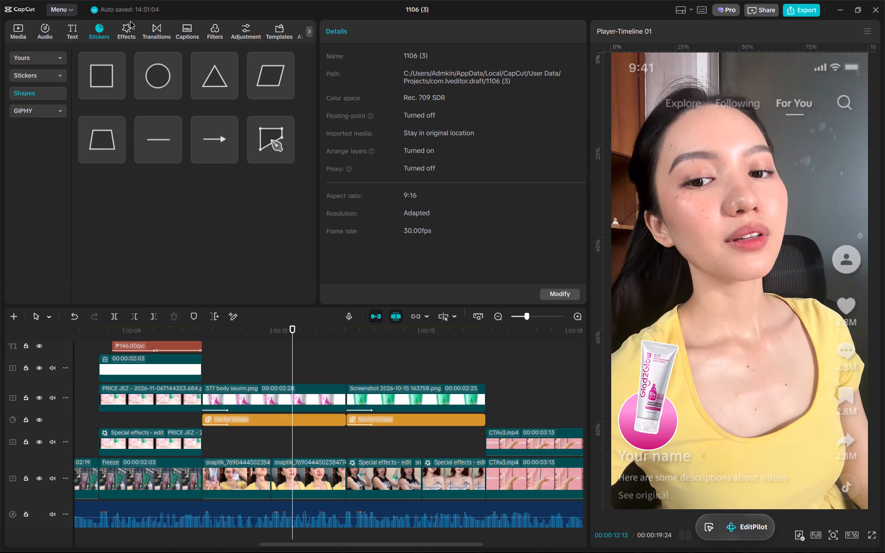
{"action": "double_click", "coordinate": [135, 50]}
{"action": "type", "text": "sun"}
{"action": "key", "text": "Return"}
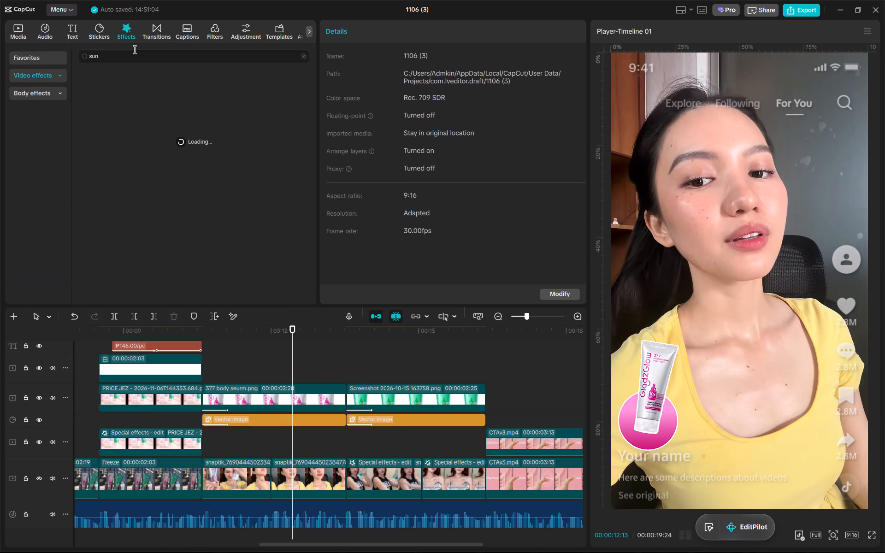
{"action": "left_click", "coordinate": [579, 545]}
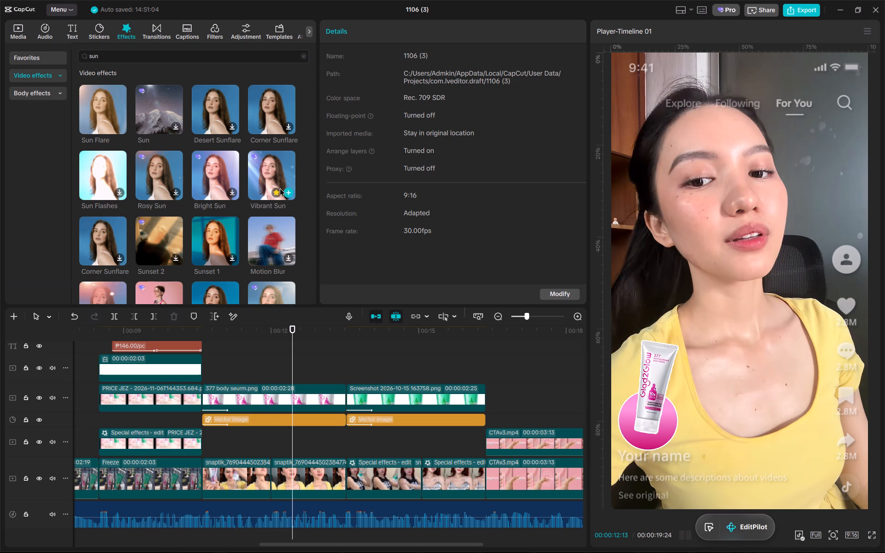
{"action": "left_click_drag", "start_coordinate": [268, 168], "coordinate": [205, 365]}
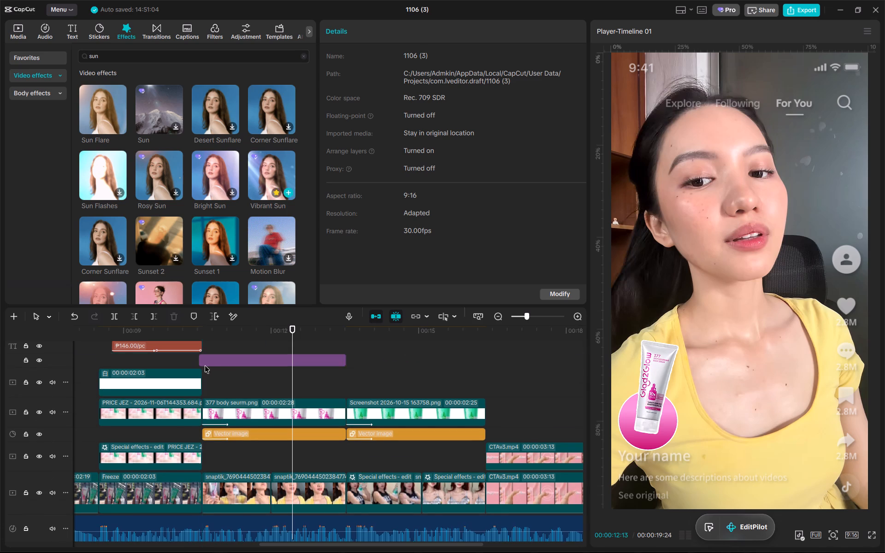
{"action": "left_click_drag", "start_coordinate": [232, 361], "coordinate": [238, 481]}
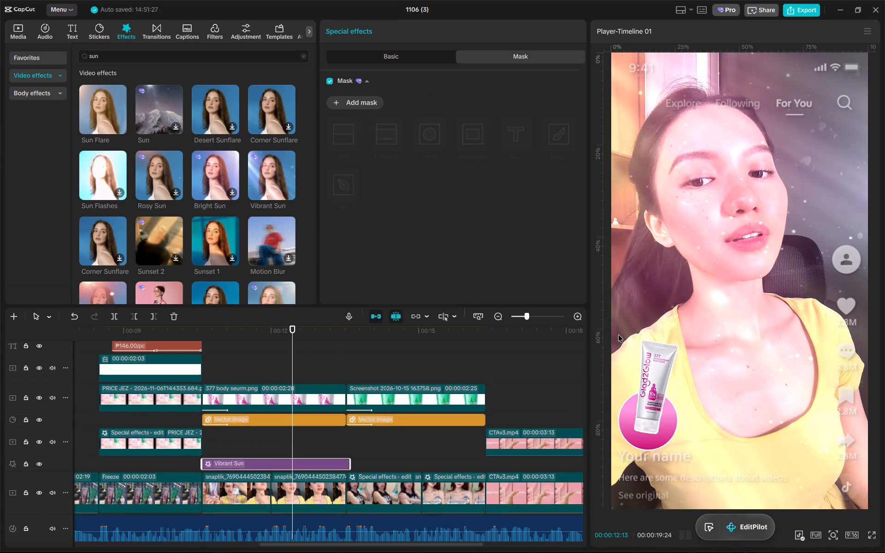
Reduce the Vibrant Sun effect's strength to 17 and preview it over the pink serum footage.
{"action": "left_click", "coordinate": [406, 56]}
{"action": "left_click_drag", "start_coordinate": [413, 149], "coordinate": [344, 159]}
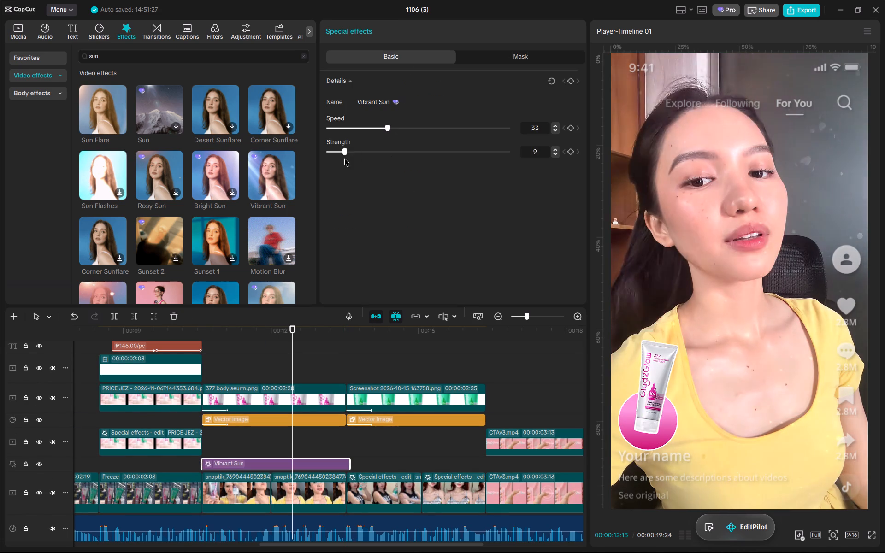
{"action": "left_click_drag", "start_coordinate": [344, 159], "coordinate": [370, 159]}
{"action": "left_click_drag", "start_coordinate": [366, 153], "coordinate": [358, 155]}
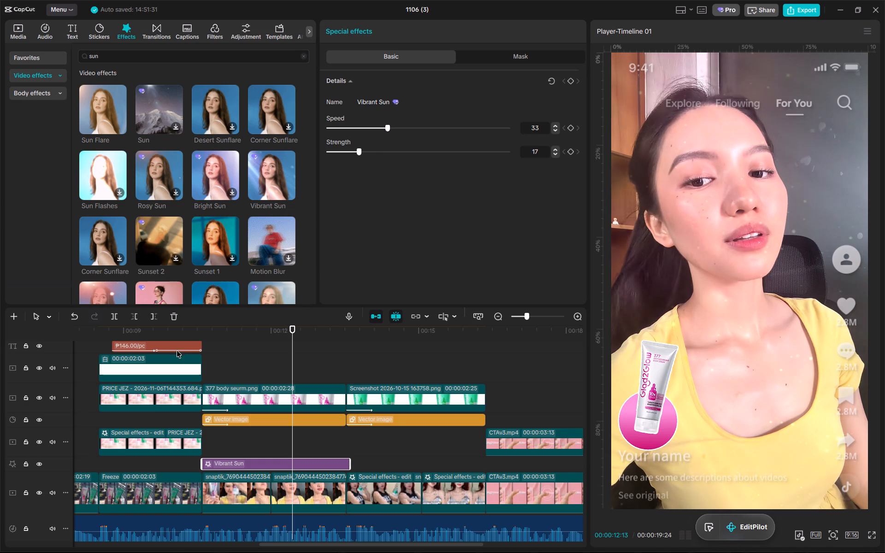
{"action": "left_click", "coordinate": [198, 338]}
{"action": "key", "text": "space"}
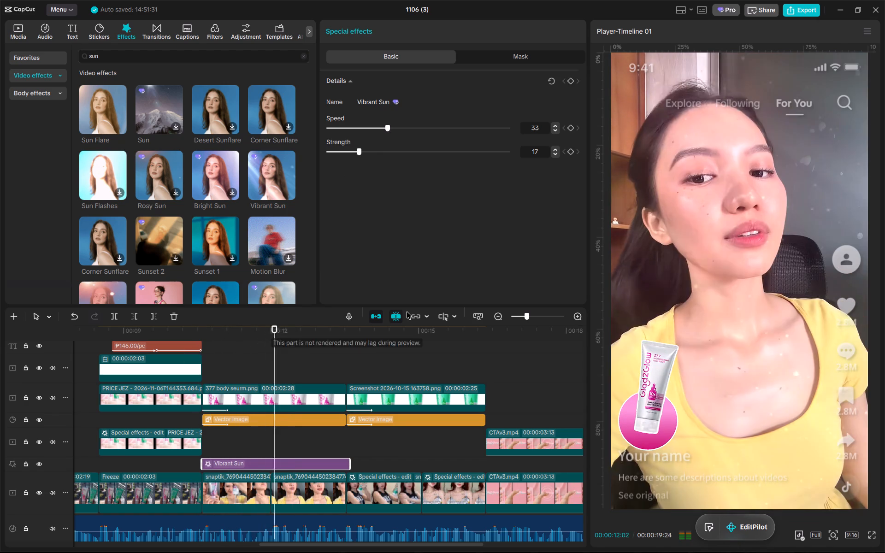
{"action": "key", "text": "space"}
{"action": "key", "text": "space"}
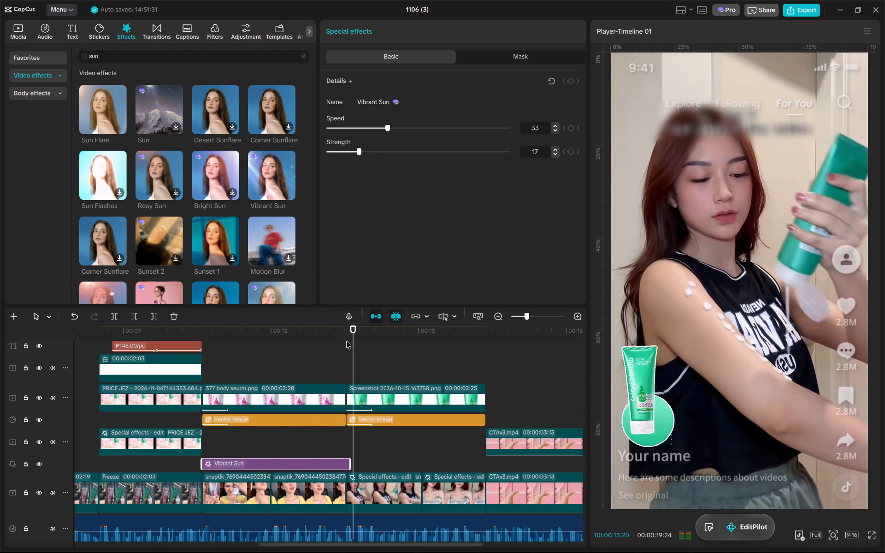
At the cut to the green product footage, search the video effects for "stars".
{"action": "left_click", "coordinate": [346, 335]}
{"action": "double_click", "coordinate": [208, 55]}
{"action": "type", "text": "moon"}
{"action": "type", "text": "stars"}
{"action": "key", "text": "Return"}
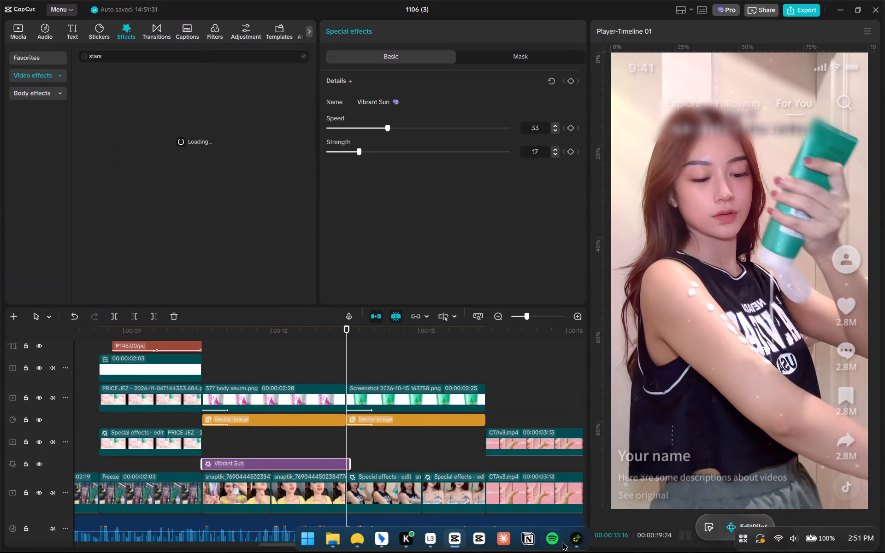
Switch to the EZ-CorridorKey setup window and examine the listed models, their descriptions and download sizes.
{"action": "left_click", "coordinate": [577, 542]}
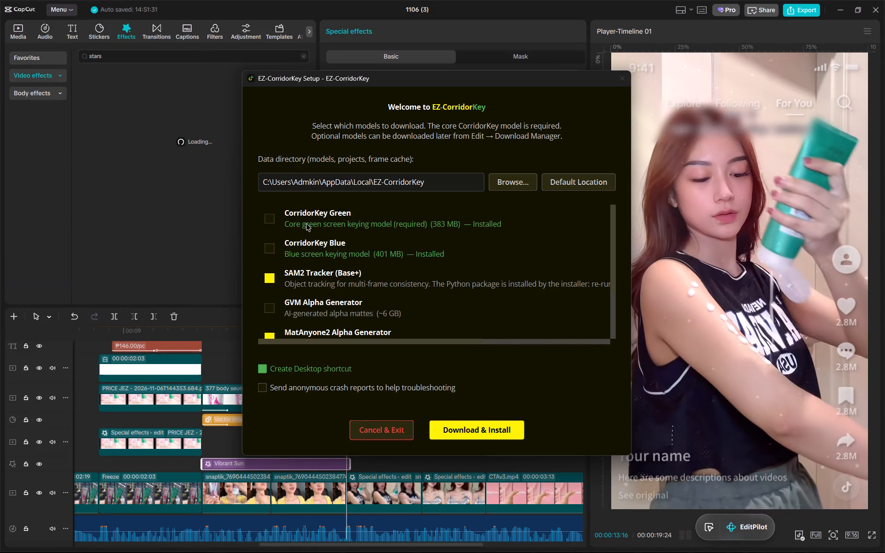
{"action": "left_click", "coordinate": [270, 248]}
{"action": "left_click", "coordinate": [271, 216]}
{"action": "scroll", "coordinate": [403, 242], "scroll_direction": "down", "scroll_amount": 3}
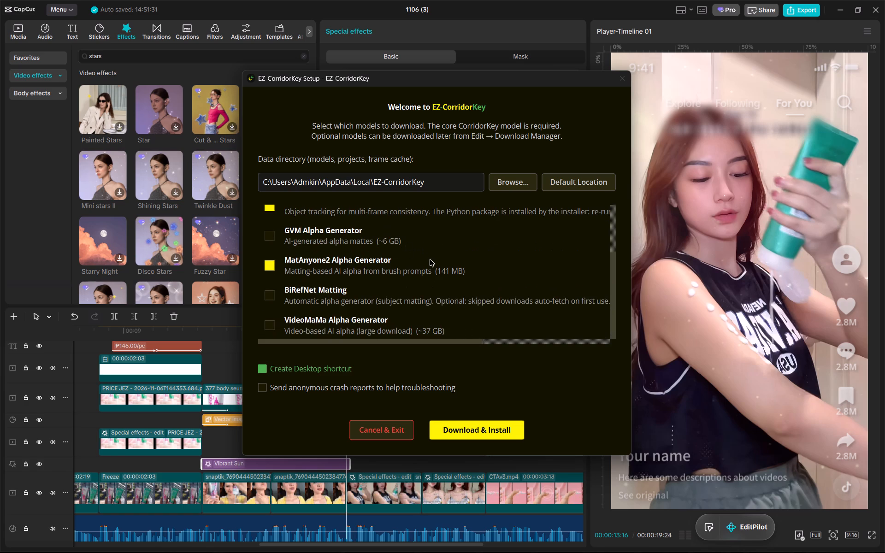
{"action": "scroll", "coordinate": [507, 316], "scroll_direction": "up", "scroll_amount": 1}
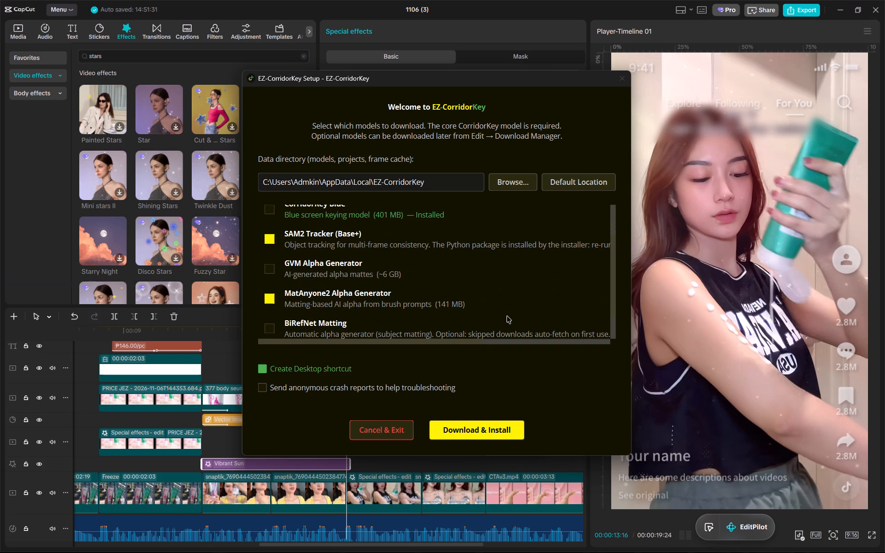
{"action": "scroll", "coordinate": [472, 331], "scroll_direction": "left", "scroll_amount": 3}
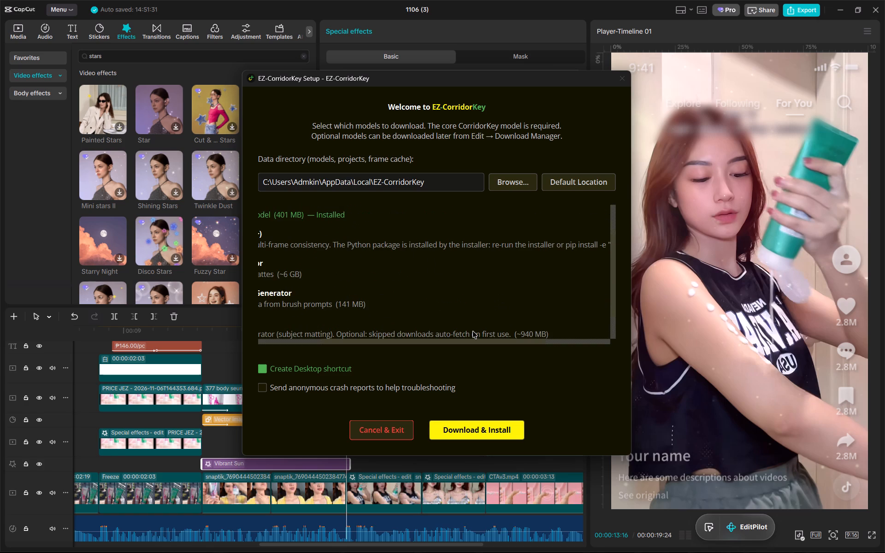
{"action": "scroll", "coordinate": [472, 331], "scroll_direction": "right", "scroll_amount": 8}
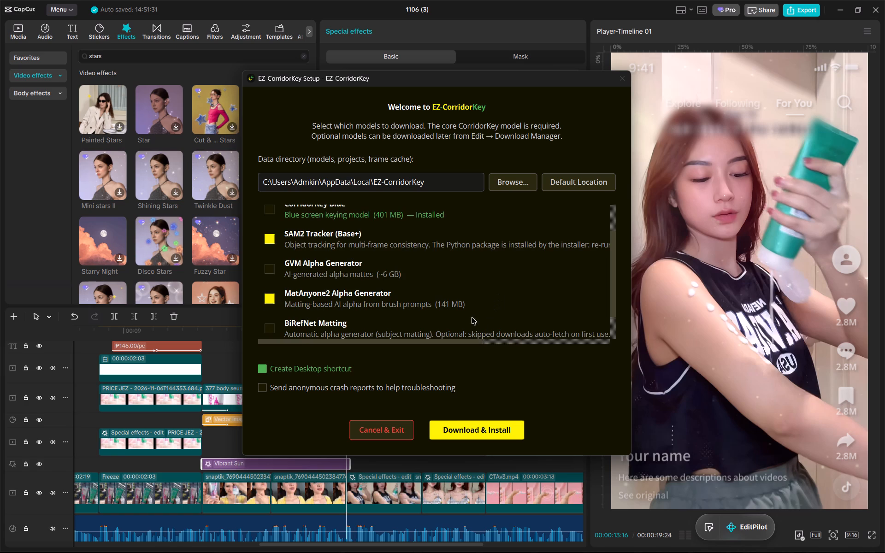
{"action": "left_click", "coordinate": [269, 269]}
{"action": "scroll", "coordinate": [269, 269], "scroll_direction": "up", "scroll_amount": 1}
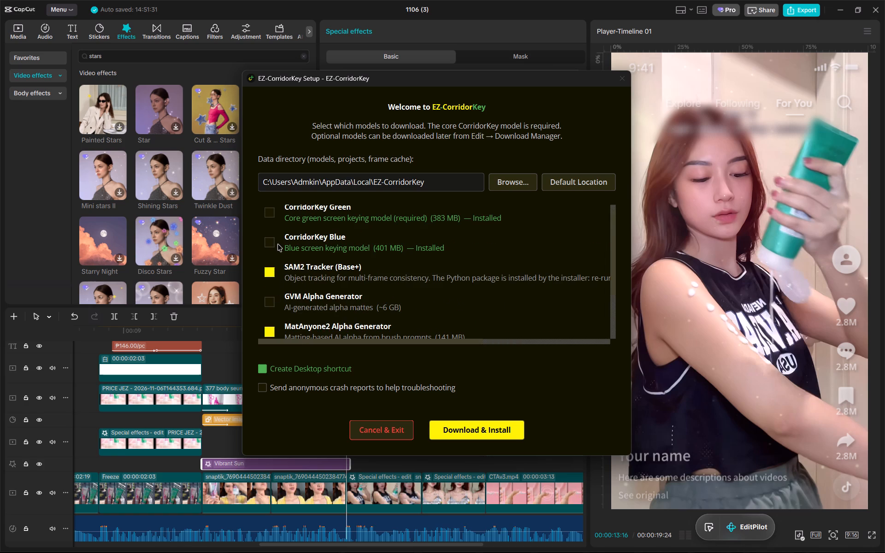
{"action": "left_click", "coordinate": [274, 238]}
{"action": "scroll", "coordinate": [348, 290], "scroll_direction": "down", "scroll_amount": 1}
{"action": "scroll", "coordinate": [453, 302], "scroll_direction": "down", "scroll_amount": 1}
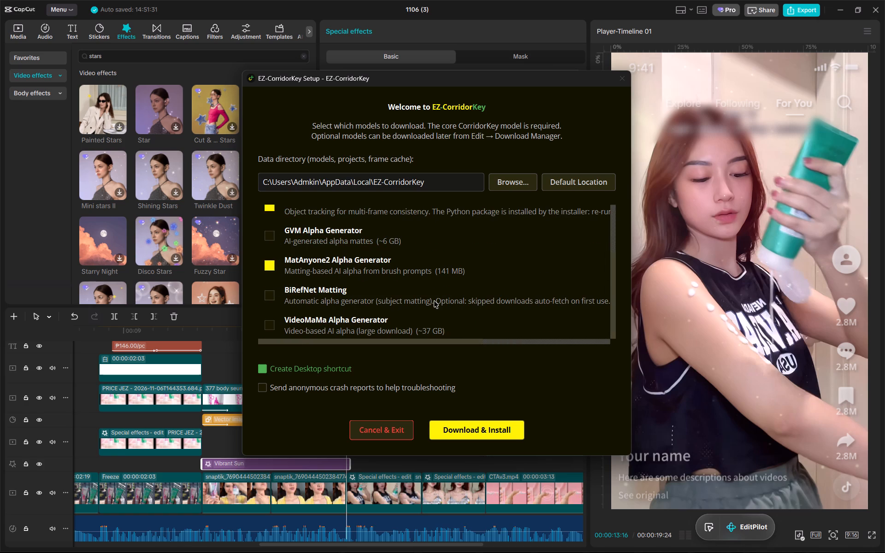
{"action": "scroll", "coordinate": [434, 300], "scroll_direction": "up", "scroll_amount": 1}
{"action": "scroll", "coordinate": [434, 300], "scroll_direction": "left", "scroll_amount": 7}
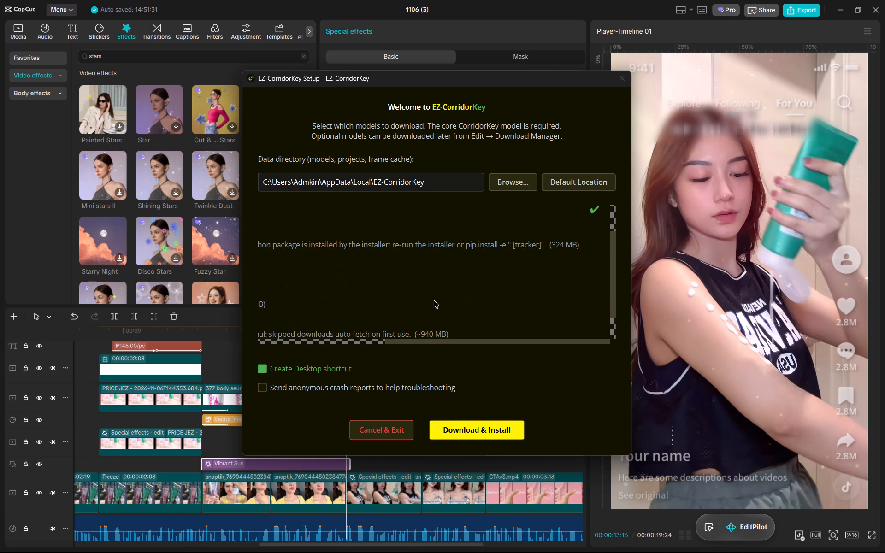
{"action": "scroll", "coordinate": [434, 300], "scroll_direction": "right", "scroll_amount": 8}
Start downloading and installing the selected SAM2 Tracker (Base+) and MatAnyone2 Alpha Generator models.
{"action": "left_click", "coordinate": [484, 429]}
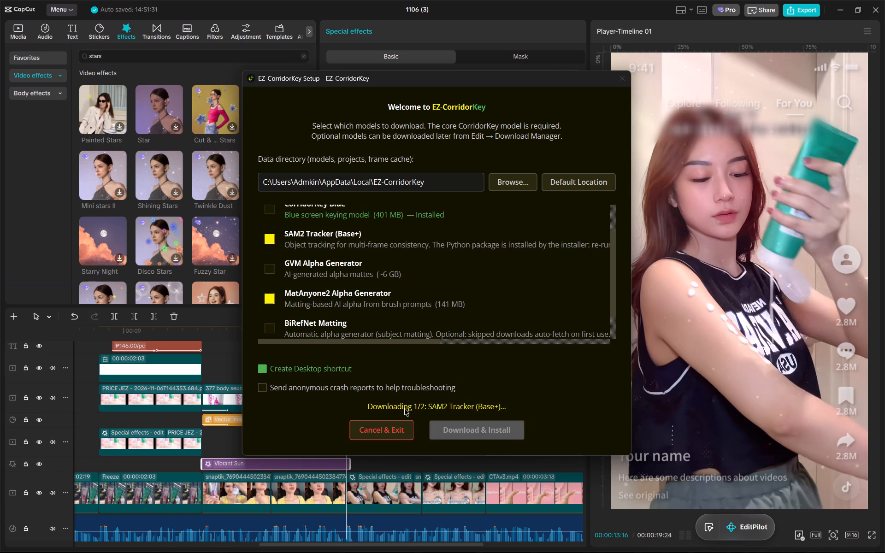
Switch back to CapCut and trim the end of the Vibrant Sun effect to the cut before the green product footage.
{"action": "left_click", "coordinate": [279, 468]}
{"action": "left_click_drag", "start_coordinate": [331, 331], "coordinate": [349, 331]}
{"action": "key", "text": "w"}
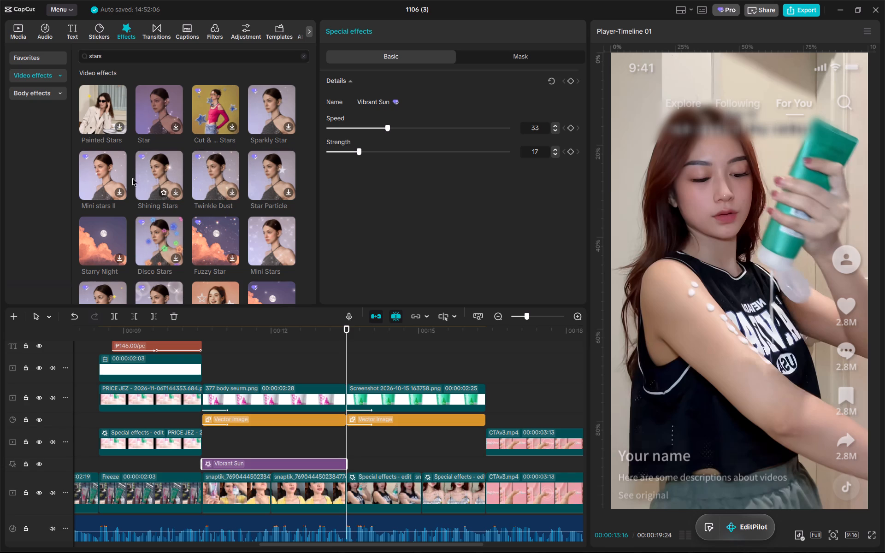
Add the Twinkle Dust effect right after Vibrant Sun and trim its end to the start of the CTAv3 clip.
{"action": "left_click_drag", "start_coordinate": [216, 176], "coordinate": [348, 466]}
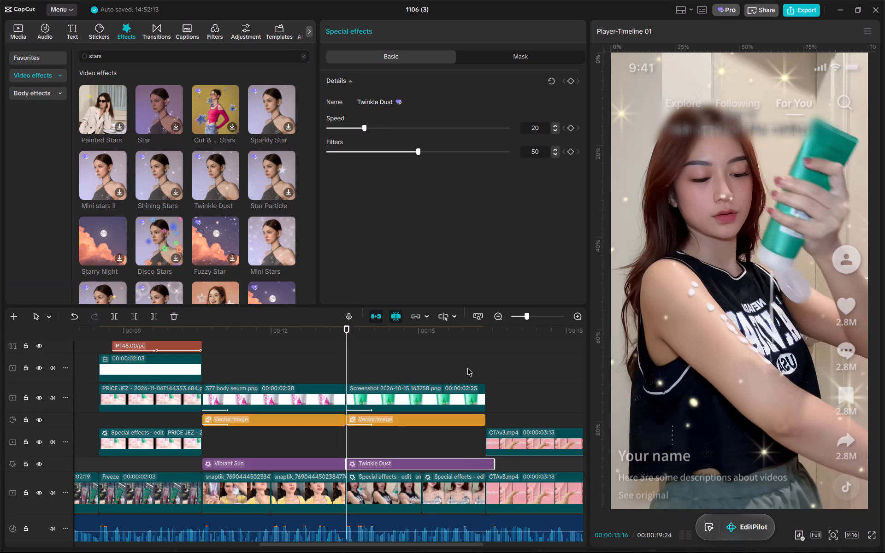
{"action": "left_click_drag", "start_coordinate": [476, 333], "coordinate": [437, 333]}
{"action": "key", "text": "w"}
{"action": "key", "text": "space"}
{"action": "key", "text": "space"}
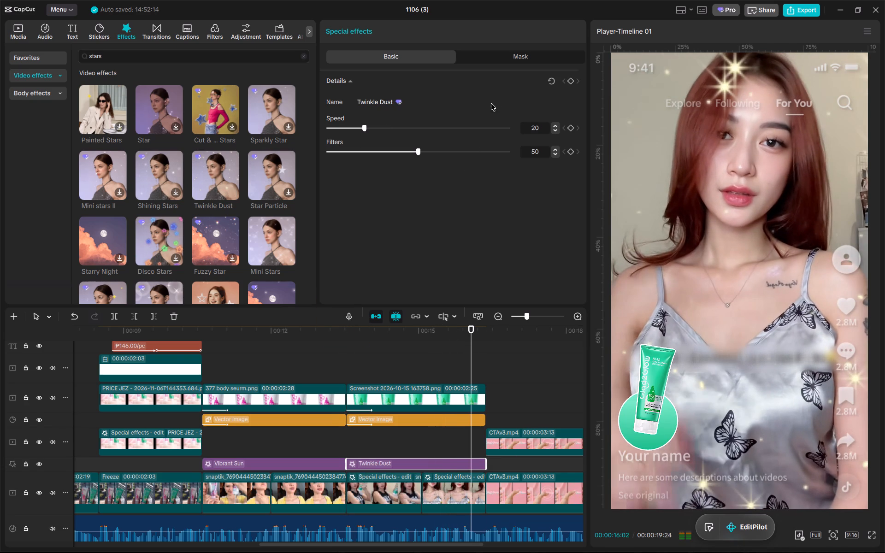
Add a Split mask to the Twinkle Dust effect and raise its dividing line to Y 592.
{"action": "left_click", "coordinate": [513, 51]}
{"action": "left_click", "coordinate": [521, 57]}
{"action": "left_click", "coordinate": [362, 100]}
{"action": "left_click_drag", "start_coordinate": [339, 135], "coordinate": [347, 136]}
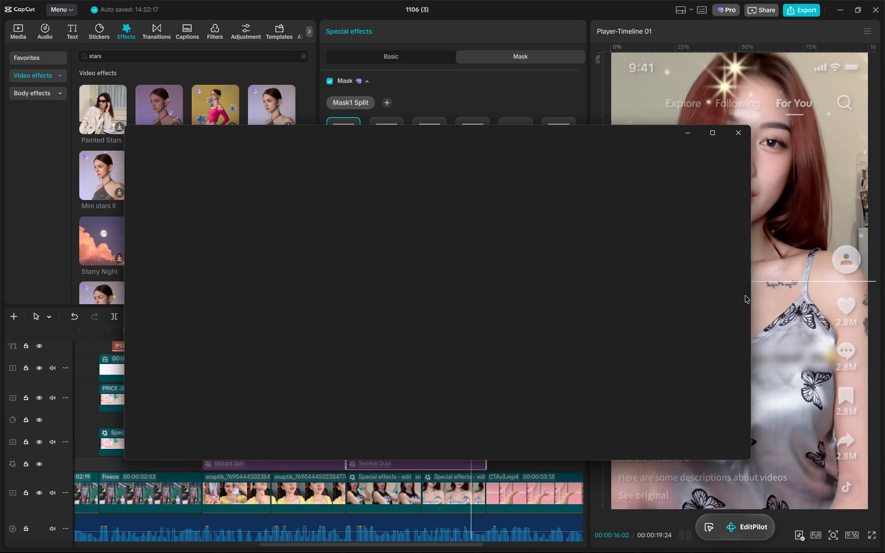
{"action": "left_click_drag", "start_coordinate": [739, 274], "coordinate": [741, 260]}
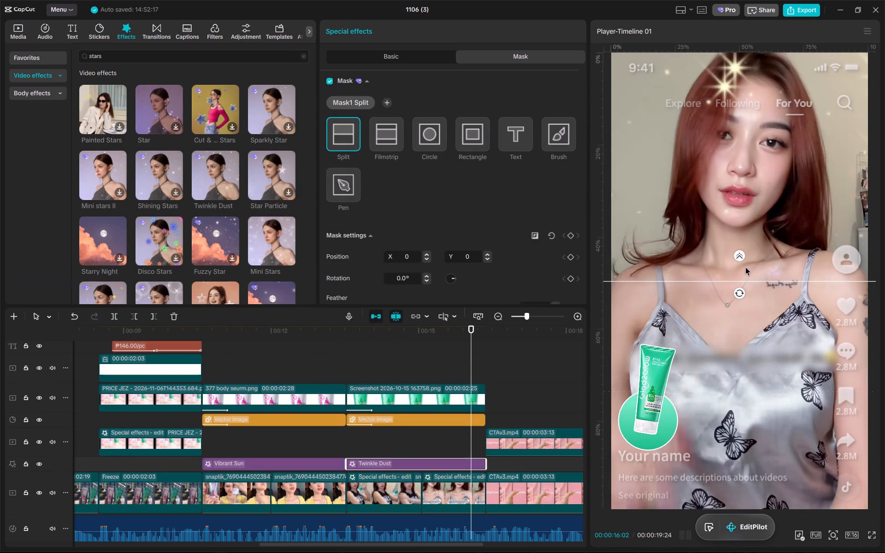
{"action": "left_click_drag", "start_coordinate": [752, 282], "coordinate": [753, 141]}
{"action": "key", "text": "space"}
{"action": "key", "text": "space"}
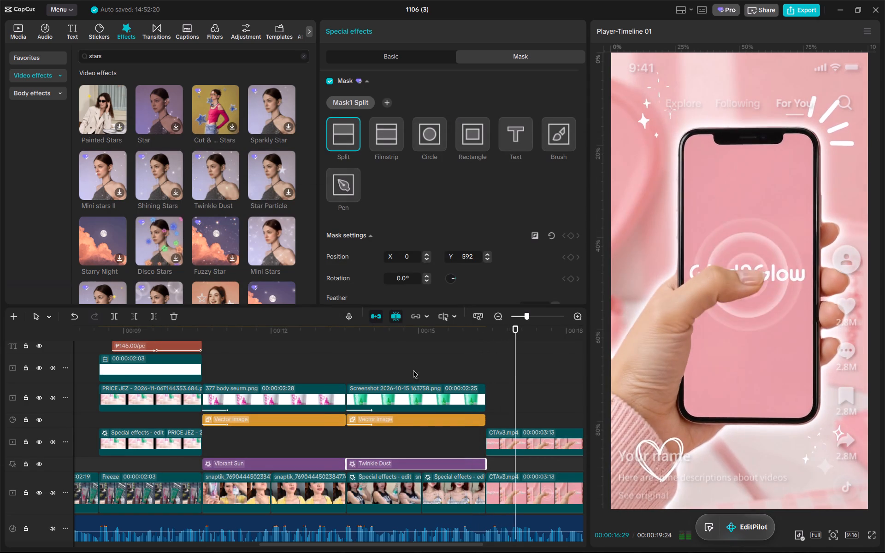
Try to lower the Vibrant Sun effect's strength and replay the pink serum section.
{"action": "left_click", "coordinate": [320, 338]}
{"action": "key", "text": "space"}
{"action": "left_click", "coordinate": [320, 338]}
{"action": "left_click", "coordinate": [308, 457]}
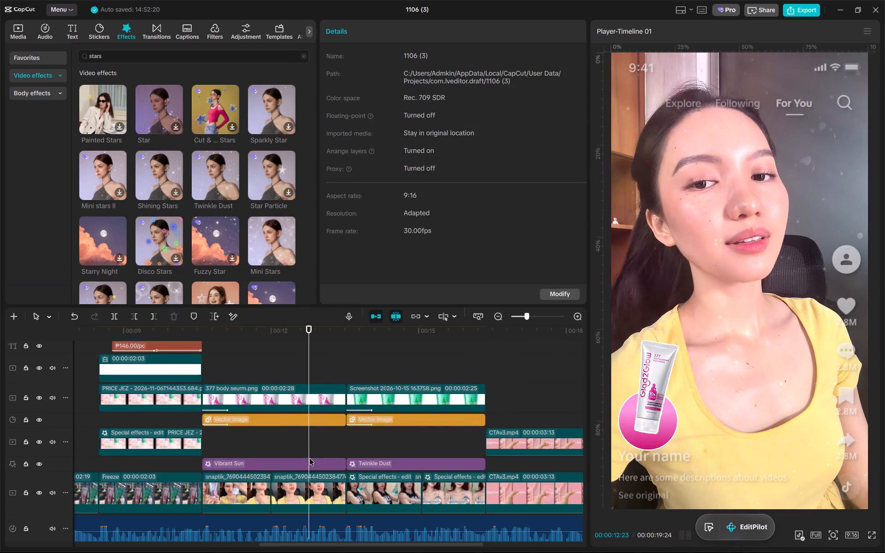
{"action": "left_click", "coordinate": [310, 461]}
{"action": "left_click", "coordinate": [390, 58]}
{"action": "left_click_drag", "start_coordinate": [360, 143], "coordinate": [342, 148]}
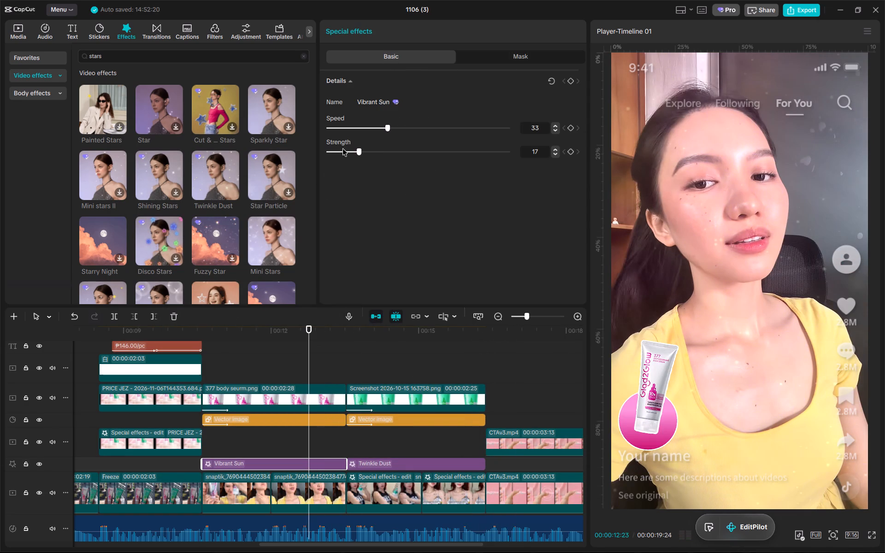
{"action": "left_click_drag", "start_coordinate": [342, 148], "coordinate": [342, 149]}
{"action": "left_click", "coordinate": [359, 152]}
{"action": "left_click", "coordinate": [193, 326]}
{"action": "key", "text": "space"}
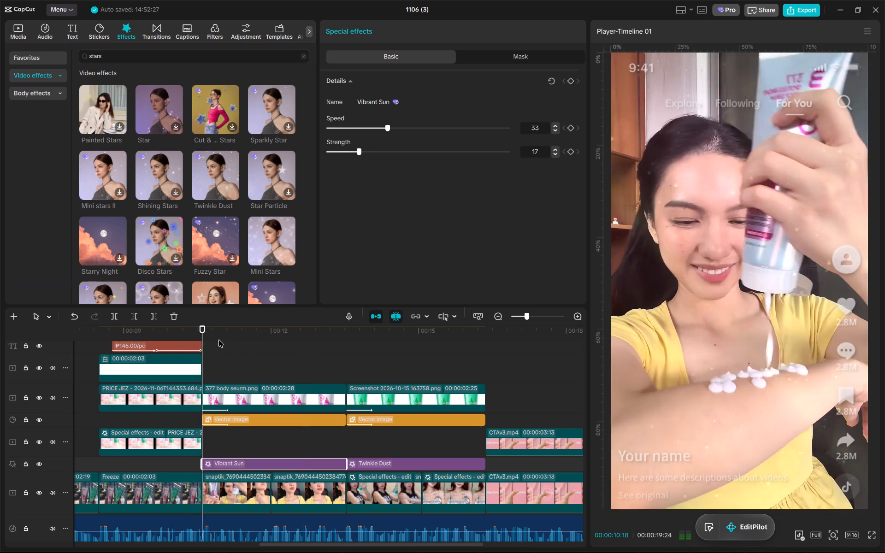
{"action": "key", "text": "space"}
Duplicate the first snaptik clip of the pink serum section onto a new track directly above it, aligned with its start.
{"action": "left_click_drag", "start_coordinate": [227, 339], "coordinate": [203, 341]}
{"action": "left_click", "coordinate": [254, 494]}
{"action": "key", "text": "ctrl+c"}
{"action": "key", "text": "ctrl+v"}
Cut out the presenter and serum tube in the duplicated first snaptik clip with Custom removal, using smart brush and eraser strokes, and apply it.
{"action": "left_click", "coordinate": [426, 52]}
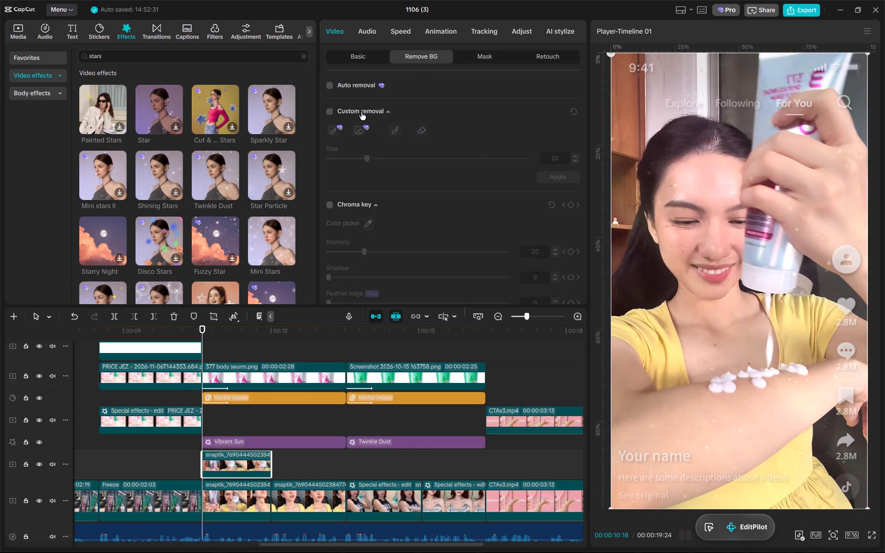
{"action": "left_click", "coordinate": [327, 115]}
{"action": "left_click", "coordinate": [331, 127]}
{"action": "left_click_drag", "start_coordinate": [715, 174], "coordinate": [784, 310]}
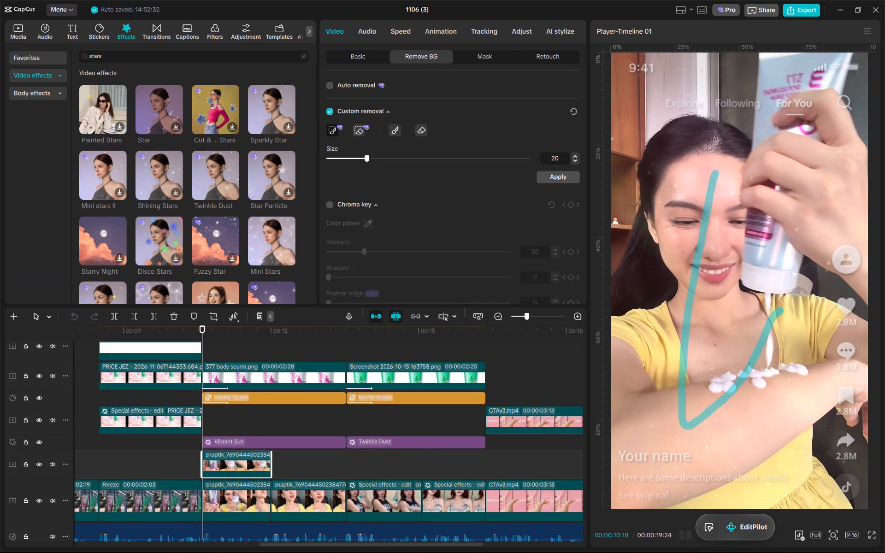
{"action": "left_click_drag", "start_coordinate": [784, 310], "coordinate": [862, 230]}
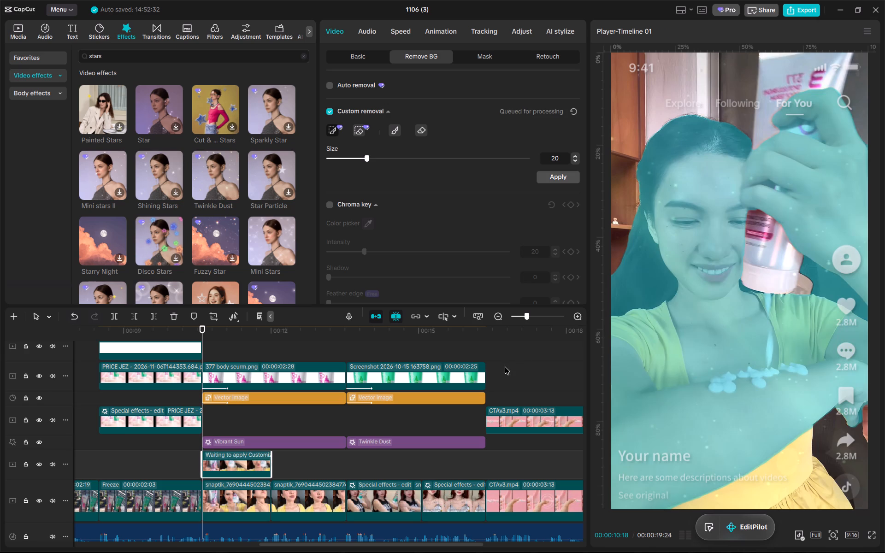
{"action": "left_click_drag", "start_coordinate": [797, 87], "coordinate": [772, 240]}
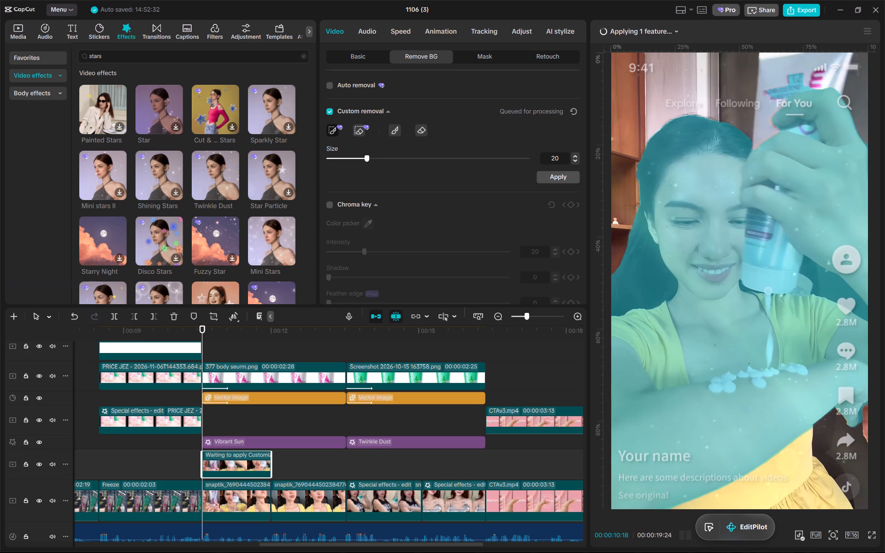
{"action": "left_click", "coordinate": [357, 131]}
{"action": "left_click_drag", "start_coordinate": [825, 279], "coordinate": [840, 293]}
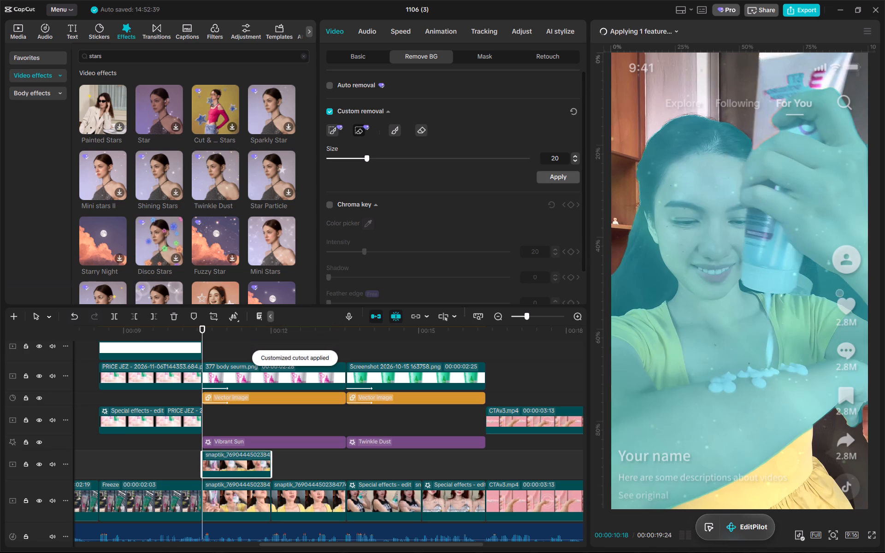
{"action": "left_click_drag", "start_coordinate": [814, 271], "coordinate": [811, 266]}
{"action": "left_click", "coordinate": [334, 129]}
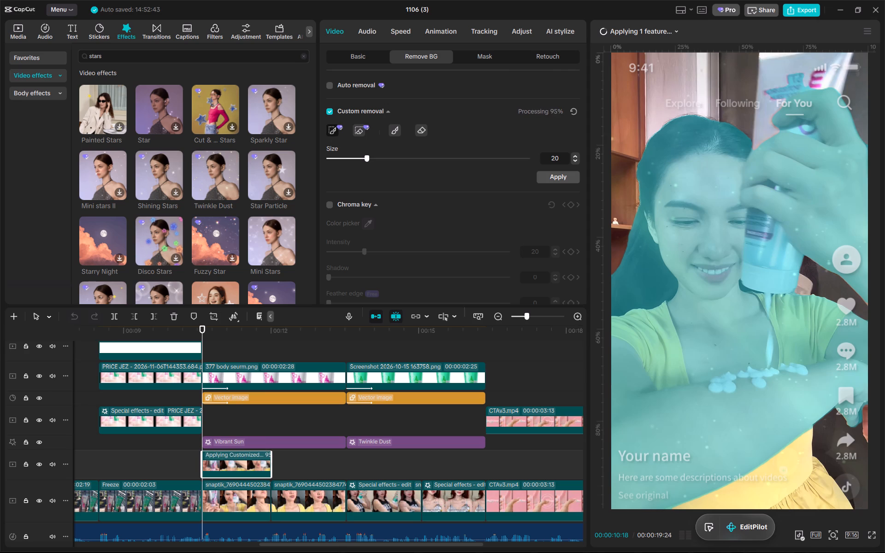
{"action": "left_click_drag", "start_coordinate": [782, 451], "coordinate": [803, 490]}
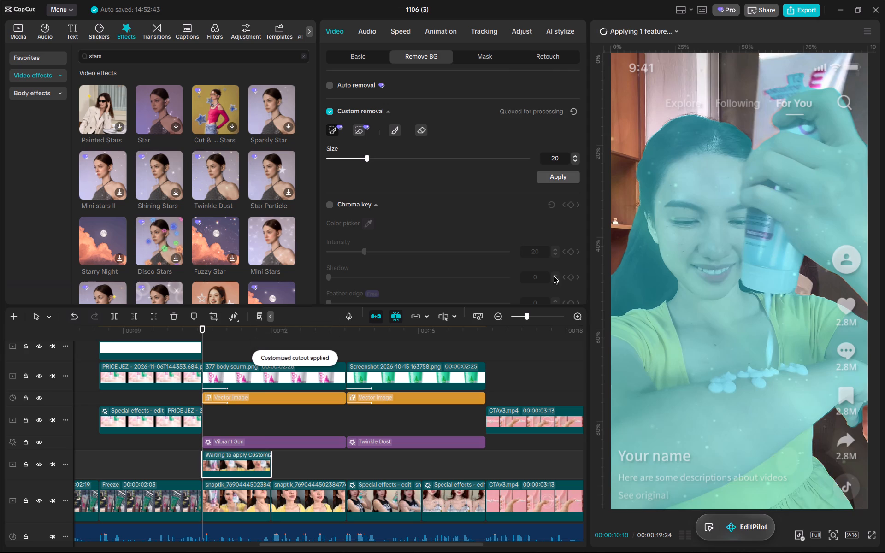
{"action": "left_click", "coordinate": [566, 176]}
Duplicate the second snaptik clip onto the upper track, directly after the first cut-out copy at 00:00:12:00.
{"action": "left_click", "coordinate": [307, 498]}
{"action": "key", "text": "ctrl+c"}
{"action": "left_click", "coordinate": [269, 335]}
{"action": "key", "text": "ctrl+v"}
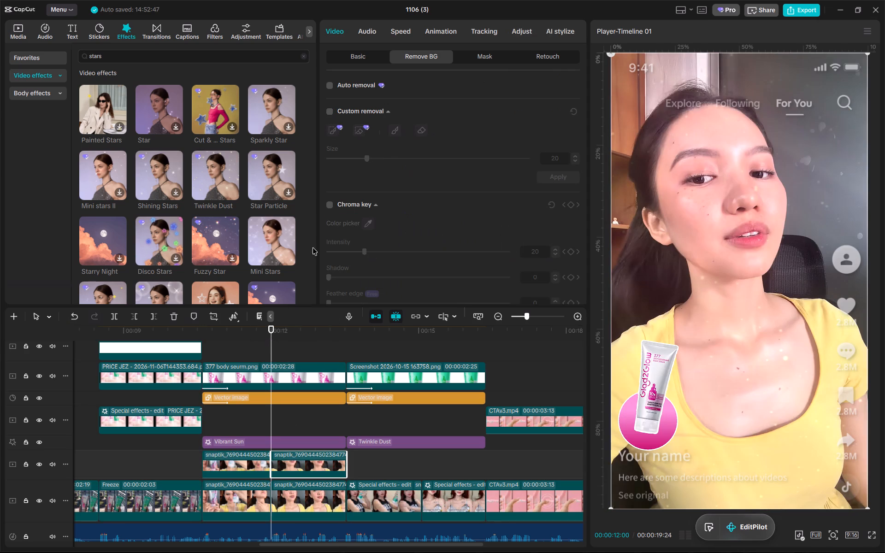
Cut out the presenter in the second snaptik copy with Custom removal and apply it.
{"action": "left_click", "coordinate": [331, 112]}
{"action": "left_click", "coordinate": [334, 134]}
{"action": "left_click_drag", "start_coordinate": [729, 176], "coordinate": [715, 412]}
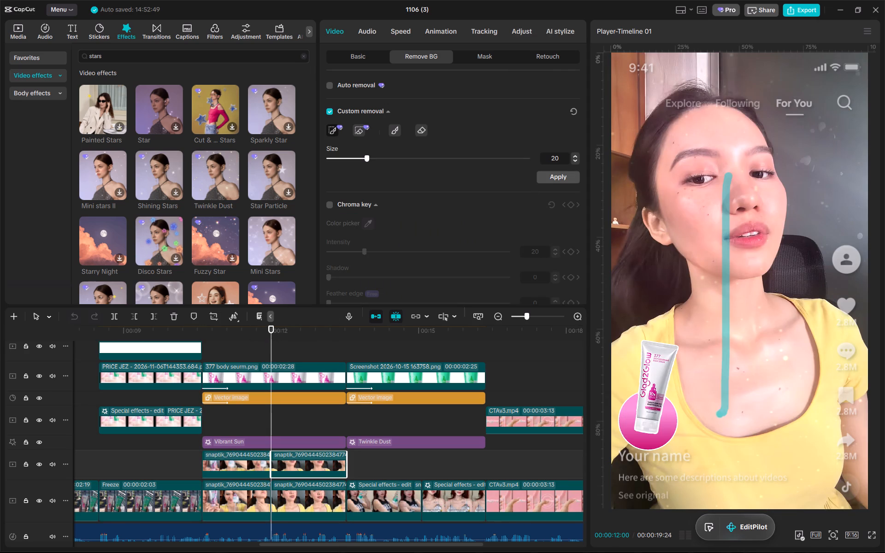
{"action": "left_click_drag", "start_coordinate": [715, 412], "coordinate": [858, 424]}
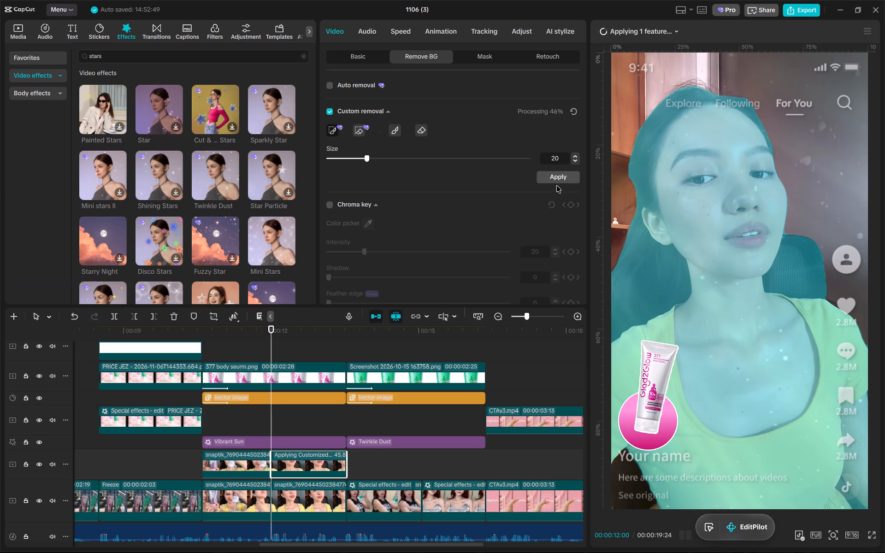
{"action": "left_click", "coordinate": [562, 180]}
Move the Vibrant Sun effect beneath the cut-out presenter copies and preview the section briefly.
{"action": "left_click_drag", "start_coordinate": [275, 445], "coordinate": [273, 485]}
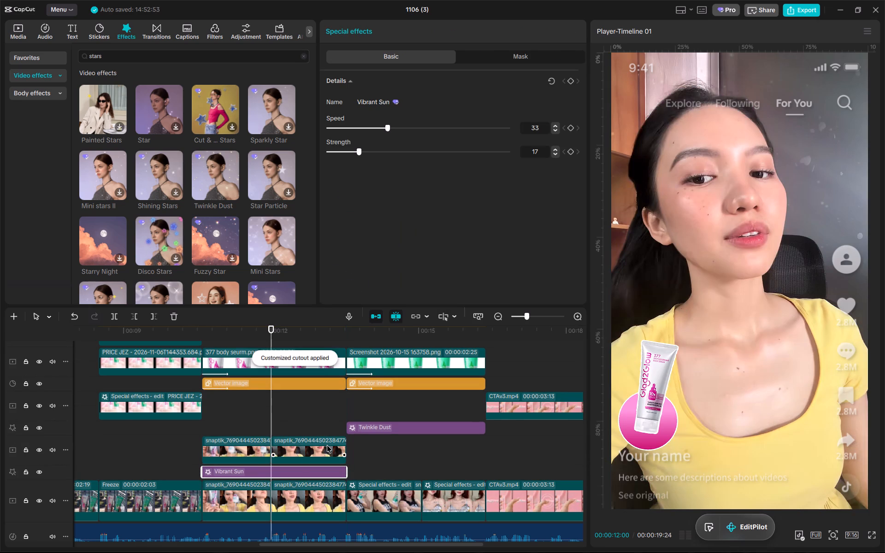
{"action": "key", "text": "space"}
{"action": "key", "text": "space"}
Set the Vibrant Sun effect's strength to 39 and replay the pink serum section.
{"action": "left_click_drag", "start_coordinate": [371, 151], "coordinate": [413, 159]}
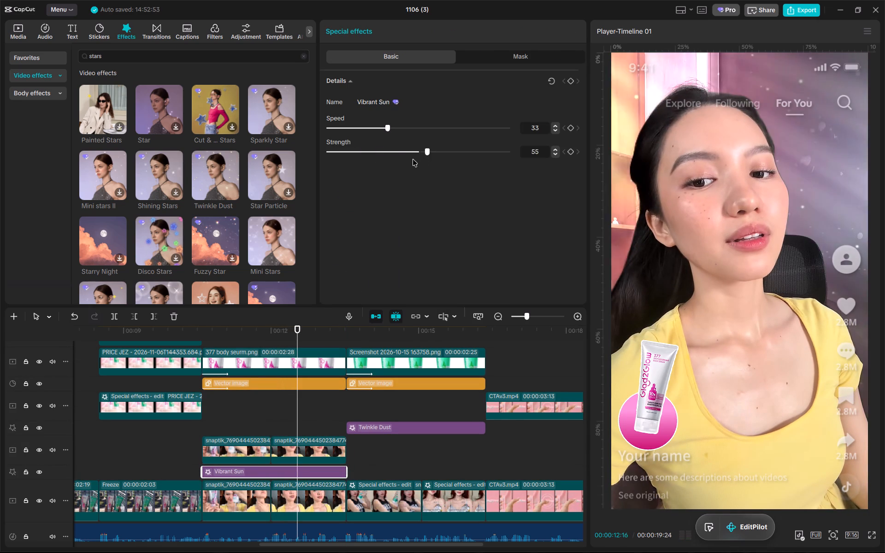
{"action": "left_click_drag", "start_coordinate": [413, 159], "coordinate": [399, 161]}
{"action": "left_click", "coordinate": [200, 329]}
{"action": "key", "text": "space"}
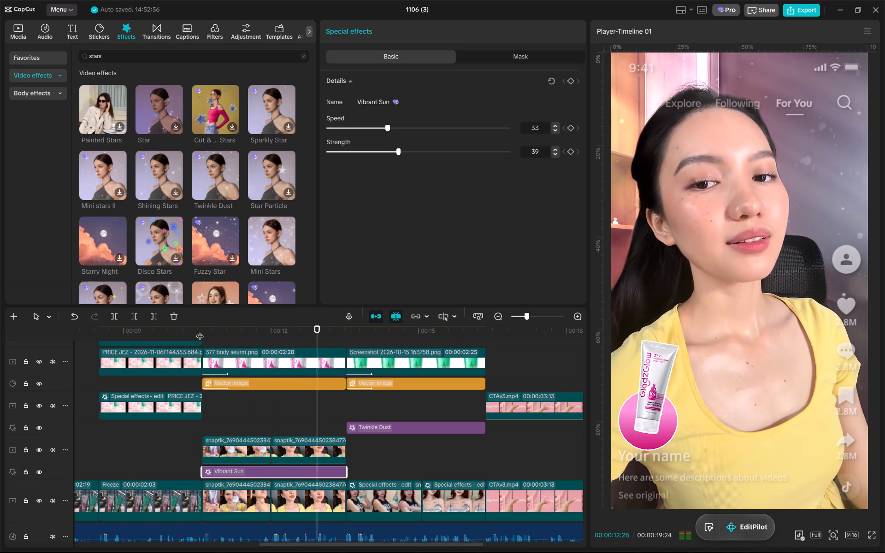
{"action": "key", "text": "space"}
Duplicate the first green-tube presenter clip onto the cut-out track, starting at 00:00:13:16 after the snaptik copies.
{"action": "left_click", "coordinate": [397, 505]}
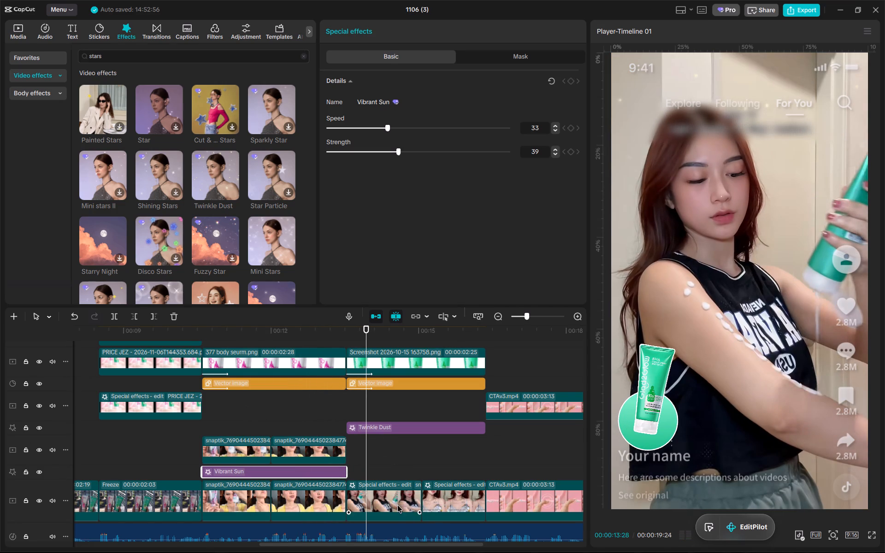
{"action": "left_click", "coordinate": [351, 336]}
{"action": "left_click", "coordinate": [348, 334]}
{"action": "key", "text": "ctrl+c"}
{"action": "key", "text": "ctrl+v"}
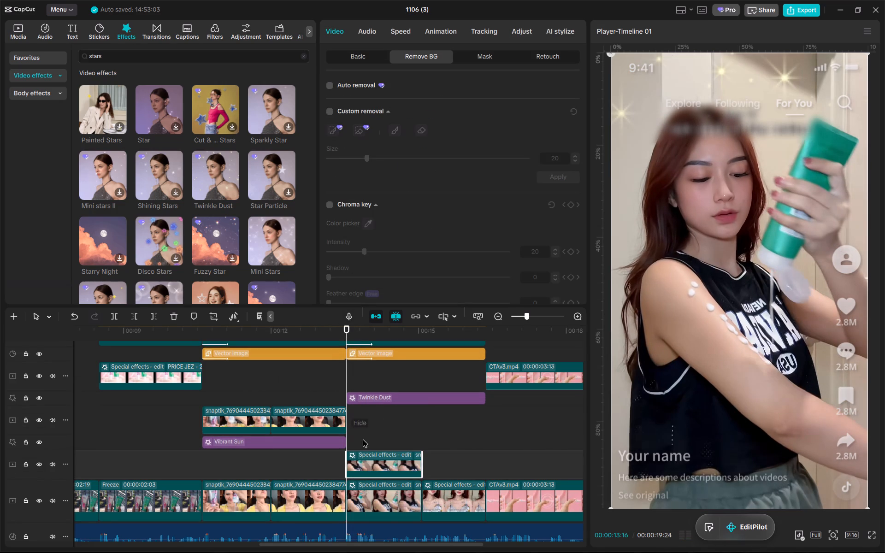
{"action": "left_click_drag", "start_coordinate": [367, 461], "coordinate": [368, 420]}
Cut out the presenter with the green tube in the new copy using Custom removal and apply it.
{"action": "left_click", "coordinate": [330, 115]}
{"action": "left_click", "coordinate": [332, 135]}
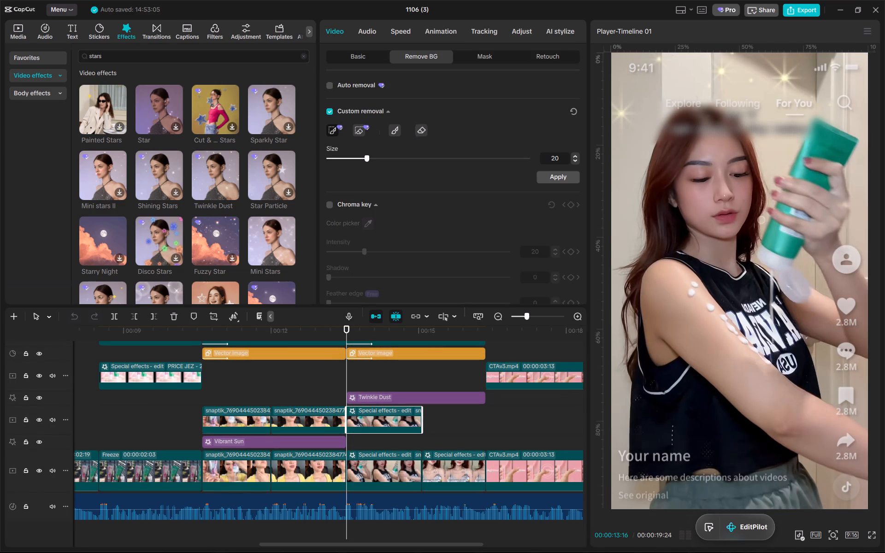
{"action": "left_click_drag", "start_coordinate": [724, 172], "coordinate": [850, 273]}
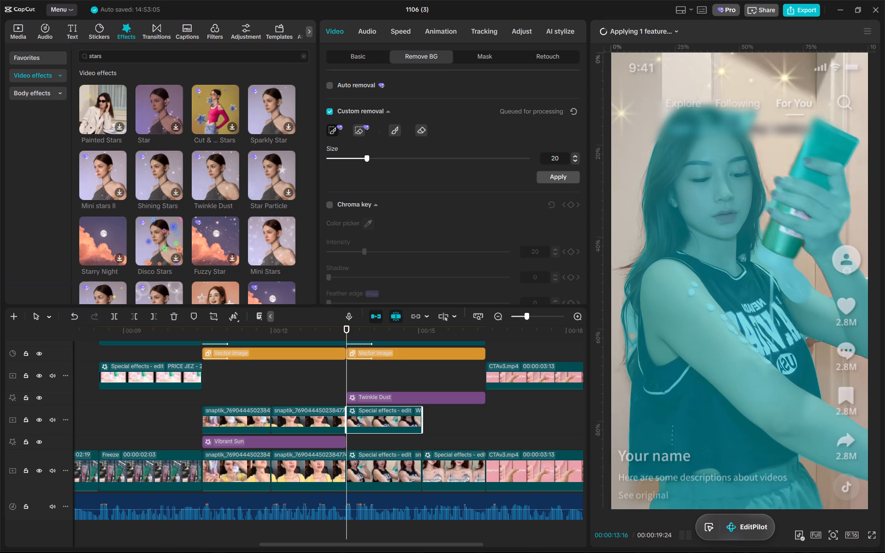
{"action": "left_click", "coordinate": [559, 181]}
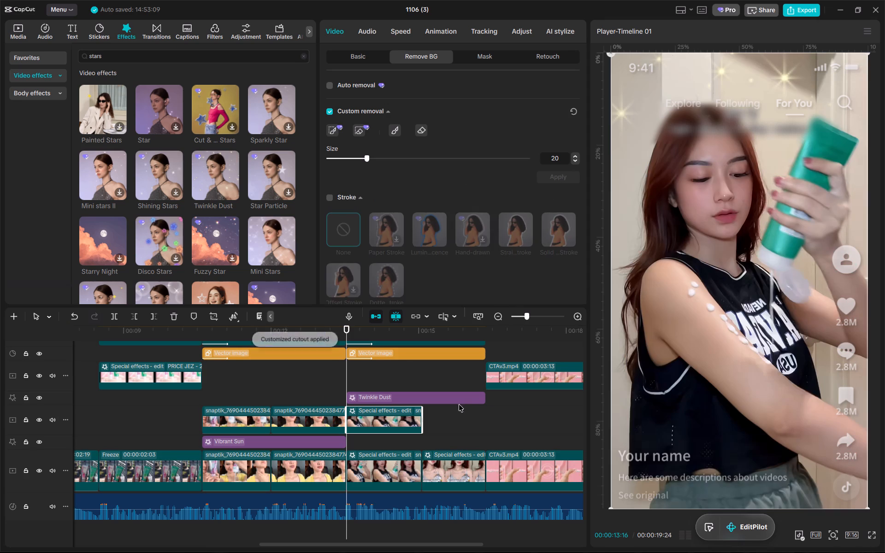
Move the Twinkle Dust effect beneath the cut-out track, beside Vibrant Sun, and remove its Split mask.
{"action": "left_click", "coordinate": [446, 466]}
{"action": "left_click_drag", "start_coordinate": [423, 395], "coordinate": [424, 445]}
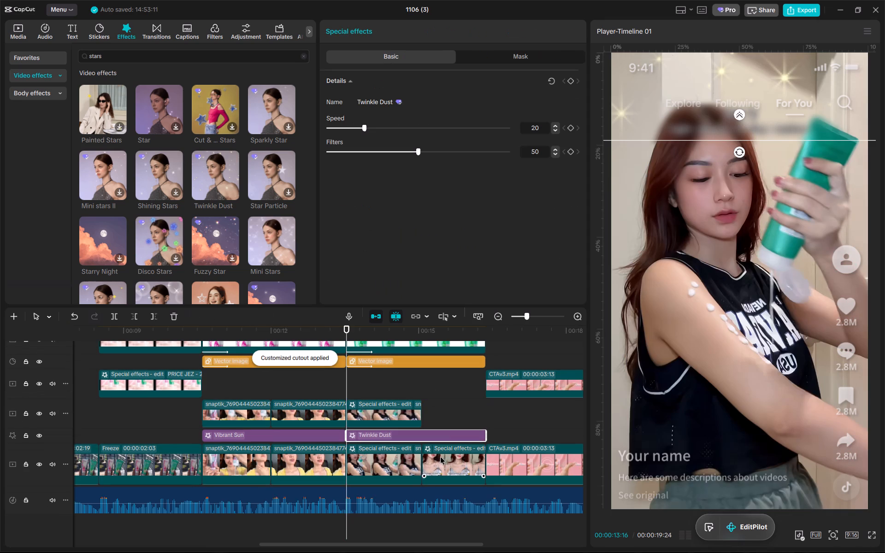
{"action": "left_click", "coordinate": [528, 62]}
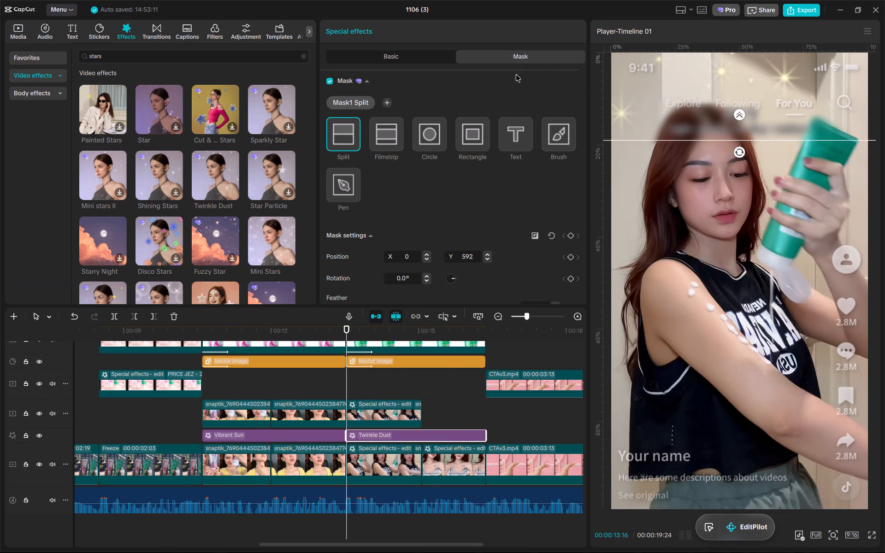
{"action": "left_click", "coordinate": [372, 97]}
Duplicate the second green-tube section clip, with the satin-top presenter, onto the cut-out track at 00:00:15:02.
{"action": "left_click", "coordinate": [445, 459]}
{"action": "key", "text": "ctrl+c"}
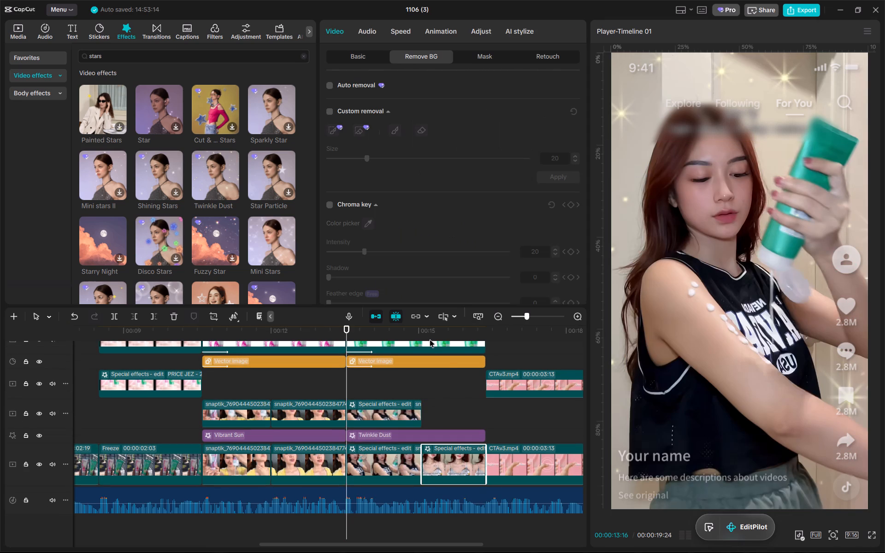
{"action": "left_click", "coordinate": [421, 335]}
{"action": "key", "text": "ctrl+v"}
{"action": "left_click_drag", "start_coordinate": [449, 471], "coordinate": [451, 418]}
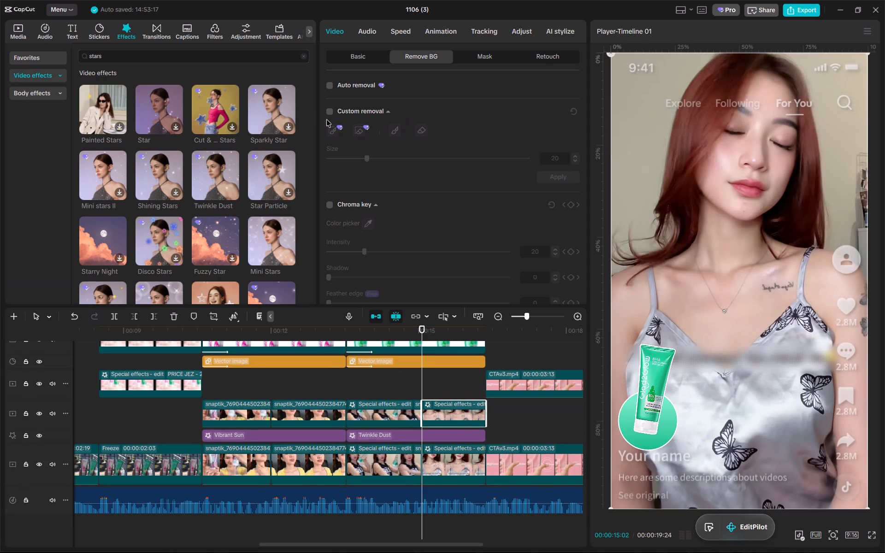
Cut out the presenter in the satin-top clip copy with Custom removal, covering her arm as well, and apply it.
{"action": "left_click", "coordinate": [330, 112]}
{"action": "left_click_drag", "start_coordinate": [726, 118], "coordinate": [823, 420]}
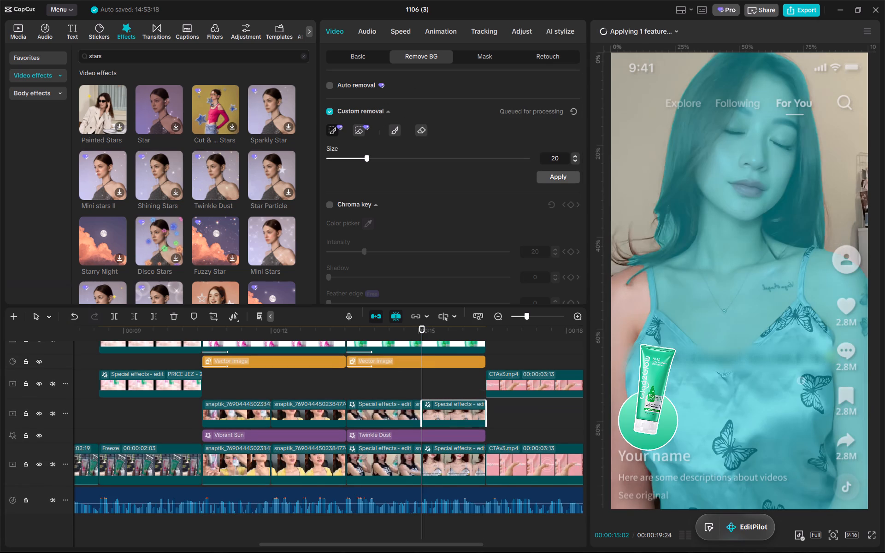
{"action": "left_click_drag", "start_coordinate": [644, 302], "coordinate": [643, 479]}
{"action": "left_click", "coordinate": [554, 179]}
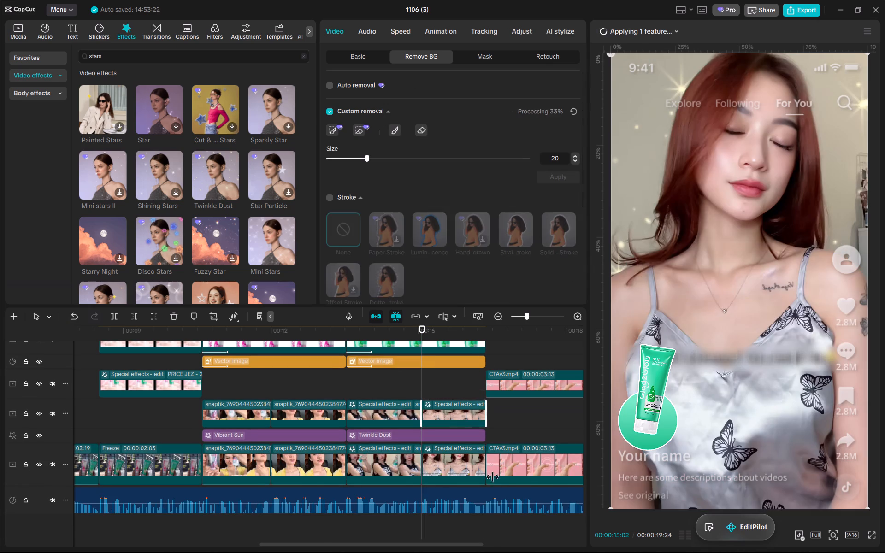
Switch to EZ-CorridorKey, finish its model download setup and continue past the startup diagnostics.
{"action": "left_click", "coordinate": [573, 544]}
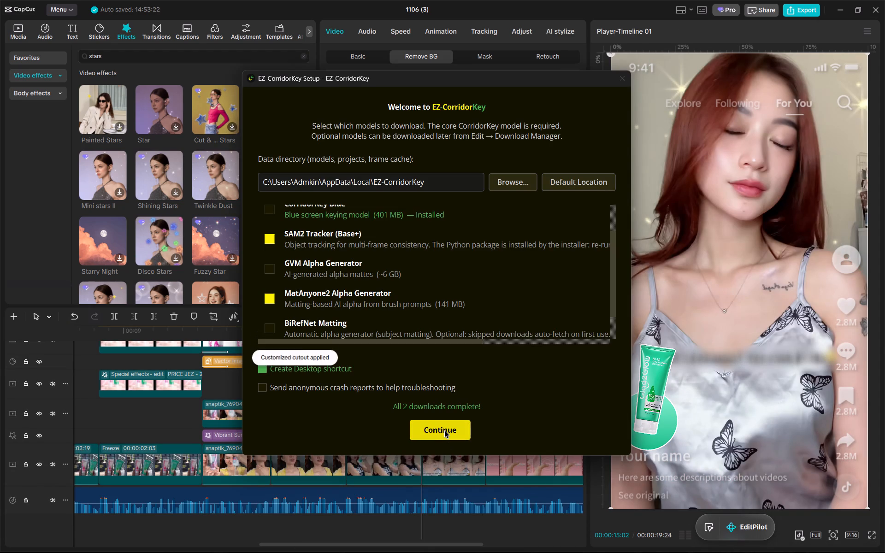
{"action": "left_click", "coordinate": [444, 430]}
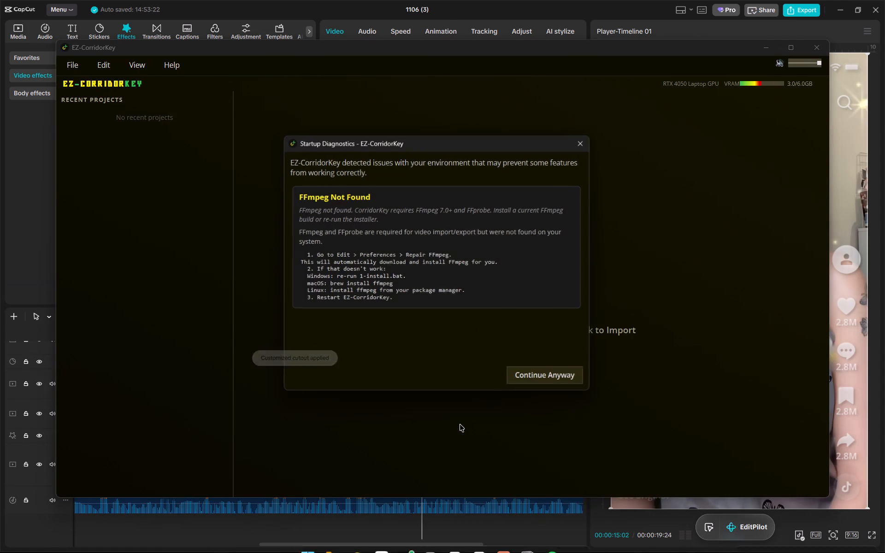
{"action": "left_click", "coordinate": [531, 382]}
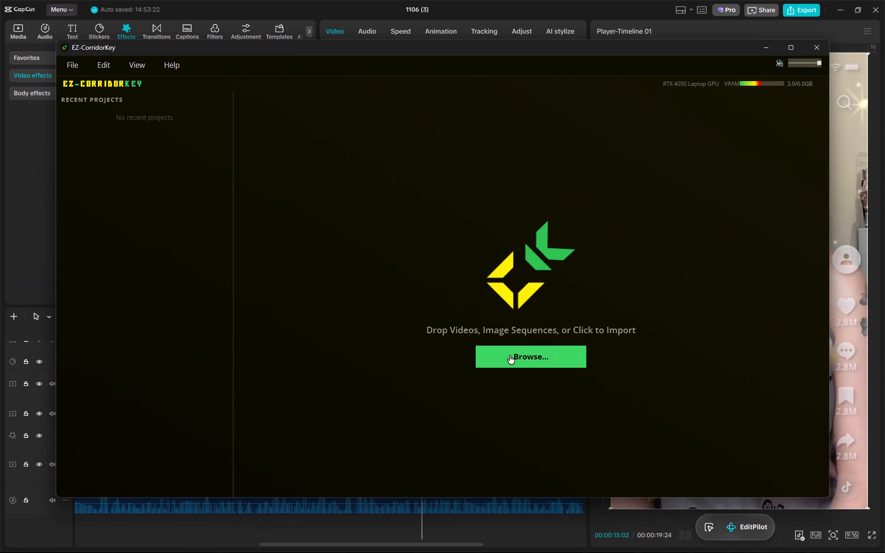
Import the video A001_11061405_C027 from the 1106-5 folder in G2G Files > 11 November Videos and dismiss the FFmpeg diagnostic.
{"action": "left_click", "coordinate": [509, 355]}
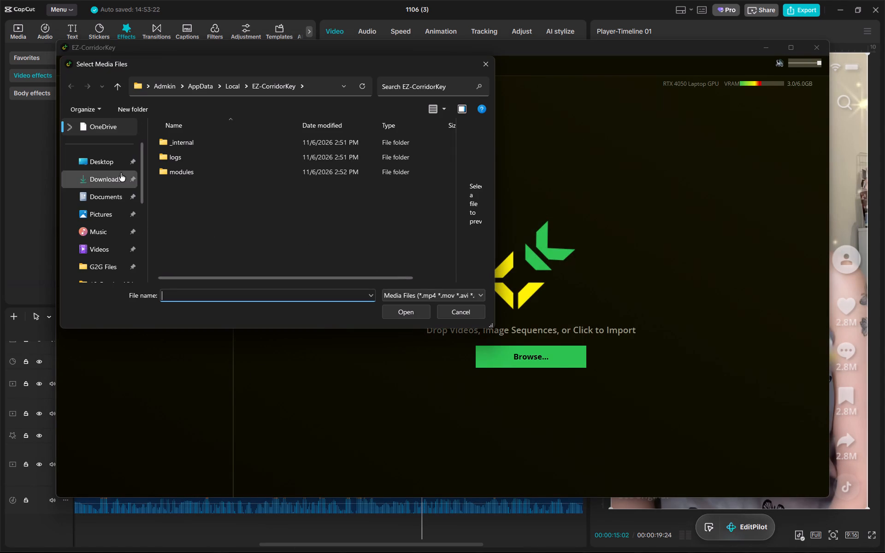
{"action": "scroll", "coordinate": [117, 214], "scroll_direction": "down", "scroll_amount": 1}
{"action": "left_click", "coordinate": [116, 209]}
{"action": "double_click", "coordinate": [225, 182]}
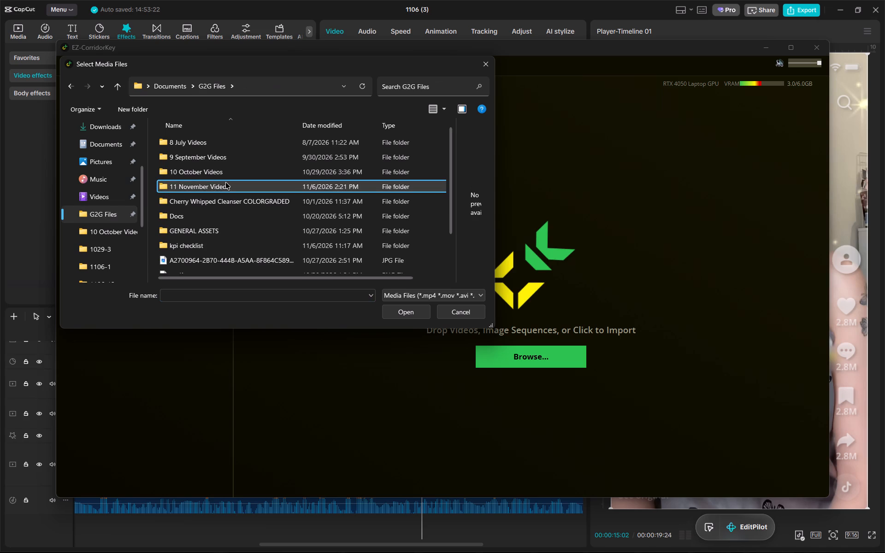
{"action": "double_click", "coordinate": [314, 161]}
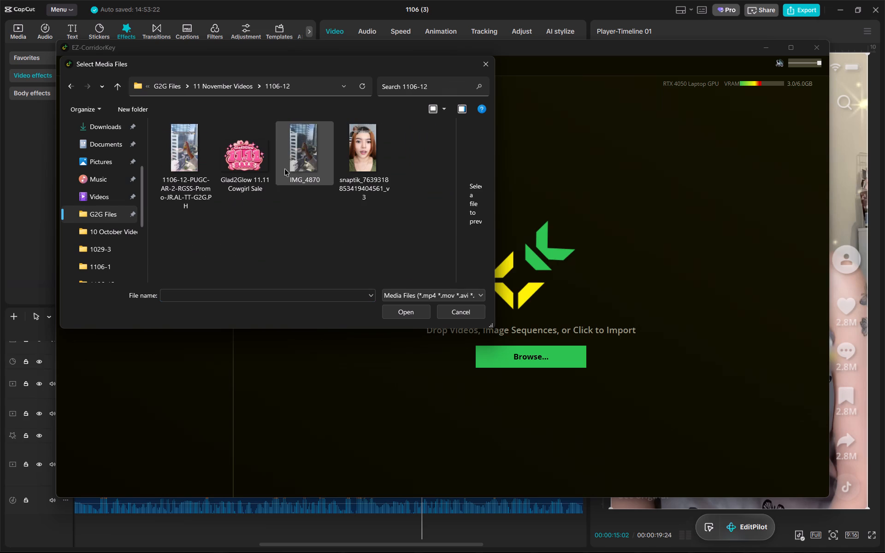
{"action": "left_click", "coordinate": [224, 86]}
{"action": "double_click", "coordinate": [236, 156]}
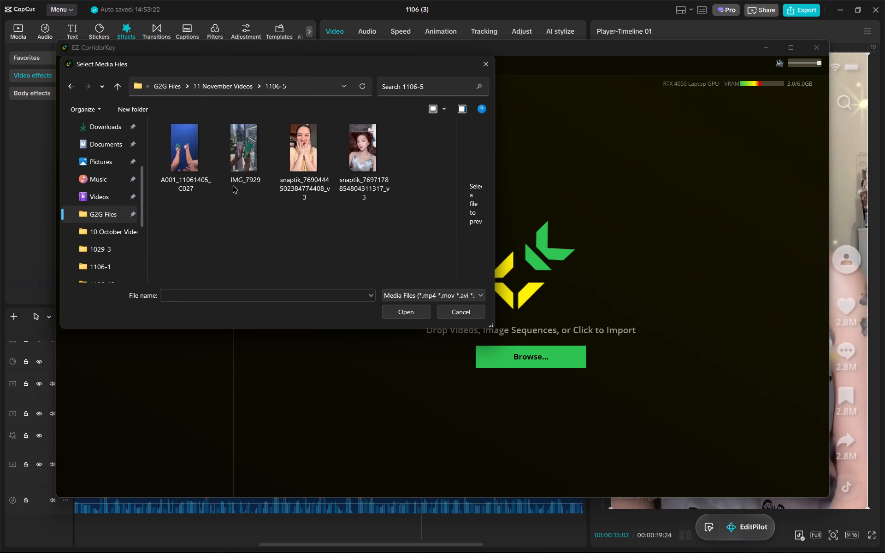
{"action": "left_click", "coordinate": [195, 165]}
{"action": "left_click", "coordinate": [410, 313]}
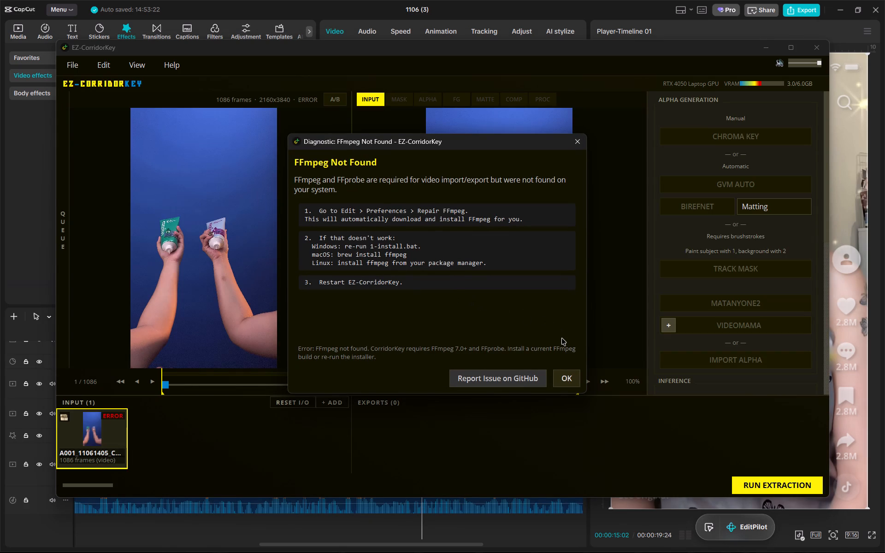
{"action": "left_click", "coordinate": [569, 370]}
Run Repair FFmpeg from the preferences to install the full bundled build, and save the preferences.
{"action": "left_click", "coordinate": [112, 66]}
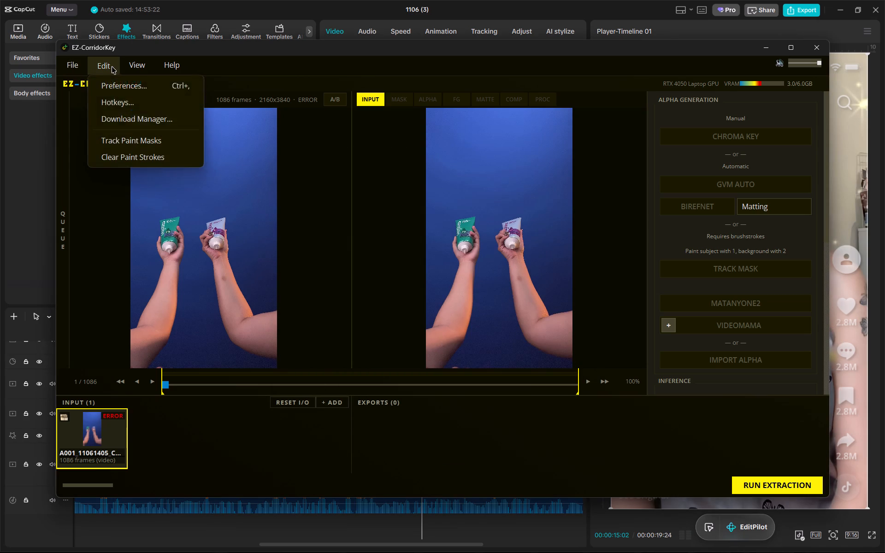
{"action": "left_click", "coordinate": [171, 87]}
{"action": "scroll", "coordinate": [482, 264], "scroll_direction": "down", "scroll_amount": 1}
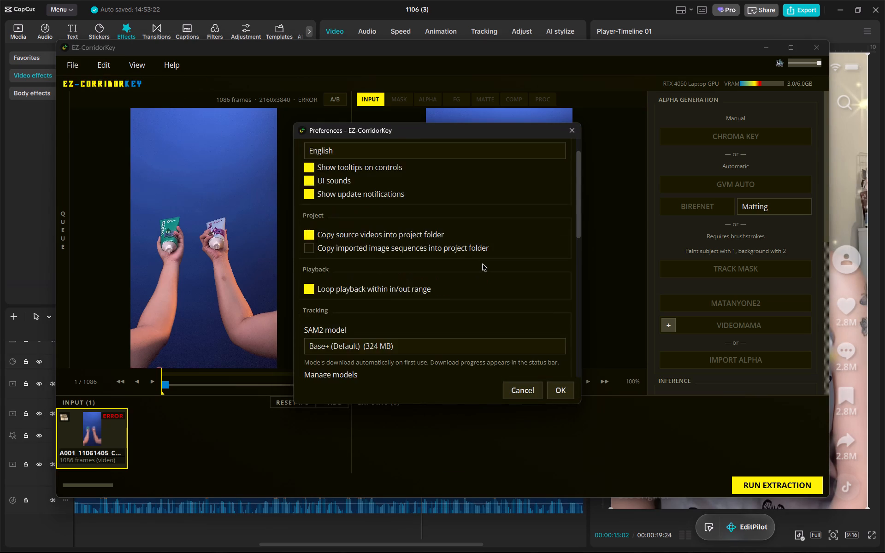
{"action": "scroll", "coordinate": [482, 264], "scroll_direction": "down", "scroll_amount": 10}
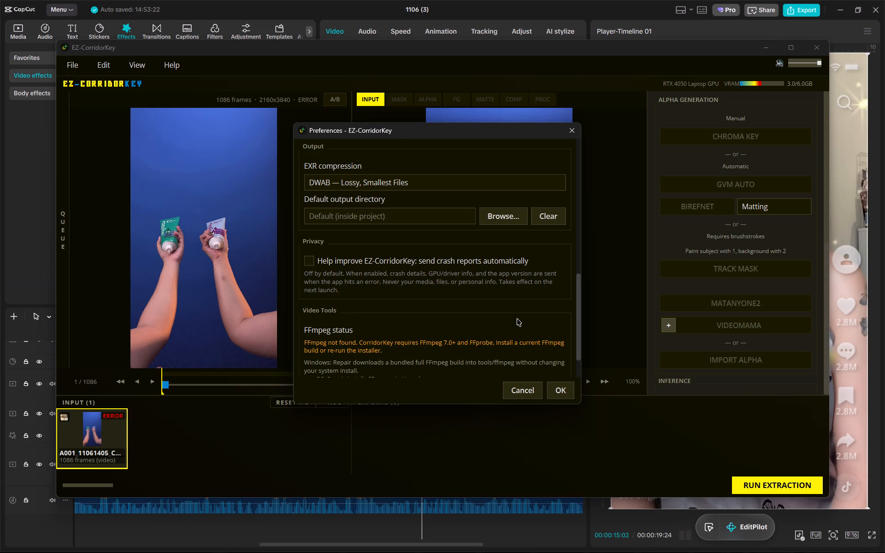
{"action": "scroll", "coordinate": [517, 318], "scroll_direction": "down", "scroll_amount": 3}
{"action": "left_click", "coordinate": [353, 358]}
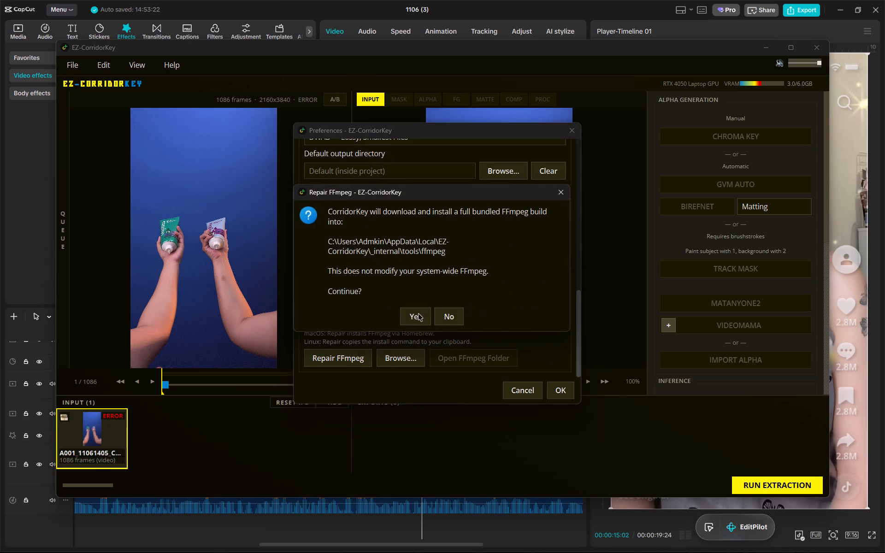
{"action": "left_click", "coordinate": [416, 314]}
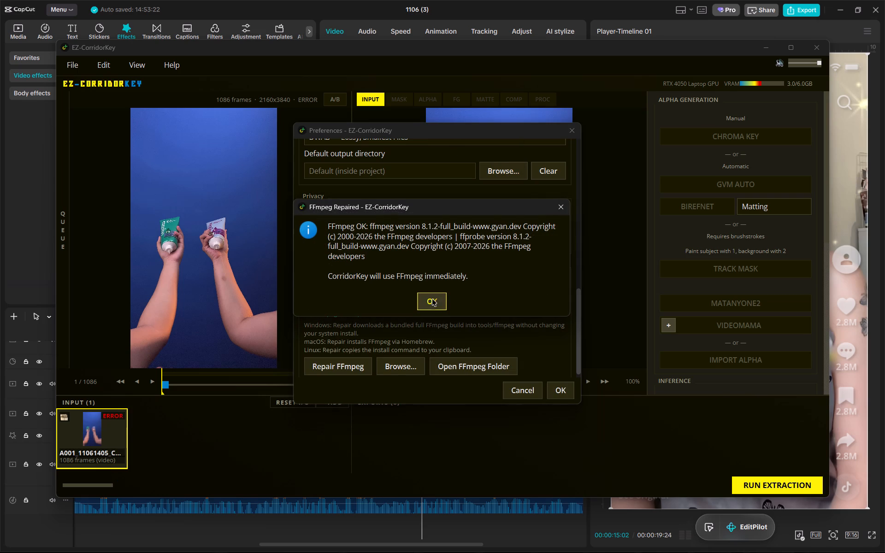
{"action": "left_click", "coordinate": [434, 302]}
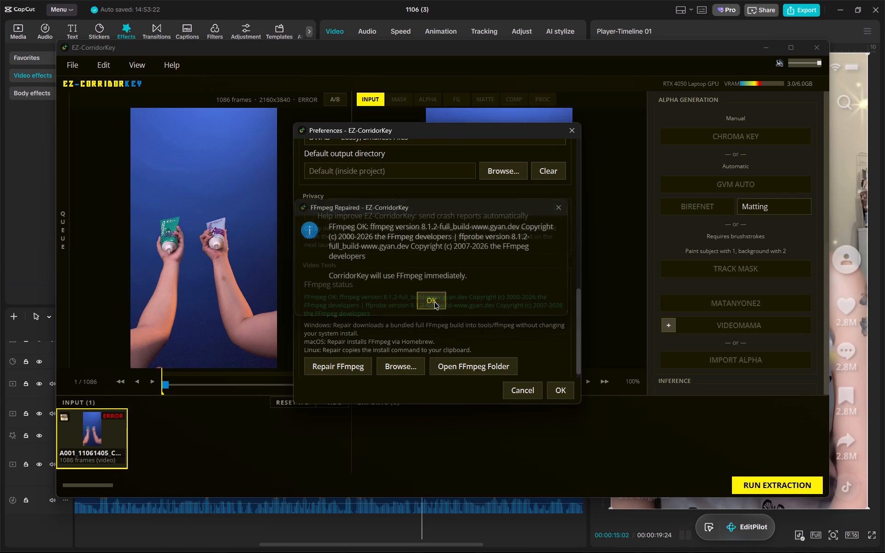
{"action": "left_click", "coordinate": [559, 394]}
Remove the errored A001_11061405_C027 clip from the input list without deleting it from disk.
{"action": "left_click", "coordinate": [112, 433]}
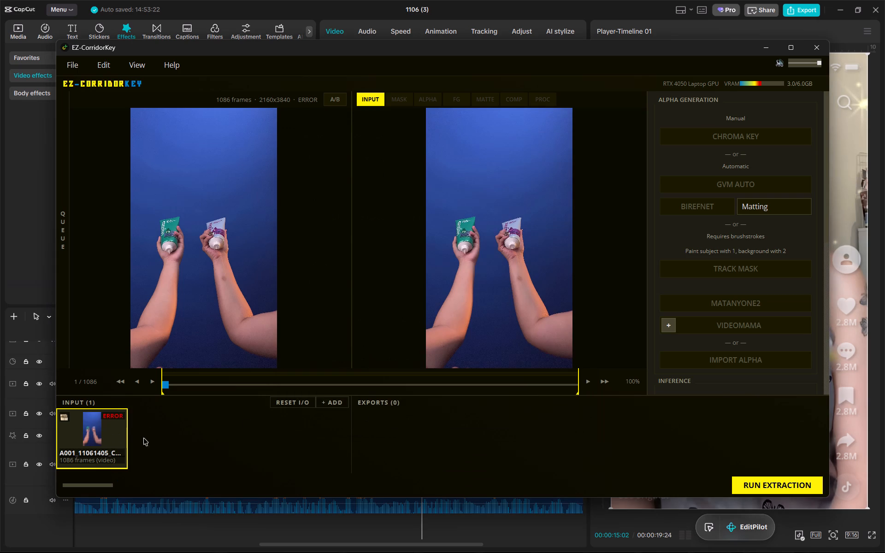
{"action": "right_click", "coordinate": [113, 447]}
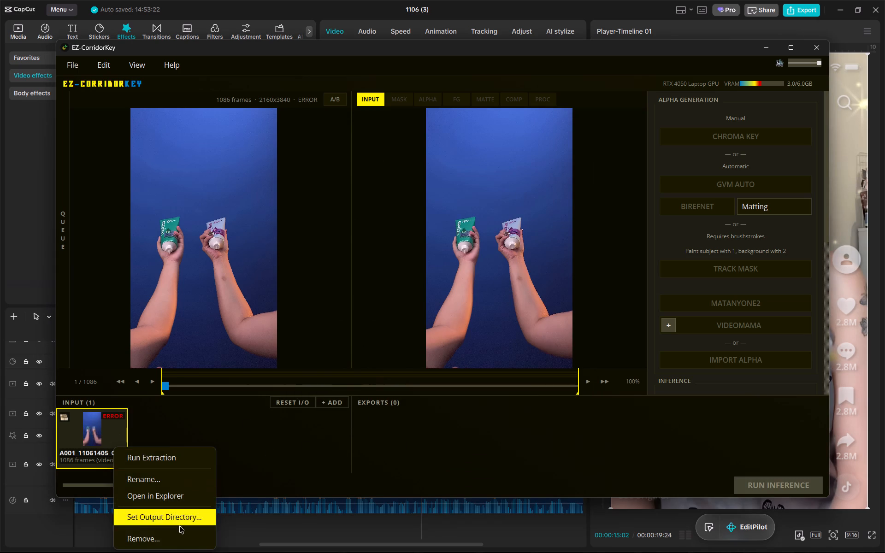
{"action": "left_click", "coordinate": [180, 541]}
{"action": "left_click", "coordinate": [402, 299]}
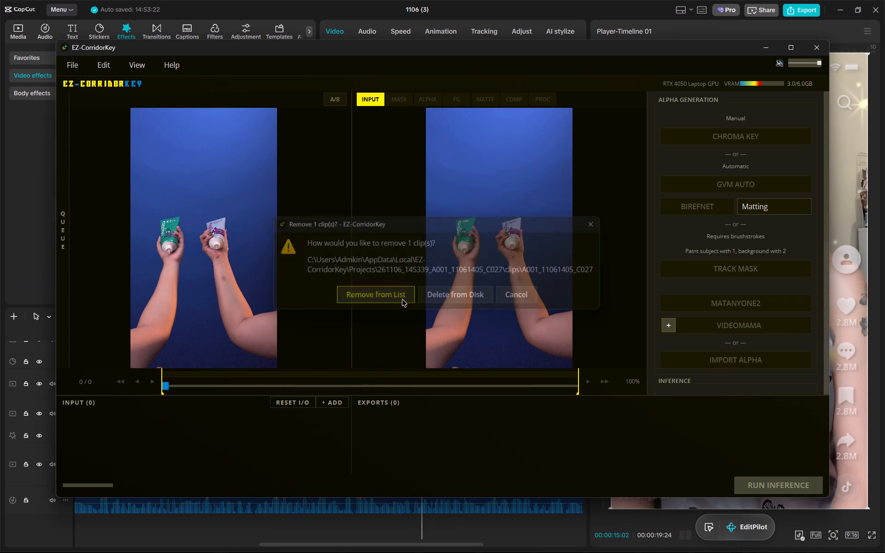
Import the video A001_11061405_C027 again so that its frames get extracted.
{"action": "left_click", "coordinate": [335, 537]}
{"action": "left_click", "coordinate": [126, 235]}
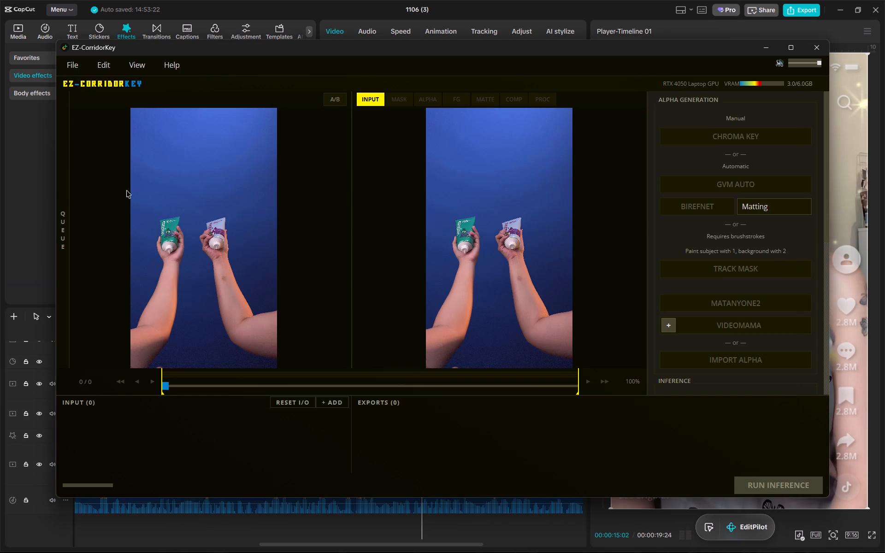
{"action": "left_click", "coordinate": [76, 65]}
{"action": "left_click", "coordinate": [105, 88]}
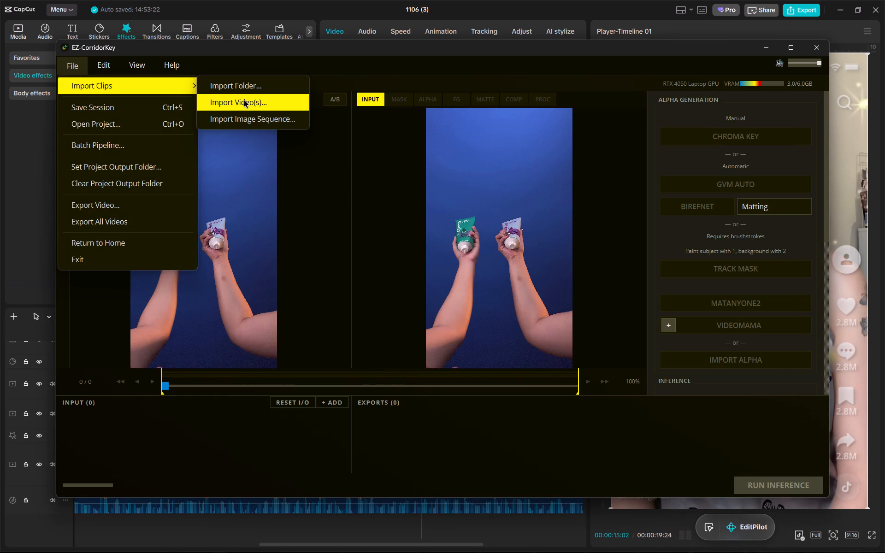
{"action": "left_click", "coordinate": [245, 100]}
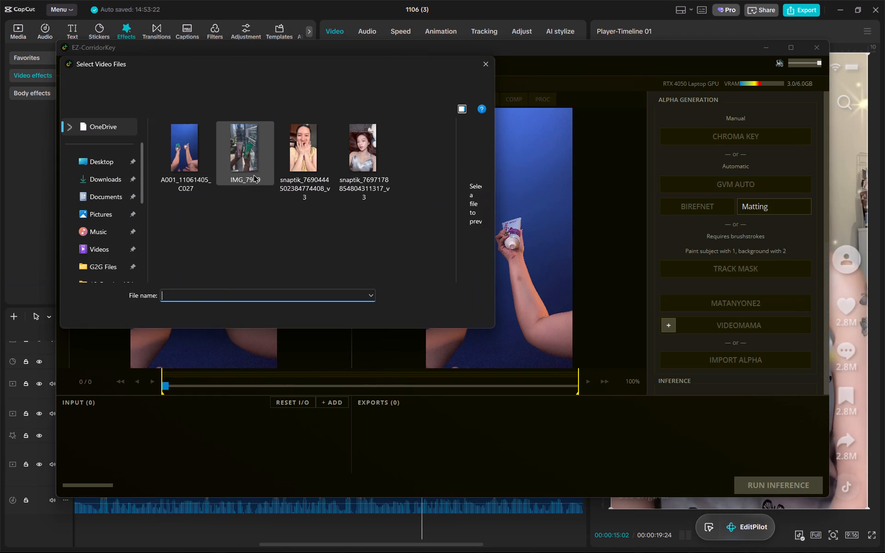
{"action": "double_click", "coordinate": [185, 165]}
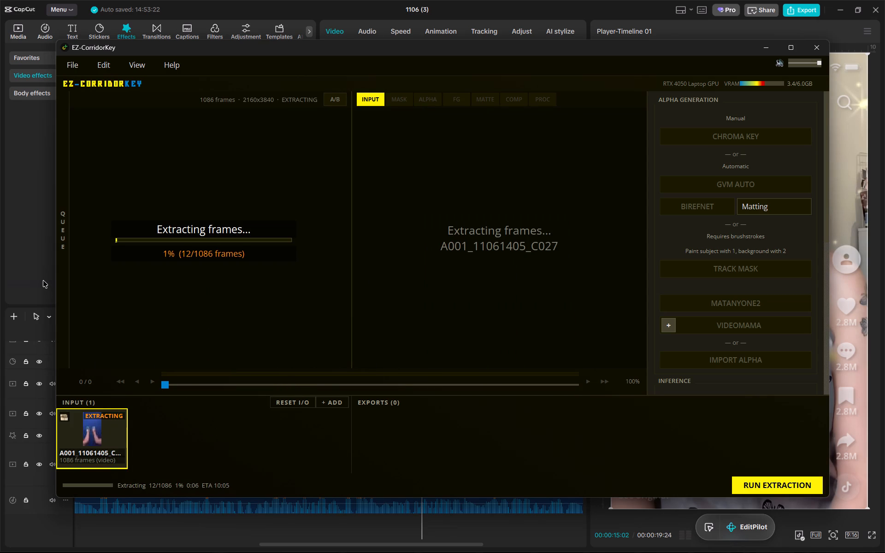
Switch to CapCut and play back the cut-out presenter sections with the Vibrant Sun and Twinkle Dust effects.
{"action": "left_click", "coordinate": [37, 270]}
{"action": "left_click_drag", "start_coordinate": [373, 335], "coordinate": [428, 331]}
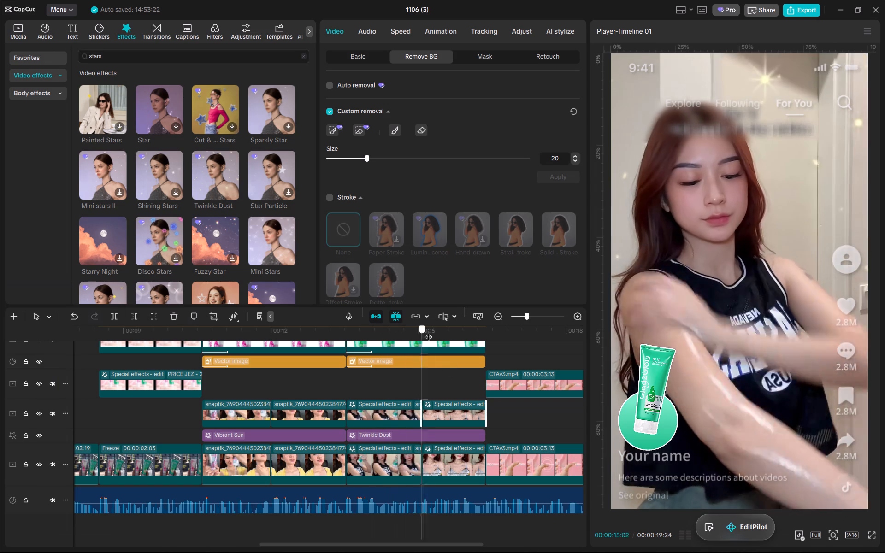
{"action": "left_click_drag", "start_coordinate": [428, 331], "coordinate": [207, 342]}
{"action": "key", "text": "space"}
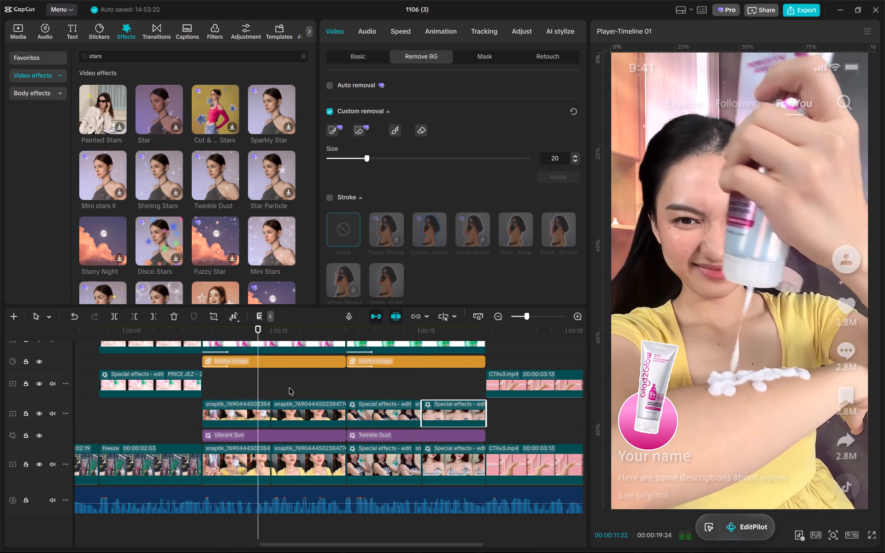
{"action": "scroll", "coordinate": [310, 388], "scroll_direction": "up", "scroll_amount": 1, "text": "alt"}
{"action": "scroll", "coordinate": [310, 388], "scroll_direction": "down", "scroll_amount": 9, "text": "alt"}
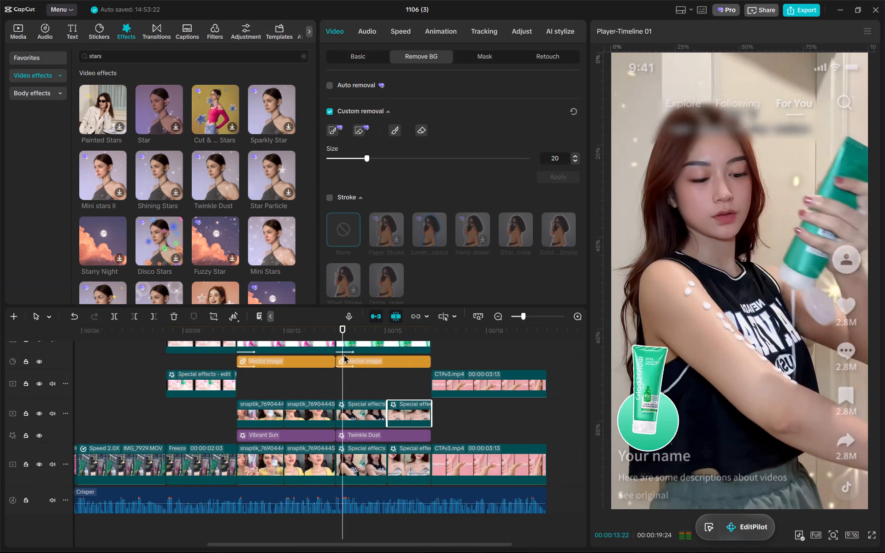
{"action": "key", "text": "space"}
Place the playhead at 00:00:10:18, and copy the scene 5 caption about 377 from the Detail Script 11.06 sheet.
{"action": "left_click", "coordinate": [230, 331]}
{"action": "left_click_drag", "start_coordinate": [237, 329], "coordinate": [237, 325]}
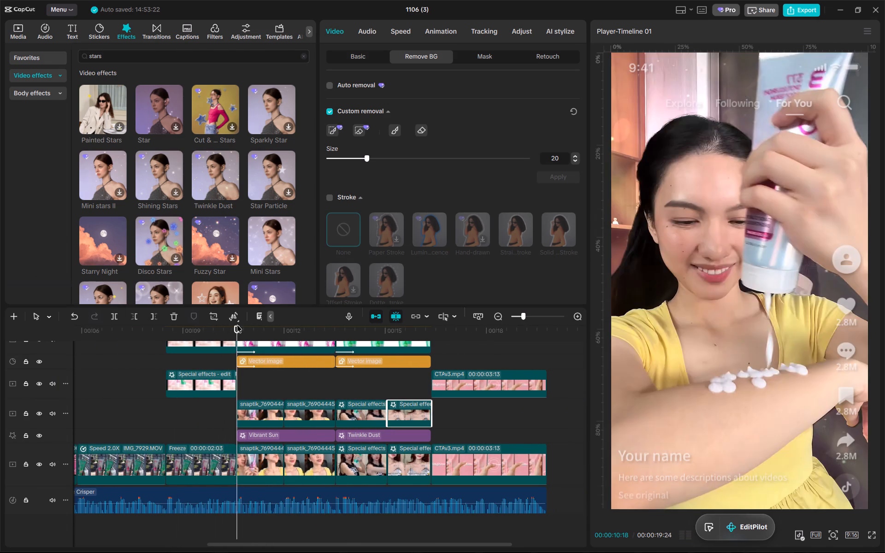
{"action": "key", "text": "alt+Tab"}
{"action": "left_click", "coordinate": [362, 540]}
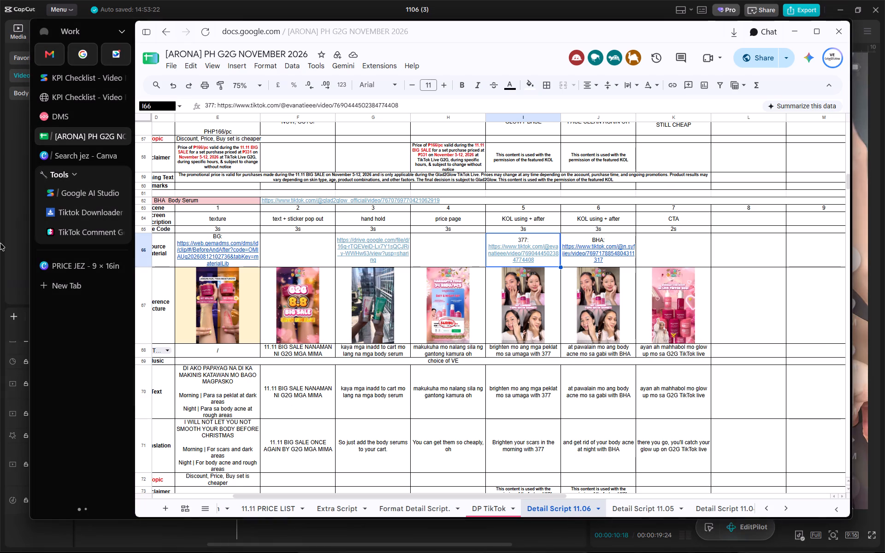
{"action": "left_click", "coordinate": [515, 377]}
{"action": "left_click", "coordinate": [533, 350]}
{"action": "key", "text": "ctrl+c"}
{"action": "key", "text": "alt+Tab"}
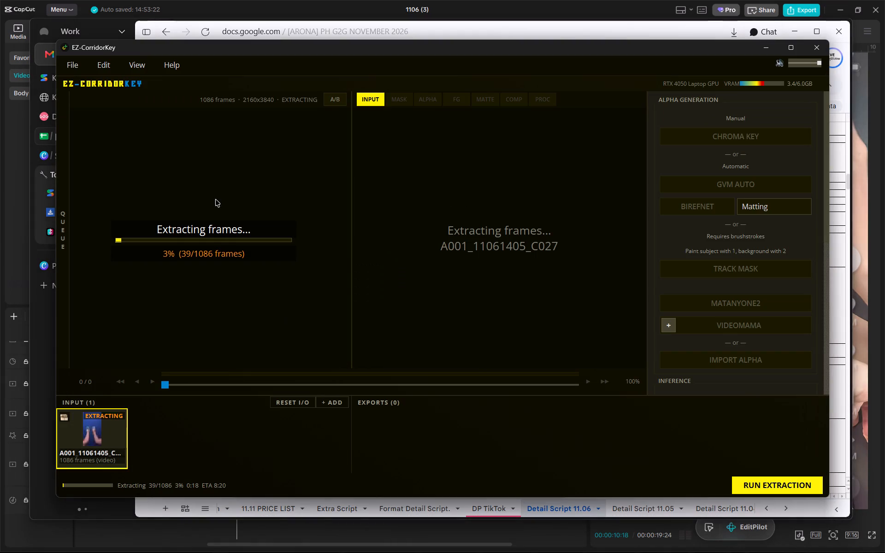
Back in CapCut, add a default text clip at 00:00:10:18 and trim it to the end of the 377 body serum section.
{"action": "left_click", "coordinate": [0, 382]}
{"action": "left_click", "coordinate": [65, 30]}
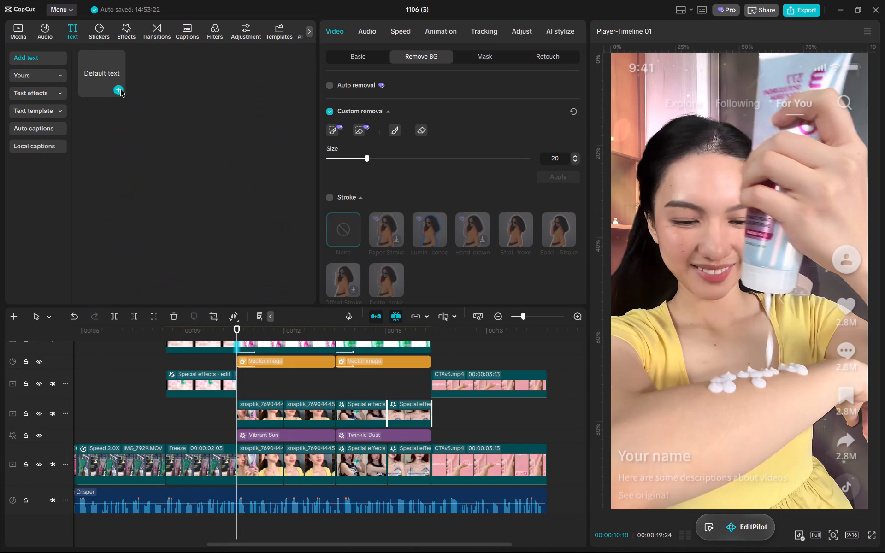
{"action": "left_click", "coordinate": [114, 89]}
{"action": "scroll", "coordinate": [336, 359], "scroll_direction": "down", "scroll_amount": 5, "text": "ctrl"}
{"action": "scroll", "coordinate": [320, 403], "scroll_direction": "up", "scroll_amount": 5}
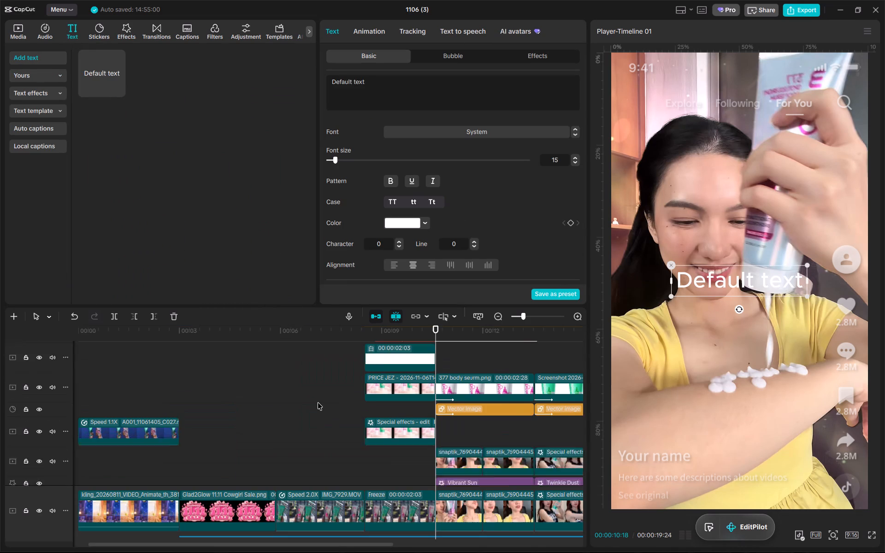
{"action": "left_click_drag", "start_coordinate": [523, 325], "coordinate": [466, 309]}
{"action": "key", "text": "w"}
{"action": "key", "text": "ctrl+z"}
{"action": "key", "text": "w"}
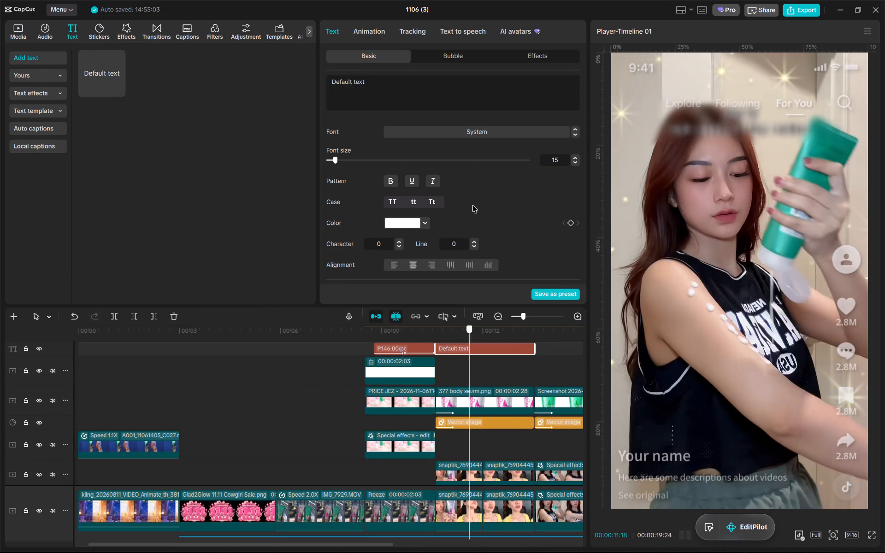
Set the new text's font to LuckiestGuy-Rg.
{"action": "left_click", "coordinate": [503, 131]}
{"action": "left_click", "coordinate": [478, 154]}
{"action": "type", "text": "luckiest"}
{"action": "key", "text": "Return"}
{"action": "left_click", "coordinate": [460, 213]}
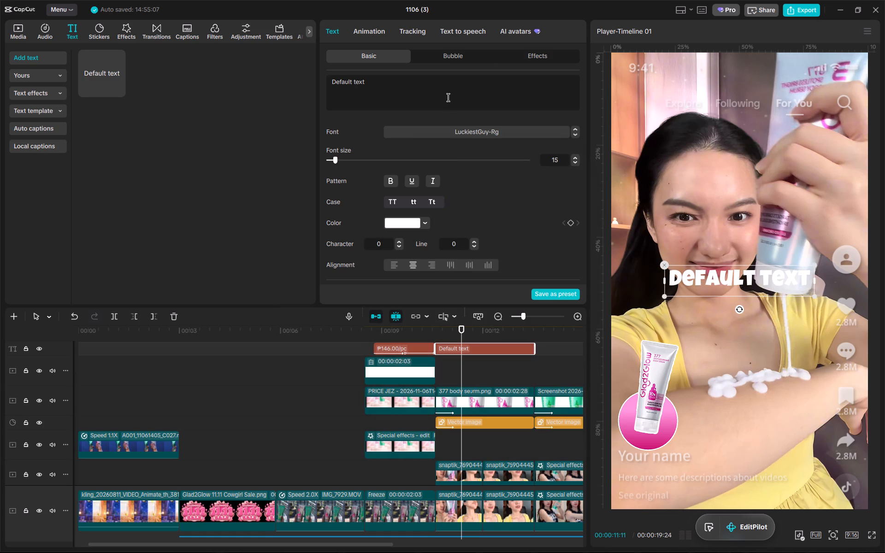
Replace the default text with the copied caption and shorten it to "brighten mo".
{"action": "left_click", "coordinate": [440, 84]}
{"action": "key", "text": "ctrl+a"}
{"action": "key", "text": "ctrl+v"}
{"action": "left_click_drag", "start_coordinate": [497, 81], "coordinate": [369, 81]}
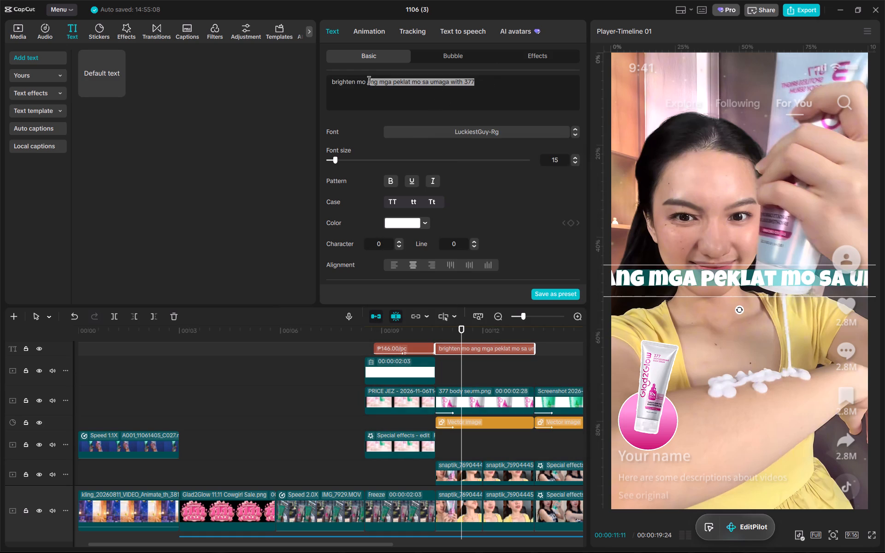
{"action": "left_click_drag", "start_coordinate": [369, 81], "coordinate": [367, 82]}
{"action": "key", "text": "BackSpace"}
{"action": "key", "text": "BackSpace"}
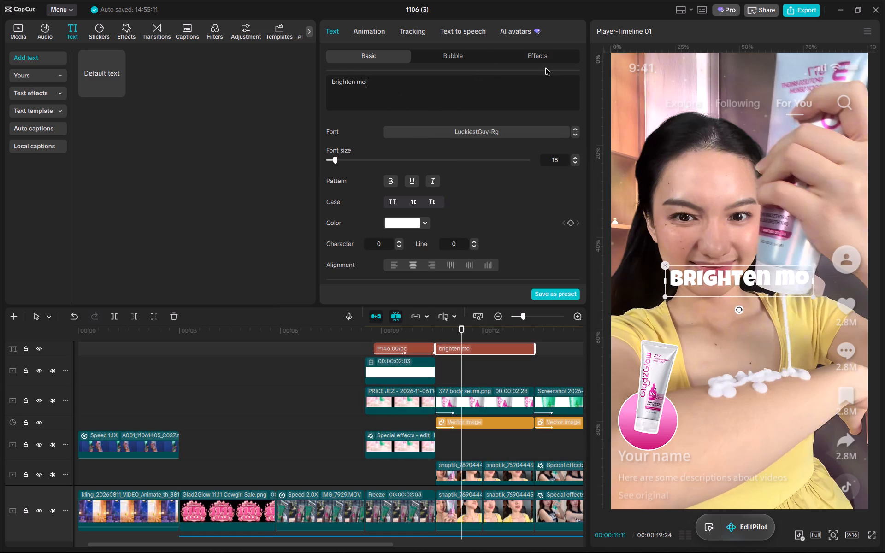
Apply a favourite text effect with orange lettering and a white outline to the "brighten mo" text.
{"action": "left_click", "coordinate": [542, 54]}
{"action": "left_click", "coordinate": [333, 109]}
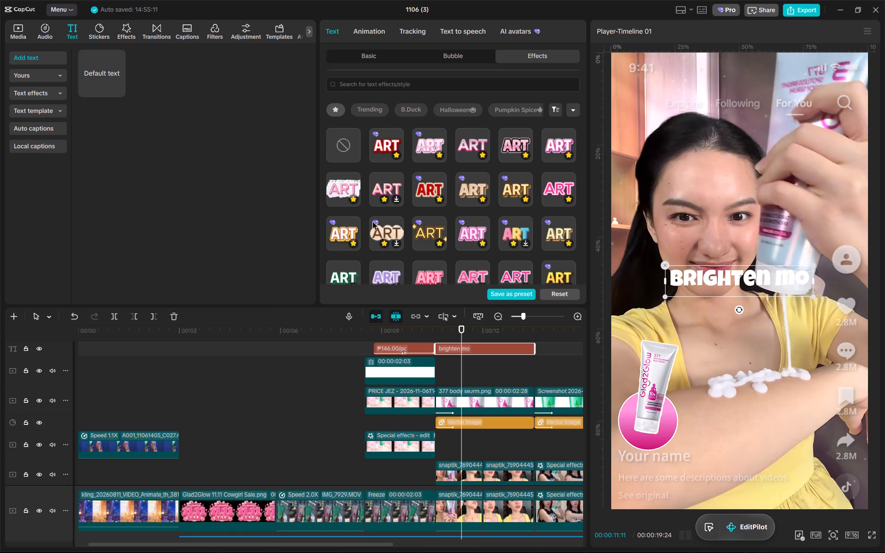
{"action": "left_click", "coordinate": [348, 219]}
{"action": "scroll", "coordinate": [485, 183], "scroll_direction": "down", "scroll_amount": 4}
{"action": "scroll", "coordinate": [380, 224], "scroll_direction": "down", "scroll_amount": 1}
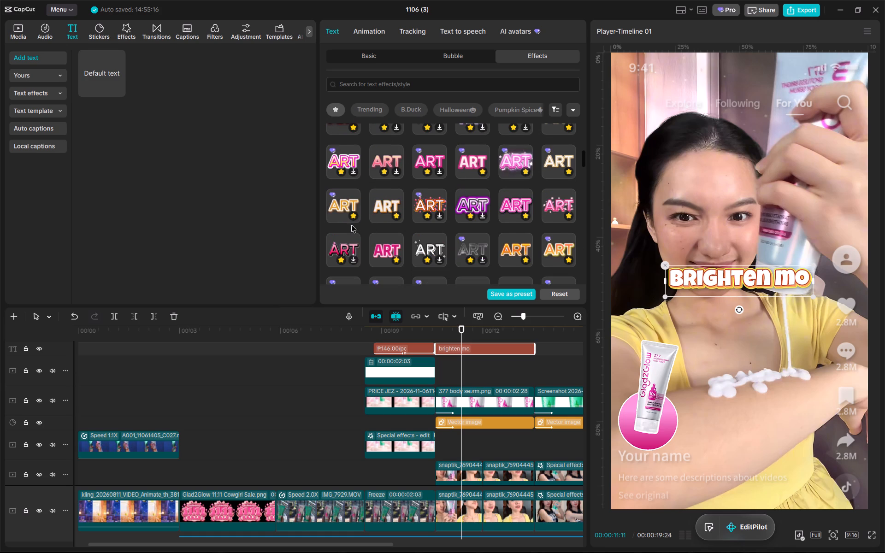
{"action": "left_click", "coordinate": [344, 204]}
Duplicate the "brighten mo" text clip onto a new text track above, starting at 00:00:10:18.
{"action": "left_click_drag", "start_coordinate": [444, 329], "coordinate": [439, 329]}
{"action": "left_click", "coordinate": [440, 333]}
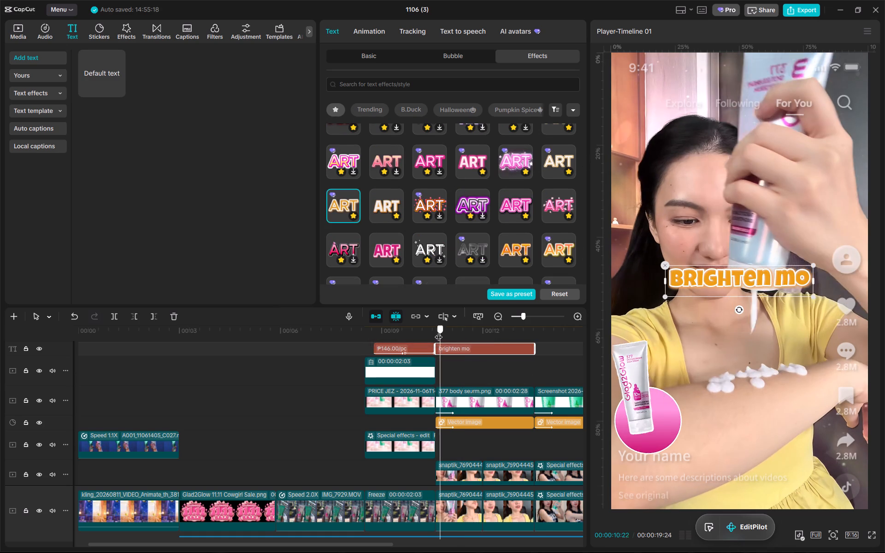
{"action": "key", "text": "ctrl+c"}
{"action": "key", "text": "ctrl+v"}
{"action": "left_click", "coordinate": [459, 364]}
Copy the words "ang mga peklat mo" from the scene 5 caption in the Detail Script 11.06 sheet.
{"action": "key", "text": "alt+Tab"}
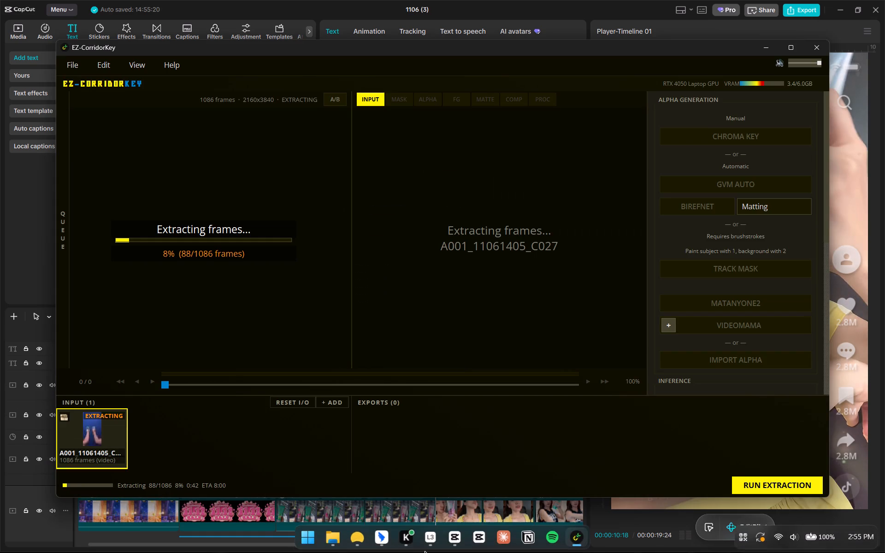
{"action": "left_click", "coordinate": [360, 539]}
{"action": "double_click", "coordinate": [514, 353]}
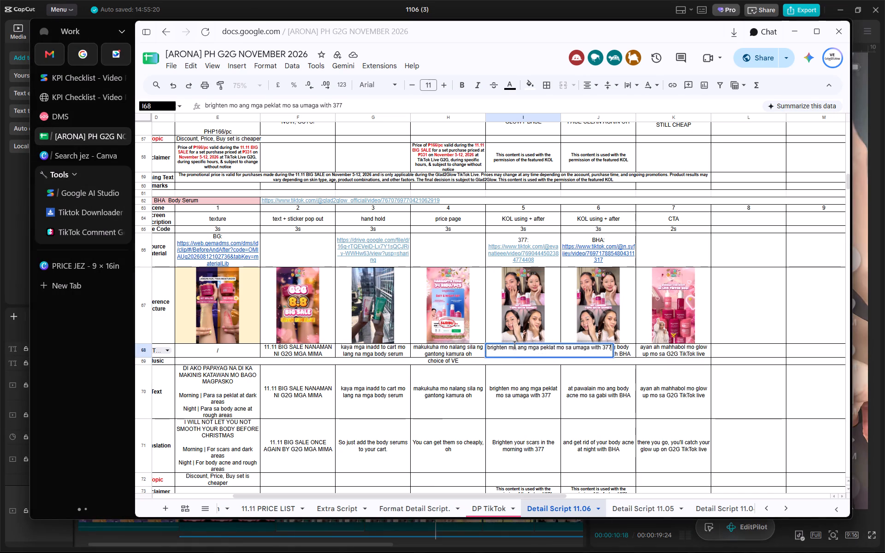
{"action": "left_click", "coordinate": [514, 345]}
{"action": "left_click_drag", "start_coordinate": [514, 345], "coordinate": [534, 345]}
{"action": "left_click", "coordinate": [532, 350]}
{"action": "left_click", "coordinate": [525, 349]}
{"action": "left_click_drag", "start_coordinate": [525, 349], "coordinate": [535, 349]}
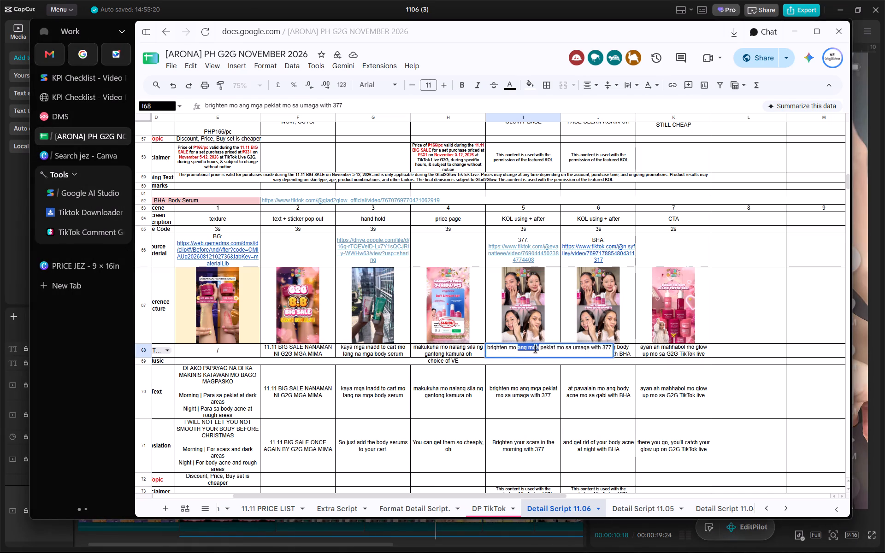
{"action": "left_click_drag", "start_coordinate": [535, 349], "coordinate": [563, 348]}
{"action": "key", "text": "ctrl+c"}
{"action": "key", "text": "alt+Tab"}
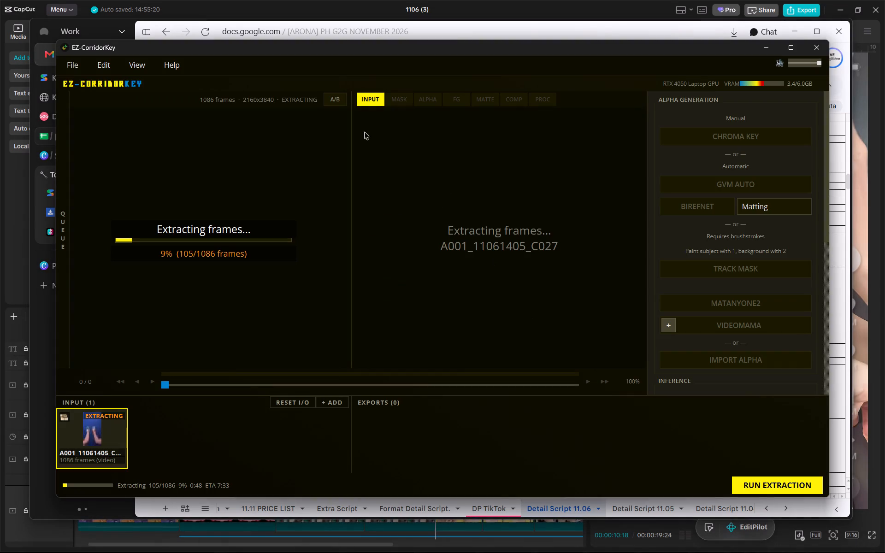
Return to CapCut and change the duplicated text to "ang mga peklat mo".
{"action": "left_click", "coordinate": [764, 52]}
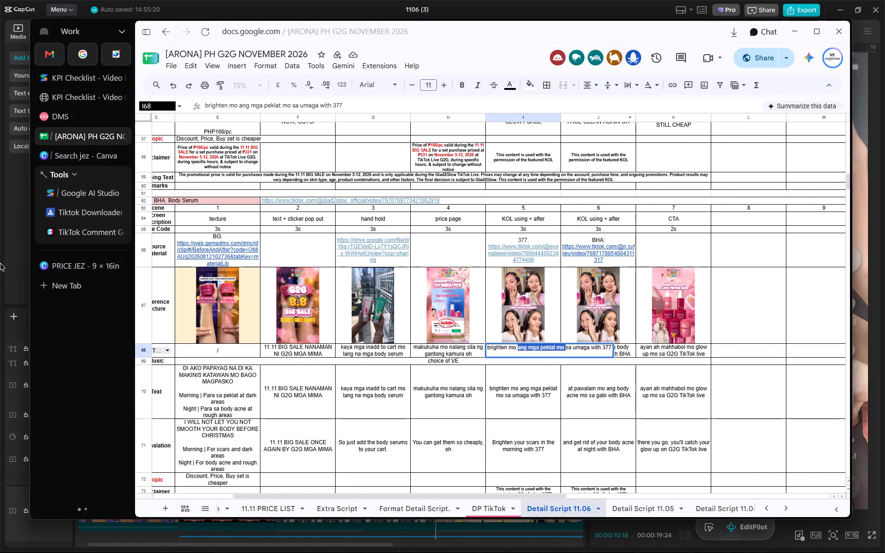
{"action": "left_click", "coordinate": [0, 263]}
{"action": "left_click", "coordinate": [371, 63]}
{"action": "left_click", "coordinate": [372, 59]}
{"action": "left_click", "coordinate": [396, 92]}
{"action": "key", "text": "ctrl+a"}
{"action": "key", "text": "ctrl+v"}
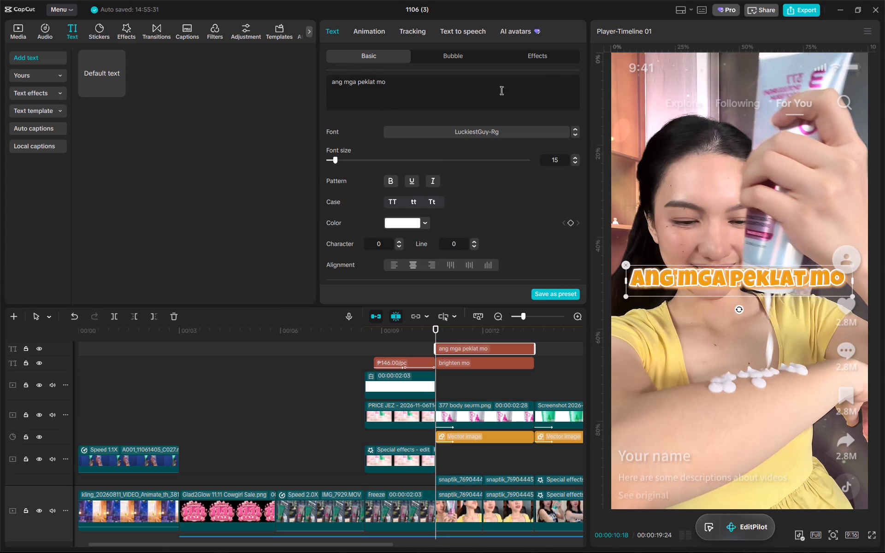
Apply a favourite text effect with white lettering and a dark outline to the "ang mga peklat mo" text.
{"action": "left_click", "coordinate": [546, 60]}
{"action": "scroll", "coordinate": [466, 214], "scroll_direction": "down", "scroll_amount": 1}
{"action": "scroll", "coordinate": [466, 214], "scroll_direction": "up", "scroll_amount": 2}
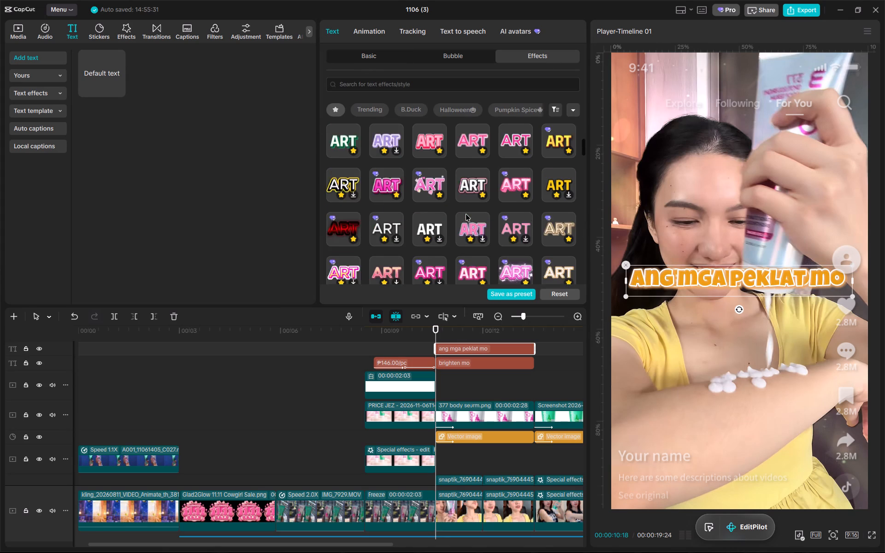
{"action": "scroll", "coordinate": [466, 214], "scroll_direction": "up", "scroll_amount": 1}
{"action": "left_click", "coordinate": [466, 225]}
Shrink the "ang mga peklat mo" text and place it centred directly below "brighten mo" in the frame.
{"action": "left_click_drag", "start_coordinate": [749, 283], "coordinate": [751, 312]}
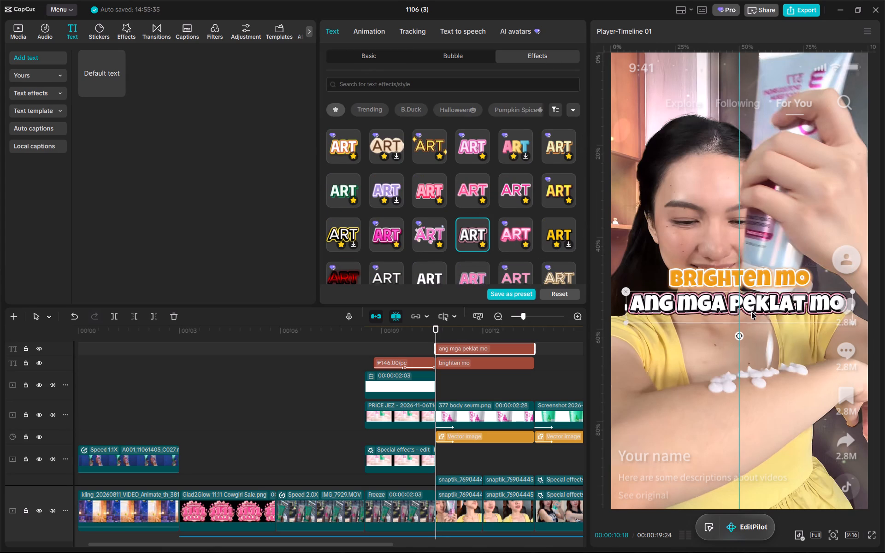
{"action": "left_click_drag", "start_coordinate": [751, 312], "coordinate": [751, 312]}
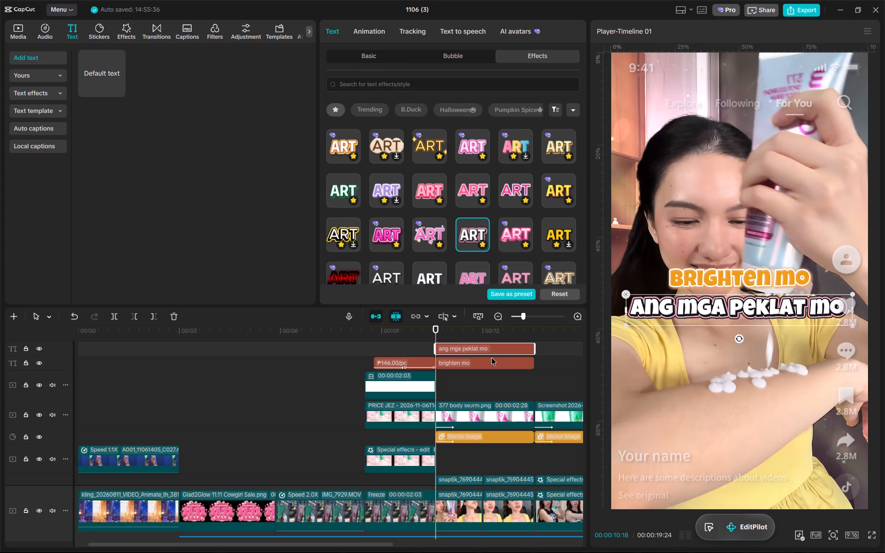
{"action": "left_click_drag", "start_coordinate": [852, 326], "coordinate": [799, 311]}
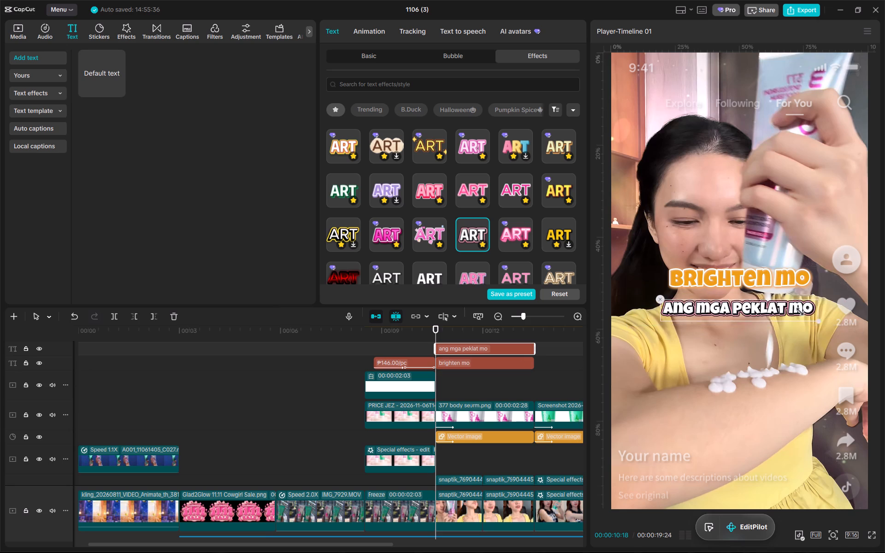
{"action": "left_click_drag", "start_coordinate": [799, 311], "coordinate": [803, 312]}
{"action": "left_click_drag", "start_coordinate": [795, 310], "coordinate": [794, 303]}
Enlarge the "brighten mo" text slightly to match the width of the line beneath it.
{"action": "left_click_drag", "start_coordinate": [514, 362], "coordinate": [516, 358]}
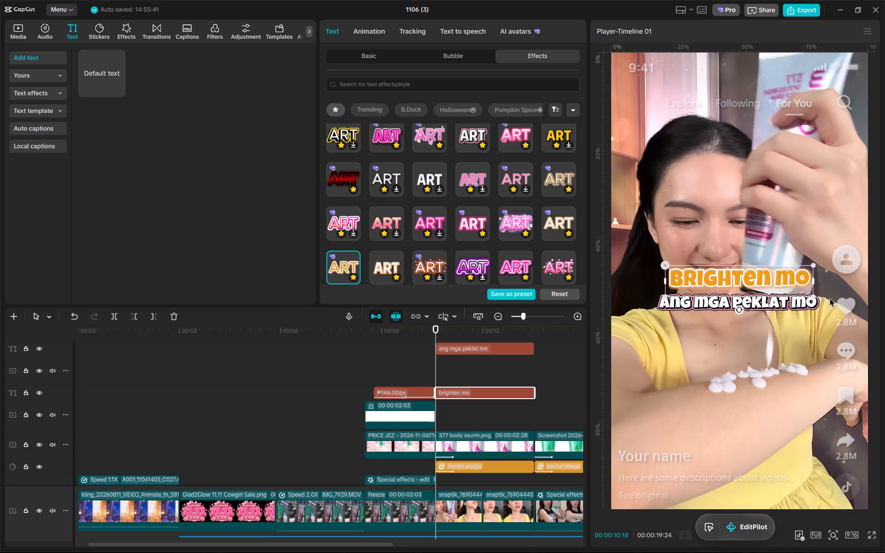
{"action": "left_click_drag", "start_coordinate": [811, 296], "coordinate": [826, 302]}
Move the "ang mga peklat mo" clip to a text track directly below the "brighten mo" clip, keeping its start time.
{"action": "left_click_drag", "start_coordinate": [538, 406], "coordinate": [488, 335]}
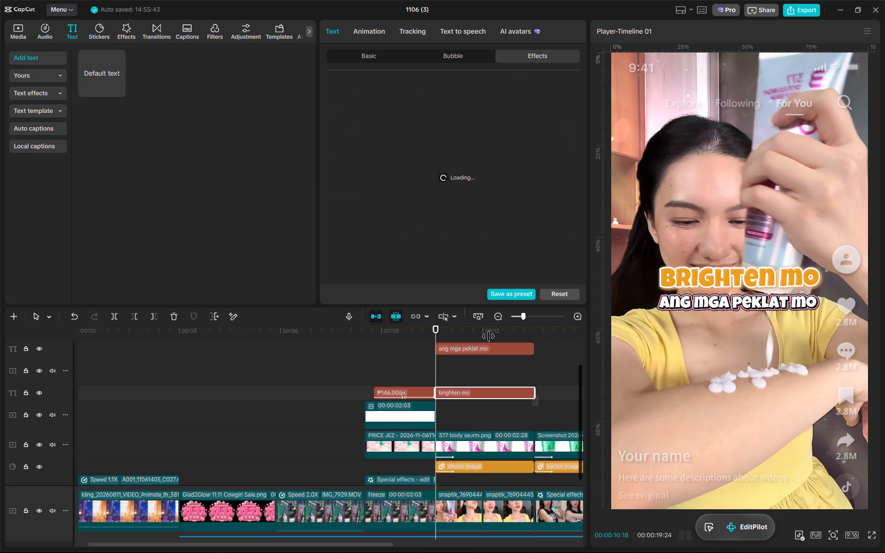
{"action": "left_click", "coordinate": [490, 334]}
{"action": "left_click", "coordinate": [485, 345]}
{"action": "left_click_drag", "start_coordinate": [466, 347], "coordinate": [466, 400]}
{"action": "left_click", "coordinate": [433, 329]}
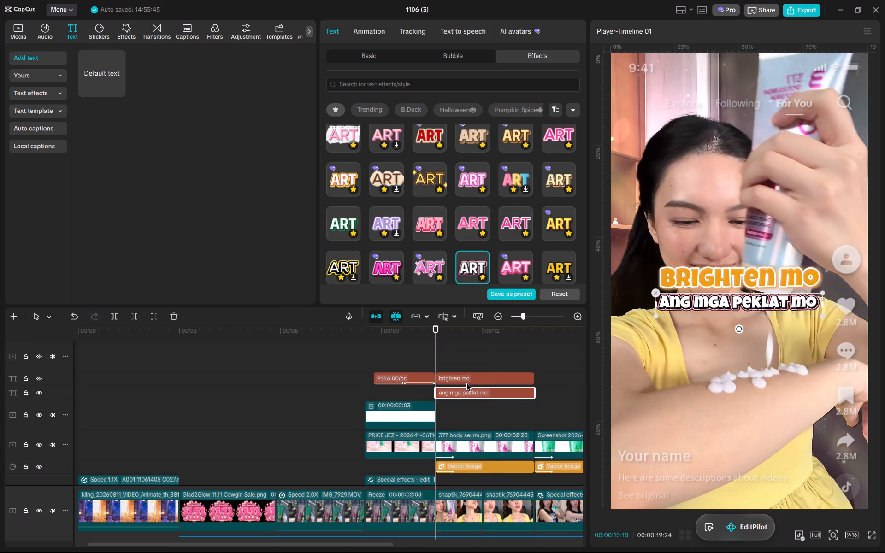
Tilt both caption texts slightly counterclockwise, scale them down together, and place them in the upper-left corner of the video frame.
{"action": "left_click_drag", "start_coordinate": [490, 416], "coordinate": [466, 370]}
{"action": "left_click_drag", "start_coordinate": [461, 339], "coordinate": [475, 341]}
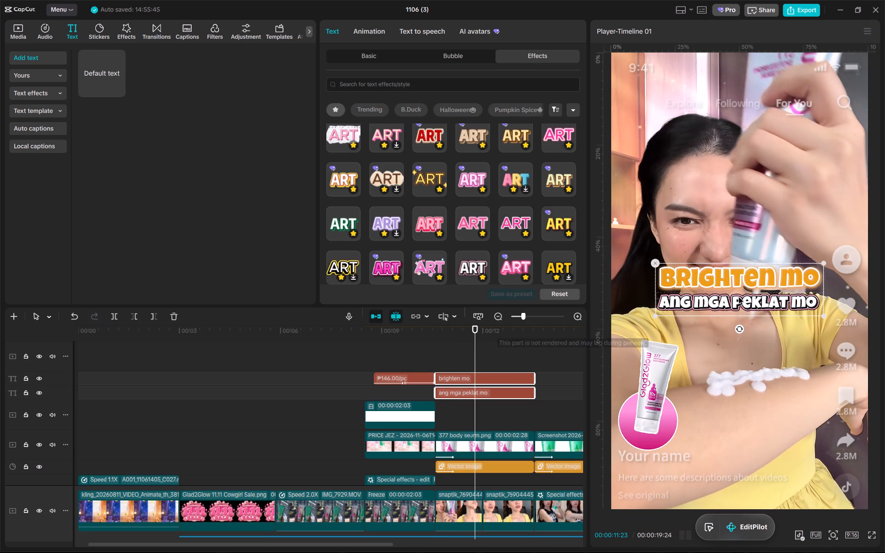
{"action": "left_click_drag", "start_coordinate": [741, 279], "coordinate": [710, 180]}
{"action": "left_click_drag", "start_coordinate": [708, 231], "coordinate": [713, 232]}
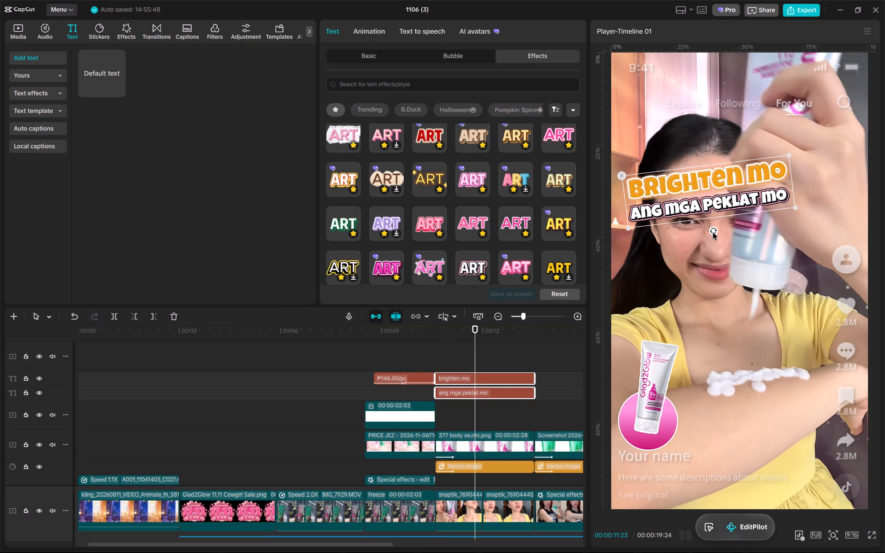
{"action": "left_click_drag", "start_coordinate": [797, 208], "coordinate": [761, 201]}
{"action": "left_click_drag", "start_coordinate": [718, 182], "coordinate": [687, 132]}
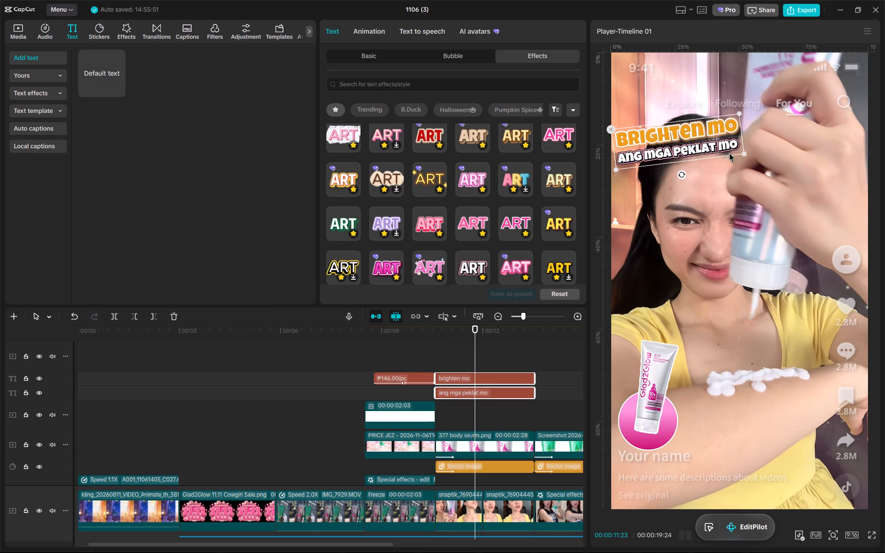
{"action": "left_click_drag", "start_coordinate": [746, 156], "coordinate": [759, 160]}
{"action": "left_click_drag", "start_coordinate": [710, 143], "coordinate": [722, 141]}
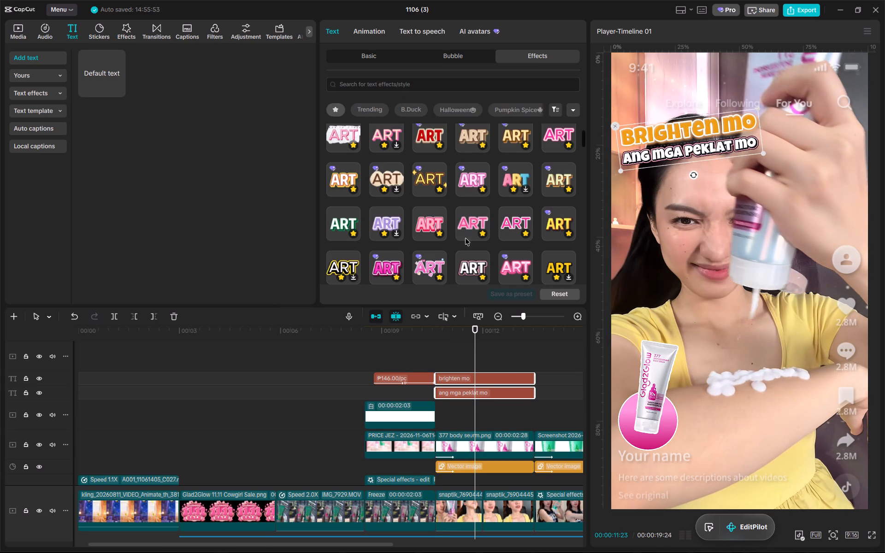
Duplicate both caption clips at 00:00:10:18 and stack the copies on the text tracks below the originals.
{"action": "left_click", "coordinate": [433, 341]}
{"action": "key", "text": "ctrl+c"}
{"action": "key", "text": "ctrl+v"}
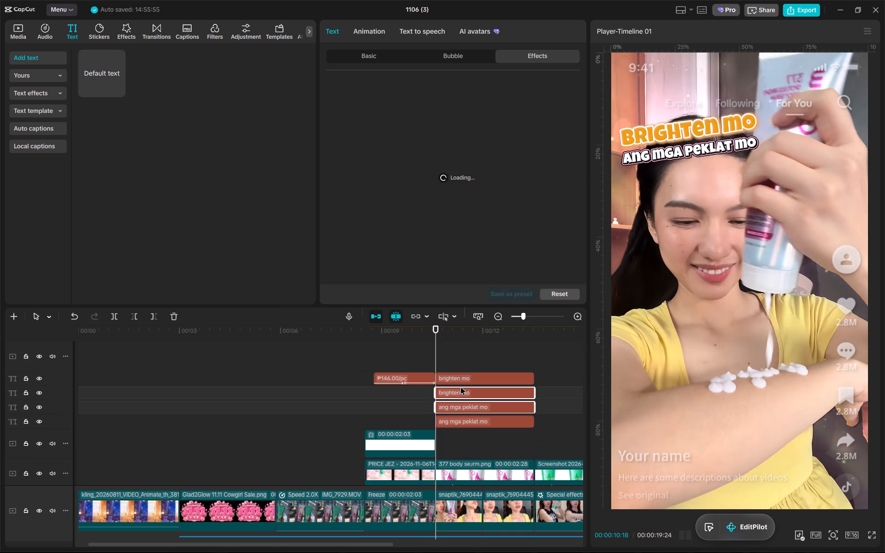
{"action": "left_click_drag", "start_coordinate": [459, 392], "coordinate": [459, 432]}
{"action": "left_click", "coordinate": [466, 409]}
Move the duplicated caption pair down to the presenter's forearm in the lower-right part of the frame.
{"action": "left_click_drag", "start_coordinate": [528, 449], "coordinate": [497, 411]}
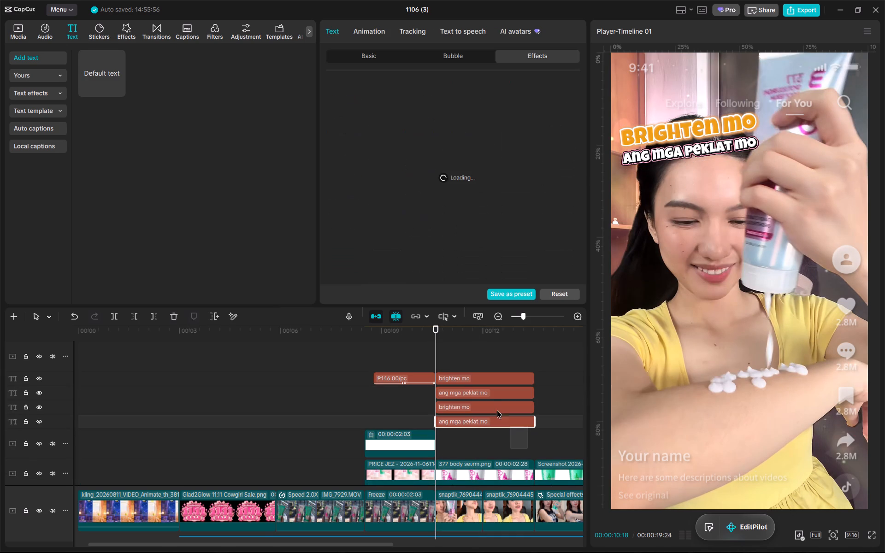
{"action": "left_click_drag", "start_coordinate": [497, 411], "coordinate": [494, 402]}
{"action": "left_click_drag", "start_coordinate": [709, 137], "coordinate": [783, 370]}
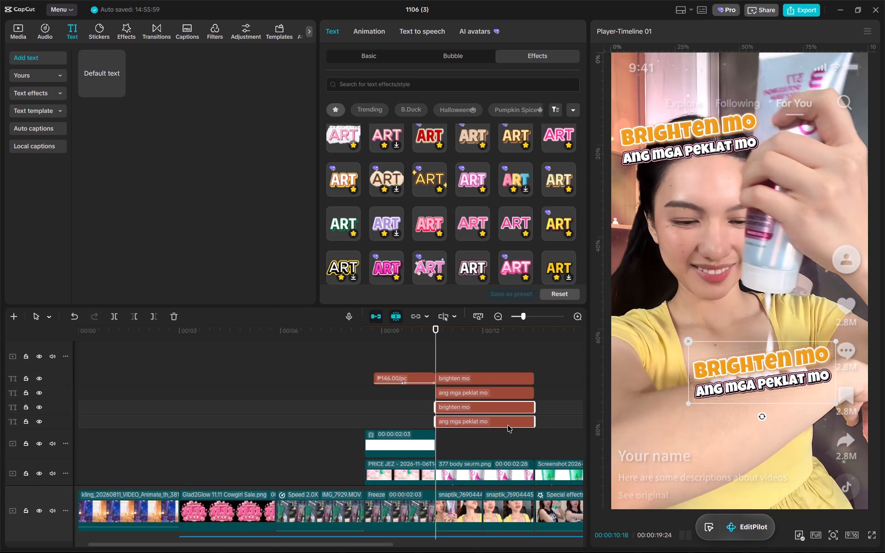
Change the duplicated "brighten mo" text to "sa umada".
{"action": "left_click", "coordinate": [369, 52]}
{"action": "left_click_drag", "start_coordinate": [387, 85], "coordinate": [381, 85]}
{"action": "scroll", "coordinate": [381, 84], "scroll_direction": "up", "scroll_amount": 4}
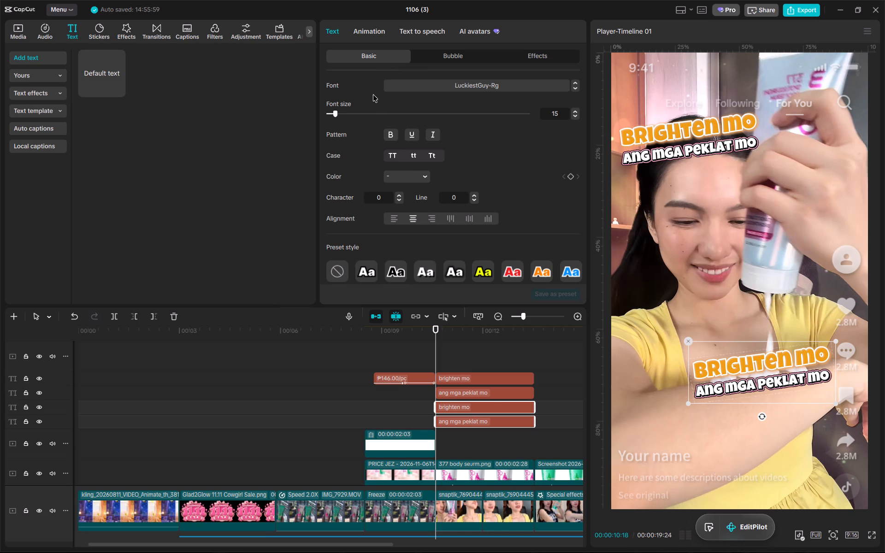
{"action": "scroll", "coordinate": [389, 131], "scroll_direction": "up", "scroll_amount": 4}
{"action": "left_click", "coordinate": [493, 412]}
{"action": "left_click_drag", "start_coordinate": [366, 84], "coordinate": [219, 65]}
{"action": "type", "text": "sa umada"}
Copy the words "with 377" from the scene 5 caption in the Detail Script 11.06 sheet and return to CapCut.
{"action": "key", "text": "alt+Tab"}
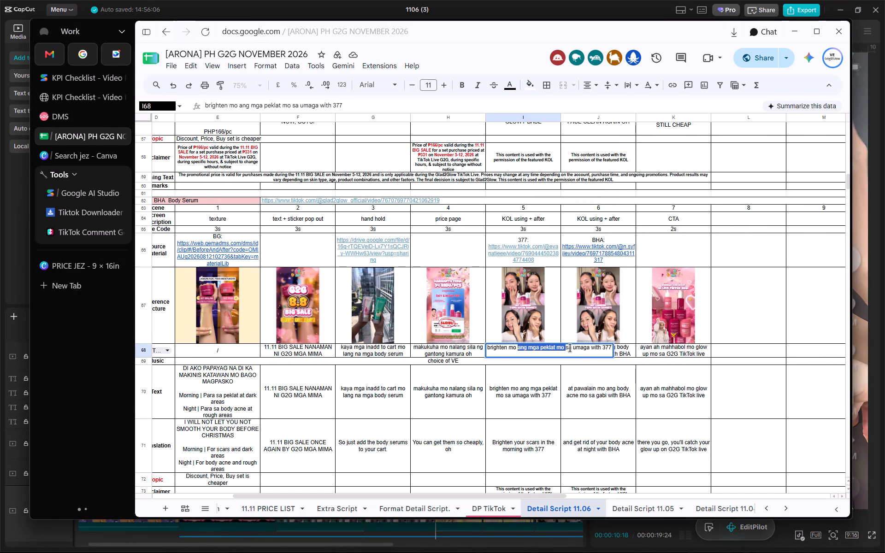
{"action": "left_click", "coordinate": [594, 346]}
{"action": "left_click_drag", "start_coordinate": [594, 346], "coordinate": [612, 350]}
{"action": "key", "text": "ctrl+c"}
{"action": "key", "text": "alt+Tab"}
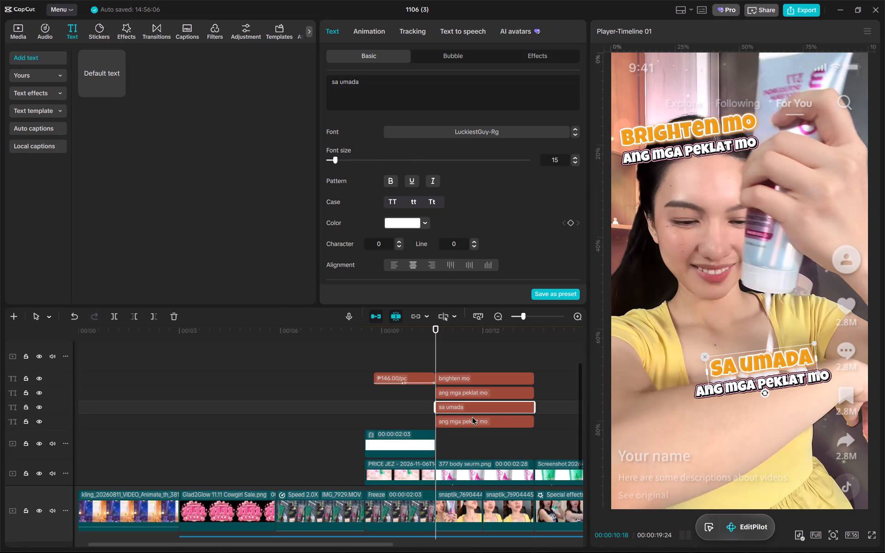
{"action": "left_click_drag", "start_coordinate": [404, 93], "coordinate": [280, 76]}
Copy "sa umaga" from the scene 5 caption in the script sheet and replace the "sa umada" text in CapCut with it.
{"action": "key", "text": "alt+Tab"}
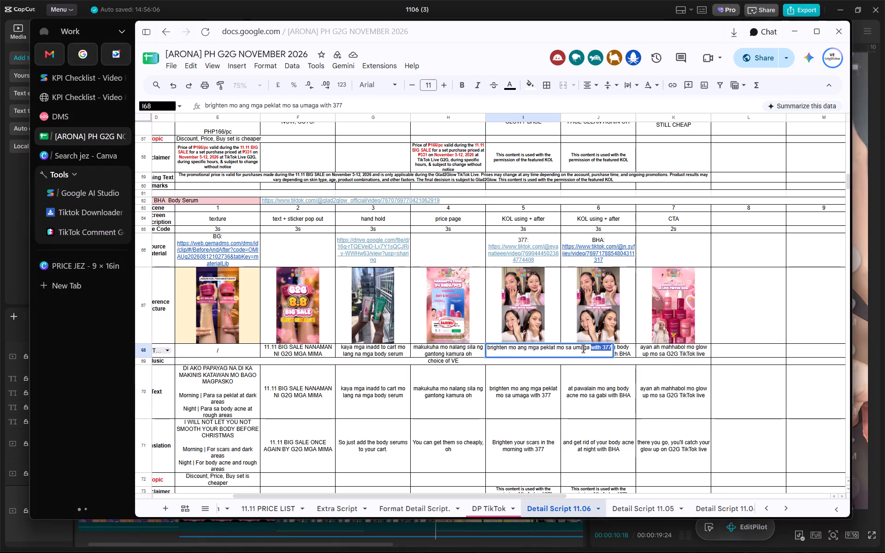
{"action": "left_click", "coordinate": [566, 347]}
{"action": "left_click_drag", "start_coordinate": [566, 347], "coordinate": [583, 349]}
{"action": "key", "text": "ctrl+c"}
{"action": "key", "text": "alt+Tab"}
{"action": "left_click", "coordinate": [363, 93]}
{"action": "key", "text": "ctrl+a"}
{"action": "key", "text": "ctrl+v"}
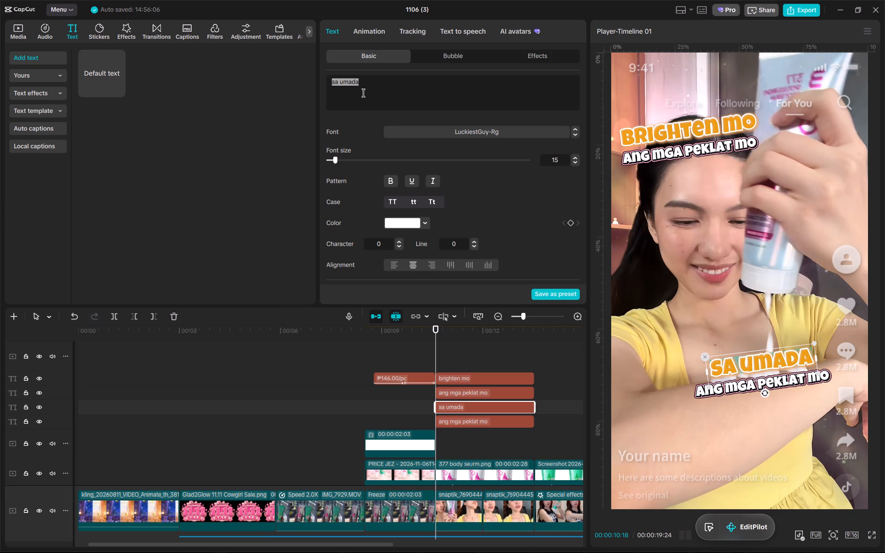
Copy "with 377" from the scene 5 caption in the script sheet and replace the duplicated "ang mga peklat mo" text in CapCut with it.
{"action": "key", "text": "alt+Tab"}
{"action": "left_click", "coordinate": [597, 346]}
{"action": "left_click_drag", "start_coordinate": [597, 346], "coordinate": [607, 346]}
{"action": "key", "text": "ctrl+c"}
{"action": "key", "text": "alt+Tab"}
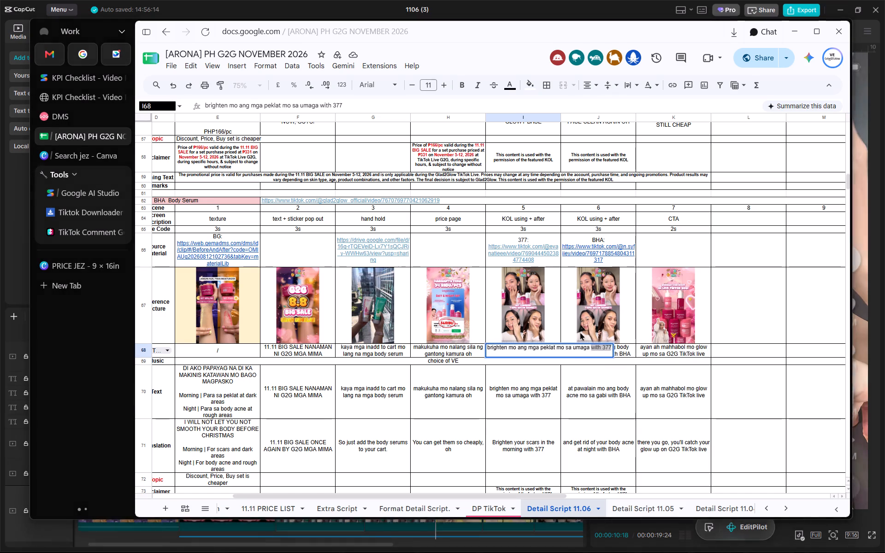
{"action": "left_click", "coordinate": [490, 418]}
{"action": "left_click", "coordinate": [412, 106]}
{"action": "key", "text": "ctrl+a"}
{"action": "key", "text": "ctrl+v"}
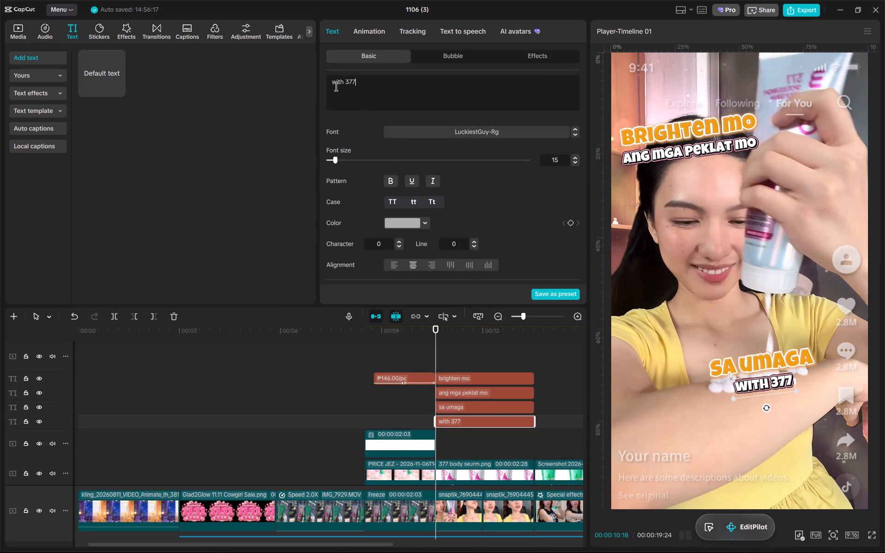
Shorten the "with 377" text to "w/ 377".
{"action": "key", "text": "BackSpace"}
{"action": "key", "text": "ctrl+z"}
{"action": "left_click", "coordinate": [341, 88]}
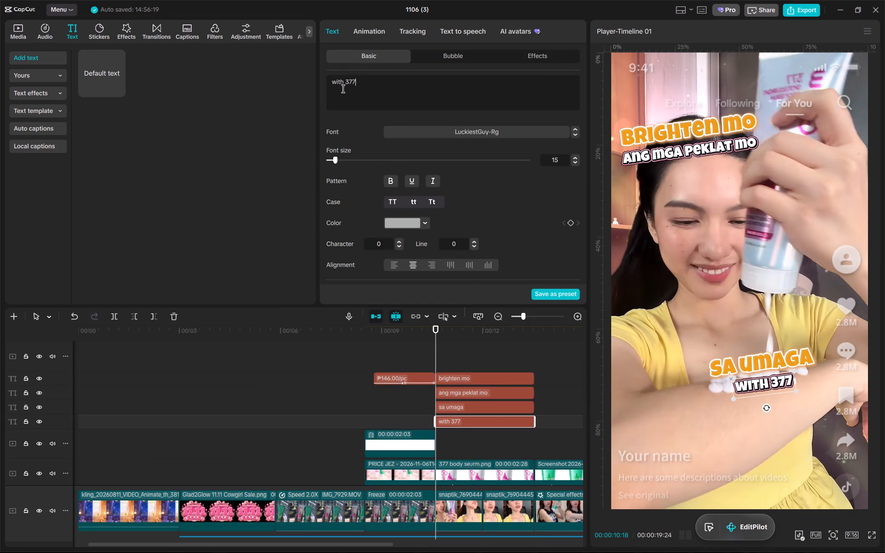
{"action": "left_click", "coordinate": [344, 83]}
{"action": "key", "text": "BackSpace"}
{"action": "key", "text": "BackSpace"}
{"action": "key", "text": "BackSpace"}
{"action": "key", "text": "slash"}
{"action": "left_click", "coordinate": [354, 90]}
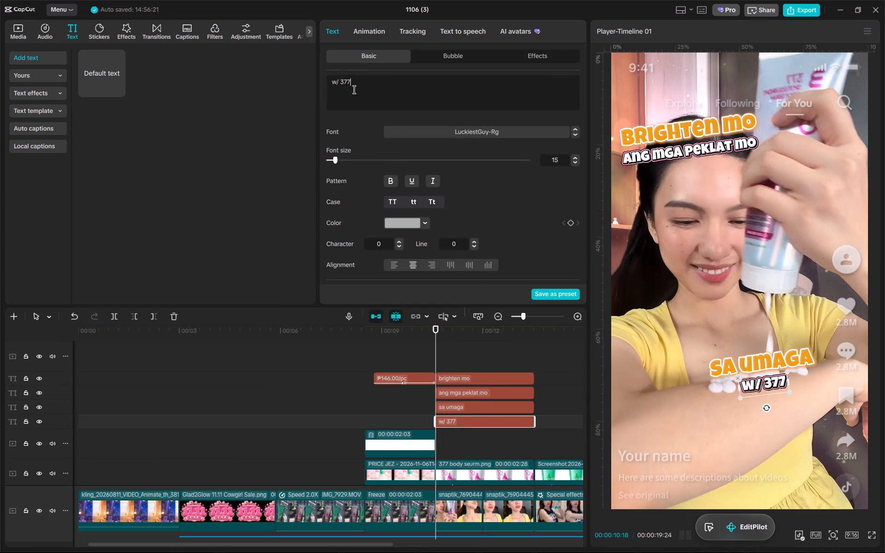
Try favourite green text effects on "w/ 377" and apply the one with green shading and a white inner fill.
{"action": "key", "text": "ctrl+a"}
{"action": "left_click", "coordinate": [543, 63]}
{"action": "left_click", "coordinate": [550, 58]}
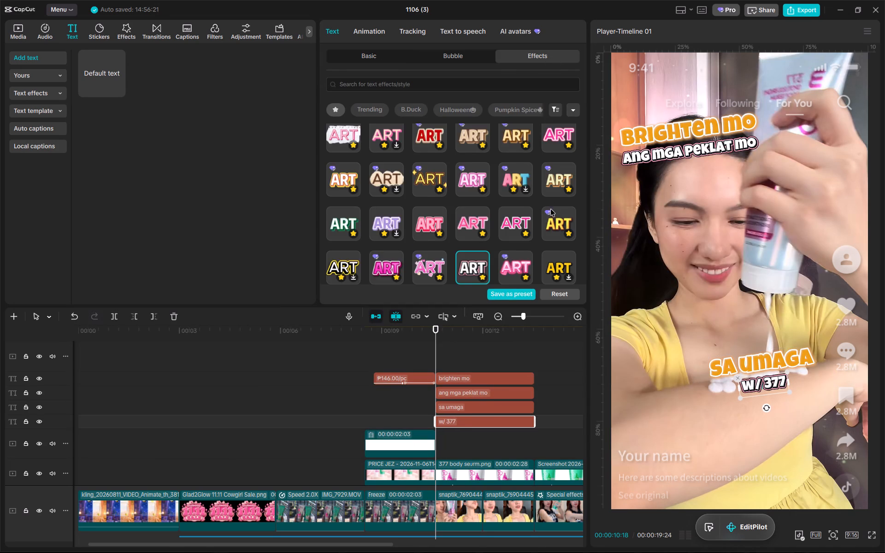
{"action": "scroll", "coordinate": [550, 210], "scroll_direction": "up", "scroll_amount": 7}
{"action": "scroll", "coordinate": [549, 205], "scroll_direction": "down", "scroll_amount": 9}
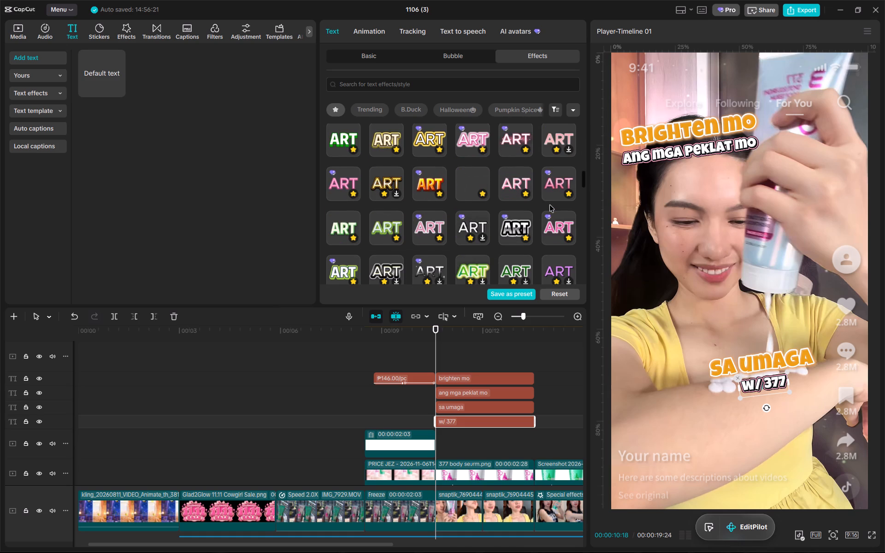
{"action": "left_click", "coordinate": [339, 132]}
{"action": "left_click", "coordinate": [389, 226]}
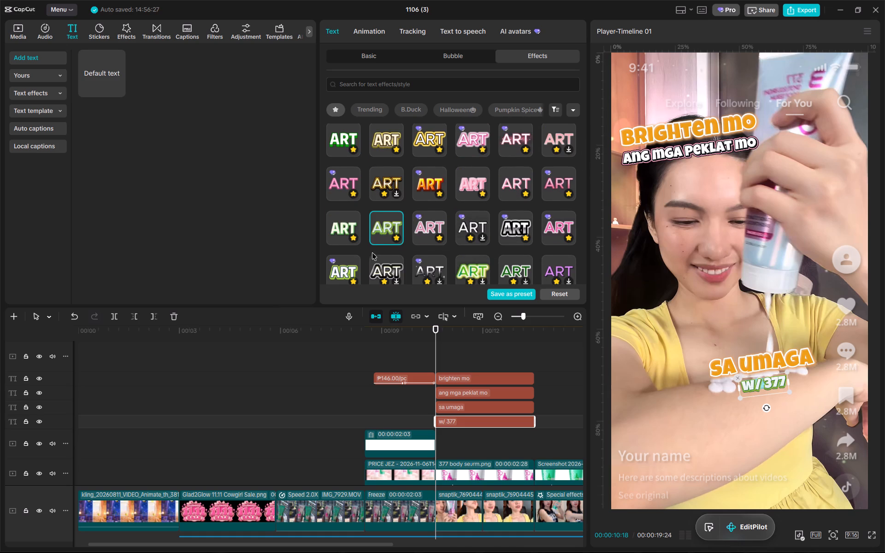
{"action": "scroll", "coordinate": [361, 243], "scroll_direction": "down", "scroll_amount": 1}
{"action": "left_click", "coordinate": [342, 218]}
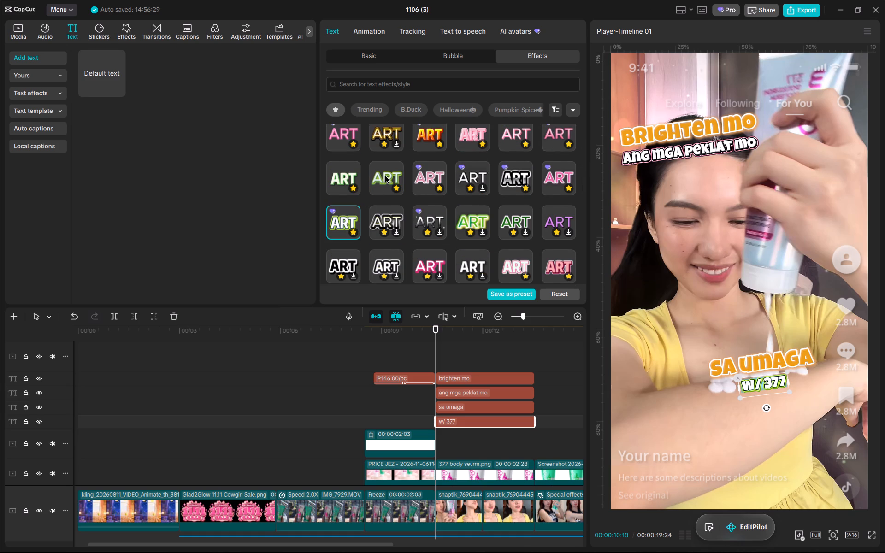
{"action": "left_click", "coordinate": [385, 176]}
Enlarge the "w/ 377" text to about the width of the "sa umaga" line.
{"action": "left_click_drag", "start_coordinate": [789, 392], "coordinate": [838, 417]}
Apply the favourite text effect with white lettering and a dark outline to the "sa umaga" text.
{"action": "left_click", "coordinate": [469, 404]}
{"action": "scroll", "coordinate": [457, 191], "scroll_direction": "down", "scroll_amount": 1}
{"action": "scroll", "coordinate": [475, 253], "scroll_direction": "down", "scroll_amount": 2}
{"action": "scroll", "coordinate": [453, 239], "scroll_direction": "up", "scroll_amount": 3}
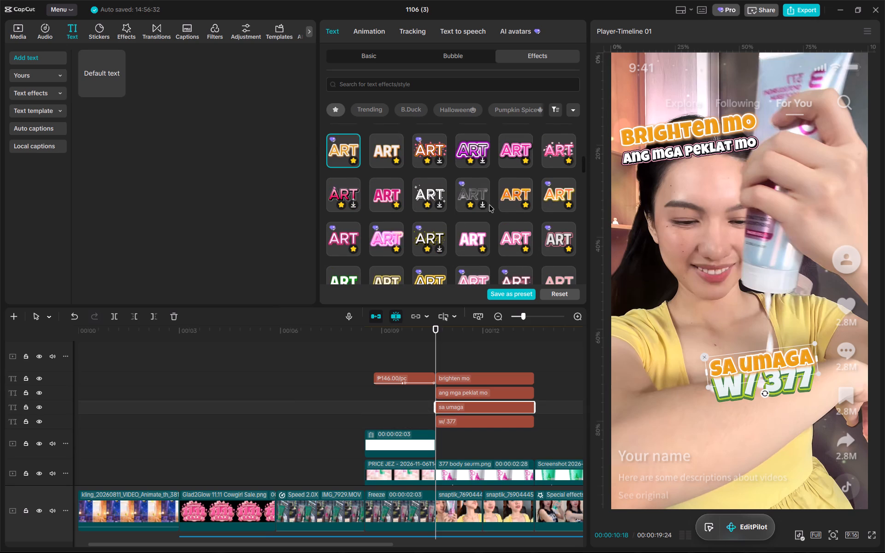
{"action": "scroll", "coordinate": [498, 202], "scroll_direction": "up", "scroll_amount": 8}
{"action": "scroll", "coordinate": [480, 229], "scroll_direction": "down", "scroll_amount": 1}
{"action": "left_click", "coordinate": [472, 264]}
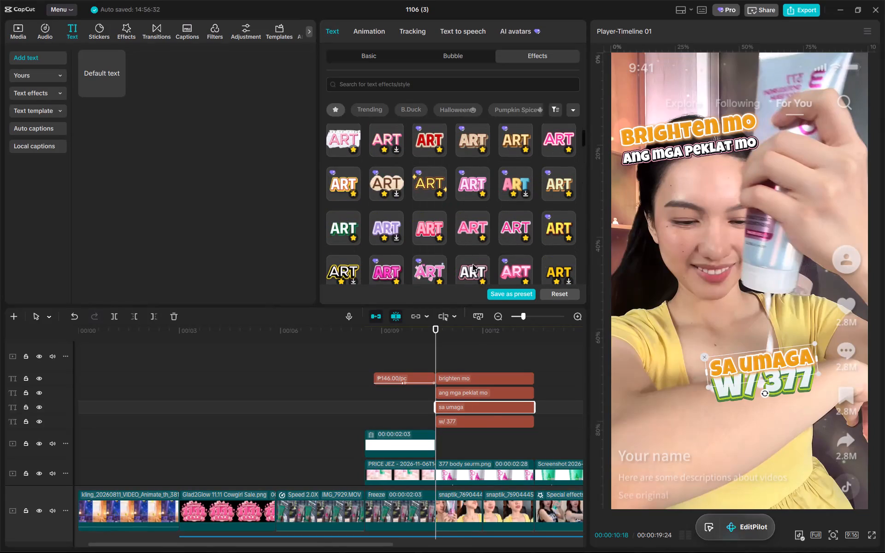
Switch to EZ-CorridorKey to check the frame extraction progress, and return to CapCut.
{"action": "left_click", "coordinate": [582, 542]}
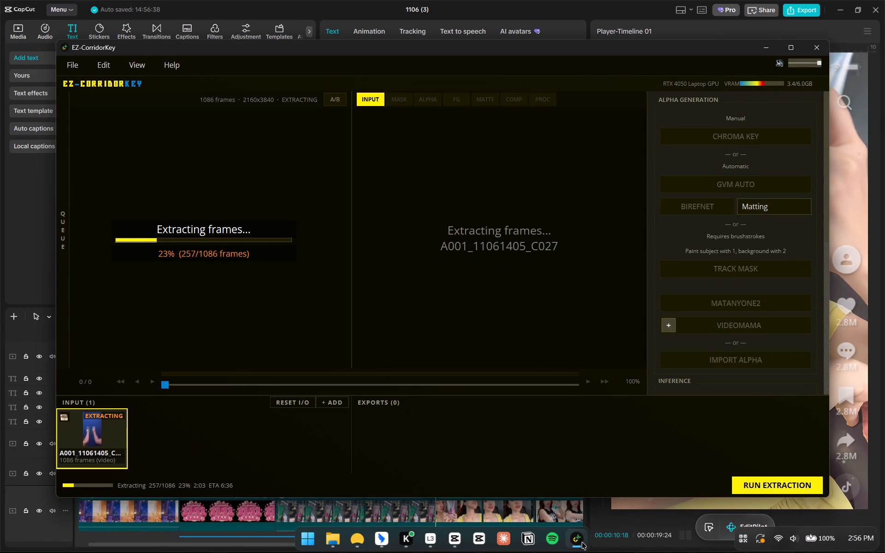
{"action": "left_click", "coordinate": [582, 542]}
Move the "sa umaga" text slightly up so it sits clear of the enlarged "w/ 377" text.
{"action": "left_click_drag", "start_coordinate": [783, 352], "coordinate": [781, 341]}
Compare favourite pink text effects on the "w/ 377" text and apply the light-to-dark pink gradient one.
{"action": "left_click_drag", "start_coordinate": [484, 340], "coordinate": [500, 339]}
{"action": "left_click_drag", "start_coordinate": [557, 440], "coordinate": [506, 398]}
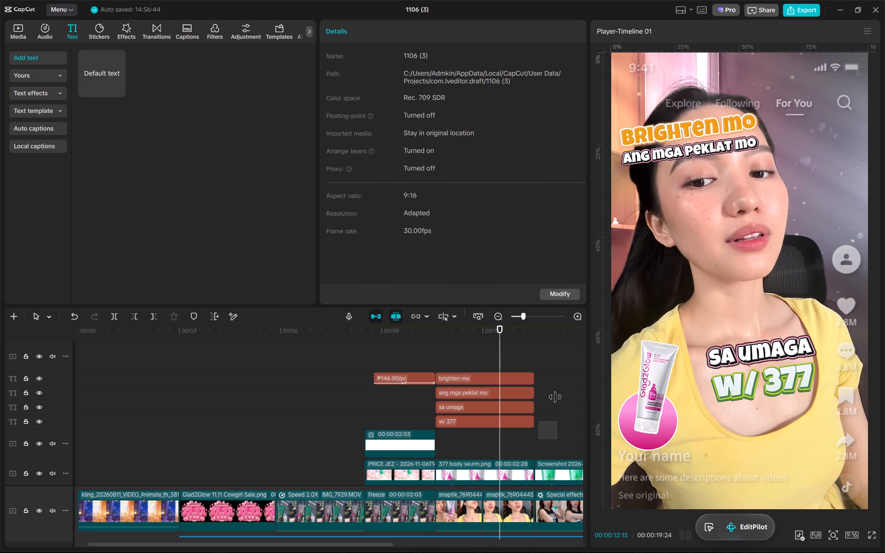
{"action": "left_click", "coordinate": [491, 421]}
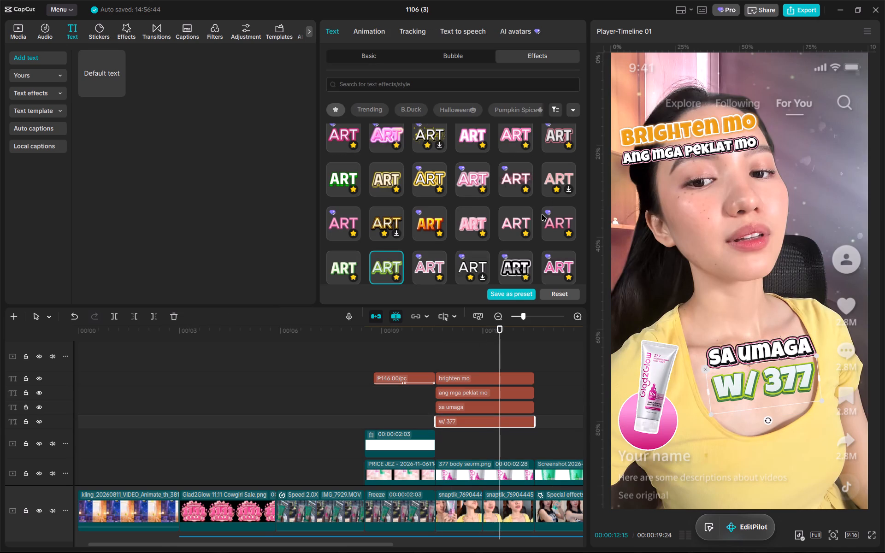
{"action": "left_click", "coordinate": [477, 206]}
{"action": "left_click", "coordinate": [478, 215]}
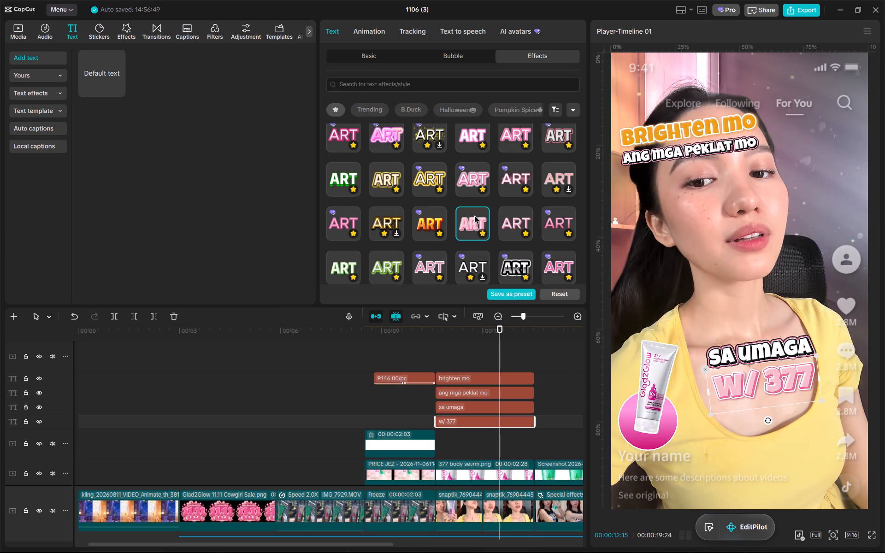
{"action": "left_click", "coordinate": [564, 220]}
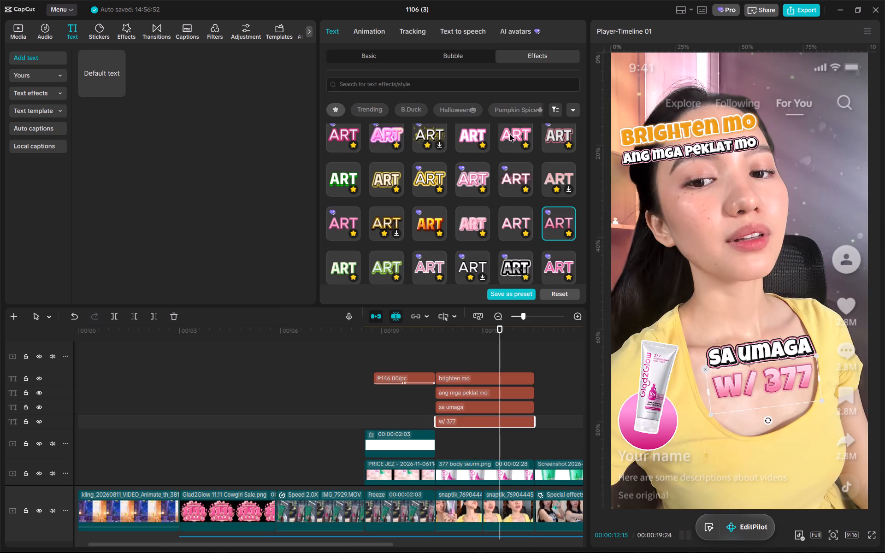
{"action": "left_click", "coordinate": [509, 134]}
{"action": "left_click", "coordinate": [556, 215]}
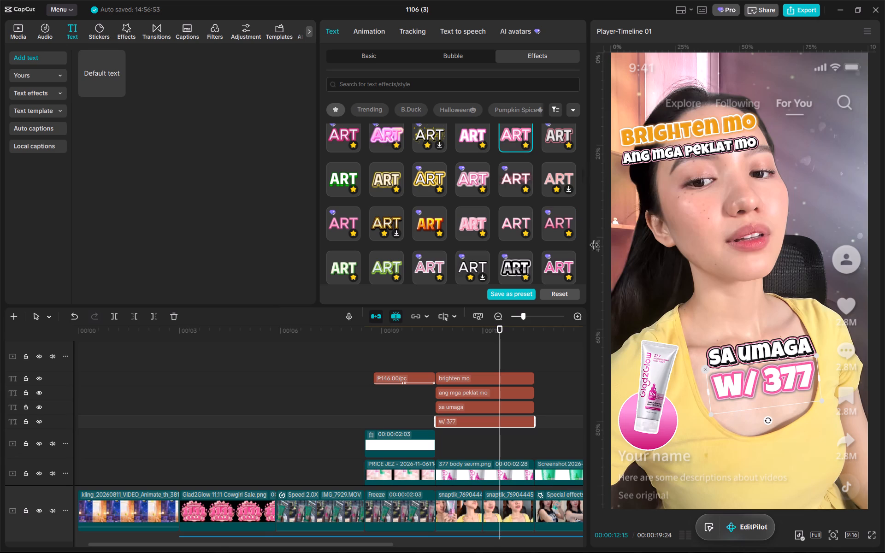
{"action": "left_click", "coordinate": [566, 217]}
Move the "sa umaga" and "w/ 377" texts lower together and set their plane rotation to 0.
{"action": "left_click_drag", "start_coordinate": [554, 433], "coordinate": [516, 403]}
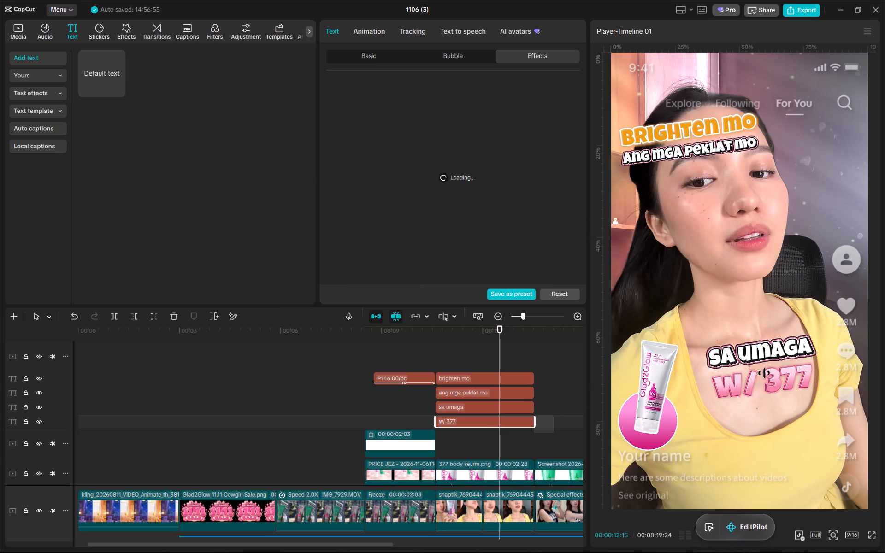
{"action": "left_click_drag", "start_coordinate": [769, 373], "coordinate": [768, 409]}
{"action": "left_click", "coordinate": [366, 61]}
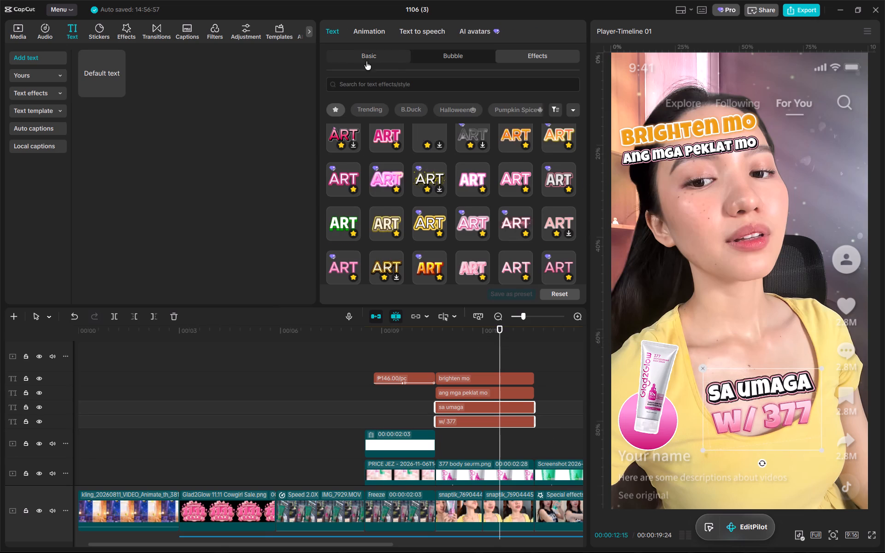
{"action": "scroll", "coordinate": [485, 194], "scroll_direction": "down", "scroll_amount": 5}
{"action": "triple_click", "coordinate": [413, 169]}
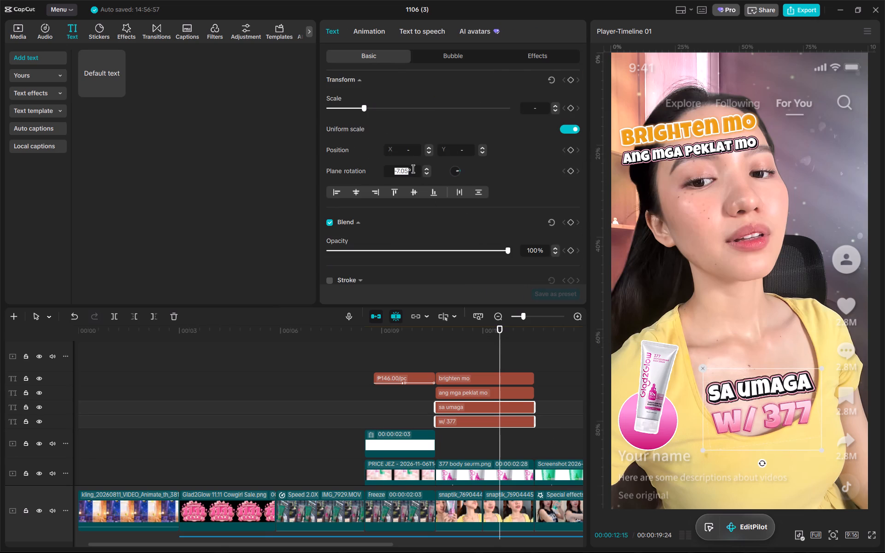
{"action": "key", "text": "0"}
{"action": "key", "text": "Return"}
{"action": "left_click_drag", "start_coordinate": [753, 402], "coordinate": [752, 418]}
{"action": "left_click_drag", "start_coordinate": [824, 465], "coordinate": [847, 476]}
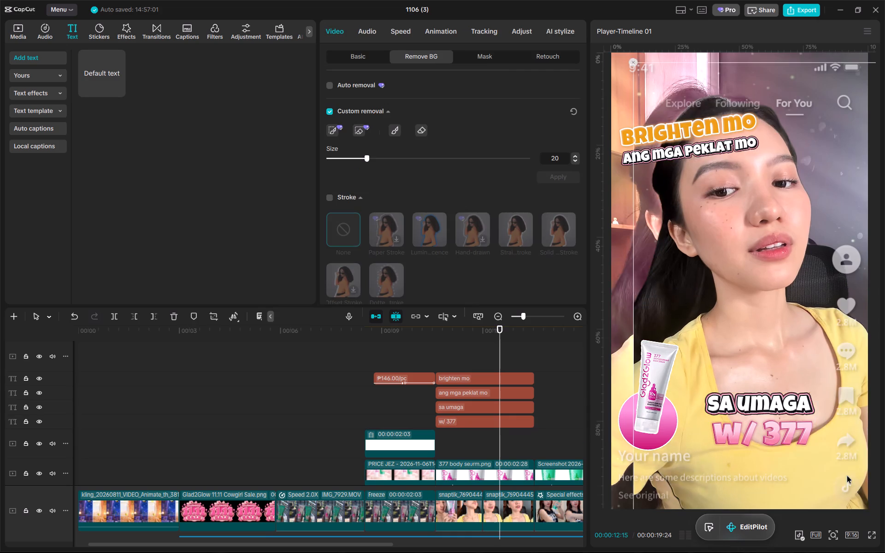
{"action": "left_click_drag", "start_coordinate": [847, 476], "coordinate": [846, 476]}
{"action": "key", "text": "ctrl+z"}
Reposition the "sa umaga" and "w/ 377" texts slightly higher together and enlarge them as a pair.
{"action": "left_click_drag", "start_coordinate": [577, 442], "coordinate": [496, 401]}
{"action": "left_click_drag", "start_coordinate": [753, 414], "coordinate": [750, 406]}
{"action": "left_click_drag", "start_coordinate": [813, 452], "coordinate": [833, 463]}
{"action": "left_click", "coordinate": [797, 435]}
Shrink the "sa umaga" text to narrower than "w/ 377" and place it just above that line.
{"action": "left_click", "coordinate": [484, 408]}
{"action": "left_click_drag", "start_coordinate": [823, 413], "coordinate": [813, 410]}
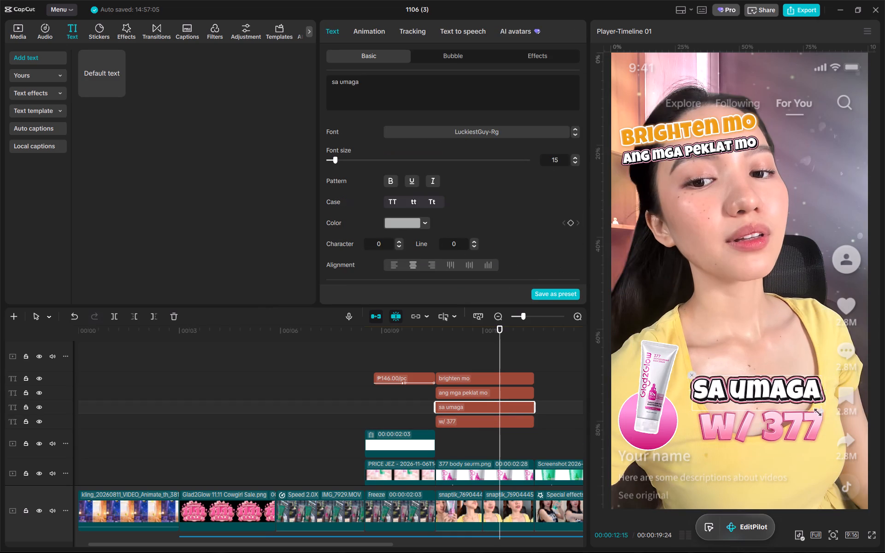
{"action": "left_click_drag", "start_coordinate": [813, 410], "coordinate": [797, 405]}
{"action": "left_click_drag", "start_coordinate": [759, 388], "coordinate": [765, 392]}
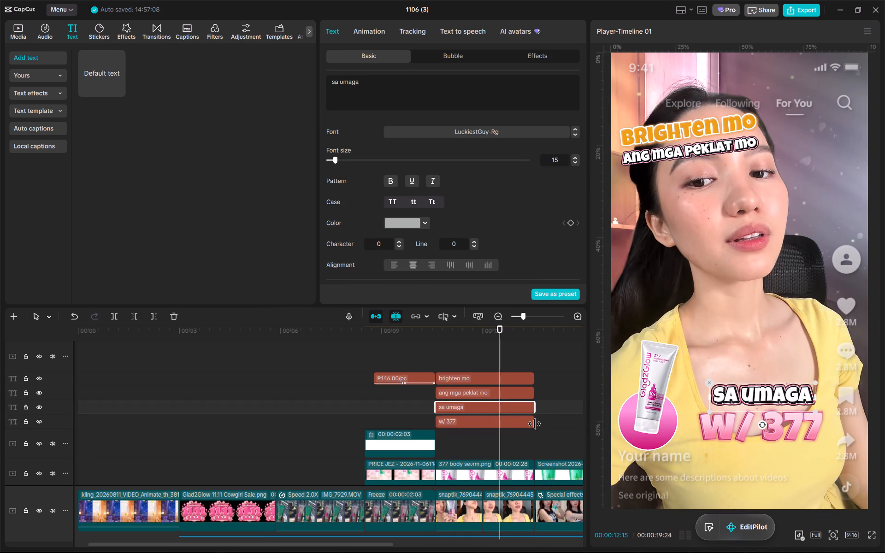
Reduce the font size of only the "w/" part of the "w/ 377" text to 11.
{"action": "left_click_drag", "start_coordinate": [567, 435], "coordinate": [510, 413]}
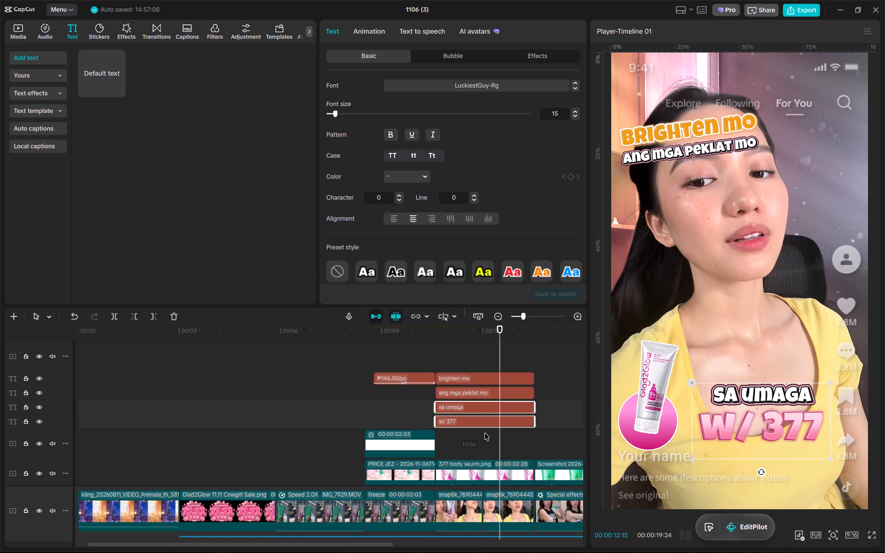
{"action": "left_click", "coordinate": [488, 425]}
{"action": "scroll", "coordinate": [400, 158], "scroll_direction": "up", "scroll_amount": 6}
{"action": "left_click", "coordinate": [333, 83]}
{"action": "left_click_drag", "start_coordinate": [333, 83], "coordinate": [338, 83]}
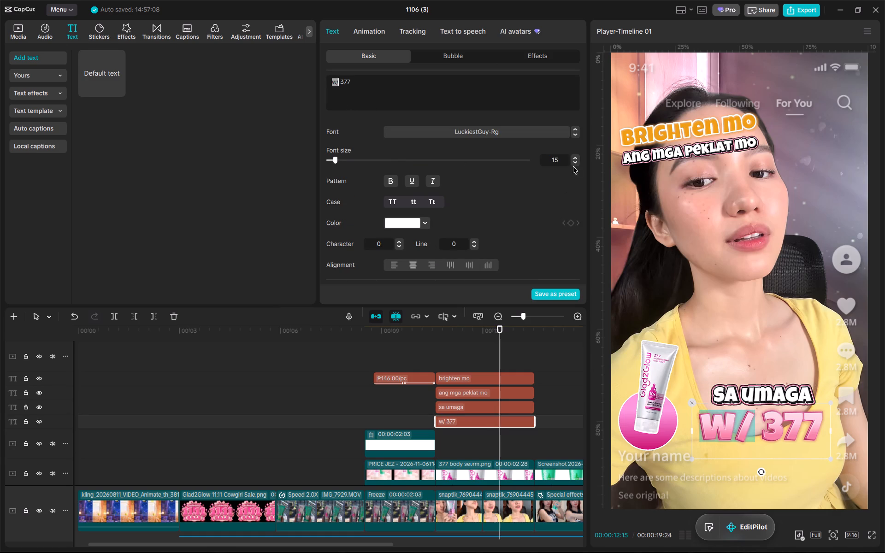
{"action": "triple_click", "coordinate": [574, 163]}
{"action": "left_click", "coordinate": [574, 163]}
{"action": "left_click", "coordinate": [476, 106]}
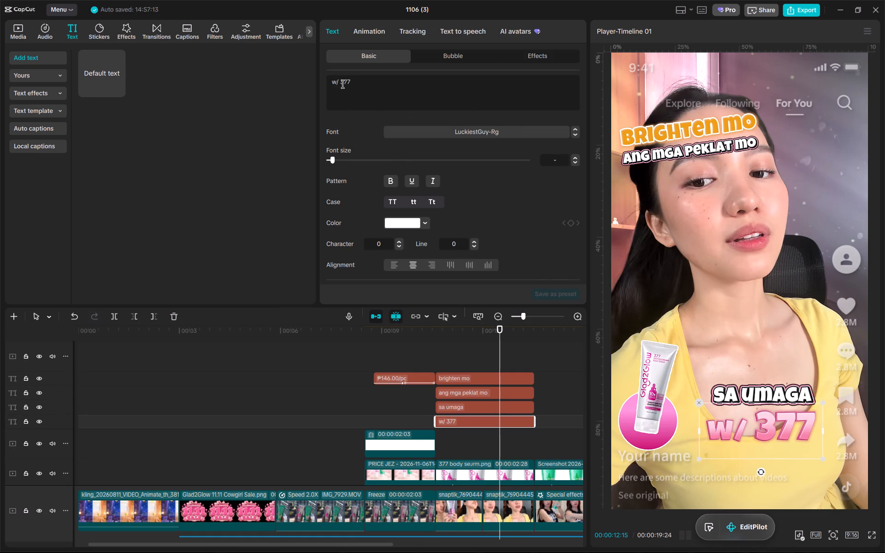
Replace "w/" with "with" in the "w/ 377" text and make that word's font size slightly smaller.
{"action": "left_click", "coordinate": [339, 81]}
{"action": "key", "text": "BackSpace"}
{"action": "type", "text": "iwth"}
{"action": "key", "text": "BackSpace"}
{"action": "key", "text": "BackSpace"}
{"action": "key", "text": "BackSpace"}
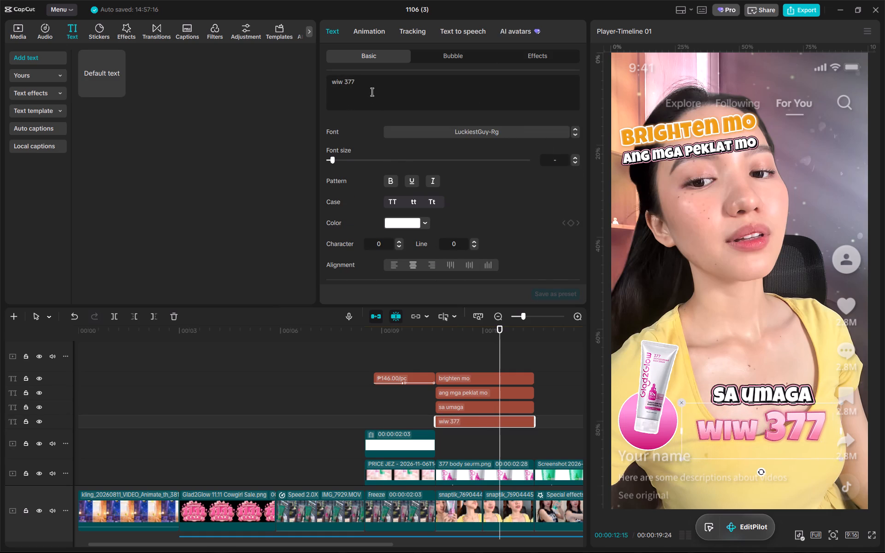
{"action": "type", "text": "th"}
{"action": "double_click", "coordinate": [336, 78]}
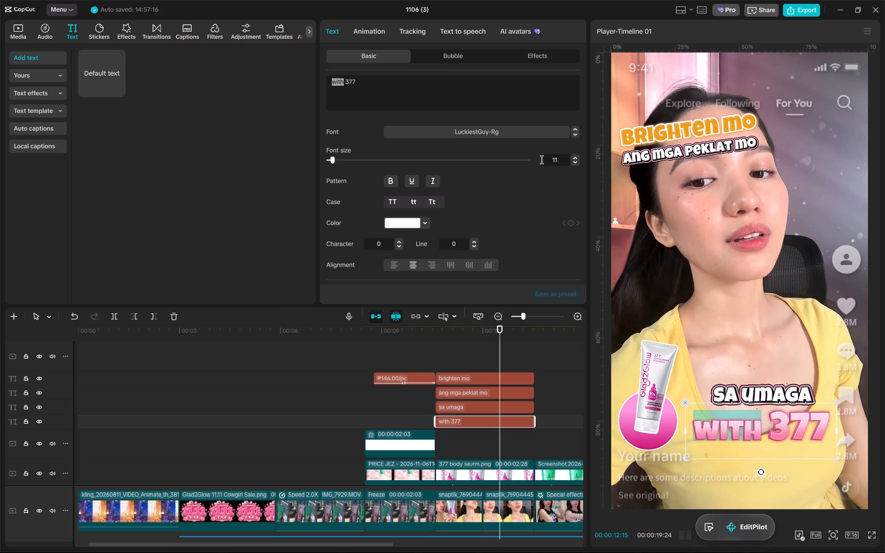
{"action": "double_click", "coordinate": [578, 163]}
{"action": "left_click", "coordinate": [463, 78]}
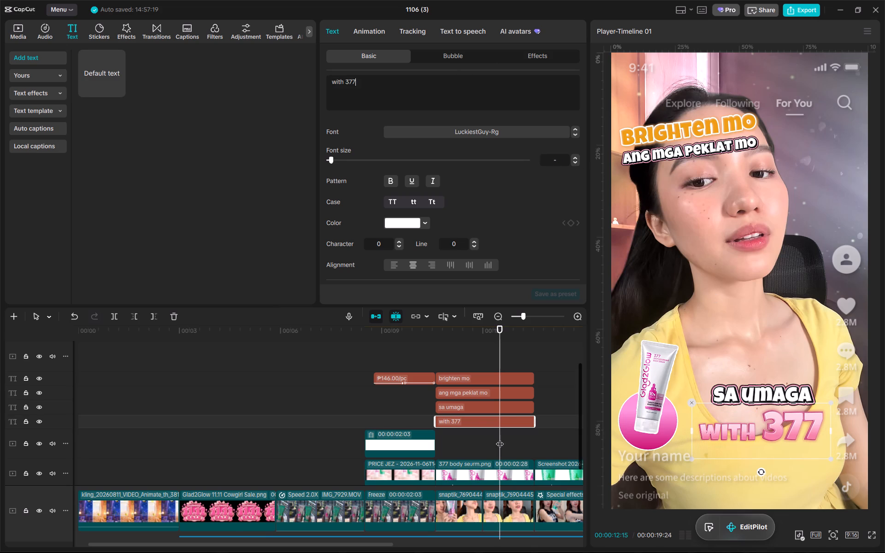
Scale the "sa umaga" text down very slightly.
{"action": "left_click_drag", "start_coordinate": [507, 436], "coordinate": [491, 414]}
{"action": "left_click", "coordinate": [490, 402]}
{"action": "left_click_drag", "start_coordinate": [816, 410], "coordinate": [811, 410]}
Move "brighten mo" and "ang mga peklat mo" together to the frame's upper-right area and tilt them downward to the right.
{"action": "left_click_drag", "start_coordinate": [560, 394], "coordinate": [506, 355]}
{"action": "left_click_drag", "start_coordinate": [729, 148], "coordinate": [827, 159]}
{"action": "left_click_drag", "start_coordinate": [784, 194], "coordinate": [768, 191]}
{"action": "left_click_drag", "start_coordinate": [789, 160], "coordinate": [796, 152]}
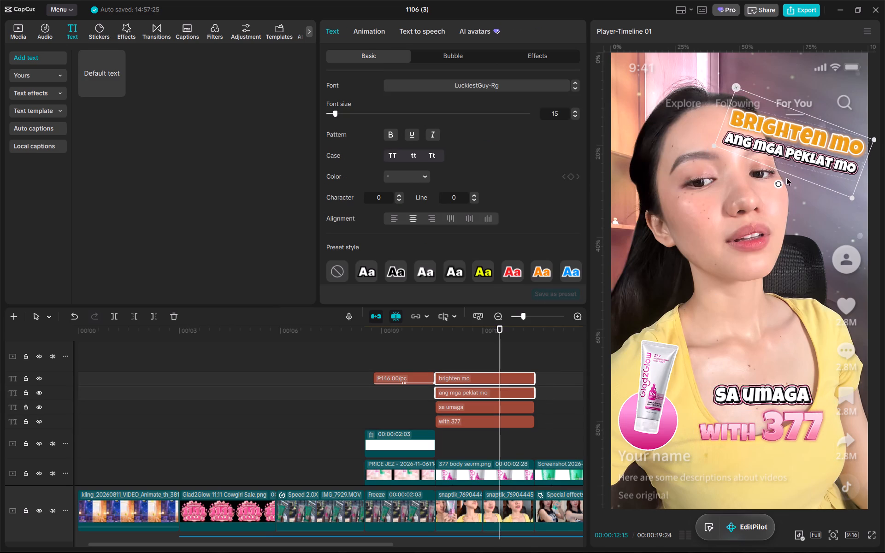
{"action": "left_click_drag", "start_coordinate": [778, 187], "coordinate": [780, 191]}
Play back the section and trim the start of the "sa umaga" and "with 377" texts to 00:00:12:00.
{"action": "left_click", "coordinate": [429, 339]}
{"action": "key", "text": "space"}
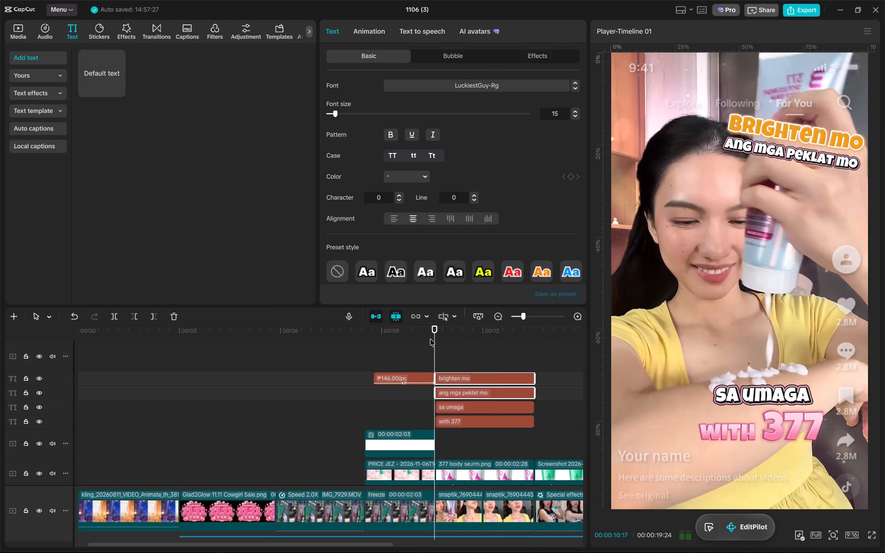
{"action": "key", "text": "space"}
{"action": "left_click_drag", "start_coordinate": [544, 437], "coordinate": [491, 404]}
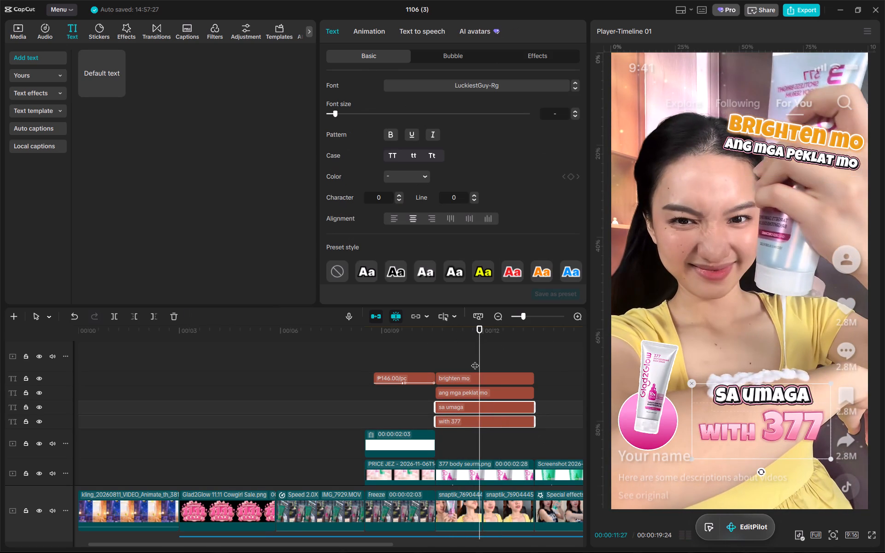
{"action": "left_click_drag", "start_coordinate": [457, 339], "coordinate": [437, 341]}
{"action": "key", "text": "space"}
{"action": "scroll", "coordinate": [497, 429], "scroll_direction": "down", "scroll_amount": 11, "text": "ctrl"}
{"action": "left_click", "coordinate": [480, 336]}
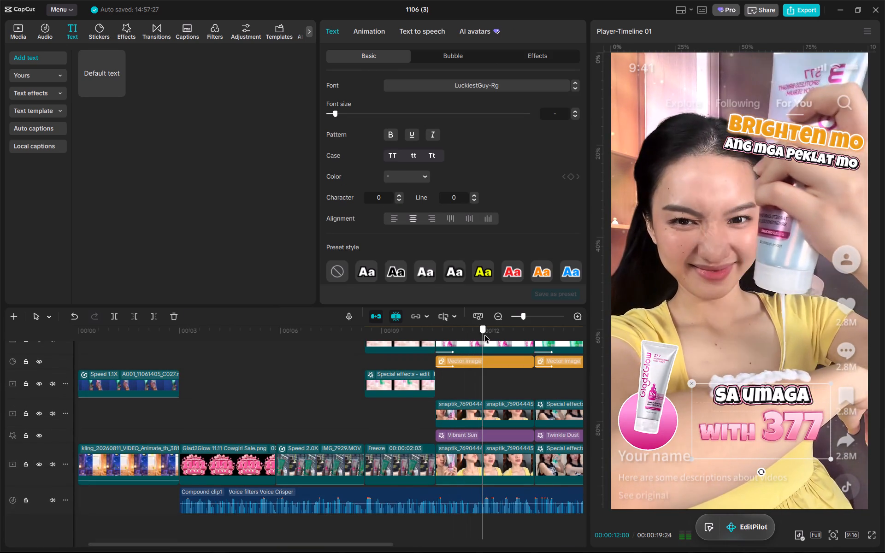
{"action": "type", "text": "q"}
{"action": "key", "text": "space"}
{"action": "scroll", "coordinate": [524, 388], "scroll_direction": "up", "scroll_amount": 6, "text": "ctrl"}
{"action": "key", "text": "space"}
{"action": "scroll", "coordinate": [516, 391], "scroll_direction": "up", "scroll_amount": 5, "text": "ctrl"}
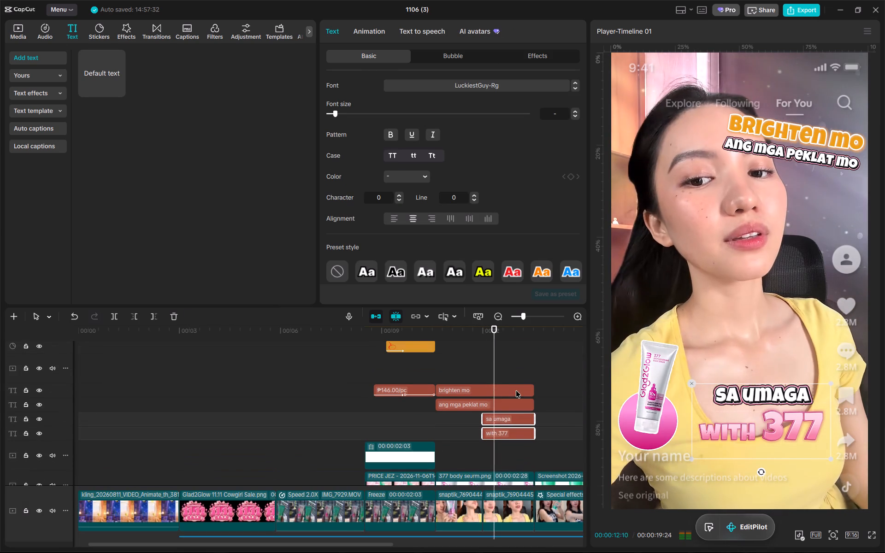
Duplicate all four caption texts at 00:00:13:16, where the green-tube presenter section begins.
{"action": "left_click", "coordinate": [534, 337]}
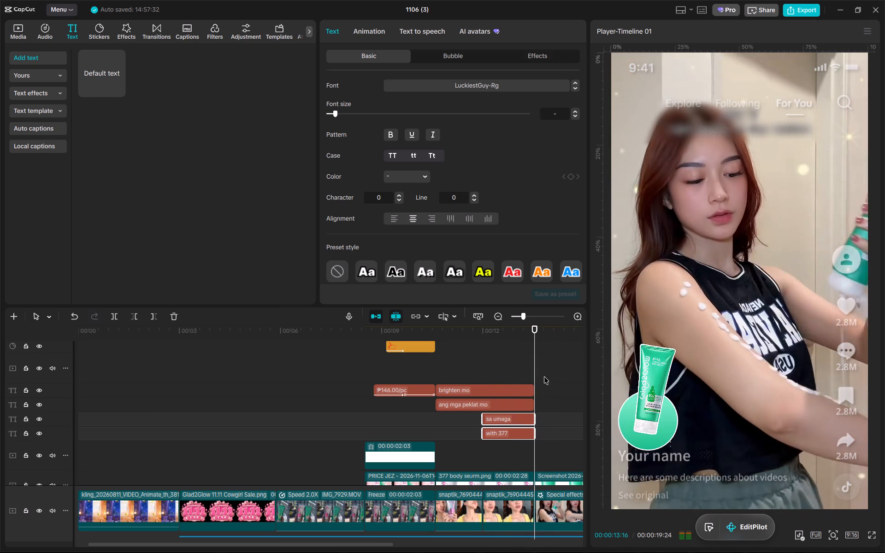
{"action": "scroll", "coordinate": [489, 382], "scroll_direction": "left", "scroll_amount": 5}
{"action": "left_click_drag", "start_coordinate": [293, 394], "coordinate": [173, 424]}
{"action": "key", "text": "ctrl+c"}
{"action": "key", "text": "ctrl+v"}
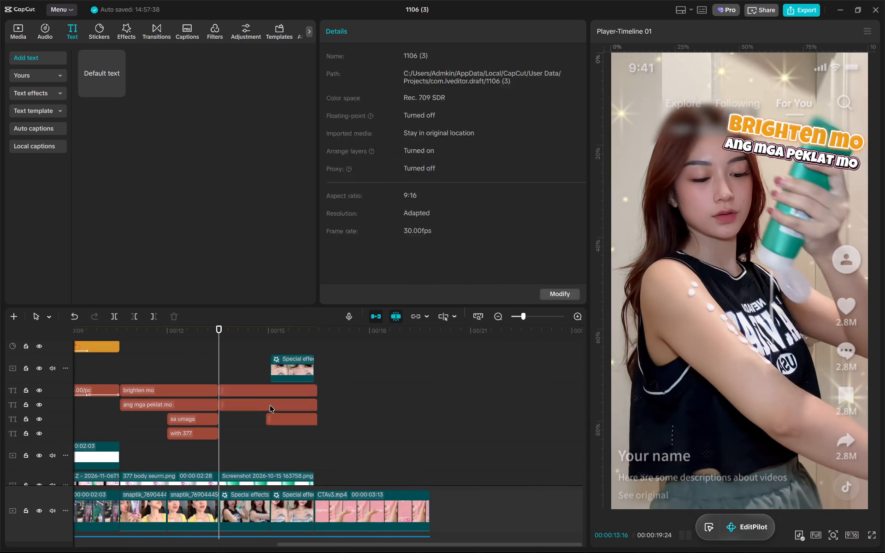
{"action": "key", "text": "ctrl+z"}
{"action": "left_click_drag", "start_coordinate": [354, 396], "coordinate": [153, 448]}
{"action": "key", "text": "ctrl+c"}
{"action": "key", "text": "ctrl+v"}
Check the script sheet in the browser and the EZ-CorridorKey frame extraction progress.
{"action": "key", "text": "alt+Tab"}
{"action": "key", "text": "alt+Tab"}
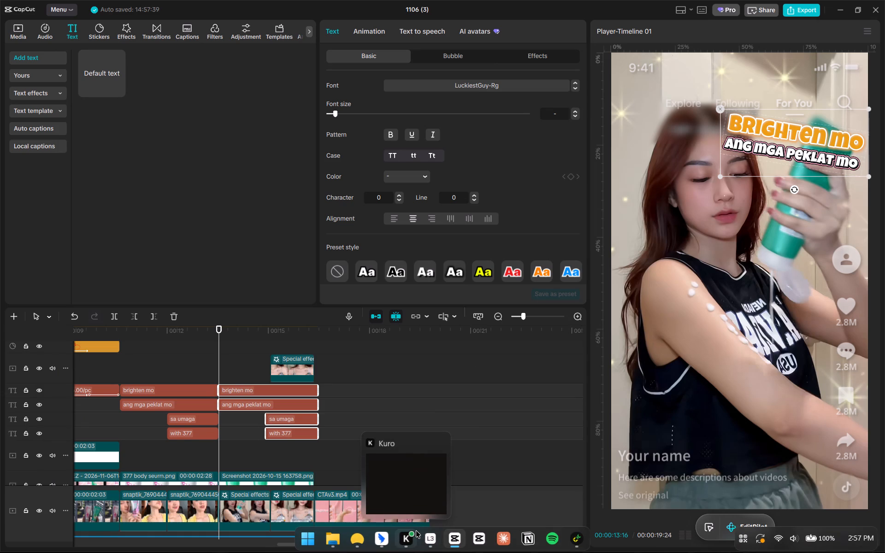
{"action": "left_click", "coordinate": [361, 535]}
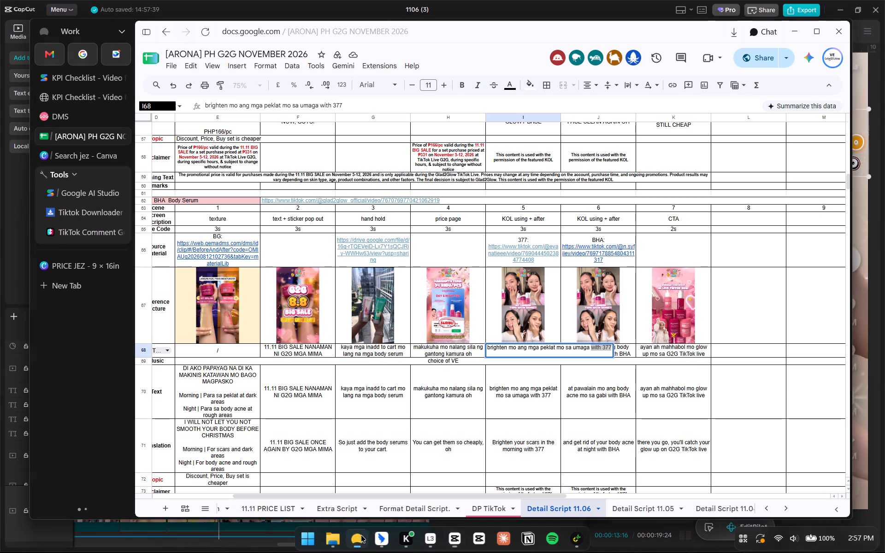
{"action": "left_click", "coordinate": [527, 408]}
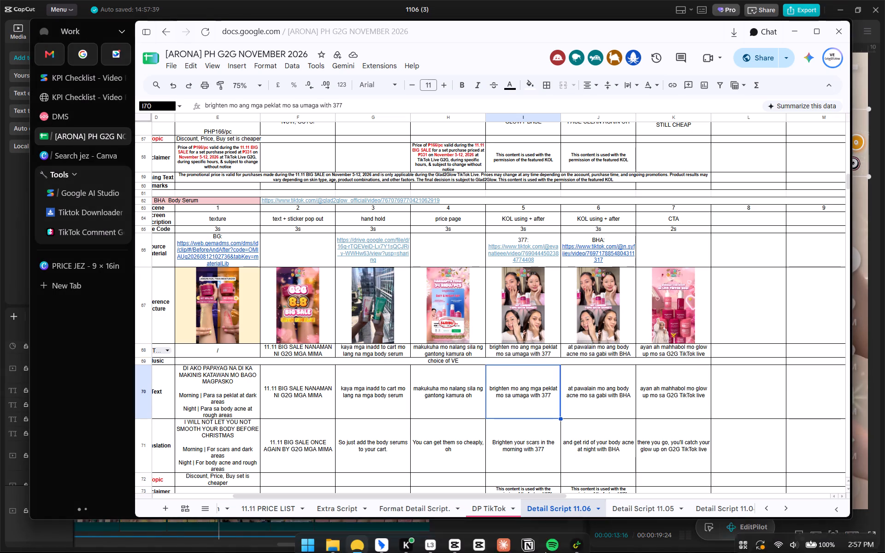
{"action": "left_click", "coordinate": [575, 540]}
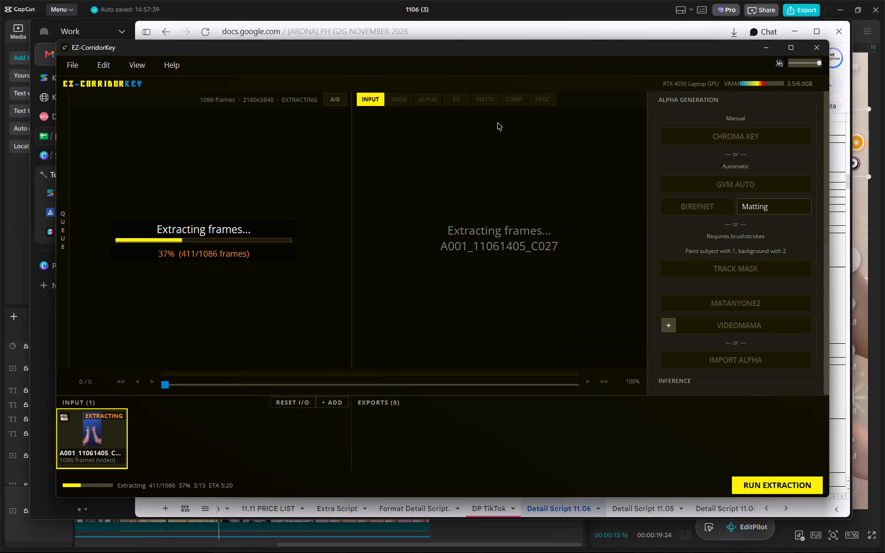
{"action": "left_click", "coordinate": [20, 247]}
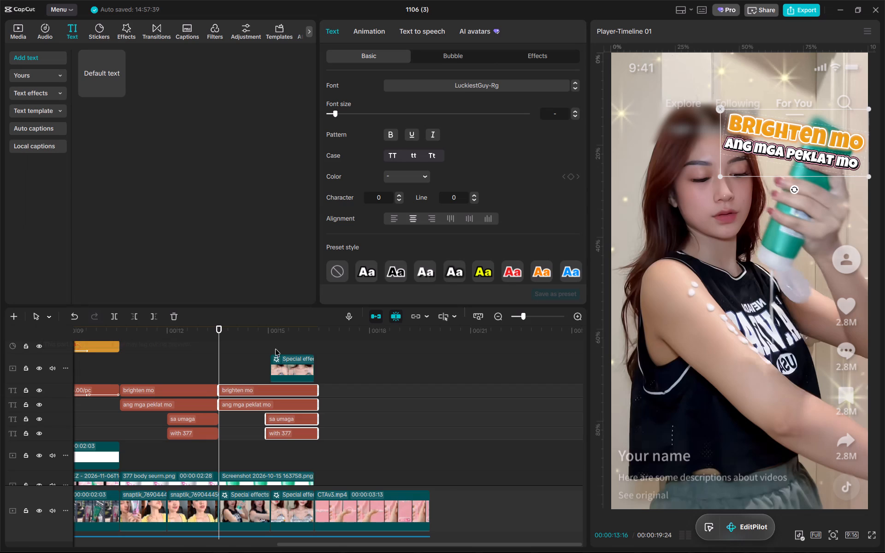
{"action": "key", "text": "alt+Tab"}
Copy the "pawalain mo ang" wording from scene 6 of the script sheet and return to CapCut.
{"action": "left_click", "coordinate": [354, 538]}
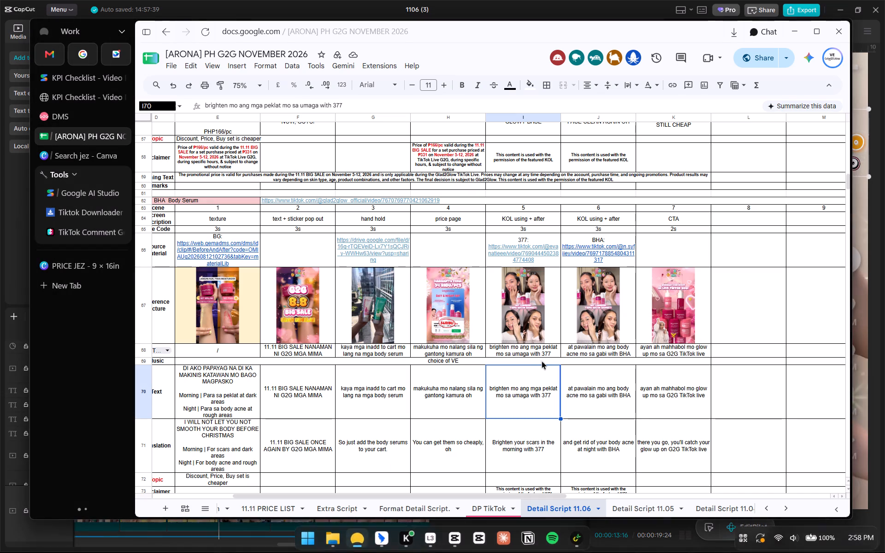
{"action": "double_click", "coordinate": [610, 351]}
{"action": "left_click", "coordinate": [578, 346]}
{"action": "left_click_drag", "start_coordinate": [578, 346], "coordinate": [626, 348]}
{"action": "key", "text": "ctrl+c"}
{"action": "key", "text": "alt+Tab"}
{"action": "left_click", "coordinate": [16, 286]}
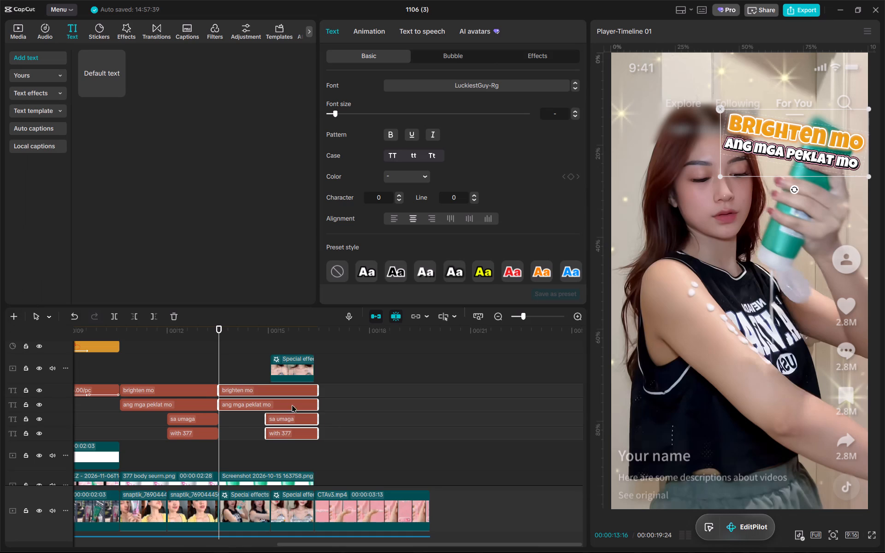
Move the upper "Special effects" overlay clip to a track beneath the caption texts, keeping its timing.
{"action": "left_click", "coordinate": [298, 334]}
{"action": "left_click", "coordinate": [298, 397]}
{"action": "left_click", "coordinate": [301, 372]}
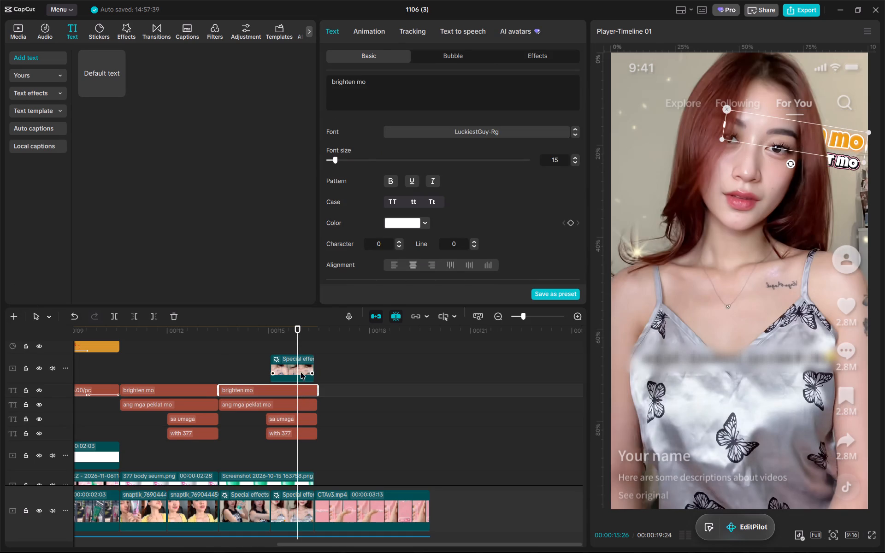
{"action": "left_click_drag", "start_coordinate": [296, 367], "coordinate": [296, 459]}
Replace the duplicated "brighten mo" text with the copied script wording, trimmed to "pawalain mo ang".
{"action": "left_click", "coordinate": [285, 332]}
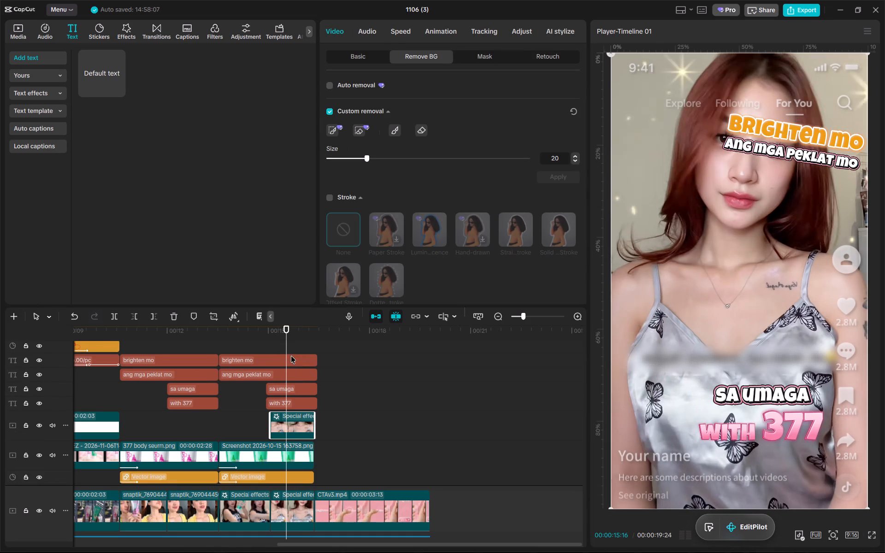
{"action": "left_click", "coordinate": [291, 360]}
{"action": "left_click", "coordinate": [370, 90]}
{"action": "key", "text": "ctrl+a"}
{"action": "key", "text": "ctrl+v"}
{"action": "left_click_drag", "start_coordinate": [421, 85], "coordinate": [369, 84]}
{"action": "left_click", "coordinate": [385, 81]}
{"action": "left_click_drag", "start_coordinate": [385, 81], "coordinate": [411, 83]}
{"action": "key", "text": "BackSpace"}
{"action": "key", "text": "BackSpace"}
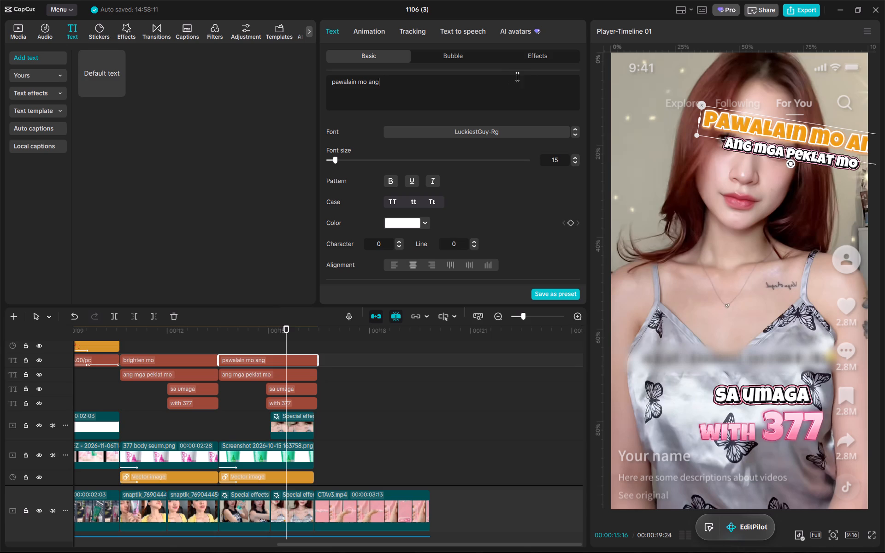
Replace the duplicated "ang mga peklat mo" text in the second presenter section with the copied wording, trimmed to "pawalain mo ang".
{"action": "left_click", "coordinate": [536, 63]}
{"action": "left_click", "coordinate": [523, 65]}
{"action": "left_click", "coordinate": [297, 377]}
{"action": "left_click", "coordinate": [421, 94]}
{"action": "key", "text": "ctrl+a"}
{"action": "key", "text": "ctrl+v"}
{"action": "left_click_drag", "start_coordinate": [432, 91], "coordinate": [382, 83]}
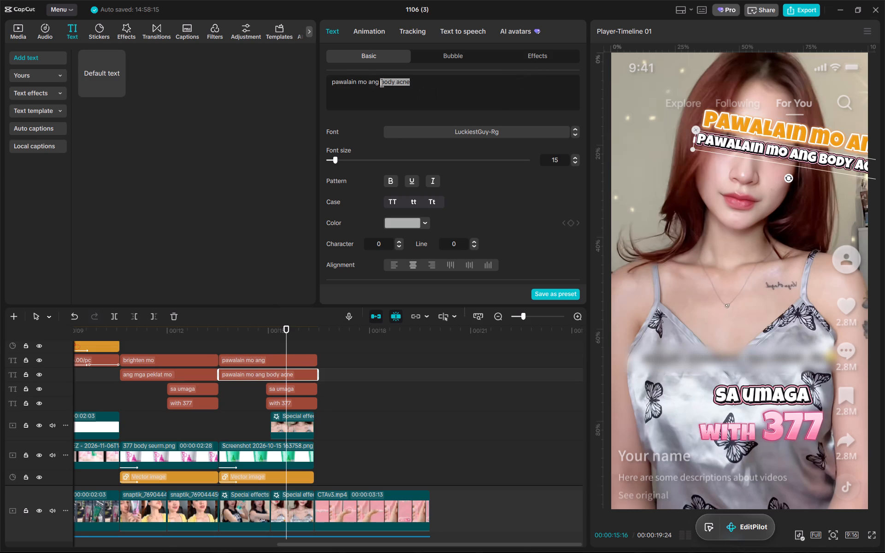
{"action": "key", "text": "BackSpace"}
{"action": "key", "text": "BackSpace"}
Copy "body acne" from scene 6 of the script sheet in the browser and return to CapCut.
{"action": "key", "text": "alt+Tab"}
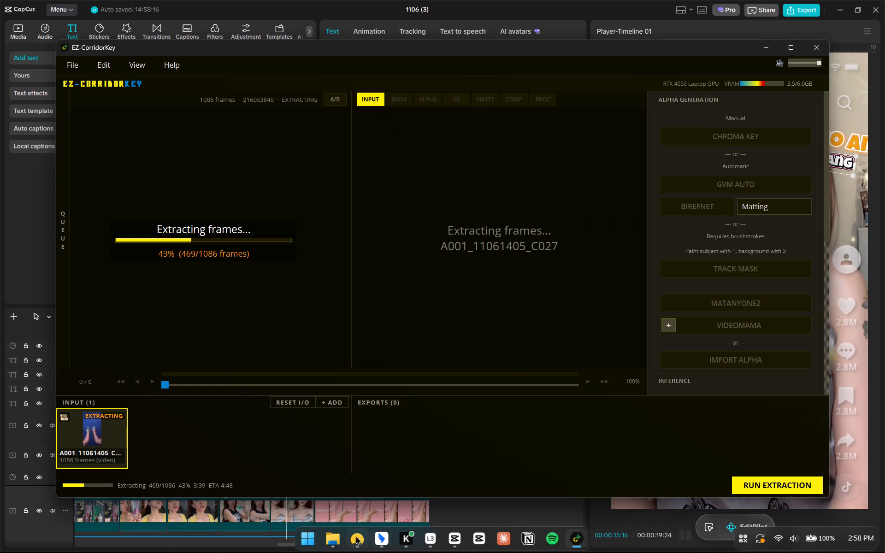
{"action": "left_click", "coordinate": [356, 537]}
{"action": "left_click", "coordinate": [618, 349]}
{"action": "left_click_drag", "start_coordinate": [618, 349], "coordinate": [629, 349]}
{"action": "key", "text": "ctrl+c"}
{"action": "key", "text": "alt+Tab"}
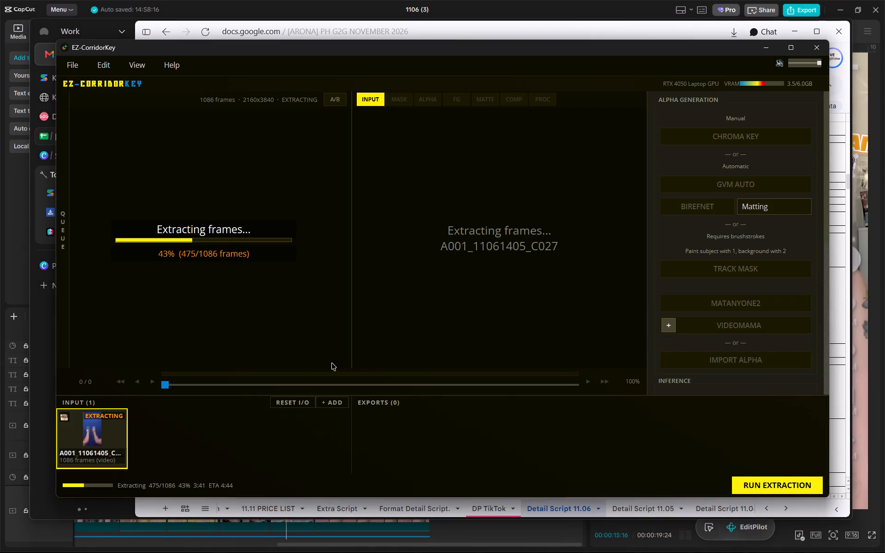
{"action": "left_click", "coordinate": [4, 274]}
Change the orange "pawalain mo ang" text to "body acne" and place it just beneath the smaller "pawalain mo ang" line.
{"action": "left_click", "coordinate": [301, 364]}
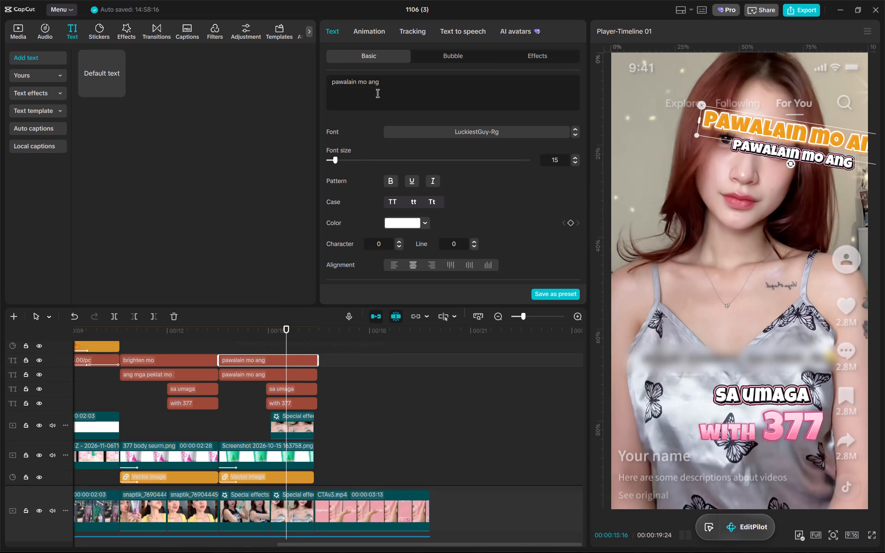
{"action": "left_click", "coordinate": [382, 89]}
{"action": "key", "text": "ctrl+a"}
{"action": "key", "text": "ctrl+v"}
{"action": "left_click_drag", "start_coordinate": [790, 132], "coordinate": [783, 174]}
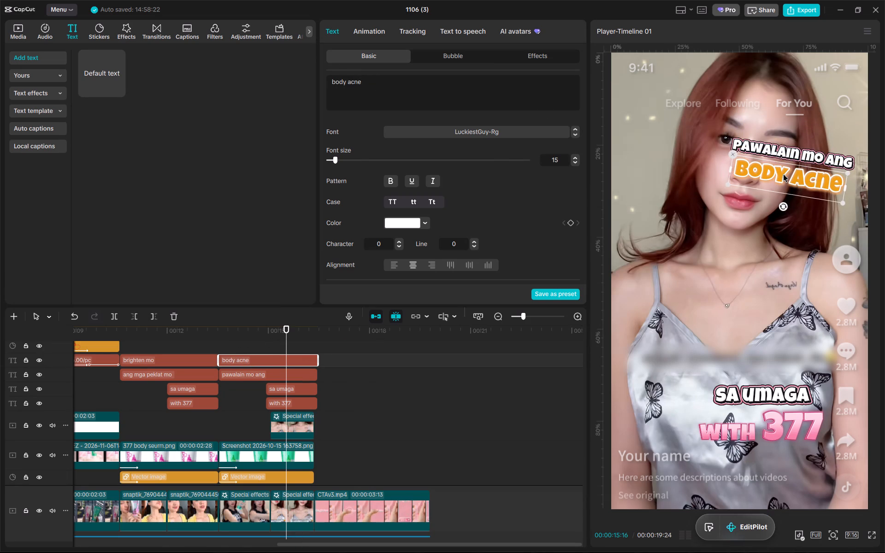
Apply a gold text effect with a dark outline to "body acne" and enlarge it slightly.
{"action": "left_click", "coordinate": [553, 50]}
{"action": "left_click", "coordinate": [554, 58]}
{"action": "scroll", "coordinate": [567, 187], "scroll_direction": "up", "scroll_amount": 2}
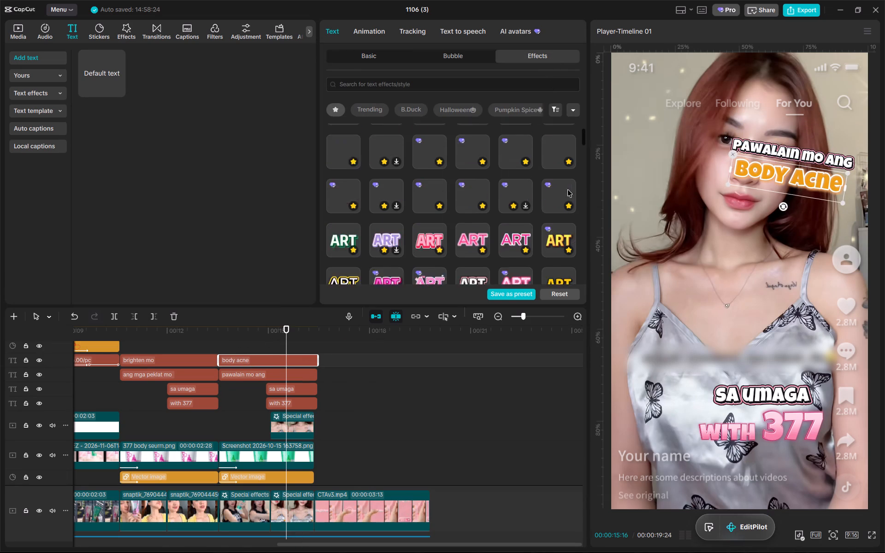
{"action": "scroll", "coordinate": [567, 189], "scroll_direction": "up", "scroll_amount": 8}
{"action": "left_click", "coordinate": [520, 185]}
{"action": "left_click_drag", "start_coordinate": [839, 203], "coordinate": [858, 218]}
{"action": "left_click", "coordinate": [826, 190]}
Move the "pawalain mo ang" and "body acne" captions together to shoulder height on the frame's left side and tilt them upward.
{"action": "left_click_drag", "start_coordinate": [363, 382], "coordinate": [299, 353]}
{"action": "left_click", "coordinate": [379, 34]}
{"action": "left_click", "coordinate": [333, 31]}
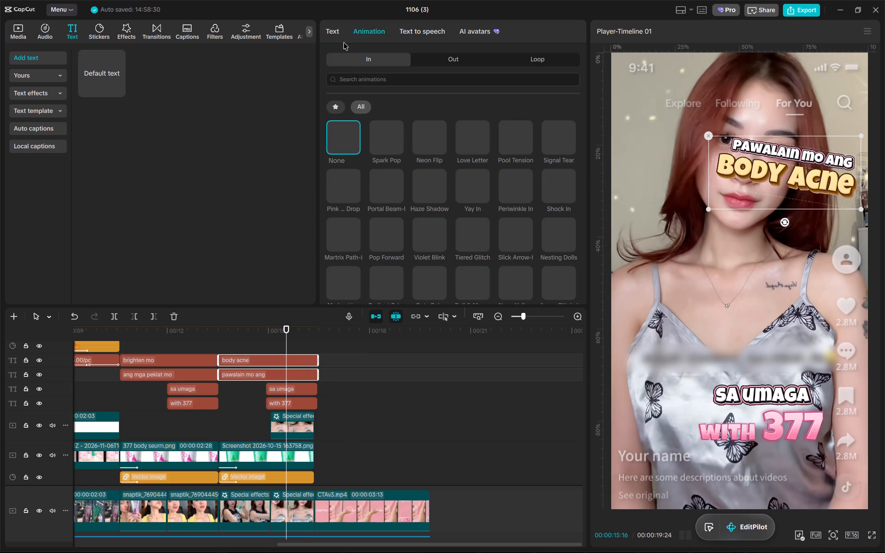
{"action": "left_click", "coordinate": [337, 28]}
{"action": "left_click_drag", "start_coordinate": [754, 161], "coordinate": [646, 135]}
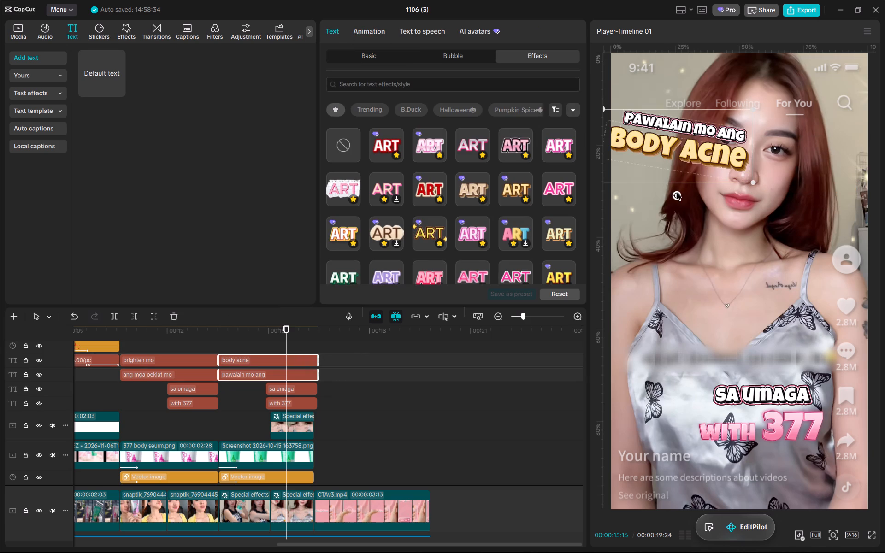
{"action": "left_click_drag", "start_coordinate": [675, 193], "coordinate": [694, 203]}
{"action": "left_click_drag", "start_coordinate": [693, 154], "coordinate": [701, 262]}
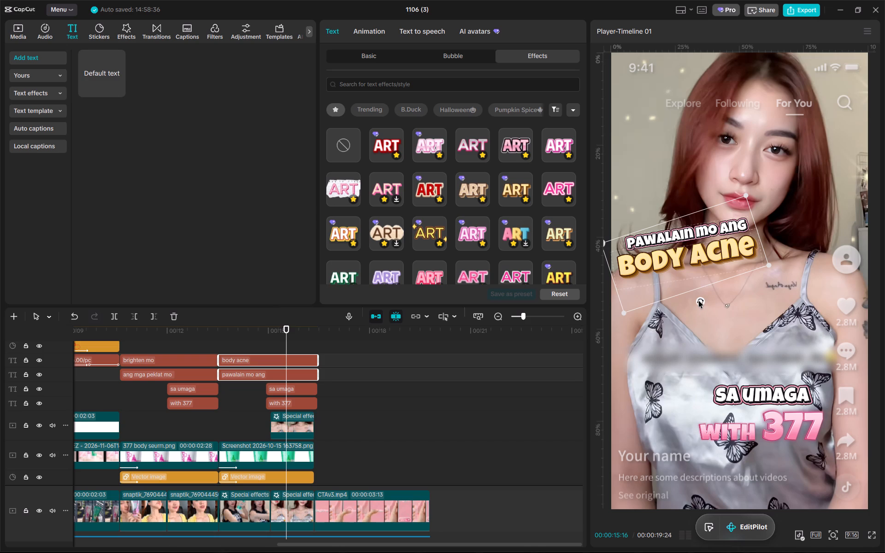
{"action": "left_click", "coordinate": [698, 300]}
Move the second section's "Special effects" overlay clip to a track beneath the product image and vector image, keeping its timing.
{"action": "left_click_drag", "start_coordinate": [251, 332], "coordinate": [267, 335]}
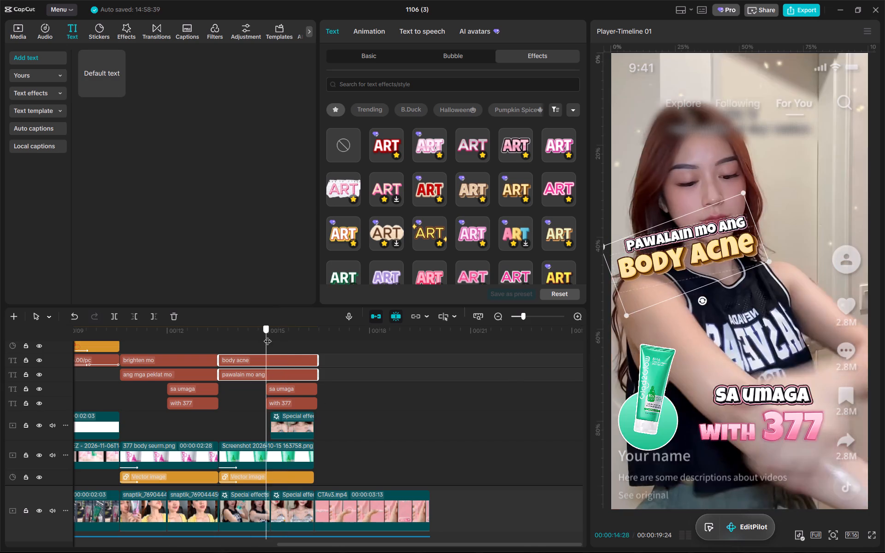
{"action": "left_click_drag", "start_coordinate": [267, 335], "coordinate": [290, 339]}
{"action": "scroll", "coordinate": [300, 375], "scroll_direction": "down", "scroll_amount": 6, "text": "ctrl"}
{"action": "scroll", "coordinate": [301, 397], "scroll_direction": "up", "scroll_amount": 3, "text": "ctrl"}
{"action": "left_click", "coordinate": [298, 389]}
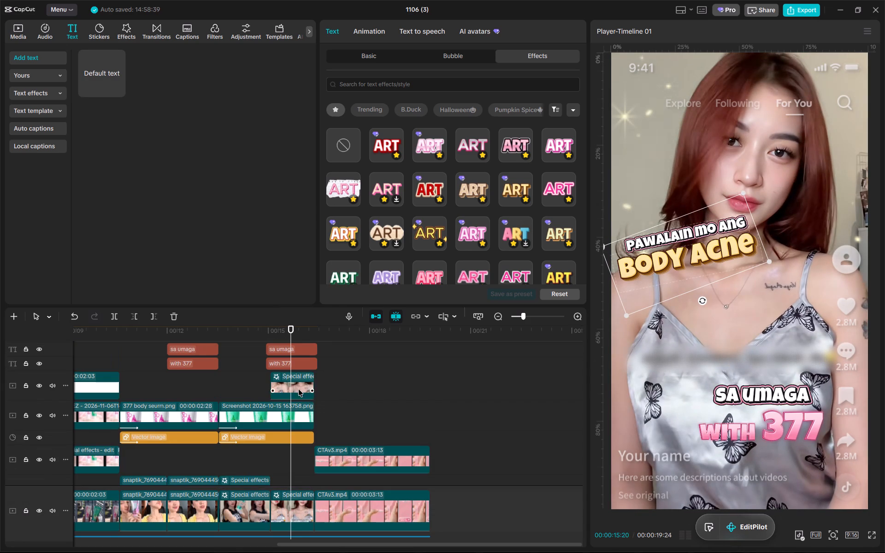
{"action": "left_click_drag", "start_coordinate": [299, 385], "coordinate": [299, 433]}
{"action": "scroll", "coordinate": [298, 403], "scroll_direction": "down", "scroll_amount": 4, "text": "ctrl"}
{"action": "scroll", "coordinate": [301, 426], "scroll_direction": "up", "scroll_amount": 5, "text": "ctrl"}
Trim the ends of the four second-section captions to the start of the CTAv3 clip at 00:00:16:11.
{"action": "left_click", "coordinate": [315, 337]}
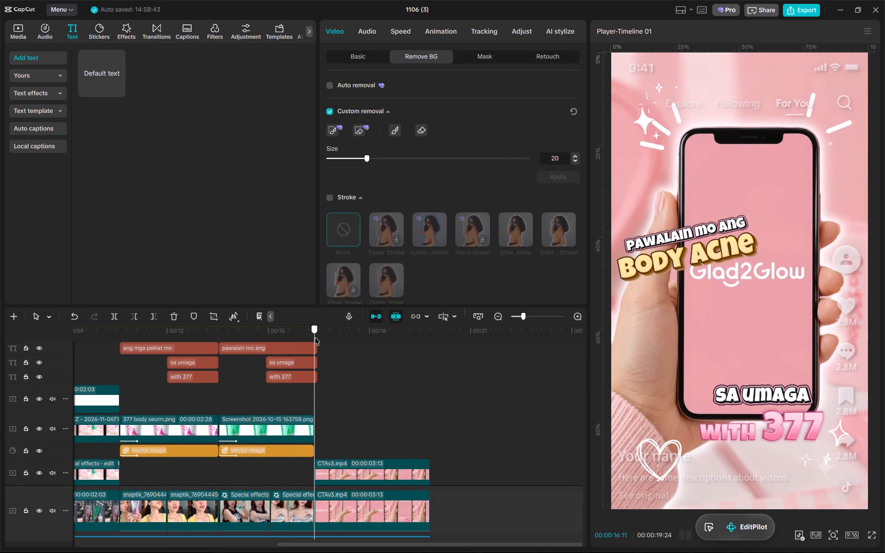
{"action": "scroll", "coordinate": [326, 370], "scroll_direction": "up", "scroll_amount": 4, "text": "ctrl"}
{"action": "left_click_drag", "start_coordinate": [351, 425], "coordinate": [297, 370]}
{"action": "key", "text": "w"}
Copy "sa gabi" from scene 6 of the script sheet and return to CapCut.
{"action": "left_click", "coordinate": [305, 328]}
{"action": "left_click", "coordinate": [301, 419]}
{"action": "key", "text": "alt+Tab"}
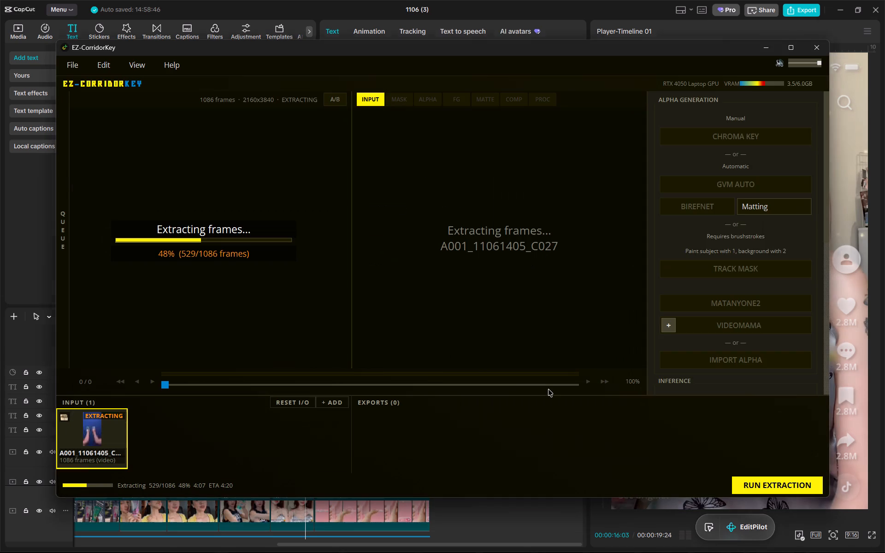
{"action": "key", "text": "alt+Tab"}
{"action": "left_click", "coordinate": [360, 541]}
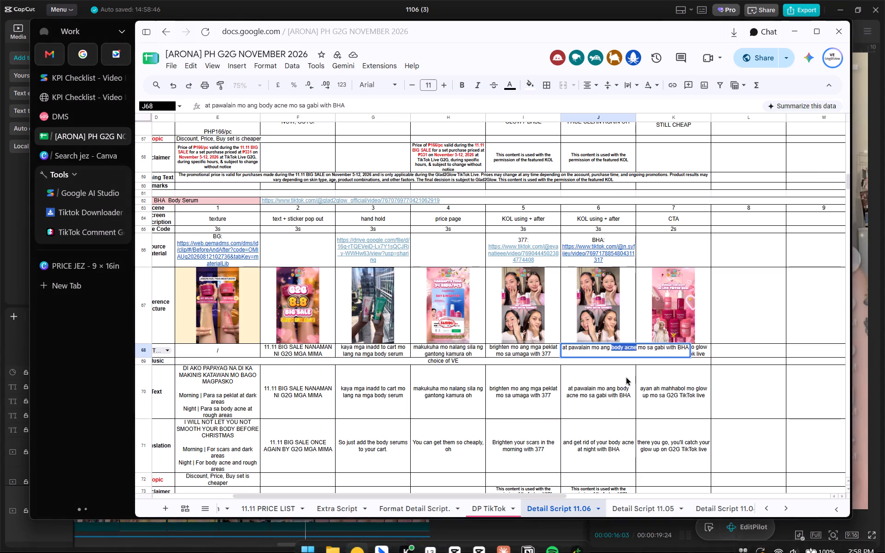
{"action": "left_click", "coordinate": [649, 349]}
{"action": "left_click_drag", "start_coordinate": [649, 349], "coordinate": [668, 348]}
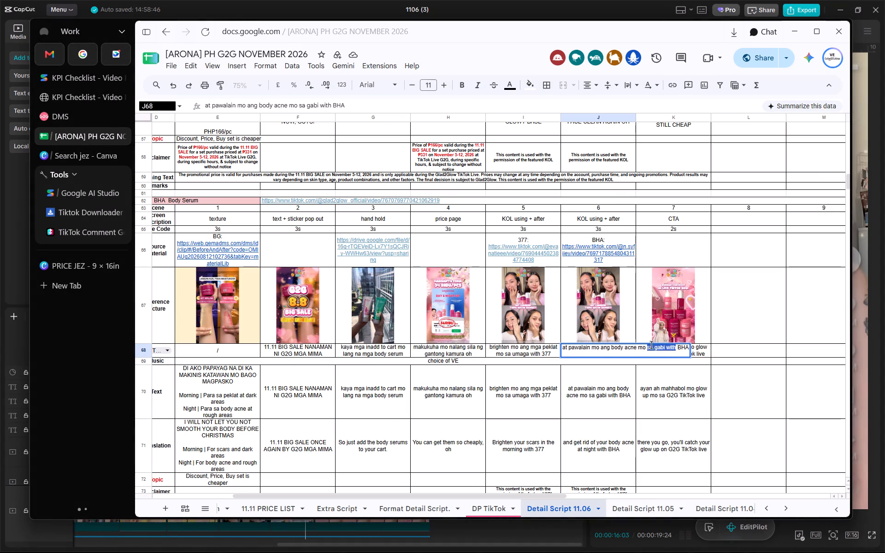
{"action": "left_click", "coordinate": [650, 347]}
{"action": "left_click_drag", "start_coordinate": [650, 347], "coordinate": [661, 347]}
{"action": "left_click", "coordinate": [649, 347]}
{"action": "left_click_drag", "start_coordinate": [649, 347], "coordinate": [657, 348]}
{"action": "key", "text": "ctrl+c"}
{"action": "key", "text": "alt+Tab"}
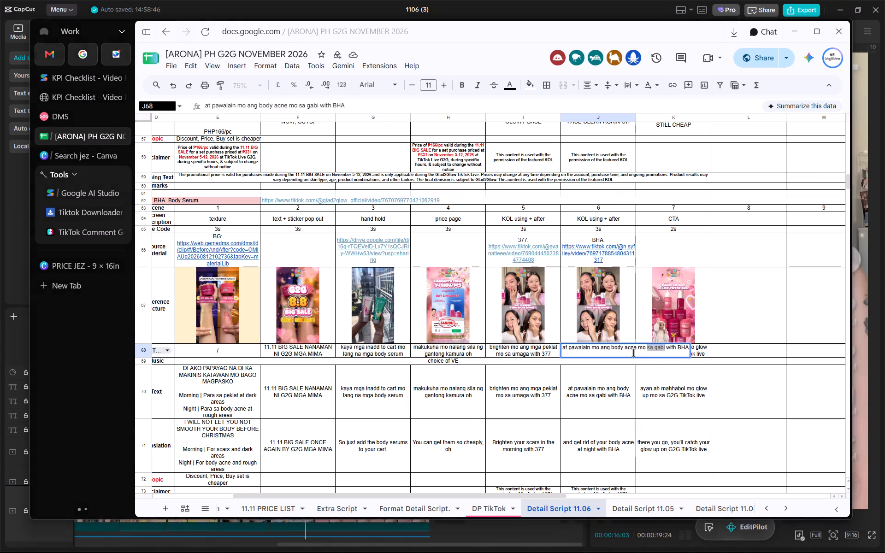
Replace the second section's "sa umaga" text with the copied "sa gabi".
{"action": "left_click", "coordinate": [293, 413]}
{"action": "left_click", "coordinate": [375, 64]}
{"action": "left_click", "coordinate": [376, 55]}
{"action": "left_click", "coordinate": [390, 87]}
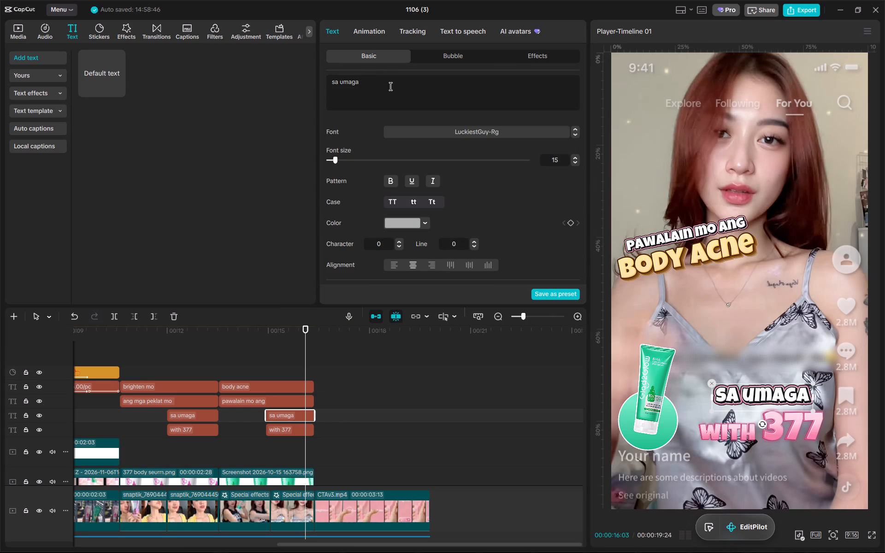
{"action": "key", "text": "ctrl+a"}
{"action": "key", "text": "ctrl+v"}
Check the script wording and change the second section's "with 377" text to "with BHA".
{"action": "left_click", "coordinate": [294, 425]}
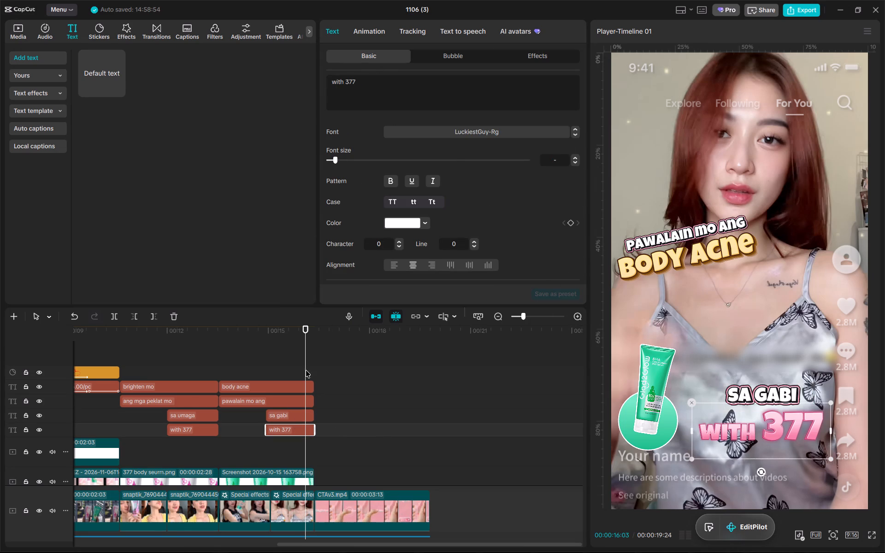
{"action": "key", "text": "alt+Tab"}
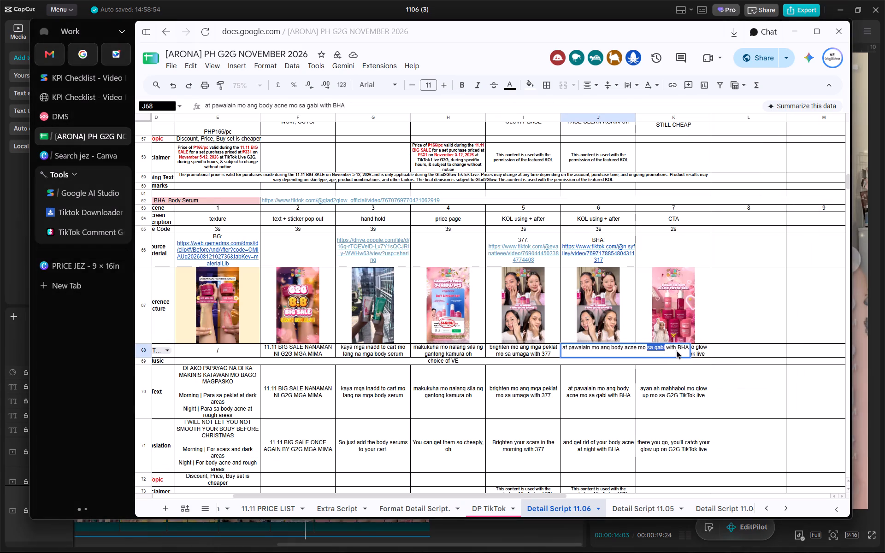
{"action": "key", "text": "alt+Tab"}
{"action": "double_click", "coordinate": [354, 80]}
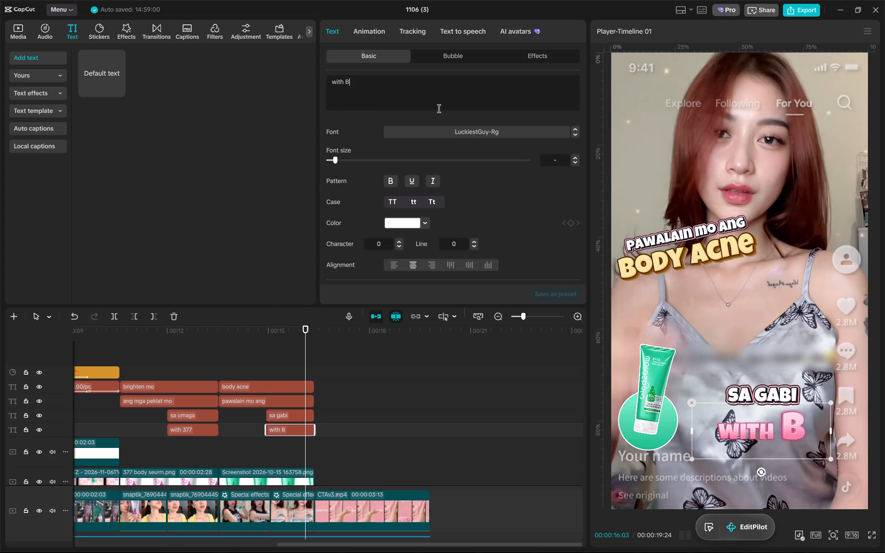
Restyle the whole "with BHA" text with a light green text effect outlined in white and green.
{"action": "left_click", "coordinate": [550, 55]}
{"action": "left_click", "coordinate": [376, 53]}
{"action": "left_click_drag", "start_coordinate": [384, 90], "coordinate": [314, 82]}
{"action": "left_click", "coordinate": [534, 57]}
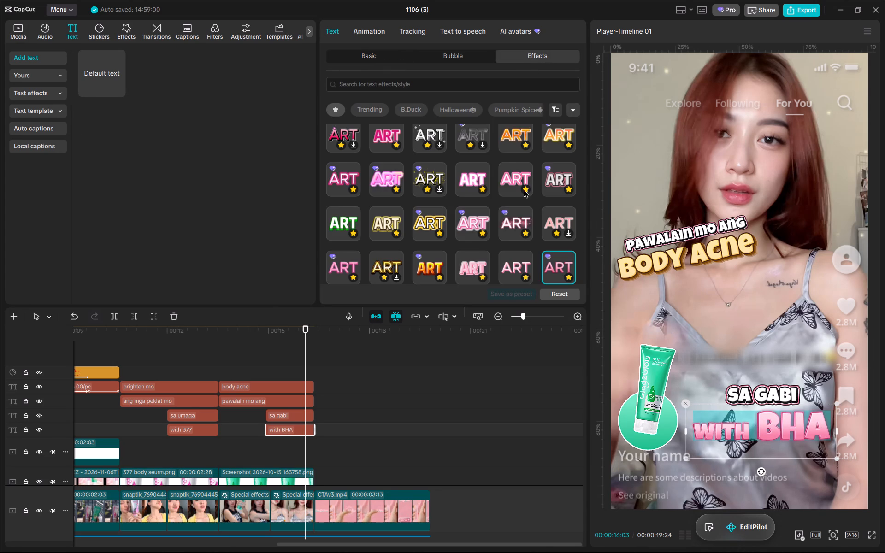
{"action": "scroll", "coordinate": [518, 220], "scroll_direction": "up", "scroll_amount": 2}
{"action": "scroll", "coordinate": [448, 221], "scroll_direction": "down", "scroll_amount": 1}
{"action": "scroll", "coordinate": [366, 245], "scroll_direction": "down", "scroll_amount": 1}
{"action": "left_click", "coordinate": [341, 218]}
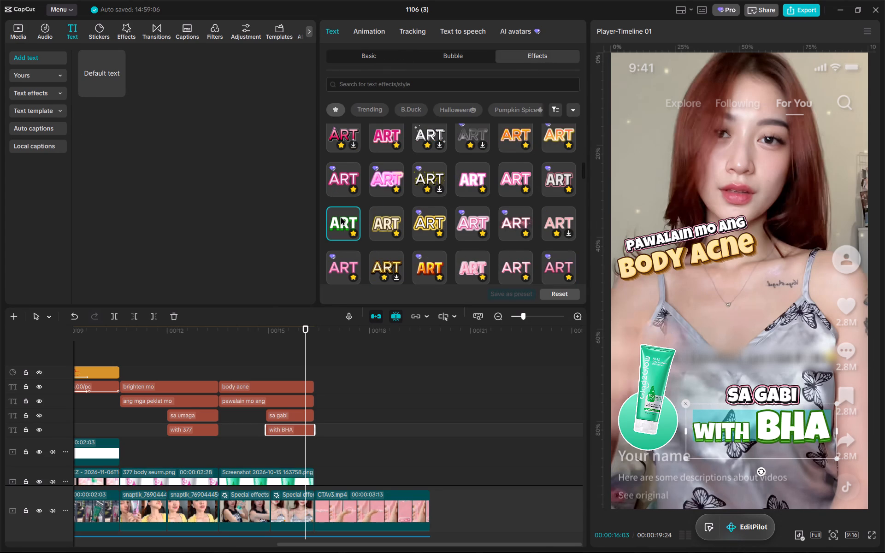
{"action": "scroll", "coordinate": [403, 216], "scroll_direction": "down", "scroll_amount": 2}
{"action": "left_click", "coordinate": [385, 209]}
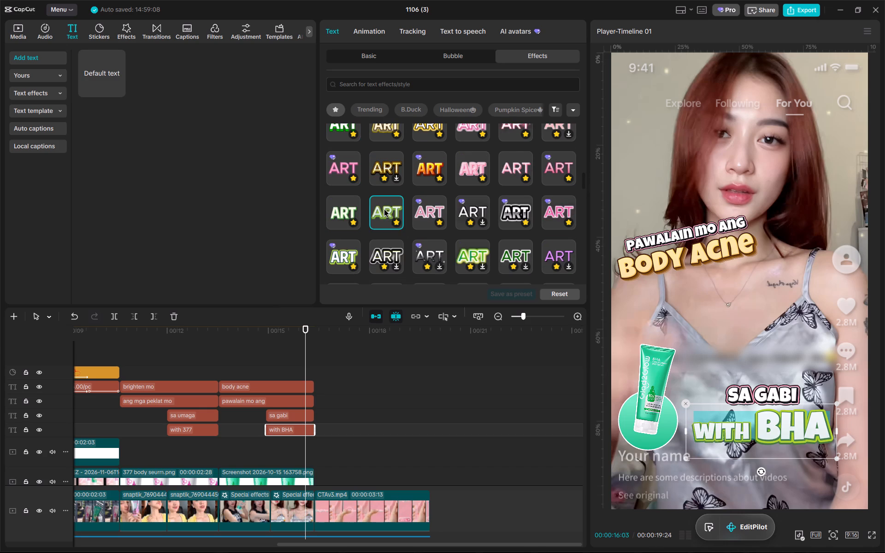
Shorten the "with BHA" text to "w/ BHA".
{"action": "left_click", "coordinate": [378, 50]}
{"action": "left_click", "coordinate": [343, 82]}
{"action": "key", "text": "BackSpace"}
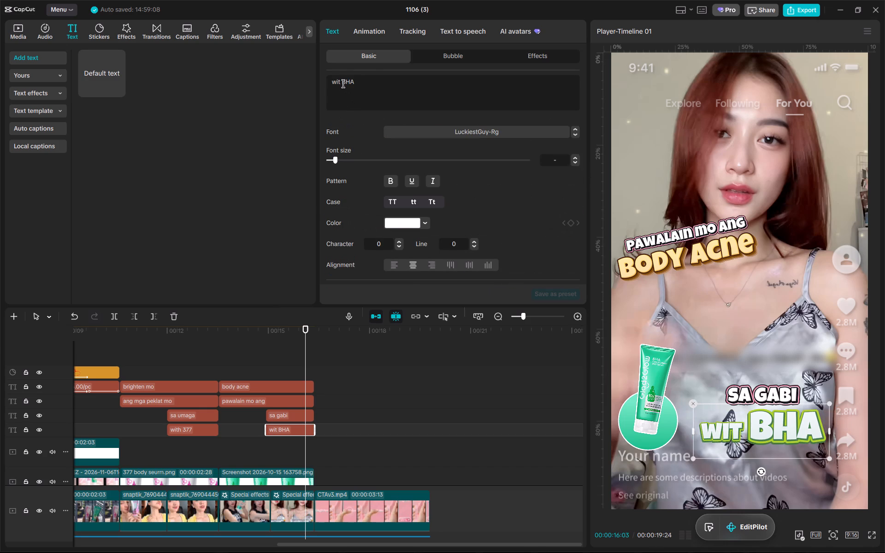
{"action": "key", "text": "BackSpace"}
{"action": "key", "text": "BackSpace"}
{"action": "key", "text": "slash"}
Shorten the first section's "with 377" text to "w/ 377".
{"action": "left_click", "coordinate": [195, 357]}
{"action": "left_click", "coordinate": [195, 437]}
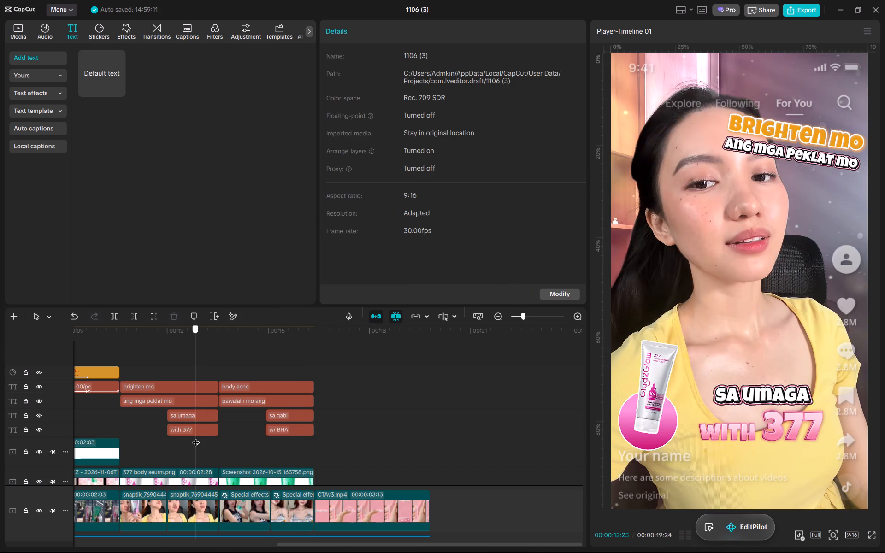
{"action": "left_click", "coordinate": [196, 430]}
{"action": "left_click", "coordinate": [343, 80]}
{"action": "key", "text": "BackSpace"}
{"action": "key", "text": "BackSpace"}
{"action": "key", "text": "BackSpace"}
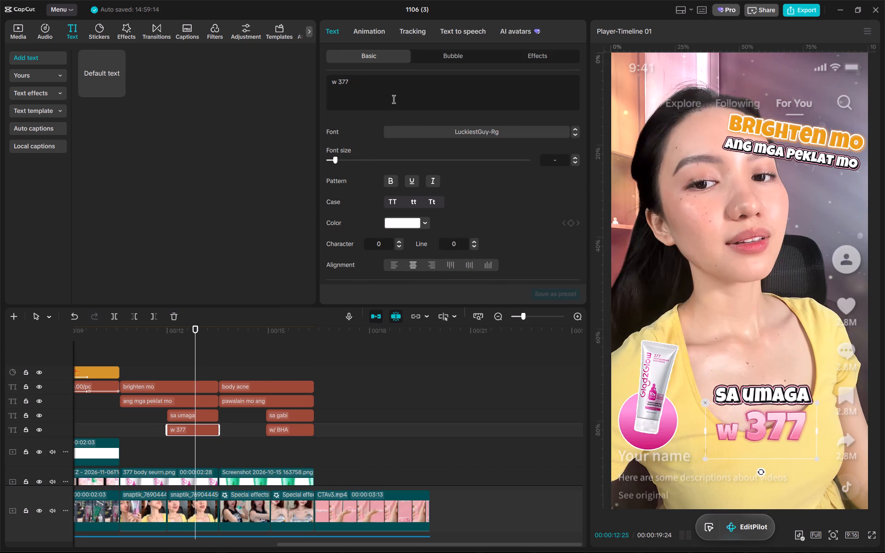
{"action": "key", "text": "slash"}
Scale the "pawalain mo ang" and "body acne" captions down slightly as a pair and reposition them near the frame's left edge.
{"action": "left_click_drag", "start_coordinate": [269, 332], "coordinate": [293, 335]}
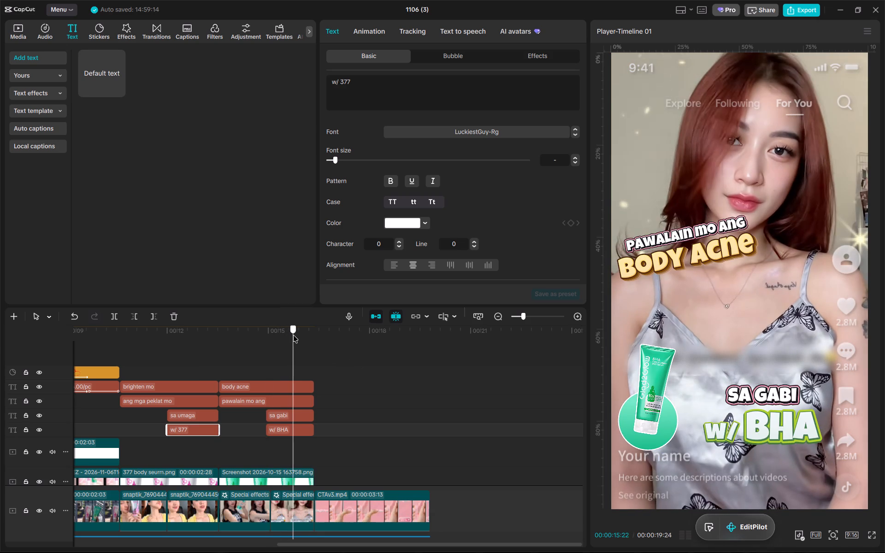
{"action": "left_click_drag", "start_coordinate": [293, 335], "coordinate": [296, 335]}
{"action": "left_click_drag", "start_coordinate": [327, 398], "coordinate": [295, 363]}
{"action": "left_click_drag", "start_coordinate": [679, 253], "coordinate": [683, 260]}
{"action": "left_click_drag", "start_coordinate": [763, 300], "coordinate": [751, 292]}
{"action": "left_click_drag", "start_coordinate": [687, 263], "coordinate": [682, 255]}
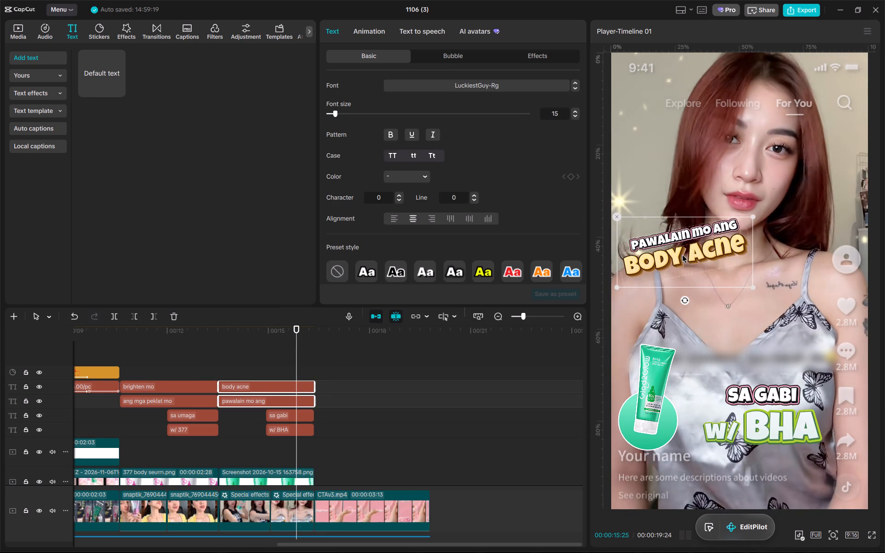
{"action": "left_click_drag", "start_coordinate": [682, 255], "coordinate": [679, 255]}
{"action": "left_click", "coordinate": [678, 298]}
{"action": "left_click", "coordinate": [678, 262]}
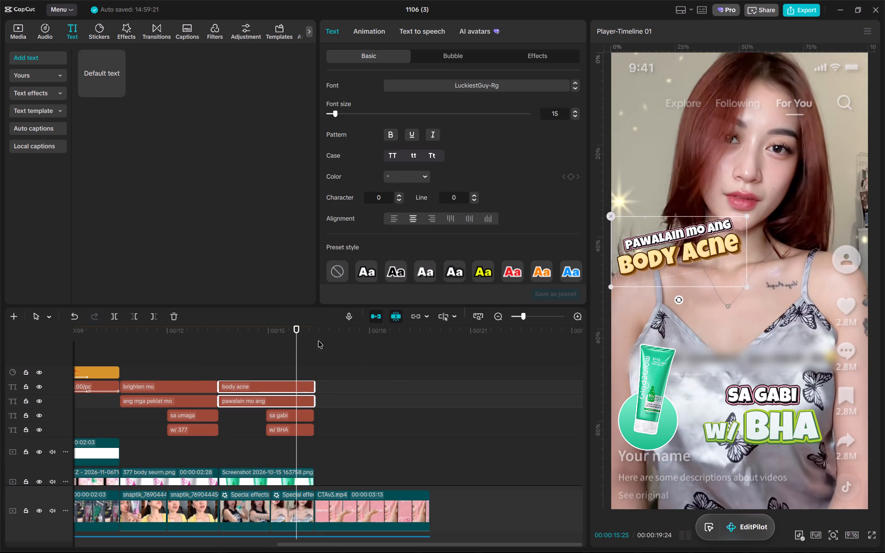
Set the playhead at the start of the CTAv3 clip, then copy the scene 7 CTA wording from the script sheet.
{"action": "left_click", "coordinate": [314, 333]}
{"action": "key", "text": "alt+Tab"}
{"action": "left_click", "coordinate": [725, 367]}
{"action": "left_click", "coordinate": [693, 353]}
{"action": "key", "text": "ctrl+c"}
{"action": "key", "text": "alt+Tab"}
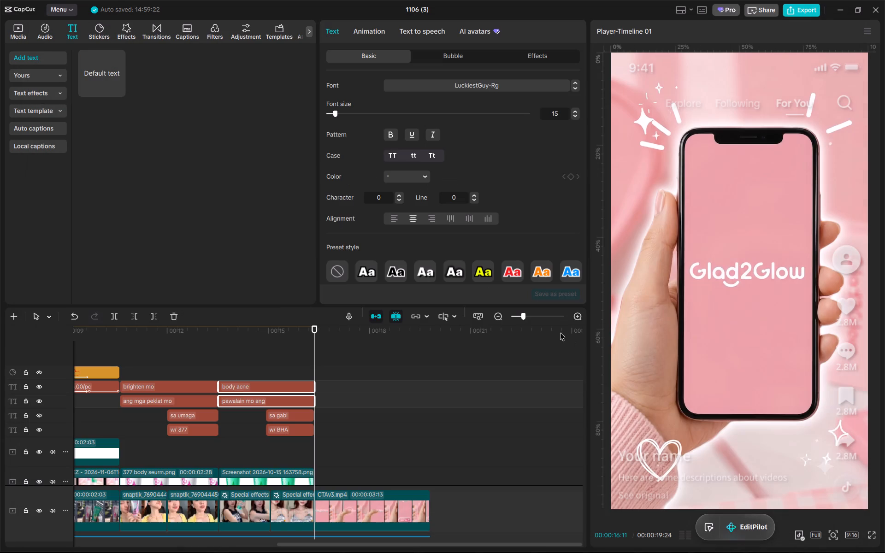
Add a default text clip on the "w/ BHA" track, lengthen it slightly and align its start with the CTAv3 clip.
{"action": "left_click", "coordinate": [114, 88]}
{"action": "left_click_drag", "start_coordinate": [412, 427], "coordinate": [422, 427]}
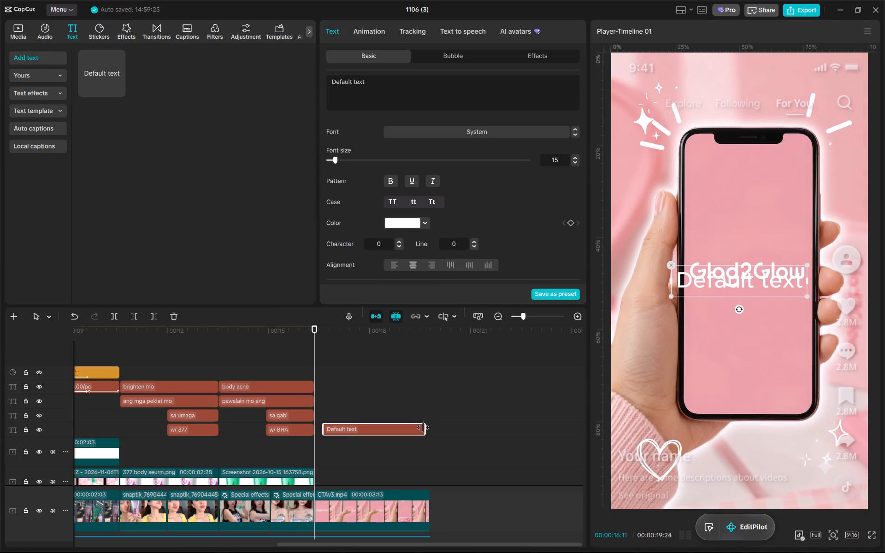
{"action": "left_click_drag", "start_coordinate": [422, 427], "coordinate": [421, 427]}
{"action": "left_click_drag", "start_coordinate": [423, 430], "coordinate": [430, 431]}
{"action": "left_click_drag", "start_coordinate": [413, 429], "coordinate": [407, 429]}
{"action": "left_click_drag", "start_coordinate": [357, 431], "coordinate": [352, 429]}
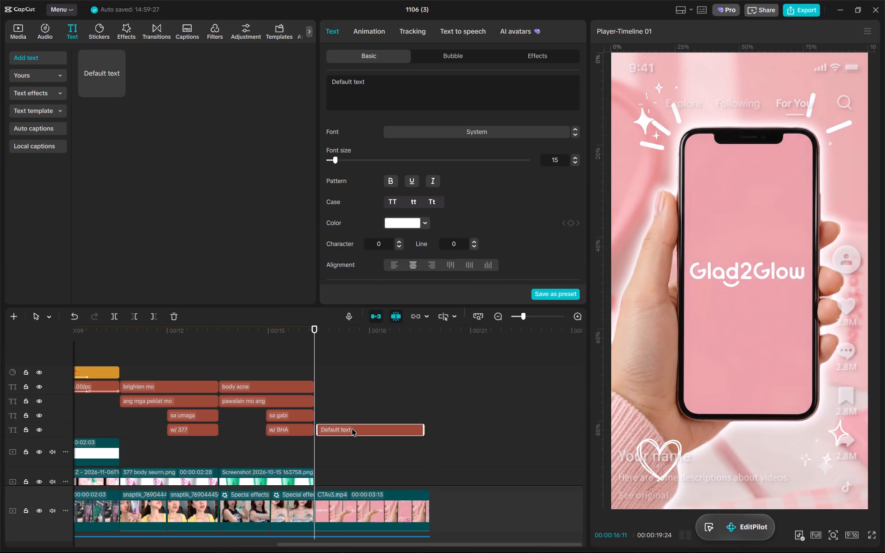
{"action": "left_click_drag", "start_coordinate": [352, 429], "coordinate": [351, 427]}
Replace the default text with the copied wording, trimmed to two lines: "mahhabol mo glow up mo" and "sa G2G TikTok live".
{"action": "left_click", "coordinate": [393, 94]}
{"action": "key", "text": "ctrl+a"}
{"action": "key", "text": "ctrl+v"}
{"action": "left_click_drag", "start_coordinate": [354, 82], "coordinate": [291, 79]}
{"action": "key", "text": "BackSpace"}
{"action": "left_click", "coordinate": [407, 83]}
{"action": "key", "text": "BackSpace"}
{"action": "key", "text": "Return"}
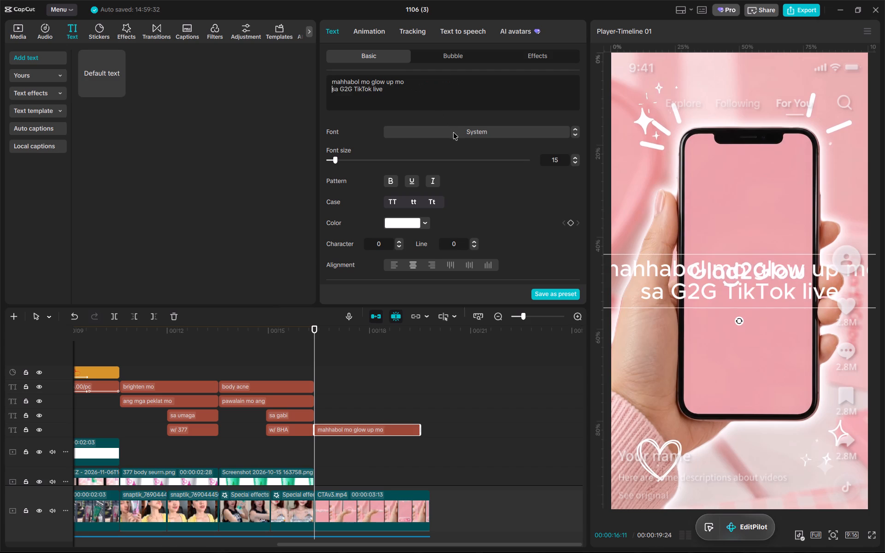
Set the CTA text's font to LuckiestGuy-Rg.
{"action": "left_click", "coordinate": [453, 132]}
{"action": "left_click", "coordinate": [454, 371]}
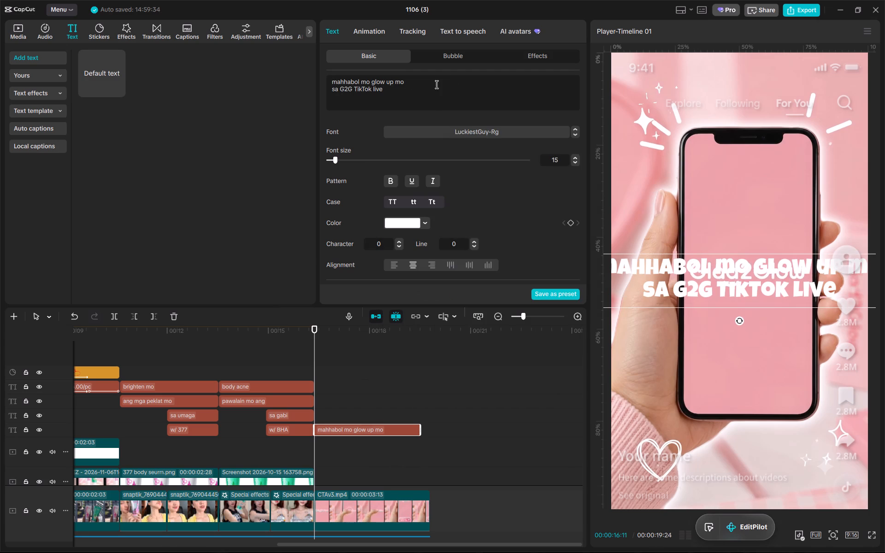
Apply a white-and-orange outlined text effect to "sa G2G TikTok live" and a white, dark-outlined effect to "mahhabol mo glow up mo".
{"action": "left_click", "coordinate": [454, 89]}
{"action": "left_click_drag", "start_coordinate": [471, 93], "coordinate": [273, 89]}
{"action": "left_click", "coordinate": [542, 57]}
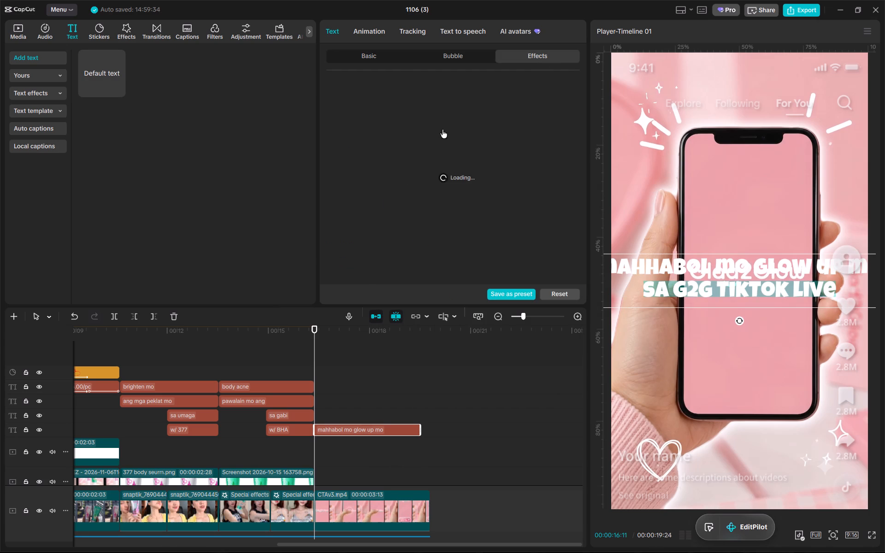
{"action": "left_click", "coordinate": [353, 229]}
{"action": "left_click", "coordinate": [384, 53]}
{"action": "left_click_drag", "start_coordinate": [418, 78], "coordinate": [282, 72]}
{"action": "left_click", "coordinate": [502, 52]}
{"action": "scroll", "coordinate": [474, 227], "scroll_direction": "down", "scroll_amount": 2}
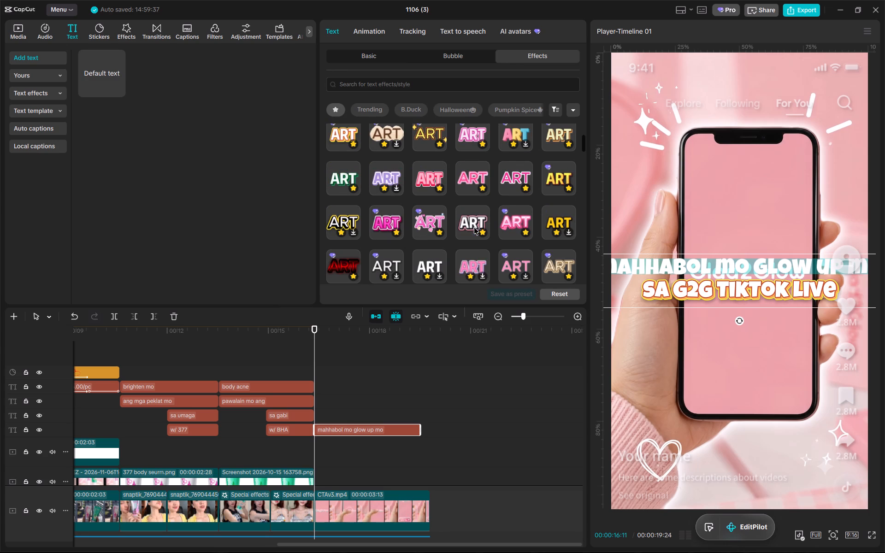
{"action": "left_click", "coordinate": [470, 212]}
Reduce the font size of "mahhabol mo glow up mo" and increase the size of "sa G2G TikTok live".
{"action": "left_click", "coordinate": [376, 56]}
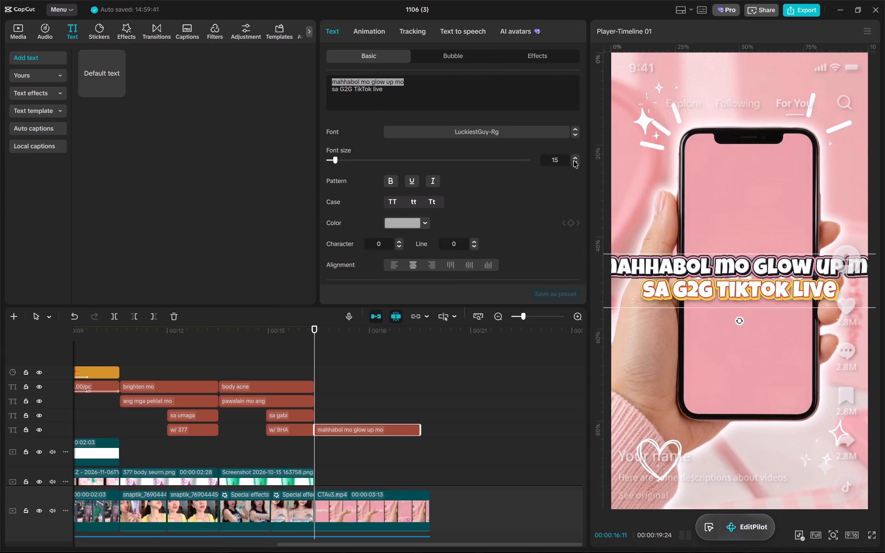
{"action": "left_click", "coordinate": [573, 160]}
{"action": "triple_click", "coordinate": [575, 163]}
{"action": "left_click", "coordinate": [575, 163]}
{"action": "left_click", "coordinate": [405, 103]}
{"action": "left_click_drag", "start_coordinate": [422, 98], "coordinate": [289, 88]}
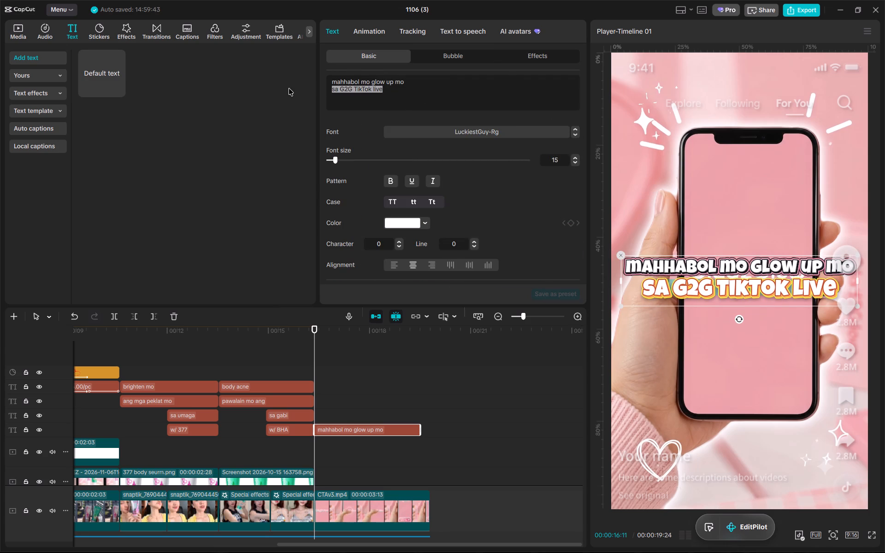
{"action": "triple_click", "coordinate": [577, 158]}
{"action": "left_click", "coordinate": [512, 91]}
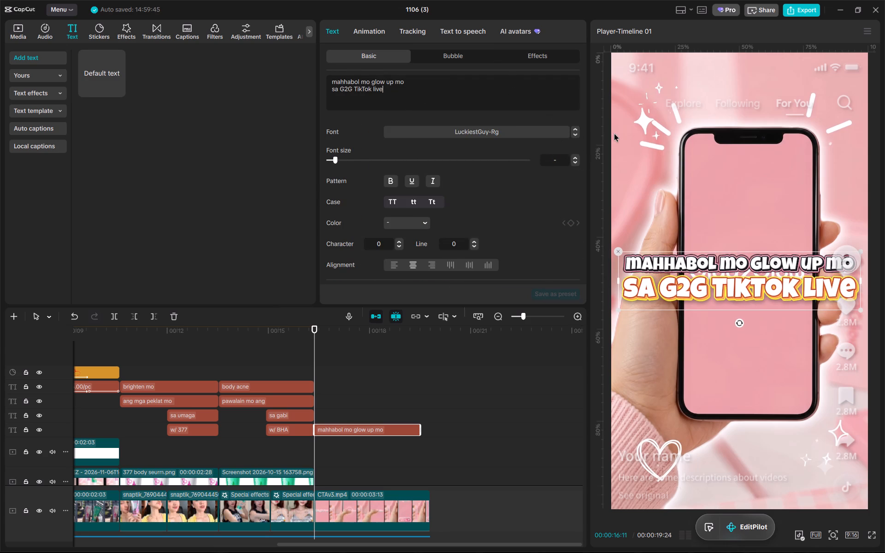
Move the two-line CTA caption up to the top of the phone and scale it down slightly.
{"action": "left_click_drag", "start_coordinate": [795, 286], "coordinate": [796, 126]}
{"action": "left_click_drag", "start_coordinate": [859, 151], "coordinate": [844, 146]}
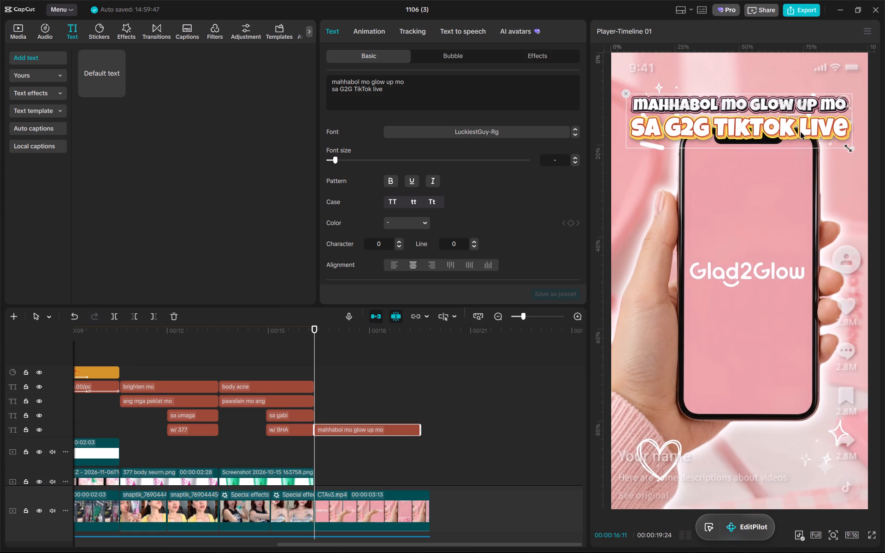
Apply the Wave 3 loop animation to the CTA caption, slow its speed to 3.1s and preview it.
{"action": "left_click", "coordinate": [541, 44]}
{"action": "left_click", "coordinate": [548, 54]}
{"action": "scroll", "coordinate": [515, 193], "scroll_direction": "down", "scroll_amount": 2}
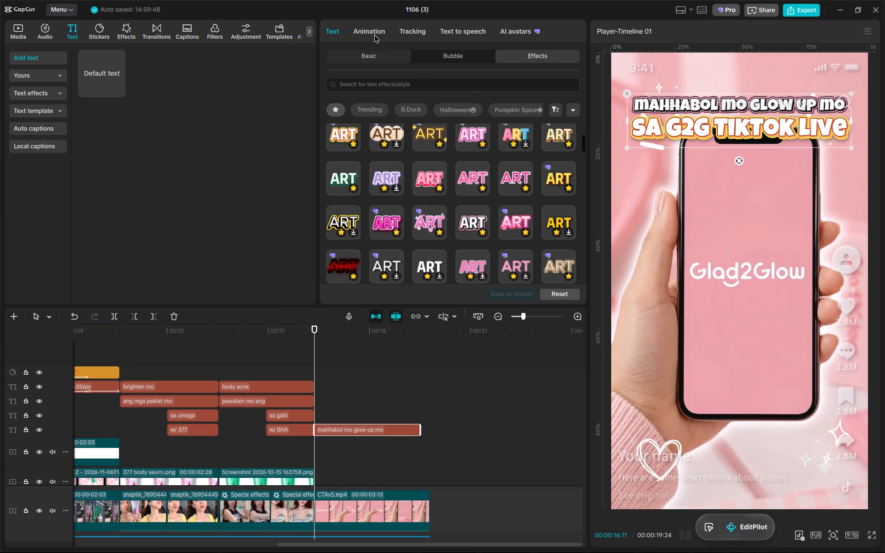
{"action": "left_click", "coordinate": [374, 35]}
{"action": "left_click", "coordinate": [516, 54]}
{"action": "left_click", "coordinate": [338, 105]}
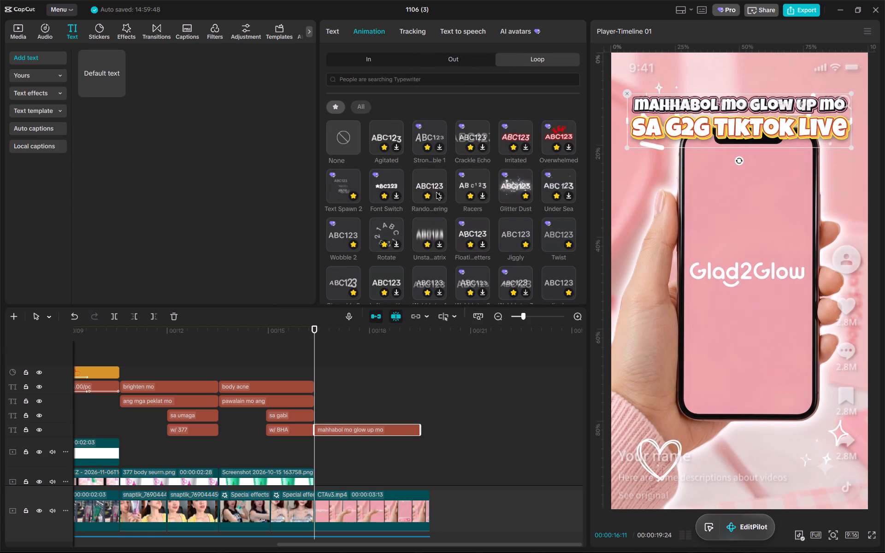
{"action": "scroll", "coordinate": [497, 237], "scroll_direction": "down", "scroll_amount": 3}
{"action": "left_click", "coordinate": [476, 211]}
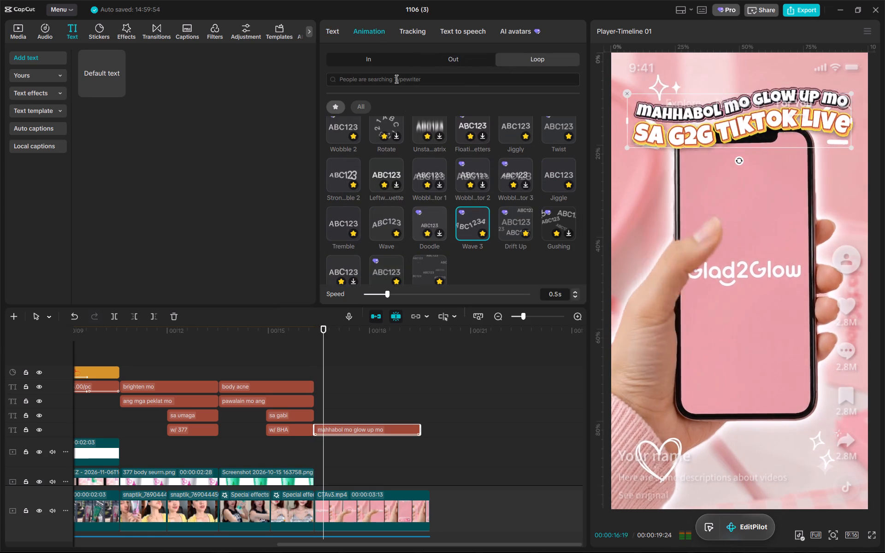
{"action": "left_click", "coordinate": [379, 60]}
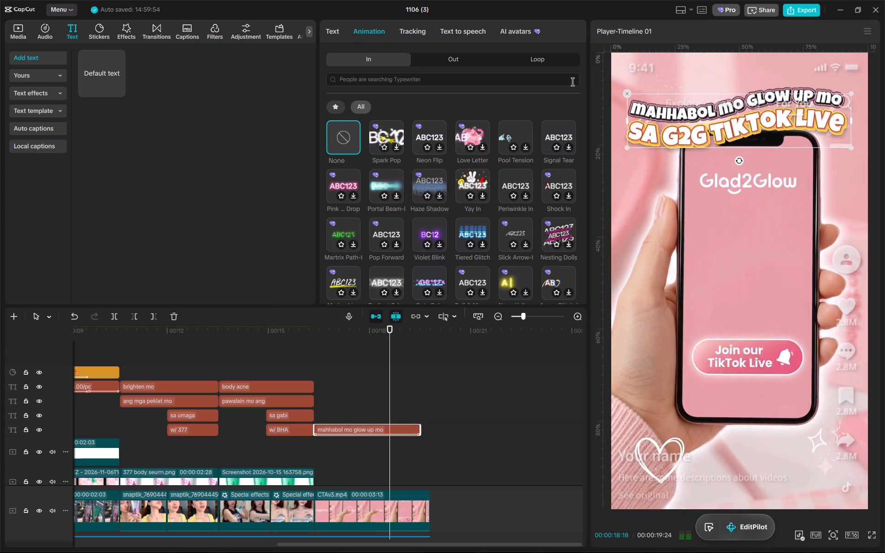
{"action": "left_click", "coordinate": [567, 62]}
{"action": "left_click_drag", "start_coordinate": [466, 291], "coordinate": [699, 270]}
{"action": "key", "text": "space"}
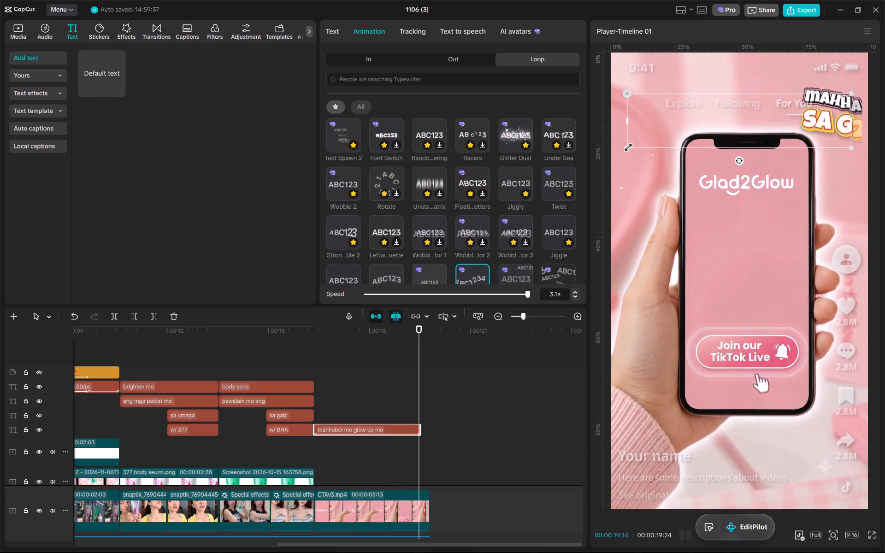
{"action": "key", "text": "space"}
{"action": "key", "text": "space"}
{"action": "key", "text": "space"}
{"action": "key", "text": "space"}
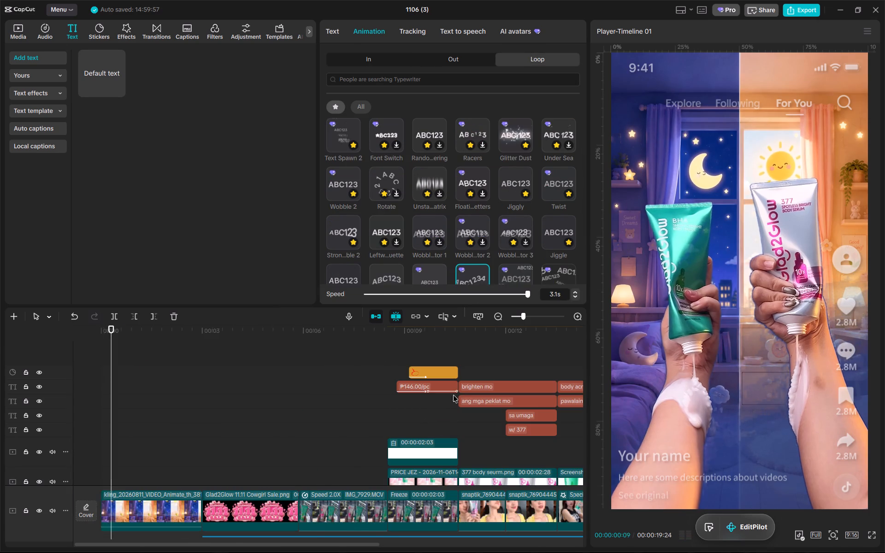
Extend the CTA caption to the end of the CTAv3 clip and set its Wave 3 loop speed to 3.4s.
{"action": "scroll", "coordinate": [452, 395], "scroll_direction": "left", "scroll_amount": 11}
{"action": "key", "text": "space"}
{"action": "scroll", "coordinate": [437, 401], "scroll_direction": "left", "scroll_amount": 8}
{"action": "left_click_drag", "start_coordinate": [419, 431], "coordinate": [426, 434]}
{"action": "left_click", "coordinate": [382, 331]}
{"action": "key", "text": "space"}
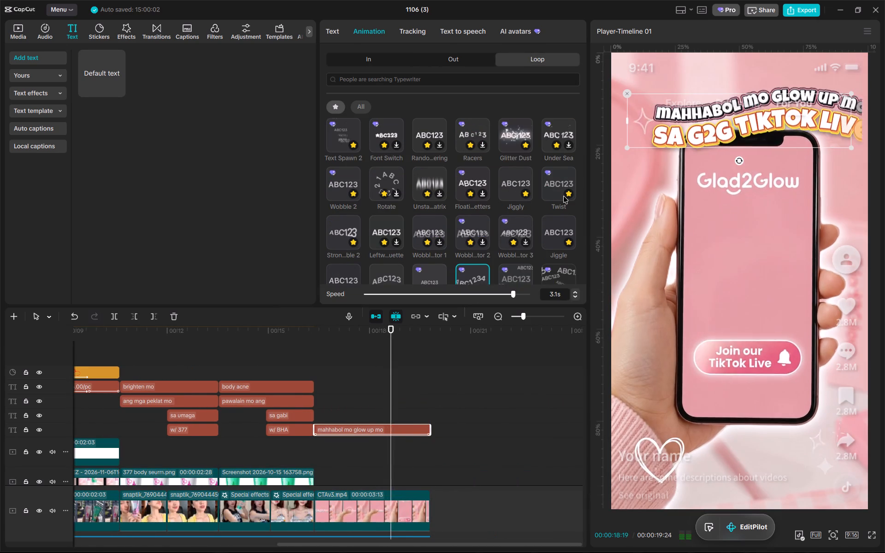
{"action": "key", "text": "space"}
{"action": "left_click_drag", "start_coordinate": [517, 293], "coordinate": [590, 293]}
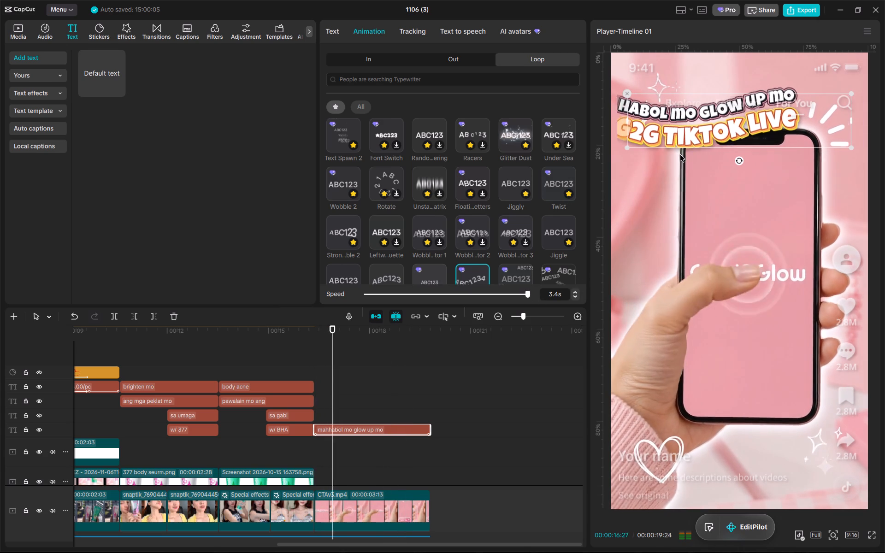
Enlarge the CTA caption slightly in the frame and resume the preview.
{"action": "key", "text": "space"}
{"action": "left_click_drag", "start_coordinate": [629, 145], "coordinate": [624, 153]}
{"action": "key", "text": "space"}
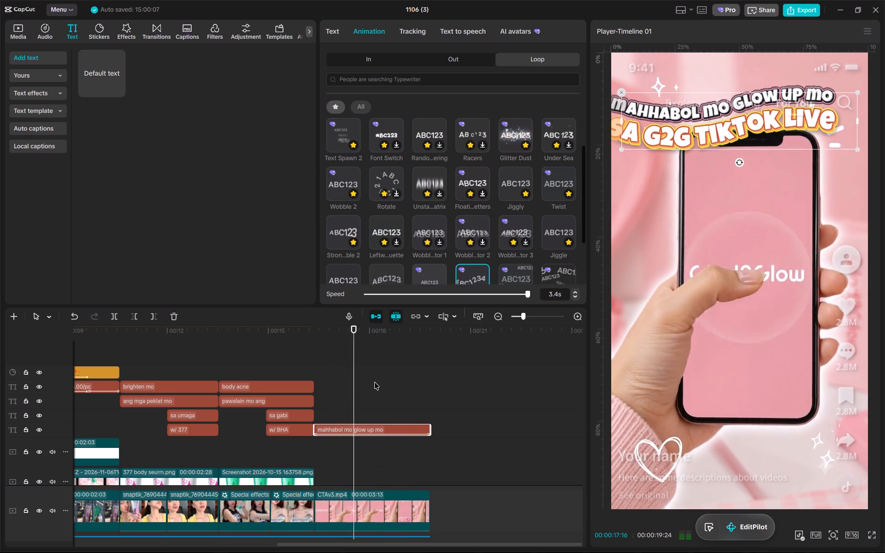
Add the saved CTA Arrows preset at the start of the CTAv3 clip and break it into its separate sticker clips.
{"action": "left_click", "coordinate": [309, 333]}
{"action": "scroll", "coordinate": [370, 407], "scroll_direction": "down", "scroll_amount": 14, "text": "ctrl"}
{"action": "left_click_drag", "start_coordinate": [321, 338], "coordinate": [314, 332]}
{"action": "left_click_drag", "start_coordinate": [342, 380], "coordinate": [342, 412]}
{"action": "scroll", "coordinate": [345, 402], "scroll_direction": "up", "scroll_amount": 6, "text": "ctrl"}
{"action": "left_click", "coordinate": [8, 22]}
{"action": "left_click", "coordinate": [23, 25]}
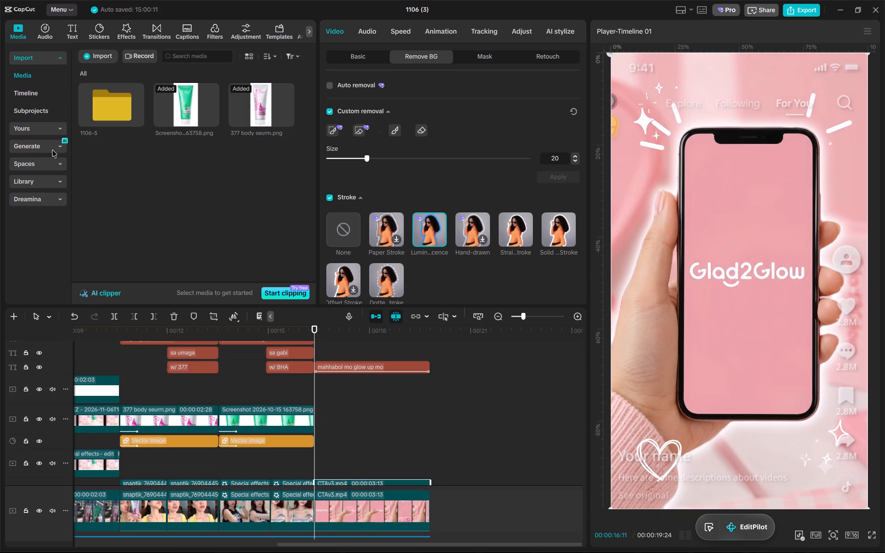
{"action": "left_click", "coordinate": [52, 131]}
{"action": "left_click", "coordinate": [47, 110]}
{"action": "double_click", "coordinate": [137, 171]}
{"action": "scroll", "coordinate": [261, 212], "scroll_direction": "down", "scroll_amount": 1}
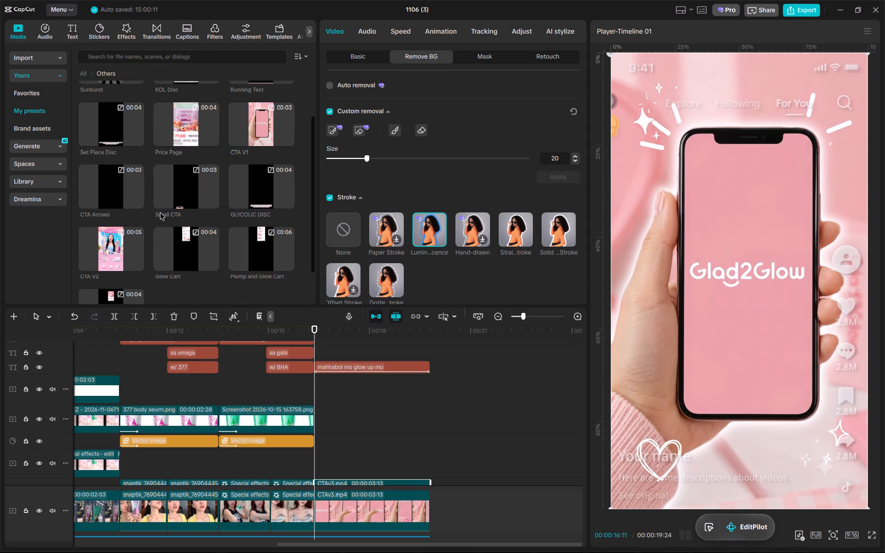
{"action": "left_click_drag", "start_coordinate": [122, 189], "coordinate": [316, 422]}
{"action": "right_click", "coordinate": [337, 424]}
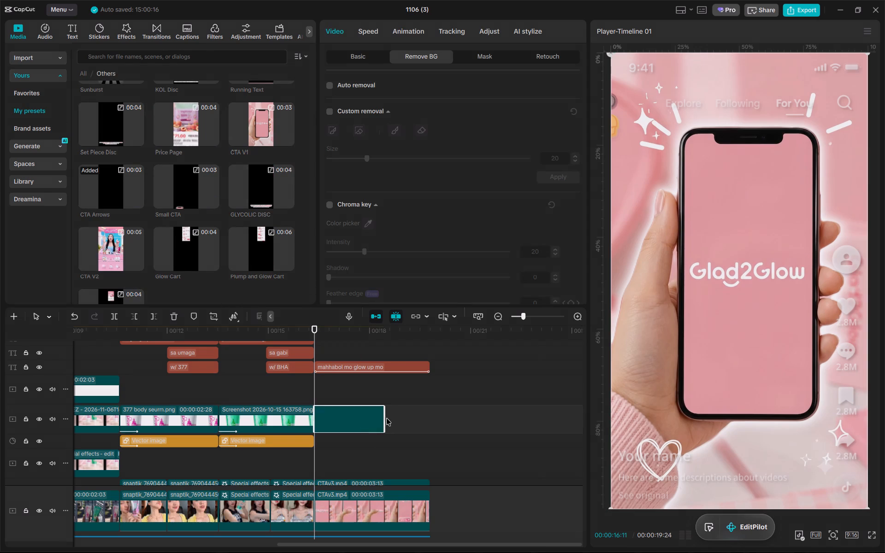
{"action": "left_click", "coordinate": [448, 306]}
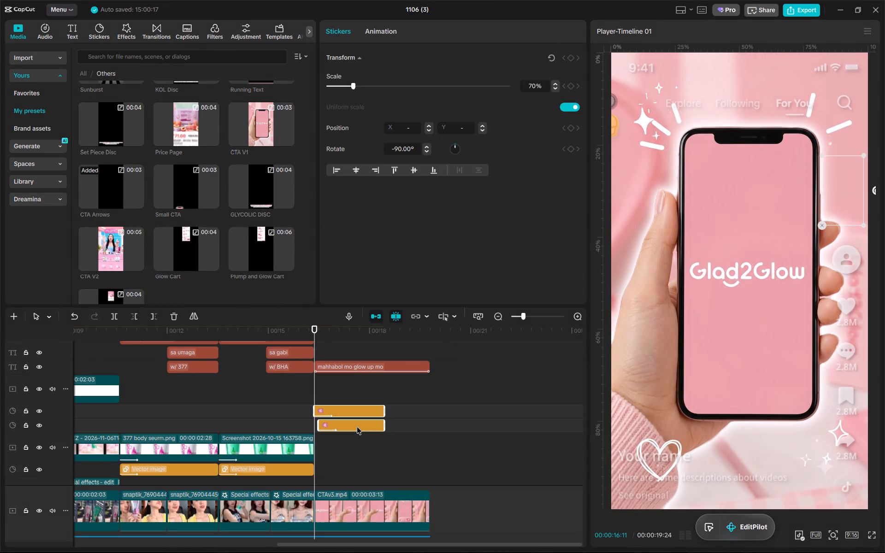
Move both arrow sticker clips below the product image track and extend them to the end of the CTAv3 clip.
{"action": "left_click_drag", "start_coordinate": [349, 424], "coordinate": [350, 485]}
{"action": "left_click_drag", "start_coordinate": [384, 458], "coordinate": [418, 459]}
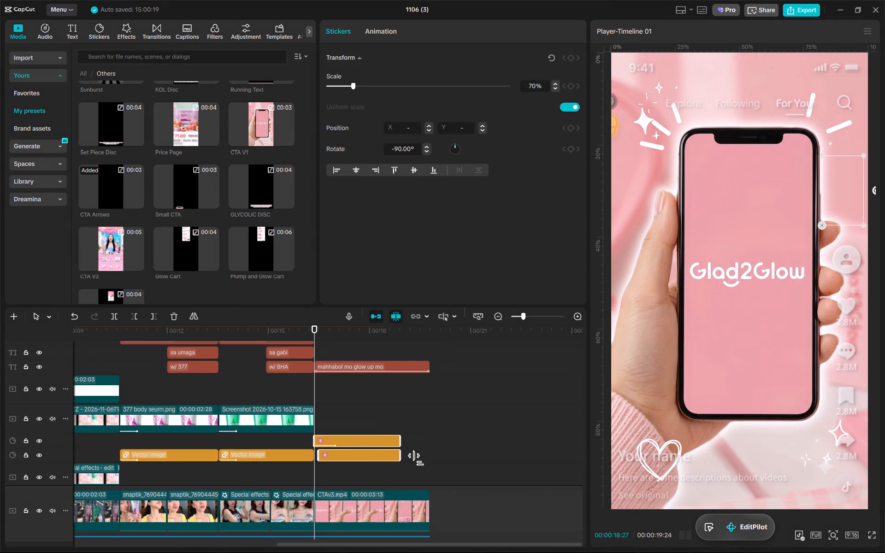
{"action": "left_click_drag", "start_coordinate": [418, 459], "coordinate": [427, 459]}
Move the PRICE JEZ clip just above the price page's Special effects clip, lower the white clip to the product image track, and preview.
{"action": "scroll", "coordinate": [426, 459], "scroll_direction": "right", "scroll_amount": 4}
{"action": "scroll", "coordinate": [427, 458], "scroll_direction": "down", "scroll_amount": 13, "text": "alt"}
{"action": "left_click_drag", "start_coordinate": [501, 458], "coordinate": [493, 457]}
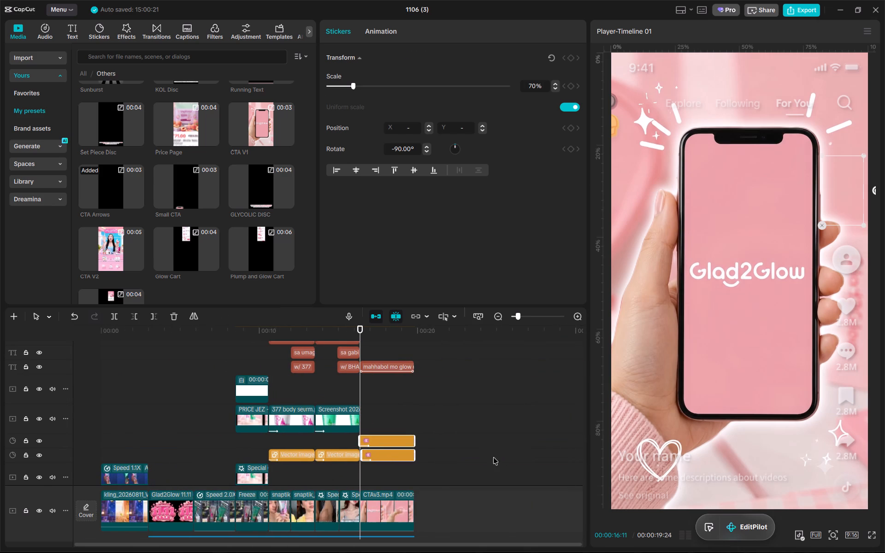
{"action": "left_click_drag", "start_coordinate": [493, 457], "coordinate": [283, 438]}
{"action": "left_click_drag", "start_coordinate": [286, 453], "coordinate": [288, 440]}
{"action": "left_click", "coordinate": [263, 418]}
{"action": "left_click_drag", "start_coordinate": [254, 415], "coordinate": [253, 462]}
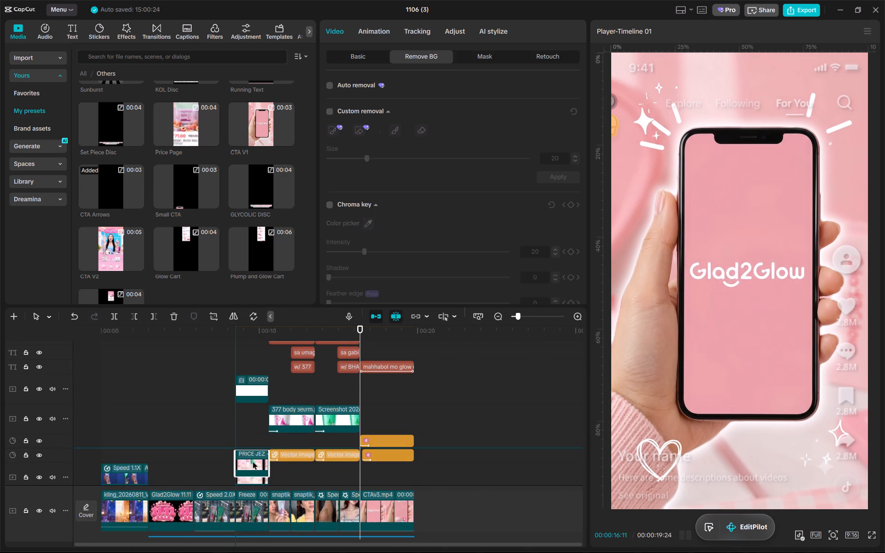
{"action": "left_click_drag", "start_coordinate": [253, 462], "coordinate": [253, 467]}
{"action": "left_click", "coordinate": [255, 377]}
{"action": "left_click", "coordinate": [240, 336]}
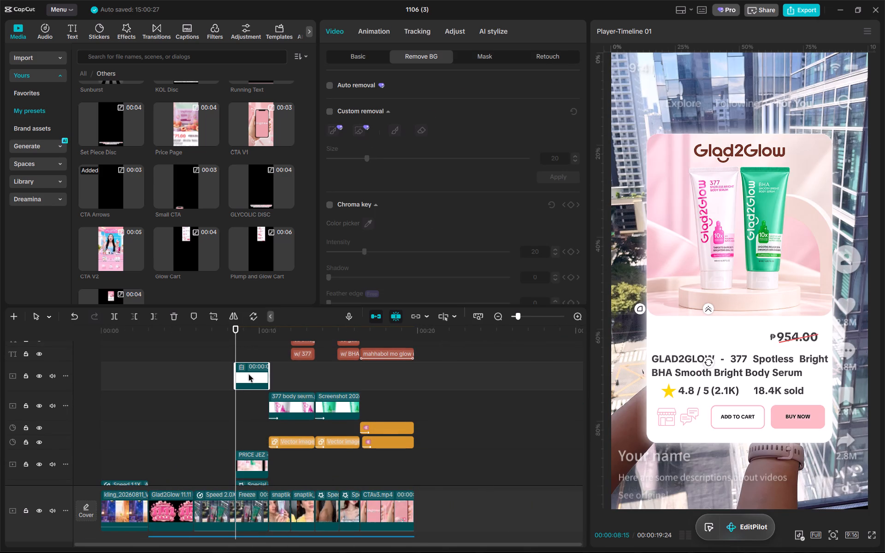
{"action": "left_click_drag", "start_coordinate": [248, 374], "coordinate": [248, 405]}
{"action": "key", "text": "space"}
{"action": "scroll", "coordinate": [306, 374], "scroll_direction": "up", "scroll_amount": 9, "text": "alt"}
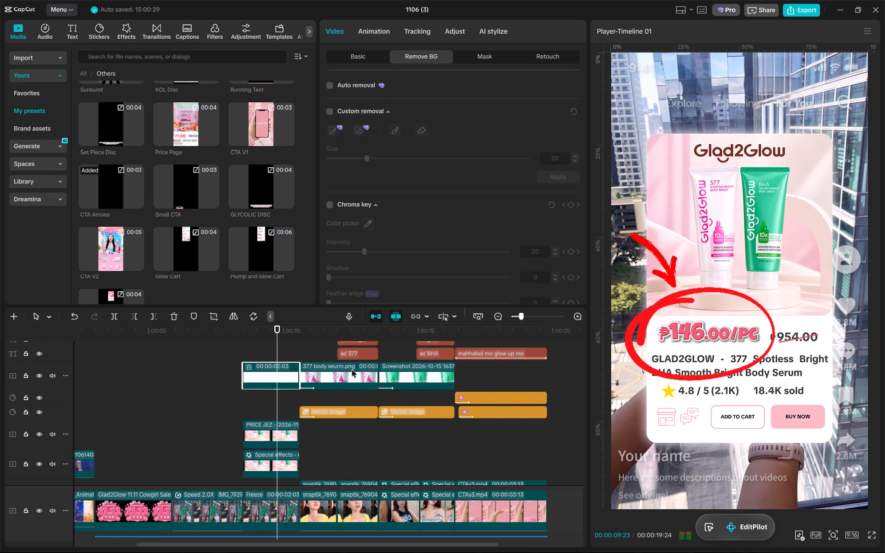
{"action": "scroll", "coordinate": [343, 389], "scroll_direction": "down", "scroll_amount": 3, "text": "ctrl"}
{"action": "key", "text": "space"}
Combine the price-page clips, including the ₱146.00/pc text and the red arrow-and-circle sticker, into one compound clip.
{"action": "scroll", "coordinate": [196, 368], "scroll_direction": "up", "scroll_amount": 2, "text": "ctrl"}
{"action": "left_click_drag", "start_coordinate": [203, 365], "coordinate": [249, 447]}
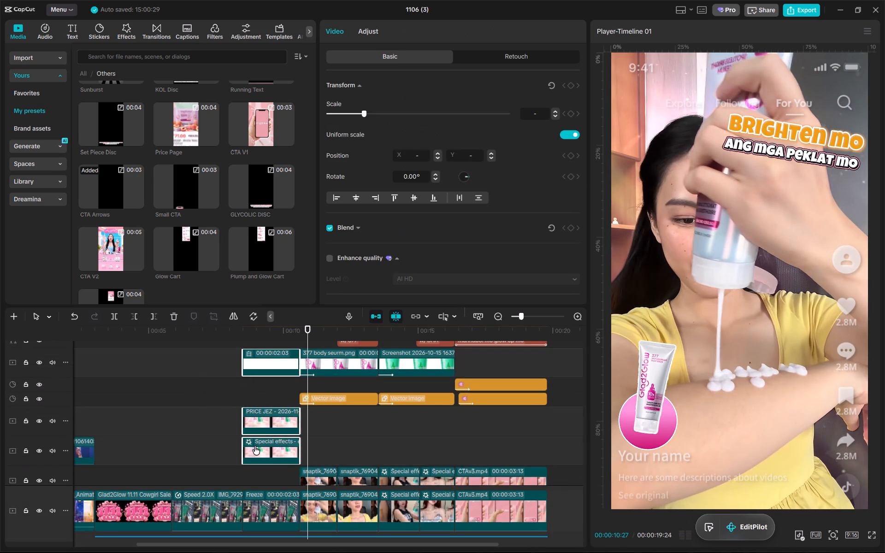
{"action": "scroll", "coordinate": [254, 446], "scroll_direction": "up", "scroll_amount": 10, "text": "ctrl"}
{"action": "left_click_drag", "start_coordinate": [224, 387], "coordinate": [278, 423], "text": "ctrl"}
{"action": "left_click", "coordinate": [271, 372], "text": "ctrl"}
{"action": "scroll", "coordinate": [321, 417], "scroll_direction": "down", "scroll_amount": 8, "text": "ctrl"}
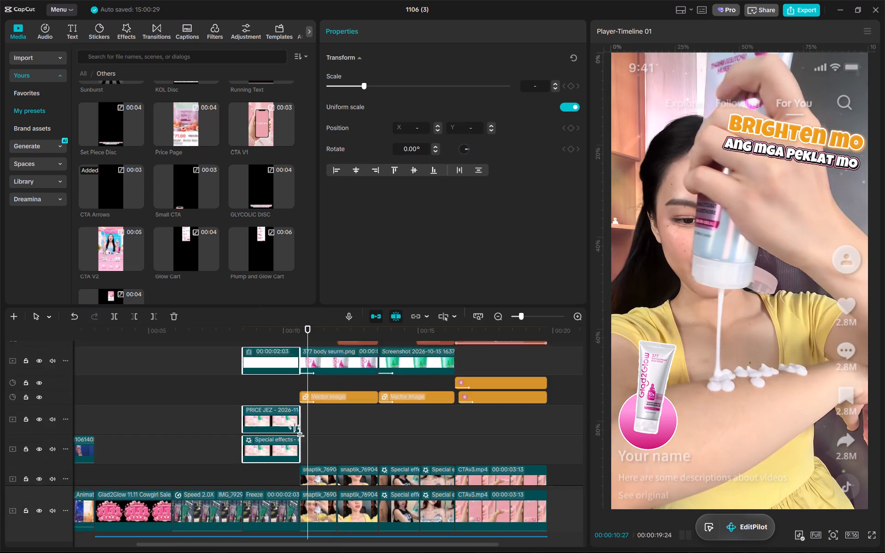
{"action": "scroll", "coordinate": [298, 431], "scroll_direction": "down", "scroll_amount": 1, "text": "ctrl"}
{"action": "right_click", "coordinate": [273, 426]}
{"action": "left_click", "coordinate": [365, 418]}
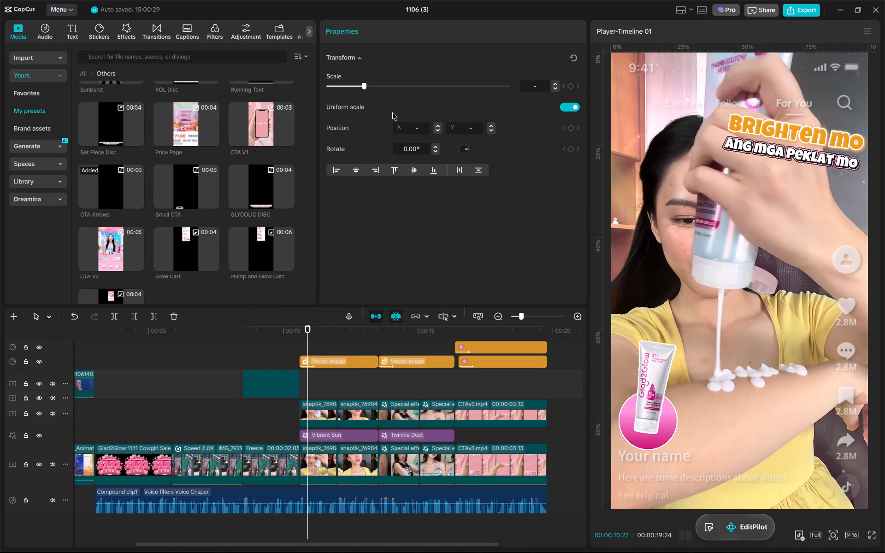
Apply the Zoom 1 combo animation to the price-page compound clip, then play the video from the beginning.
{"action": "left_click", "coordinate": [445, 25]}
{"action": "left_click", "coordinate": [558, 58]}
{"action": "left_click", "coordinate": [527, 120]}
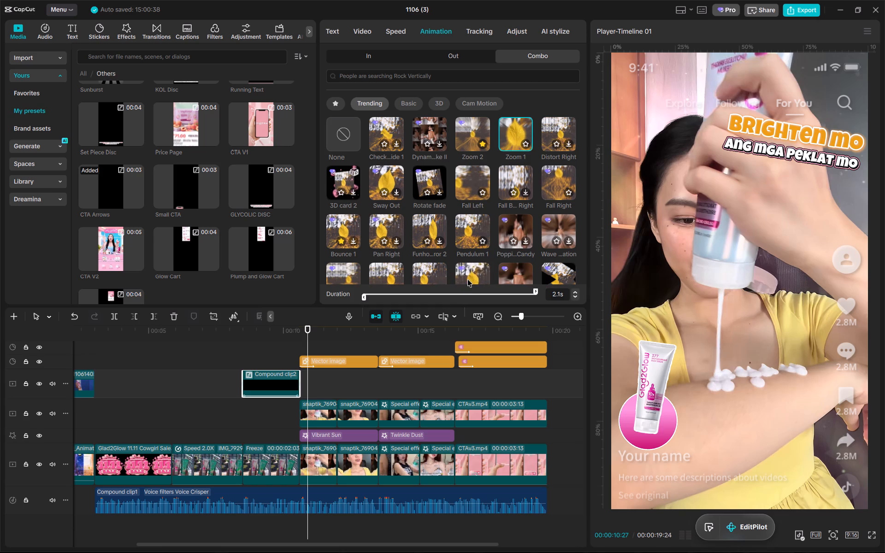
{"action": "left_click_drag", "start_coordinate": [303, 332], "coordinate": [318, 331]}
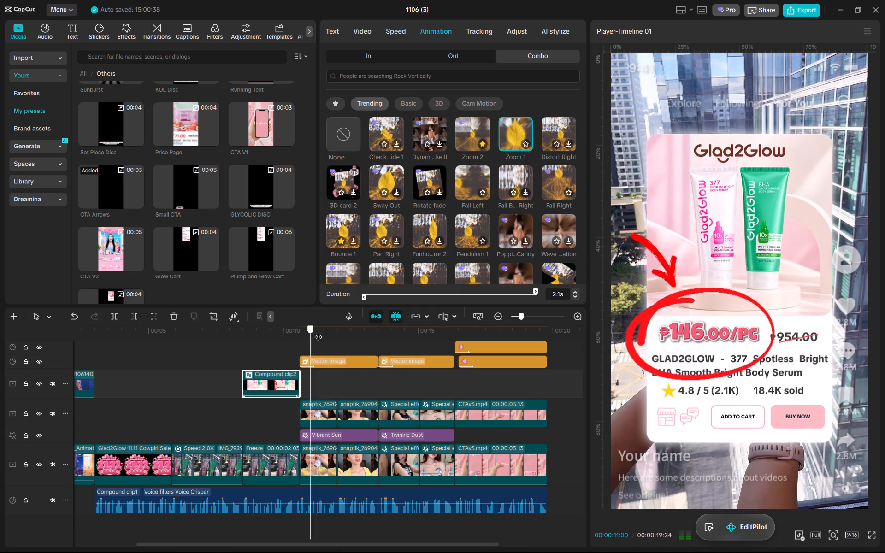
{"action": "left_click_drag", "start_coordinate": [318, 331], "coordinate": [20, 374]}
{"action": "key", "text": "space"}
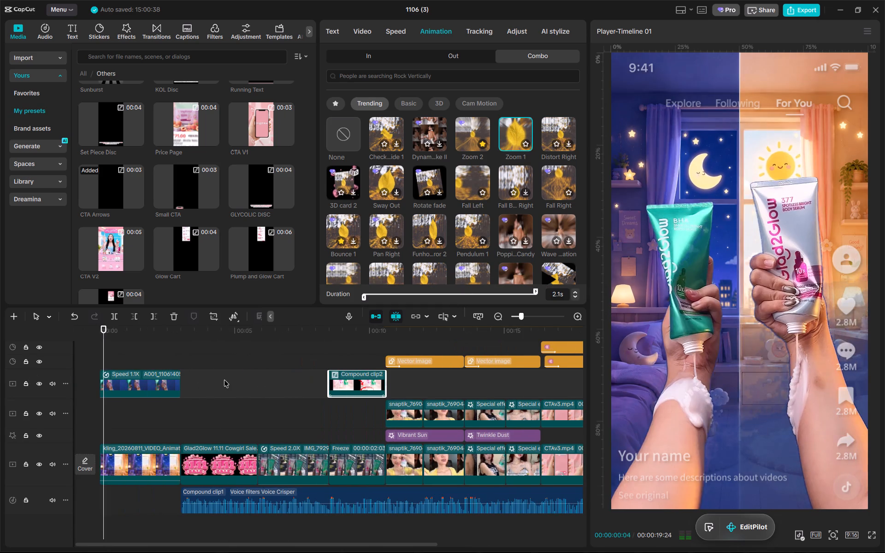
{"action": "key", "text": "space"}
Switch to EZ-CorridorKey to check on the footage extraction, then return to CapCut.
{"action": "key", "text": "alt+Tab"}
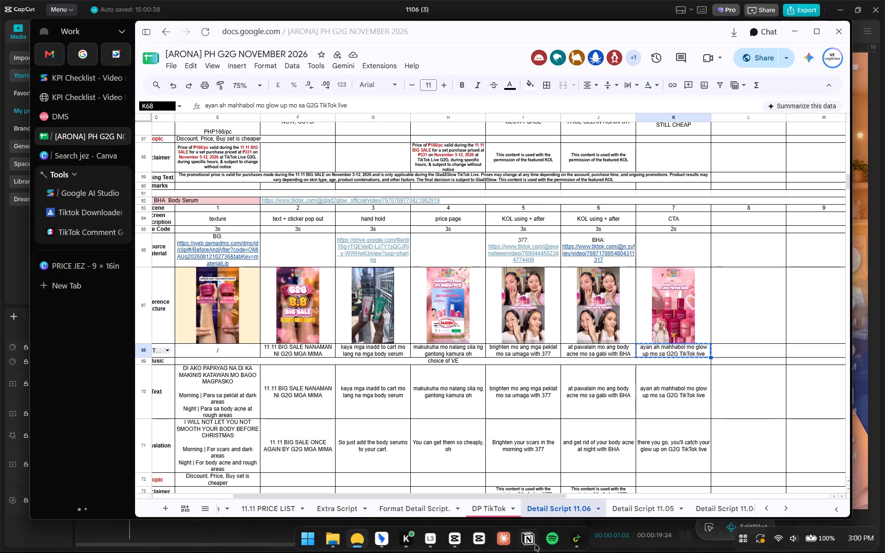
{"action": "left_click", "coordinate": [576, 539]}
{"action": "left_click", "coordinate": [576, 539]}
{"action": "left_click", "coordinate": [0, 394]}
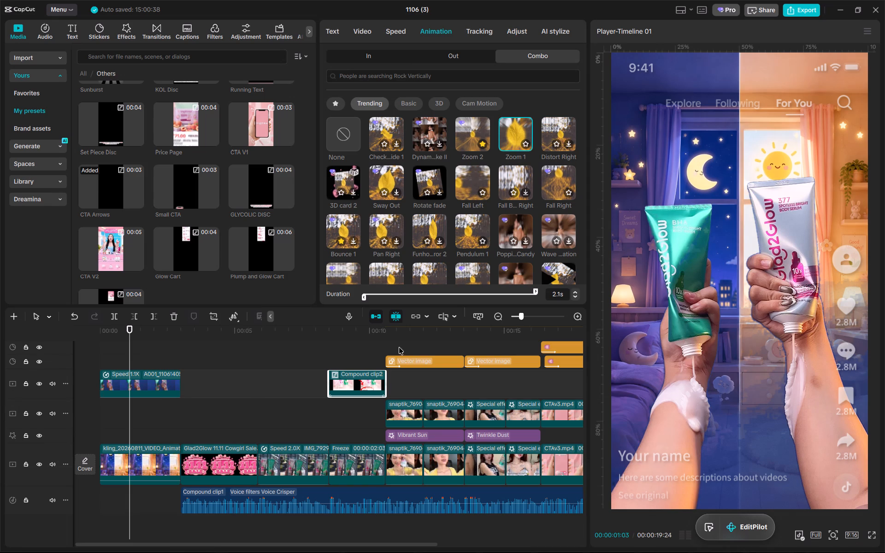
Play back the presenter and CTA sections to review the captions, product stickers and arrow stickers.
{"action": "left_click_drag", "start_coordinate": [365, 327], "coordinate": [474, 347]}
{"action": "scroll", "coordinate": [473, 348], "scroll_direction": "left", "scroll_amount": 5}
{"action": "key", "text": "space"}
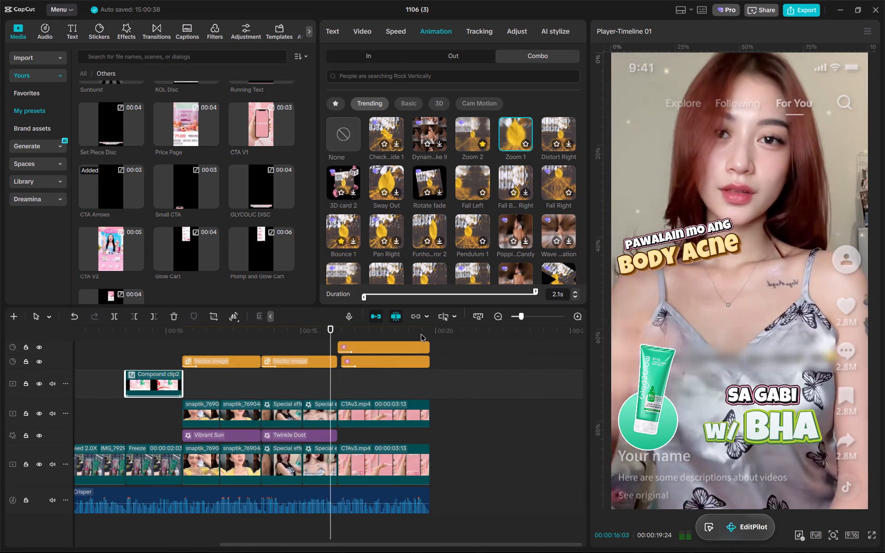
{"action": "key", "text": "space"}
{"action": "left_click", "coordinate": [323, 322]}
{"action": "key", "text": "space"}
{"action": "left_click", "coordinate": [324, 327]}
{"action": "key", "text": "space"}
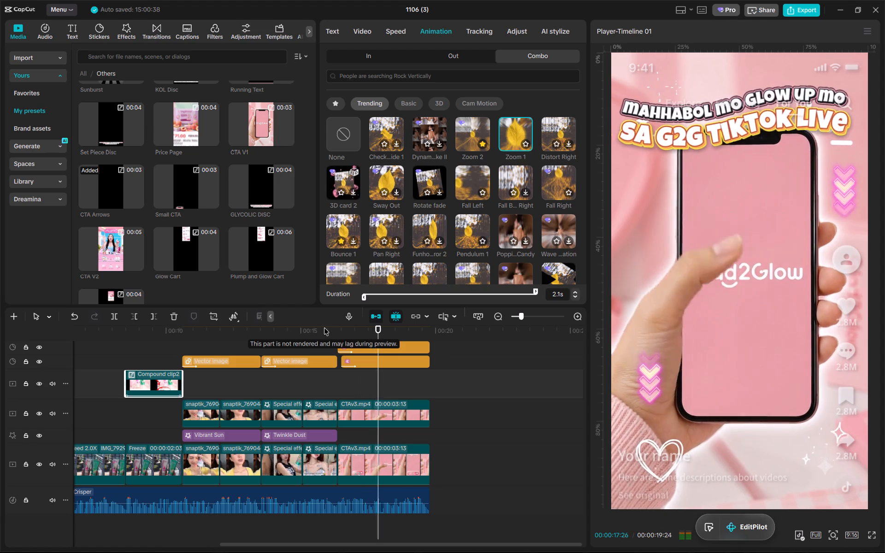
{"action": "left_click", "coordinate": [227, 335]}
{"action": "key", "text": "space"}
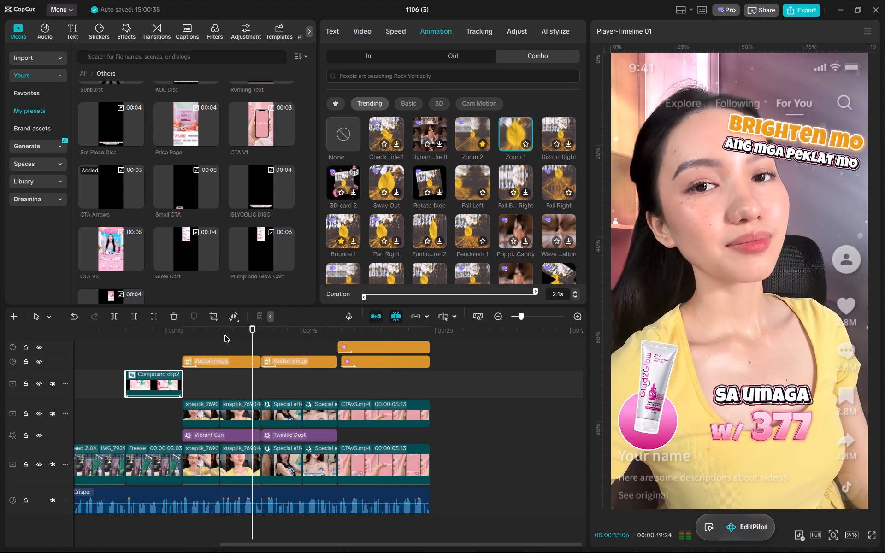
Set Whites to -50 on the first yellow-top presenter clip in the main track, where she squeezes out the serum.
{"action": "key", "text": "space"}
{"action": "left_click", "coordinate": [224, 335]}
{"action": "left_click", "coordinate": [212, 335]}
{"action": "left_click", "coordinate": [209, 459]}
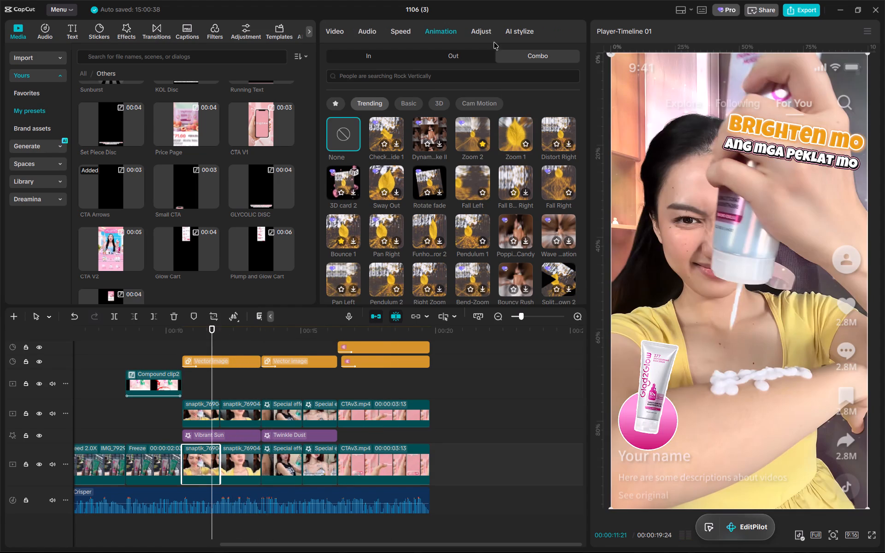
{"action": "left_click", "coordinate": [491, 36]}
{"action": "scroll", "coordinate": [482, 117], "scroll_direction": "down", "scroll_amount": 11}
{"action": "left_click_drag", "start_coordinate": [424, 91], "coordinate": [387, 92]}
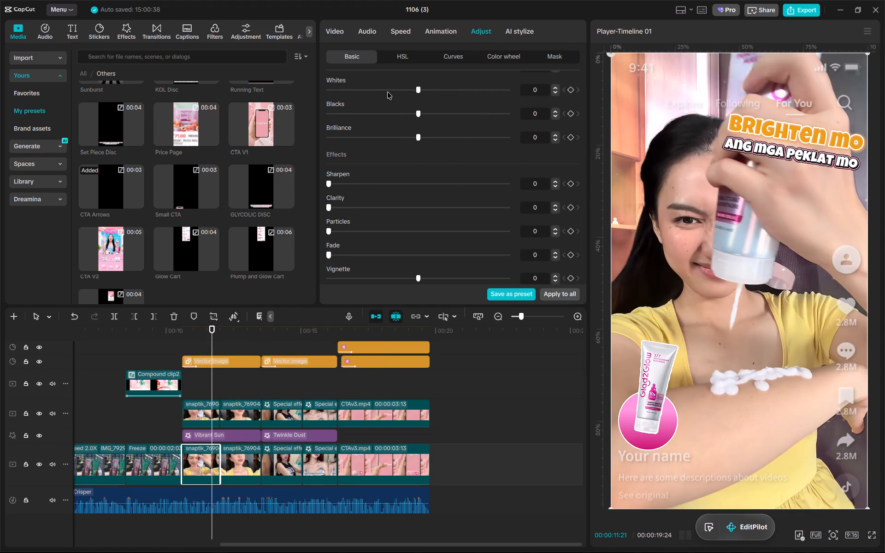
{"action": "left_click_drag", "start_coordinate": [387, 92], "coordinate": [323, 111]}
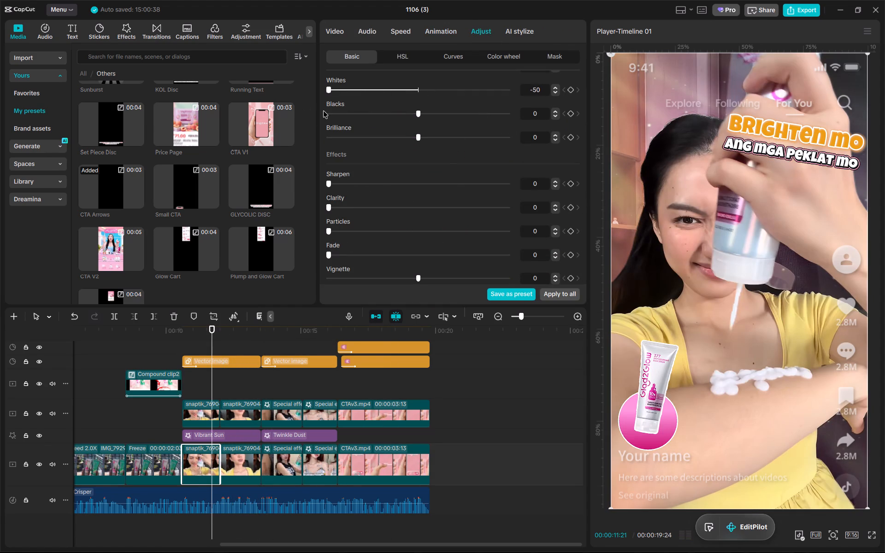
{"action": "left_click_drag", "start_coordinate": [323, 111], "coordinate": [312, 118]}
Set Whites to -50 on the second yellow-top presenter clip in the main track and check it against the neighbouring clips.
{"action": "left_click", "coordinate": [253, 332]}
{"action": "left_click", "coordinate": [249, 468]}
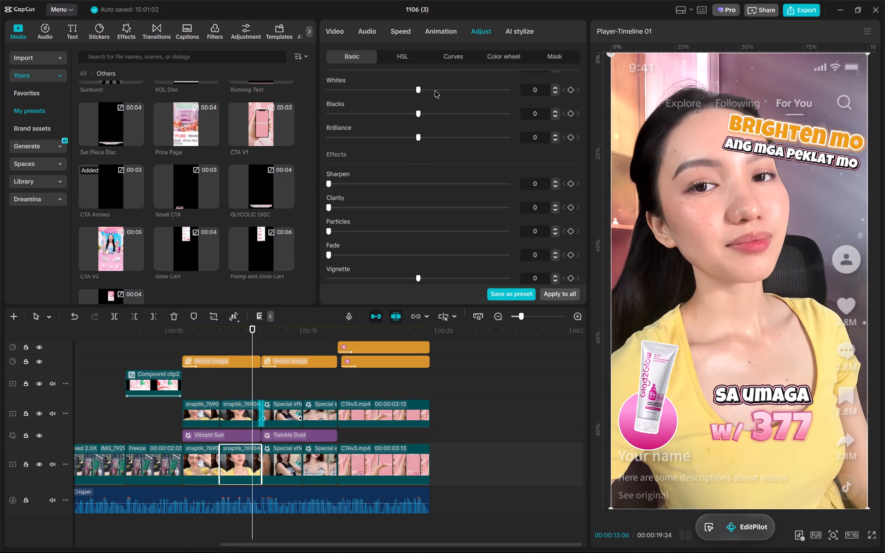
{"action": "left_click_drag", "start_coordinate": [435, 90], "coordinate": [235, 94]}
{"action": "left_click", "coordinate": [277, 327]}
{"action": "left_click", "coordinate": [235, 417]}
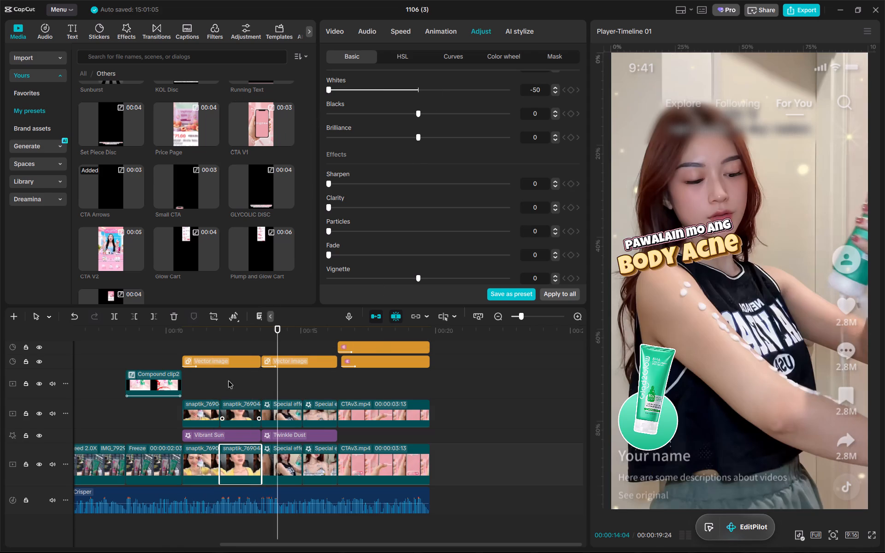
{"action": "left_click", "coordinate": [203, 323]}
{"action": "left_click", "coordinate": [246, 419]}
{"action": "left_click", "coordinate": [246, 333]}
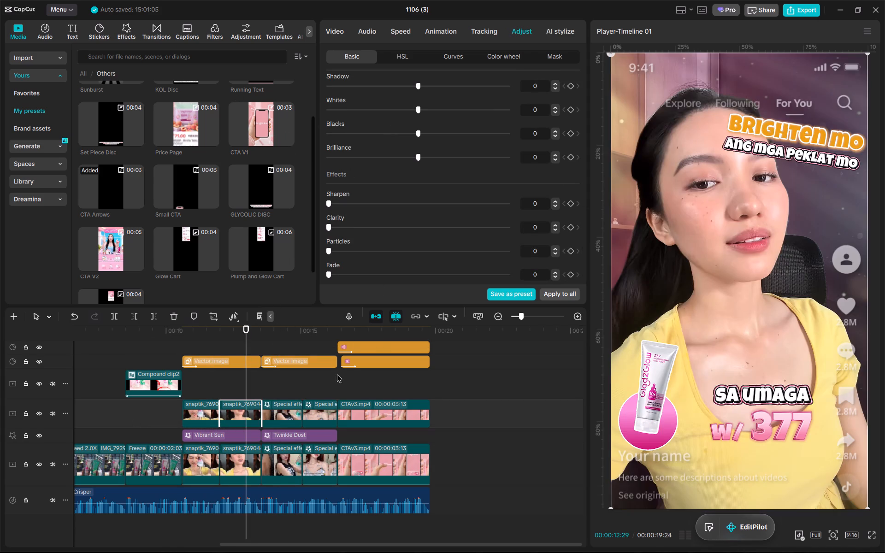
Lower Whites to about -26 on the main-track clip of the black-top presenter applying the body acne product.
{"action": "left_click", "coordinate": [283, 336]}
{"action": "left_click", "coordinate": [286, 466]}
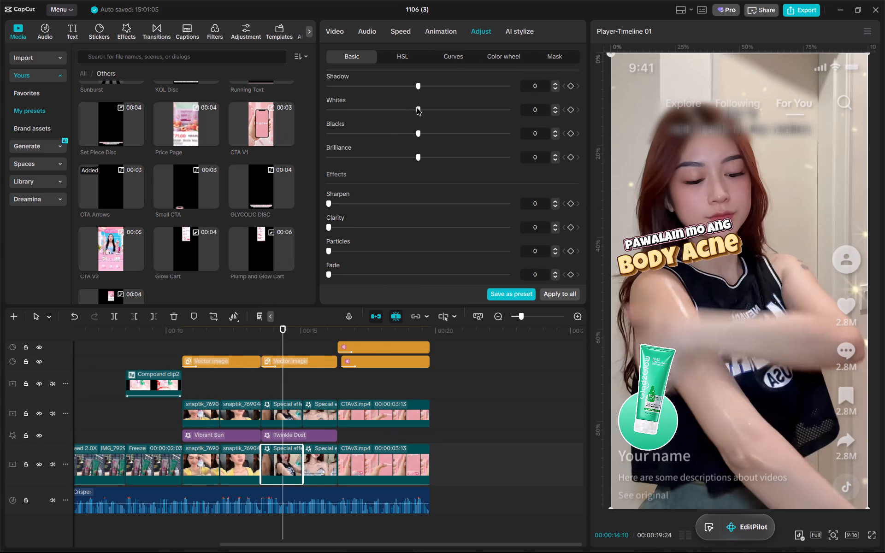
{"action": "left_click", "coordinate": [424, 103]}
{"action": "left_click_drag", "start_coordinate": [423, 108], "coordinate": [232, 114]}
{"action": "left_click_drag", "start_coordinate": [347, 108], "coordinate": [369, 108]}
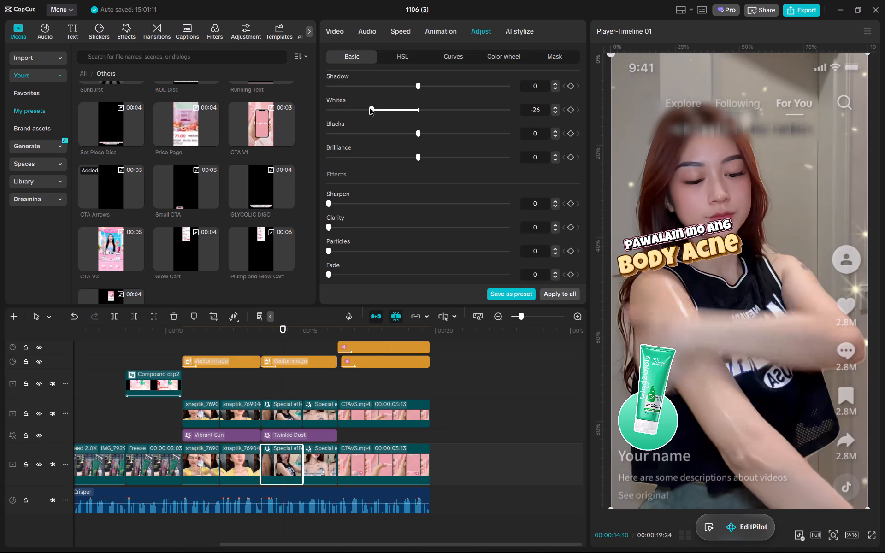
{"action": "left_click_drag", "start_coordinate": [369, 108], "coordinate": [373, 111]}
Set Whites to -39 on the main-track clip of the presenter in the butterfly top, then play back the body acne section.
{"action": "left_click", "coordinate": [315, 333]}
{"action": "left_click", "coordinate": [324, 460]}
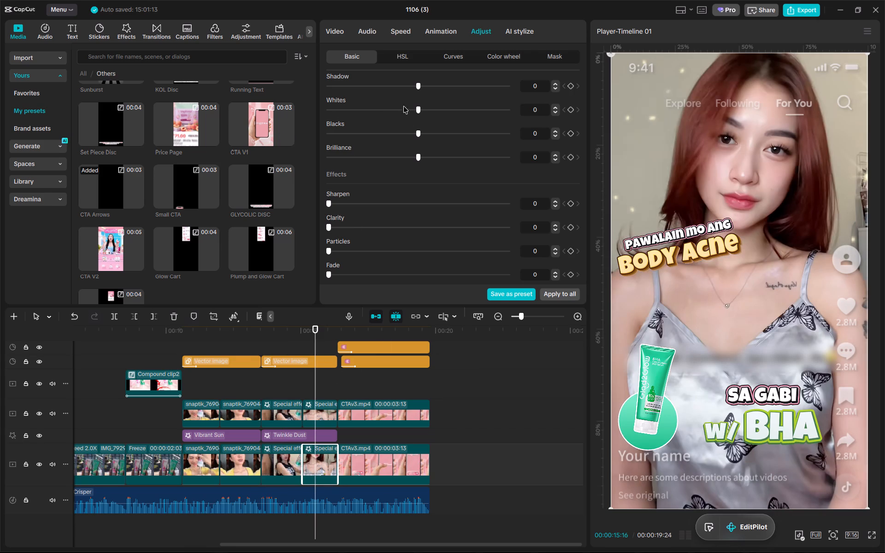
{"action": "left_click_drag", "start_coordinate": [416, 115], "coordinate": [346, 119]}
{"action": "left_click", "coordinate": [268, 331]}
{"action": "key", "text": "space"}
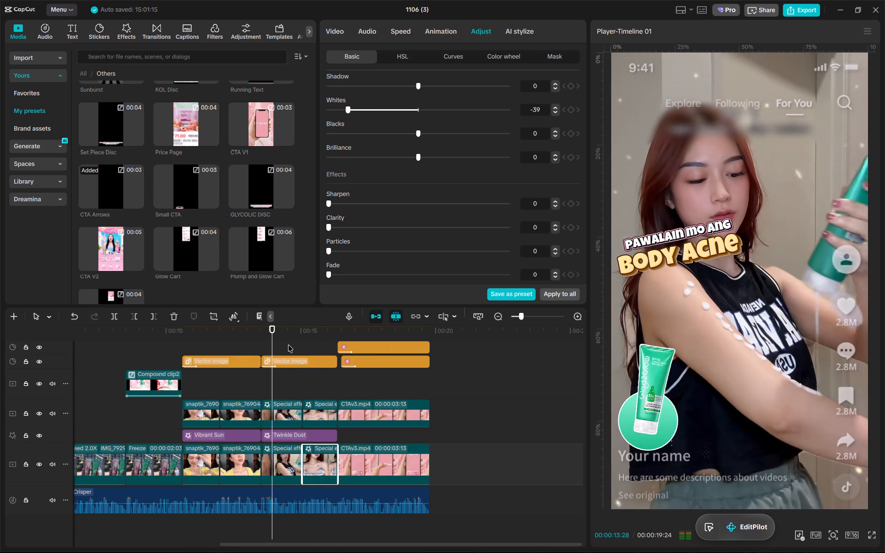
Move the "pawalain mo ang" and "body acne" captions together slightly lower, onto the black-top presenter's shoulder.
{"action": "scroll", "coordinate": [365, 391], "scroll_direction": "up", "scroll_amount": 3, "text": "alt"}
{"action": "key", "text": "space"}
{"action": "left_click", "coordinate": [302, 345]}
{"action": "scroll", "coordinate": [313, 366], "scroll_direction": "up", "scroll_amount": 4, "text": "ctrl"}
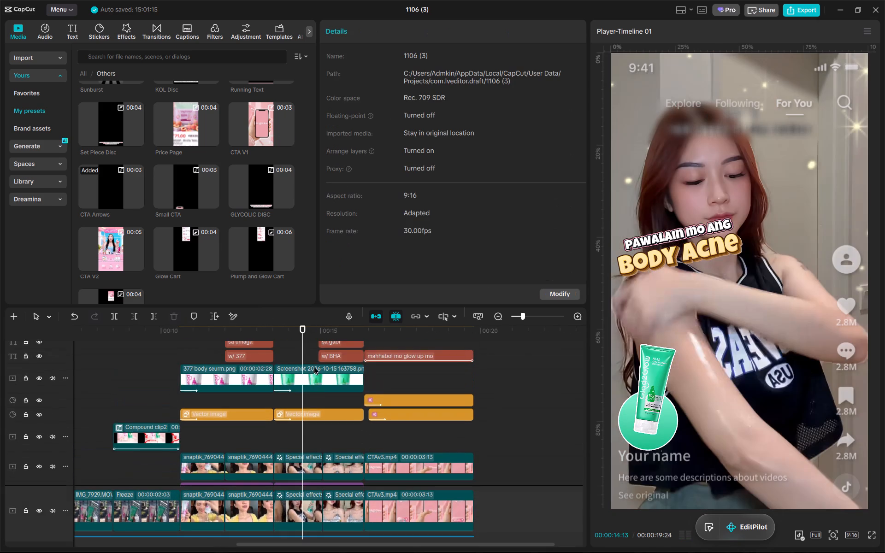
{"action": "scroll", "coordinate": [322, 386], "scroll_direction": "up", "scroll_amount": 5, "text": "ctrl"}
{"action": "left_click_drag", "start_coordinate": [387, 390], "coordinate": [357, 366]}
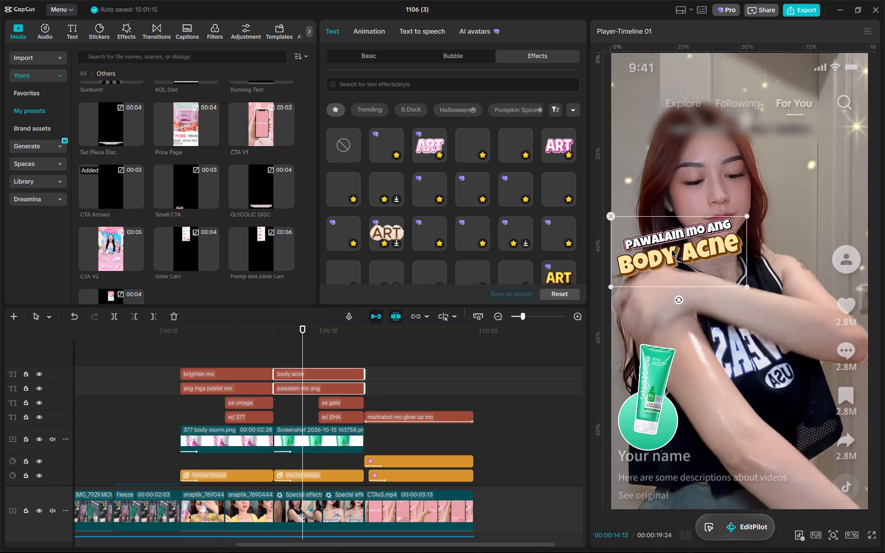
{"action": "left_click_drag", "start_coordinate": [678, 253], "coordinate": [677, 264]}
Review the body acne captions and TikTok Live CTA in playback, then go back to the body serum hand-hold footage.
{"action": "key", "text": "space"}
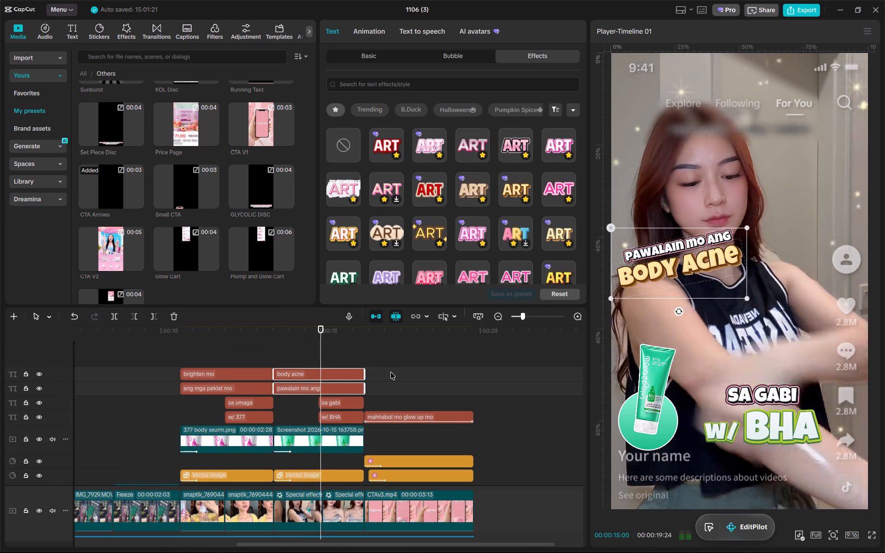
{"action": "scroll", "coordinate": [426, 407], "scroll_direction": "up", "scroll_amount": 3, "text": "ctrl"}
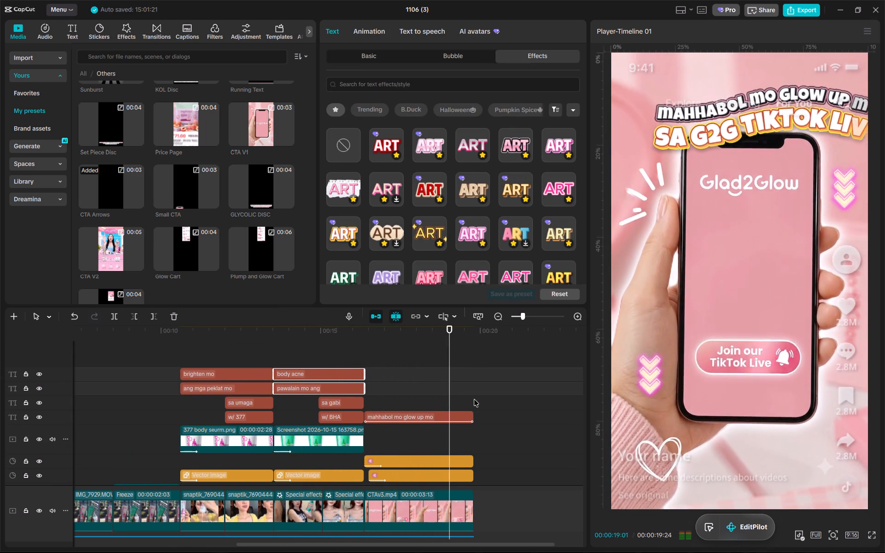
{"action": "left_click", "coordinate": [365, 335]}
{"action": "scroll", "coordinate": [401, 402], "scroll_direction": "down", "scroll_amount": 6, "text": "ctrl"}
{"action": "key", "text": "space"}
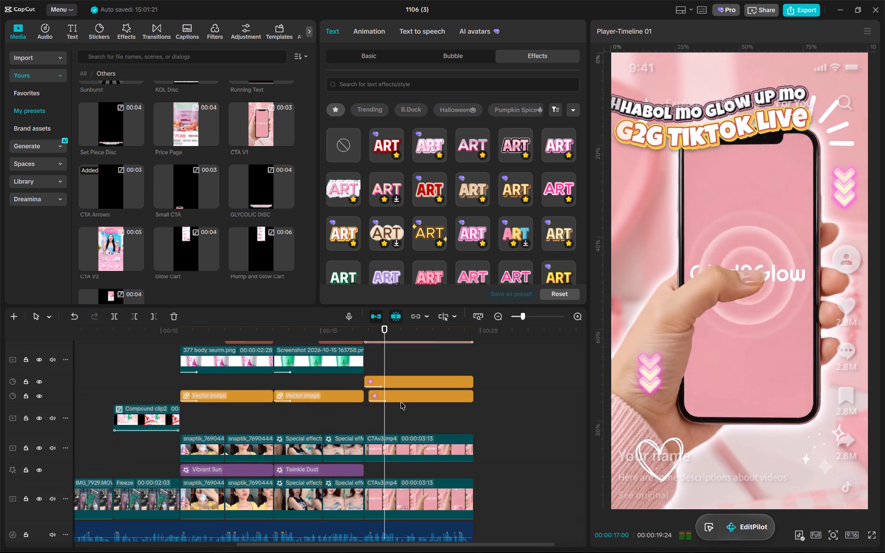
{"action": "key", "text": "space"}
{"action": "scroll", "coordinate": [426, 375], "scroll_direction": "down", "scroll_amount": 5}
{"action": "left_click_drag", "start_coordinate": [275, 338], "coordinate": [300, 336]}
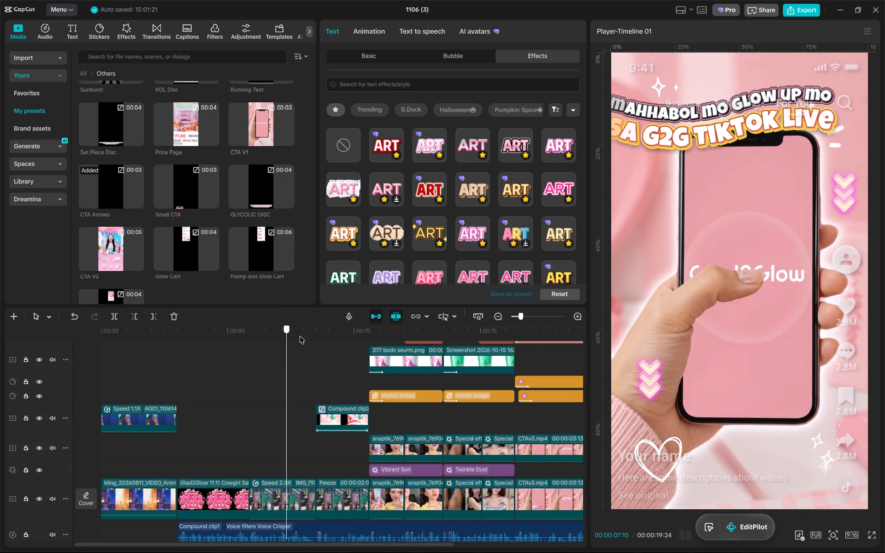
{"action": "left_click_drag", "start_coordinate": [300, 336], "coordinate": [252, 338]}
Switch to the Detail Script 11.06 sheet and select scene 2's script line "11.11 BIG SALE NANAMAN NI G2G MGA MIMA".
{"action": "key", "text": "alt+Tab"}
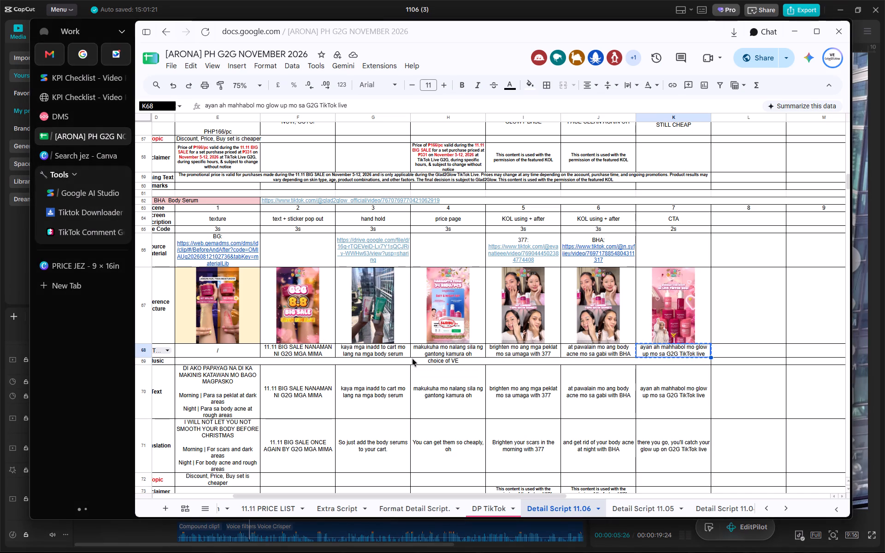
{"action": "left_click", "coordinate": [412, 359]}
{"action": "left_click", "coordinate": [389, 350]}
{"action": "left_click", "coordinate": [317, 350]}
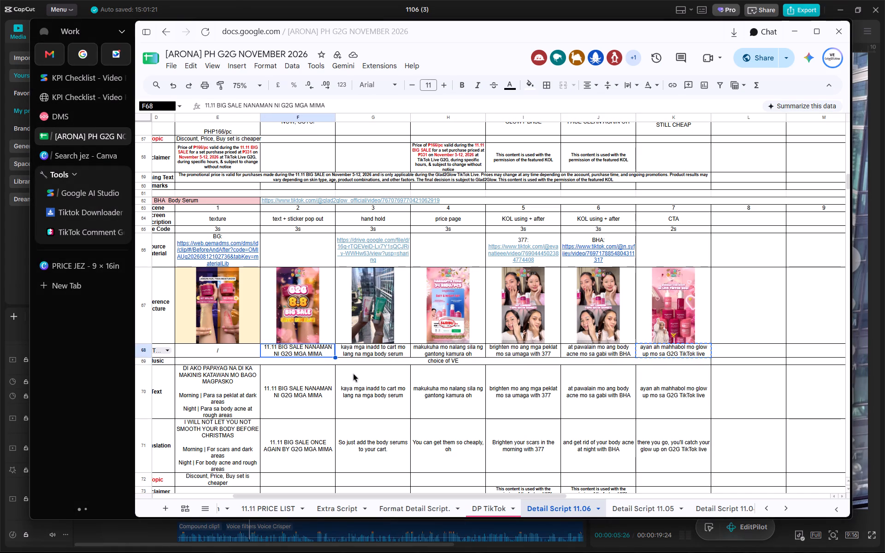
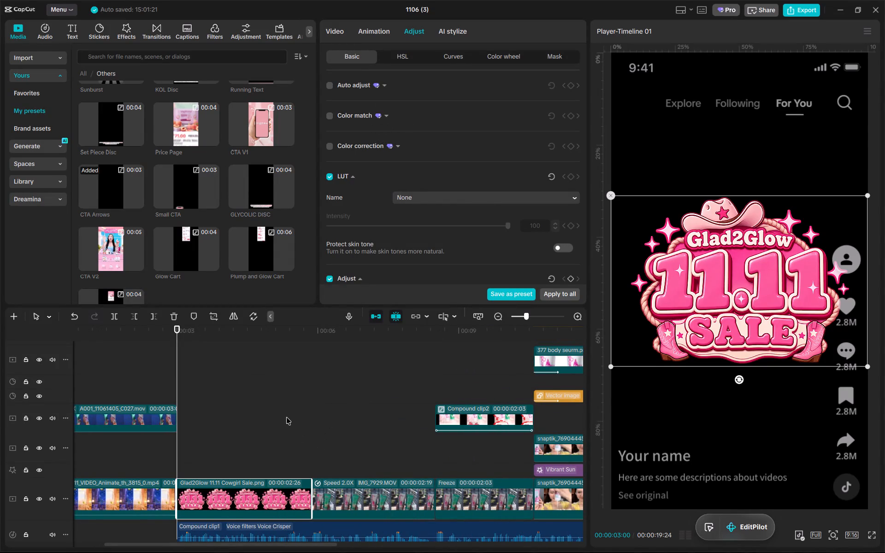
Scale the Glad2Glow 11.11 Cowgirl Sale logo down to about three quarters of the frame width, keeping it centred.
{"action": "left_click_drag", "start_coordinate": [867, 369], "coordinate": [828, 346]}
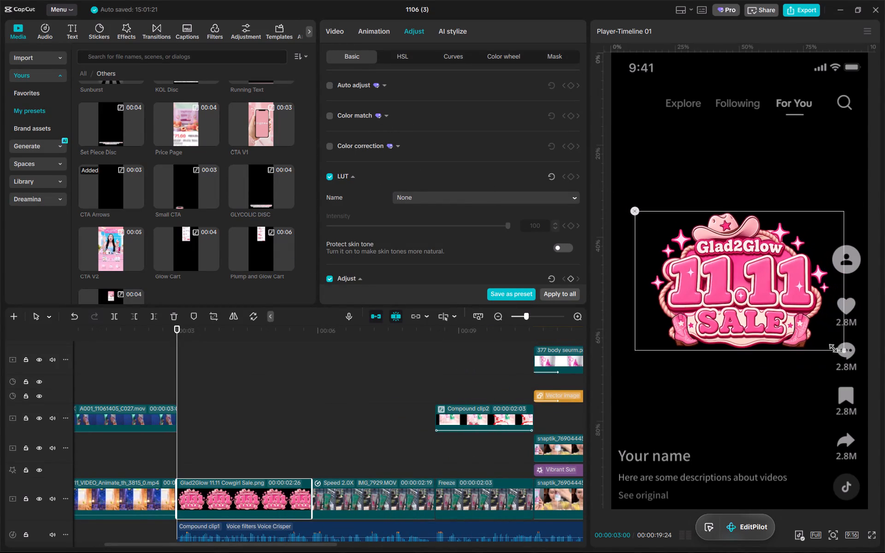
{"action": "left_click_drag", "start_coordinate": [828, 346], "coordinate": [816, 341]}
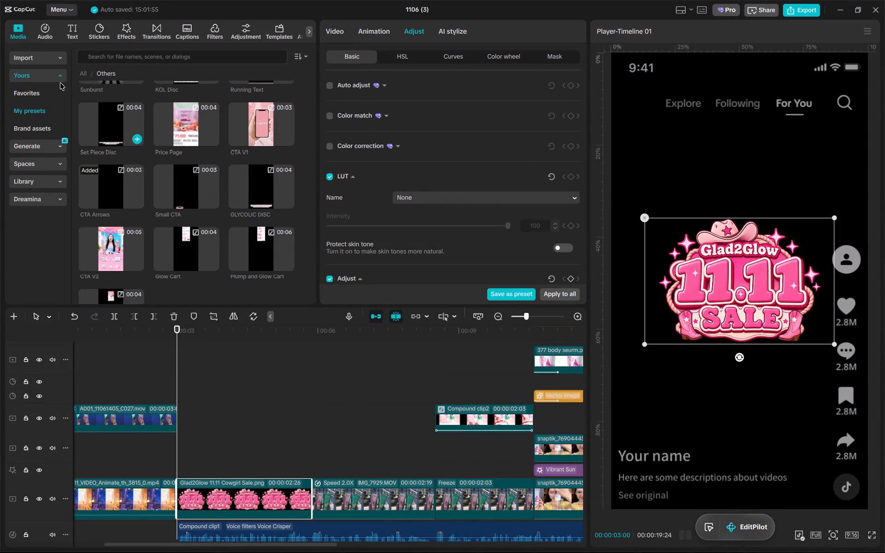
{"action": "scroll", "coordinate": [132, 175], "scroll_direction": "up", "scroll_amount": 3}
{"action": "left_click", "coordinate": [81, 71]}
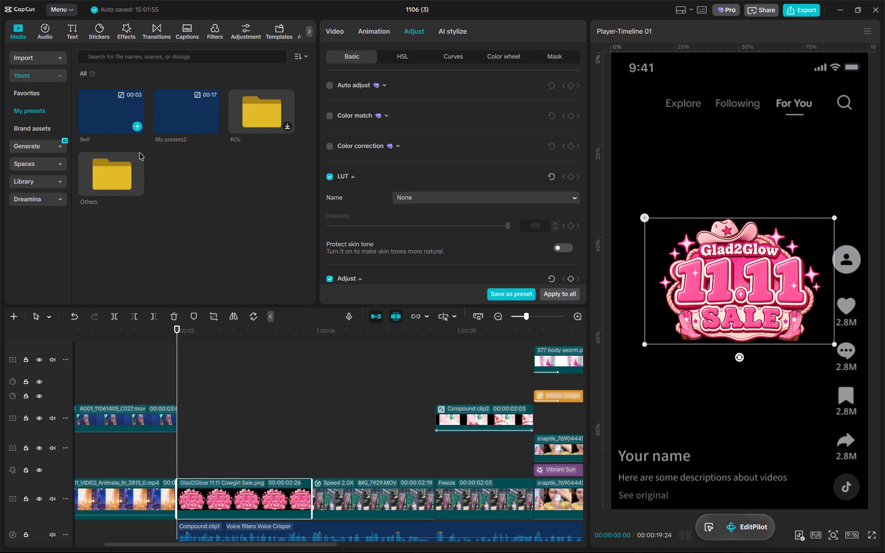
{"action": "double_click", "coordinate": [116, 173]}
Turn off the main track magnet and move the 11.11 Cowgirl Sale clip to the overlay track above, starting at 00:00:03:00.
{"action": "left_click_drag", "start_coordinate": [241, 491], "coordinate": [240, 409]}
{"action": "key", "text": "ctrl+z"}
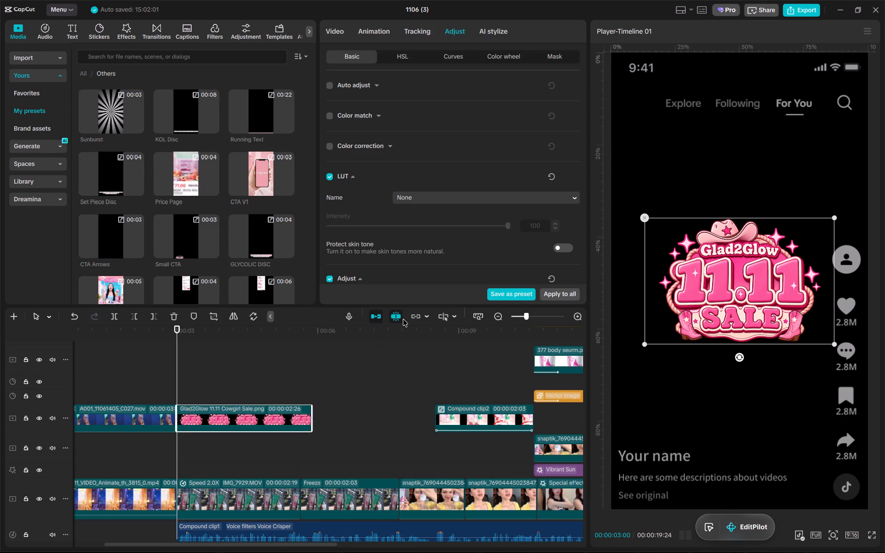
{"action": "left_click", "coordinate": [374, 316]}
{"action": "left_click_drag", "start_coordinate": [269, 501], "coordinate": [270, 415]}
Search video effects for confetti and add Vignette Confetti on its own track beneath the 11.11 logo clip, starting at 00:00:03:00.
{"action": "left_click", "coordinate": [114, 24]}
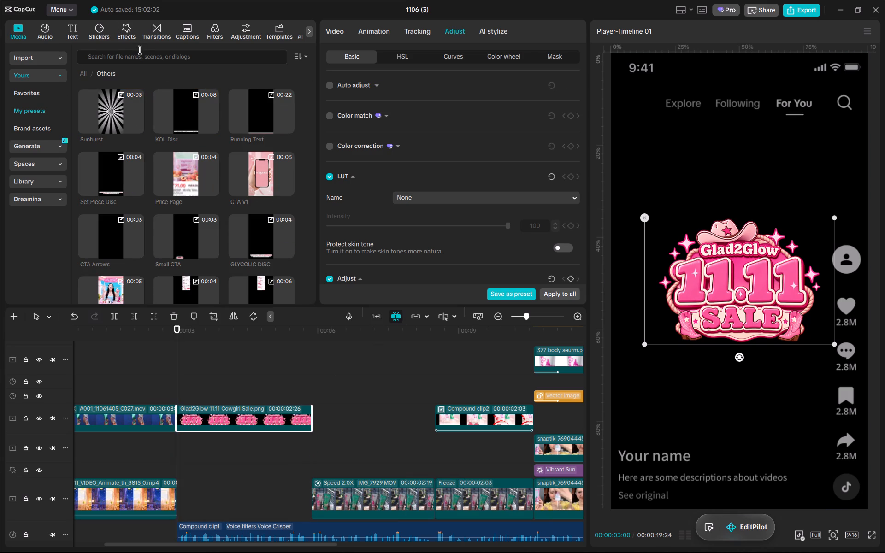
{"action": "left_click", "coordinate": [132, 33]}
{"action": "triple_click", "coordinate": [139, 53]}
{"action": "type", "text": "confetti"}
{"action": "key", "text": "Return"}
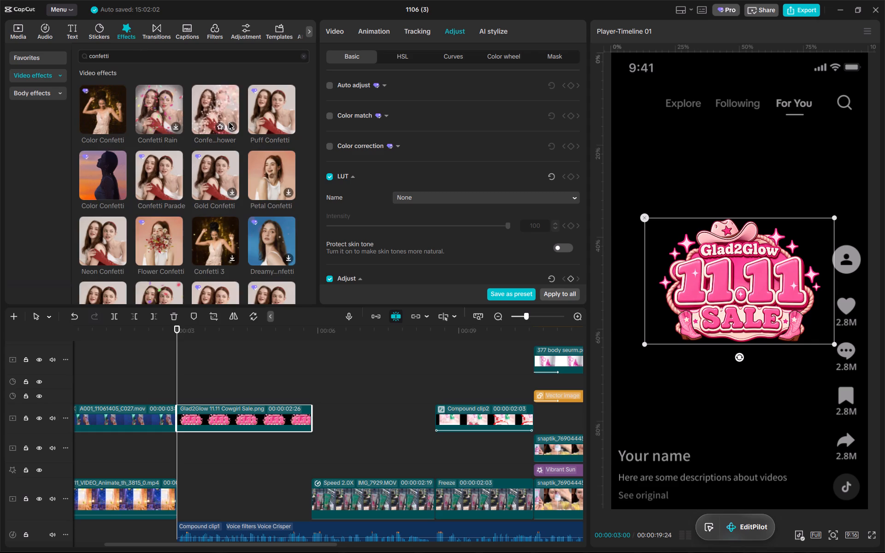
{"action": "scroll", "coordinate": [275, 182], "scroll_direction": "down", "scroll_amount": 2}
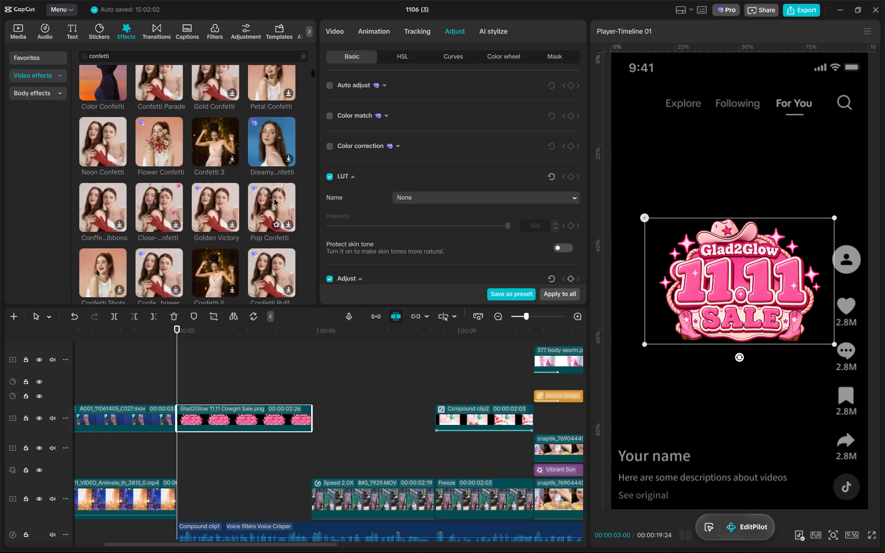
{"action": "scroll", "coordinate": [274, 199], "scroll_direction": "down", "scroll_amount": 2}
{"action": "scroll", "coordinate": [221, 171], "scroll_direction": "down", "scroll_amount": 3}
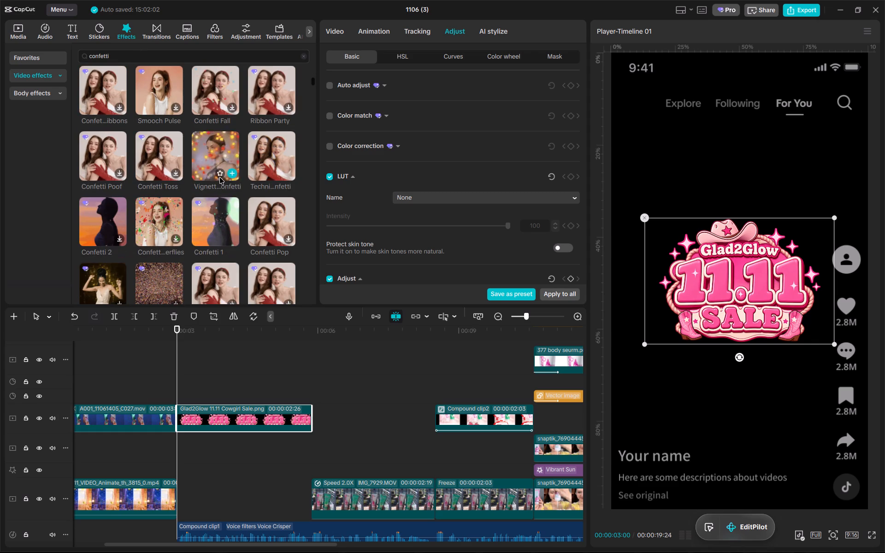
{"action": "left_click_drag", "start_coordinate": [213, 153], "coordinate": [173, 432]}
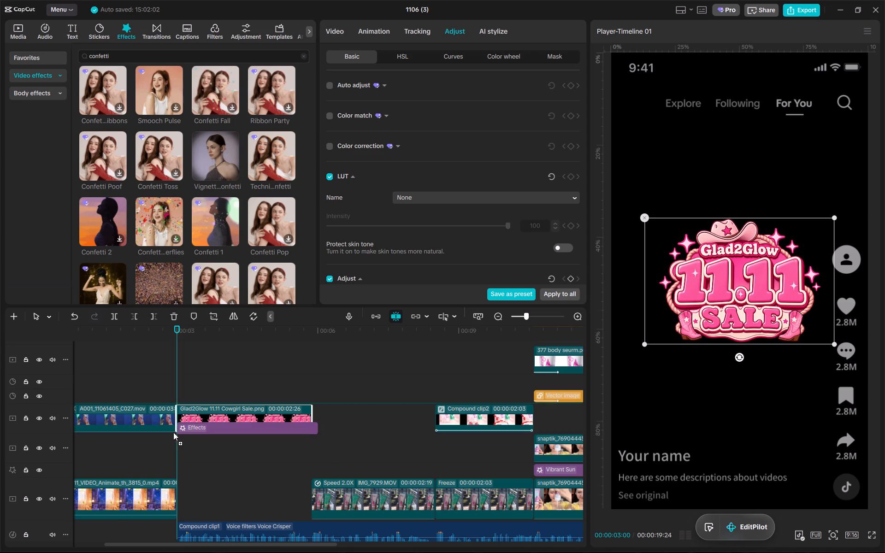
{"action": "left_click_drag", "start_coordinate": [173, 432], "coordinate": [172, 441]}
Preview the Vignette Confetti effect and trim its end to match the end of the 11.11 logo clip.
{"action": "left_click_drag", "start_coordinate": [184, 443], "coordinate": [191, 443]}
{"action": "key", "text": "space"}
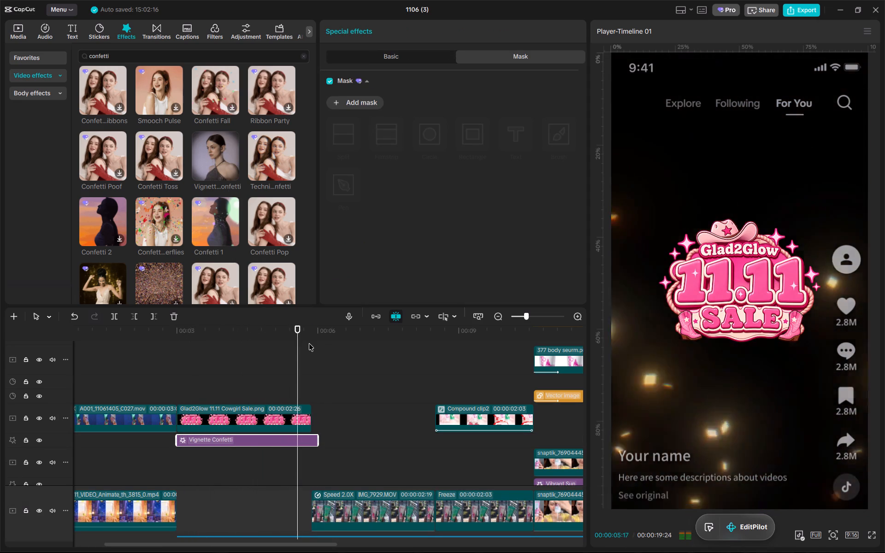
{"action": "left_click_drag", "start_coordinate": [308, 343], "coordinate": [287, 353]}
{"action": "key", "text": "w"}
Apply the Zoom 2 combo animation to the 11.11 logo clip.
{"action": "left_click", "coordinate": [286, 420]}
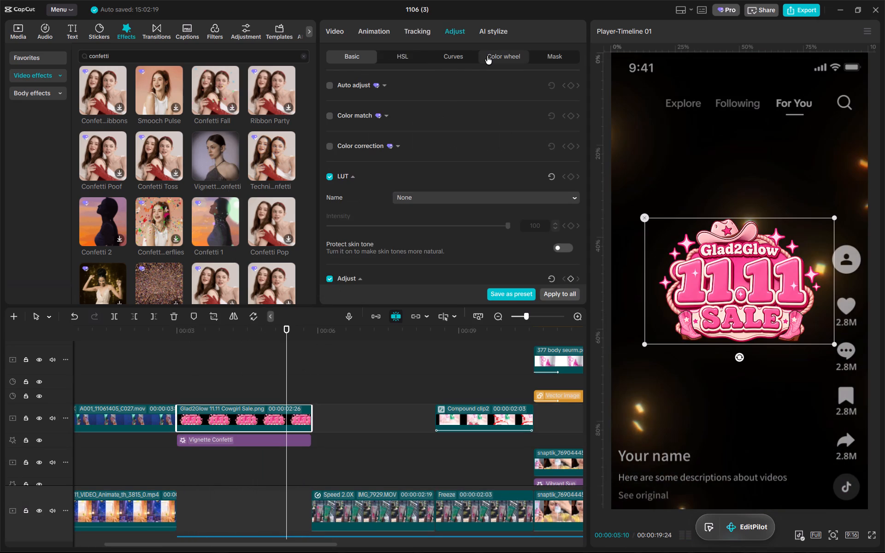
{"action": "left_click", "coordinate": [346, 34]}
{"action": "left_click", "coordinate": [500, 60]}
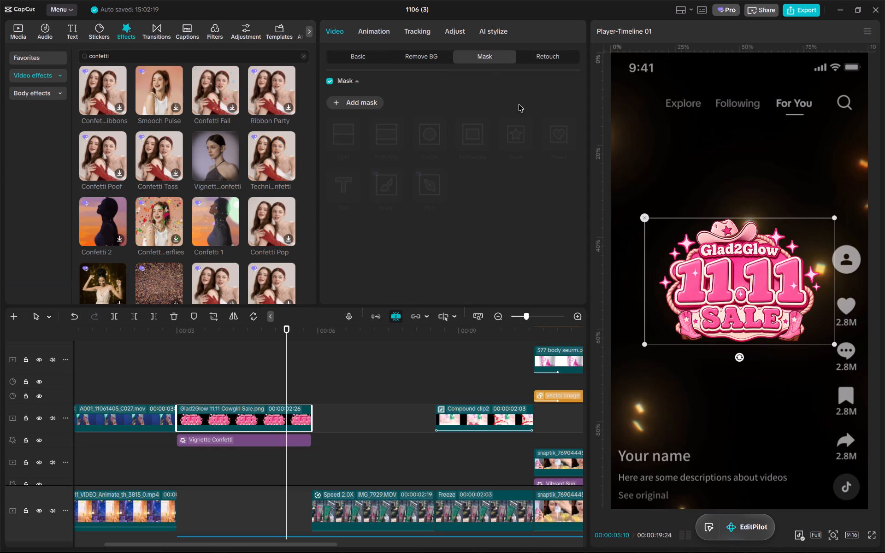
{"action": "left_click", "coordinate": [530, 59]}
{"action": "left_click", "coordinate": [380, 34]}
{"action": "left_click", "coordinate": [482, 130]}
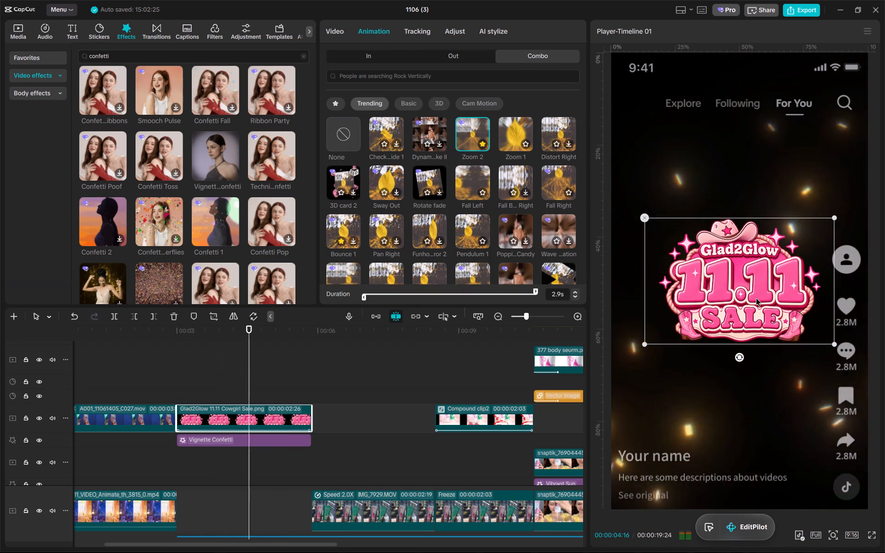
Enlarge the 11.11 logo to about 86% of the frame width and play back its zoom with the confetti.
{"action": "left_click_drag", "start_coordinate": [835, 347], "coordinate": [858, 362]}
{"action": "left_click_drag", "start_coordinate": [183, 338], "coordinate": [179, 336]}
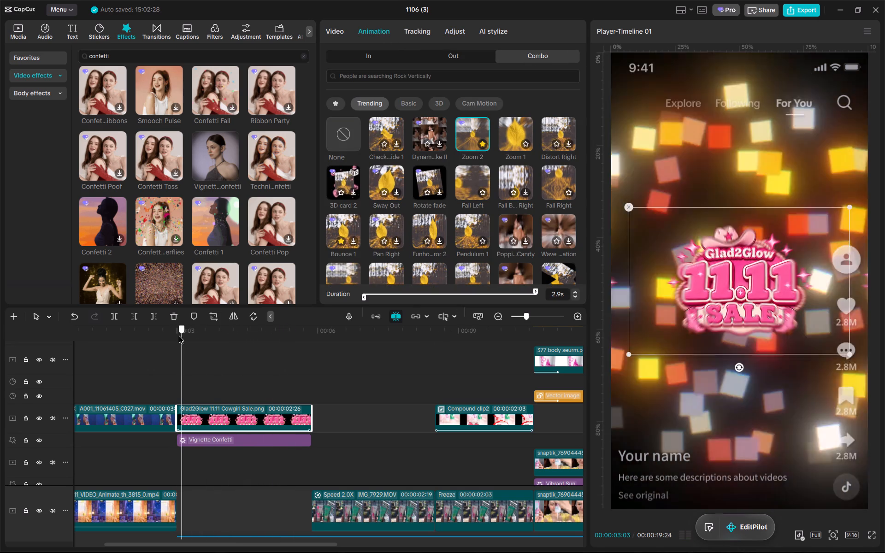
{"action": "left_click_drag", "start_coordinate": [179, 336], "coordinate": [178, 336]}
{"action": "key", "text": "space"}
{"action": "key", "text": "space"}
{"action": "key", "text": "space"}
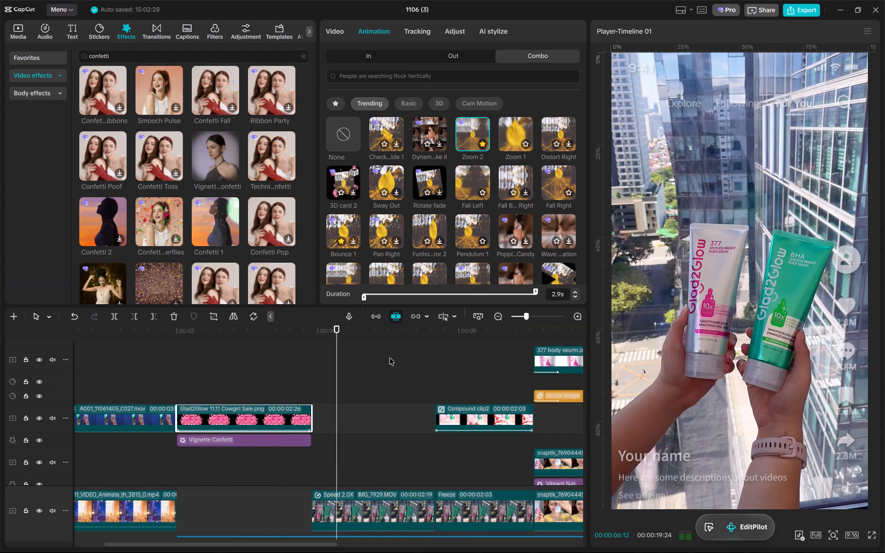
{"action": "key", "text": "space"}
{"action": "left_click", "coordinate": [186, 339]}
Create a compound clip from the animated 11.11 logo and open its background removal settings.
{"action": "right_click", "coordinate": [223, 426]}
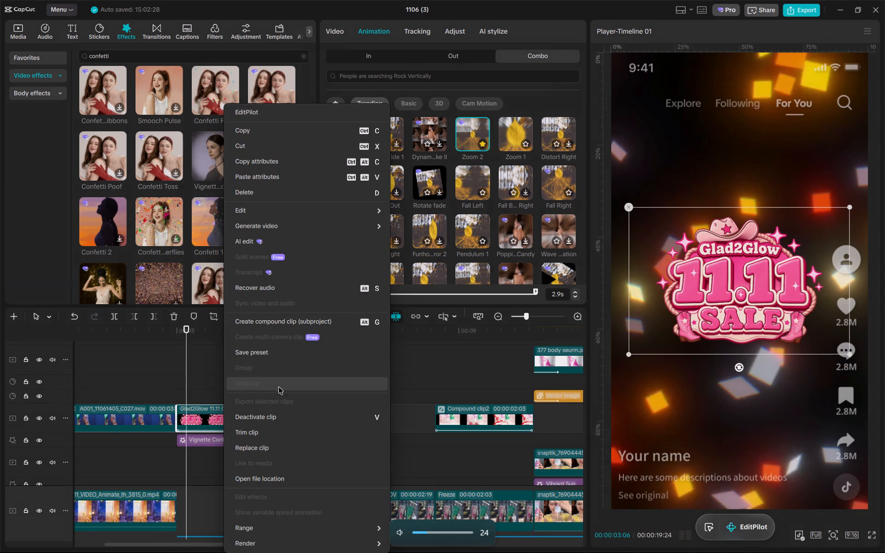
{"action": "left_click", "coordinate": [293, 325]}
{"action": "left_click", "coordinate": [262, 422]}
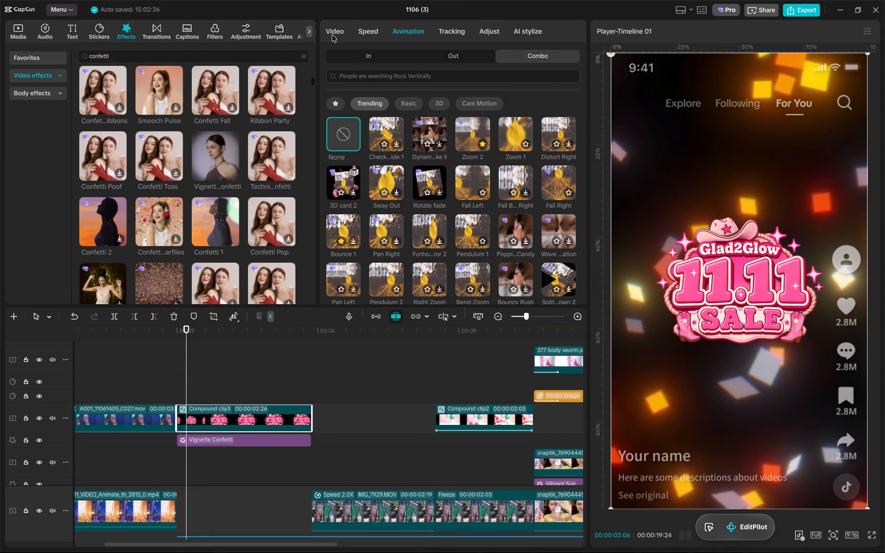
{"action": "left_click", "coordinate": [330, 35]}
{"action": "left_click", "coordinate": [401, 55]}
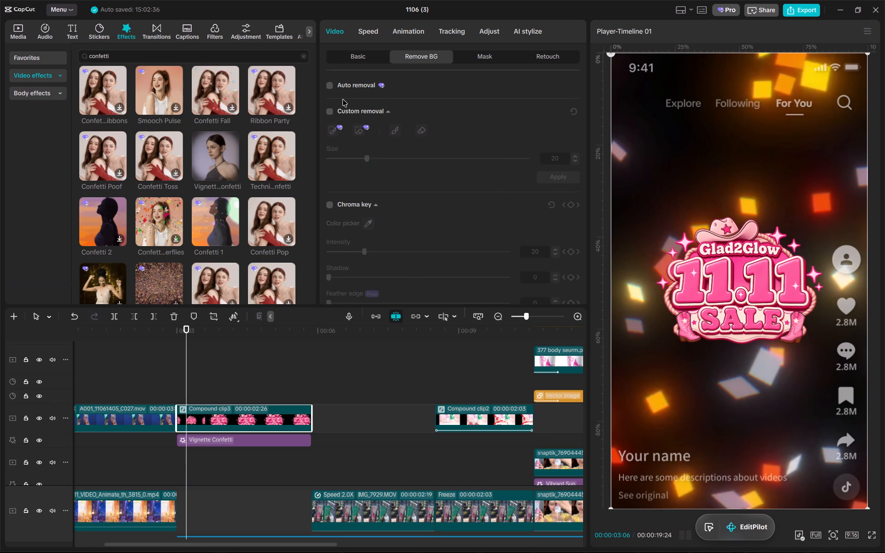
Duplicate the 11.11 logo compound clip onto the track above, starting at 00:00:03:00.
{"action": "left_click_drag", "start_coordinate": [181, 328], "coordinate": [177, 325]}
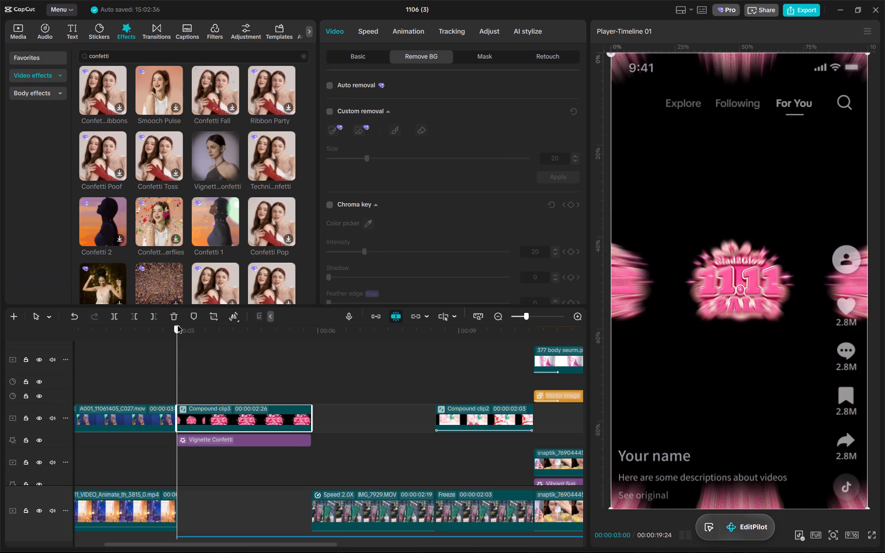
{"action": "left_click_drag", "start_coordinate": [177, 325], "coordinate": [177, 325]}
{"action": "key", "text": "ctrl+c"}
{"action": "key", "text": "ctrl+v"}
Search video effects for blur and apply the Blur effect to the lower 11.11 logo compound clip.
{"action": "left_click", "coordinate": [246, 443]}
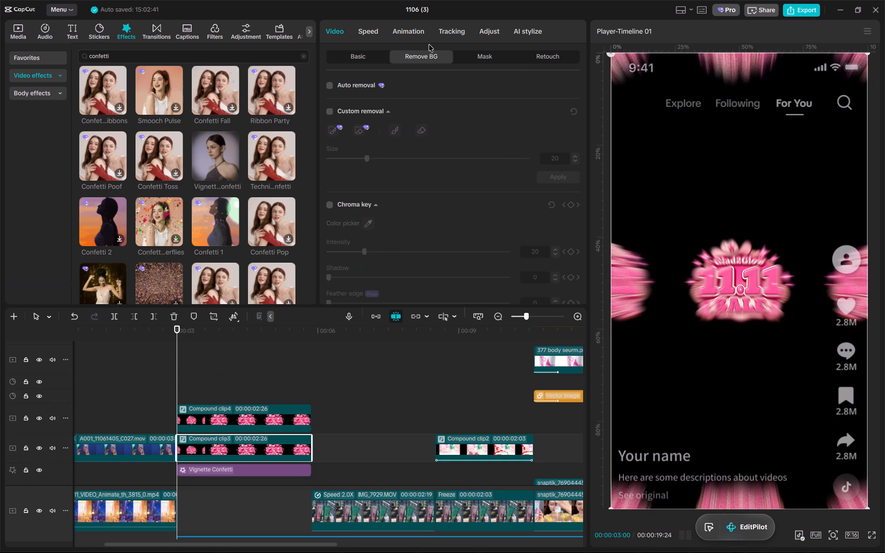
{"action": "left_click", "coordinate": [480, 25]}
{"action": "key", "text": "space"}
{"action": "key", "text": "space"}
{"action": "scroll", "coordinate": [469, 139], "scroll_direction": "down", "scroll_amount": 4}
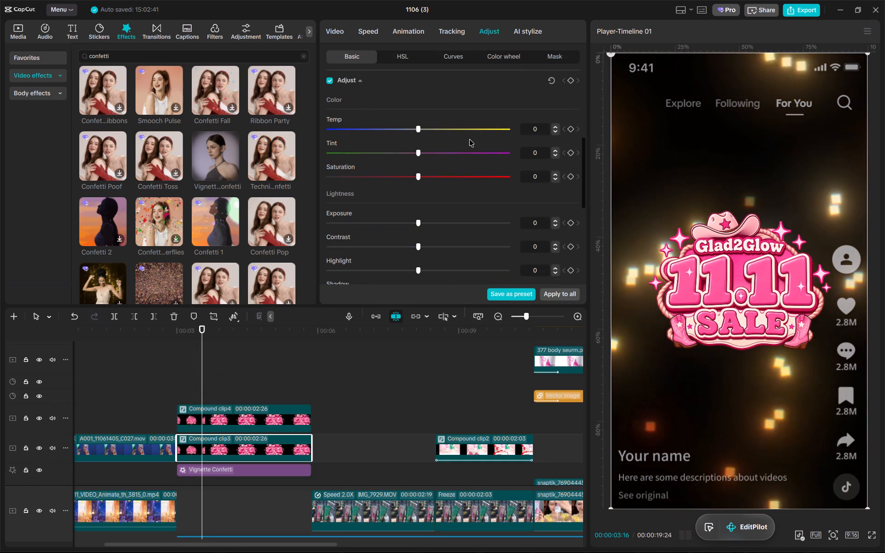
{"action": "left_click", "coordinate": [447, 58]}
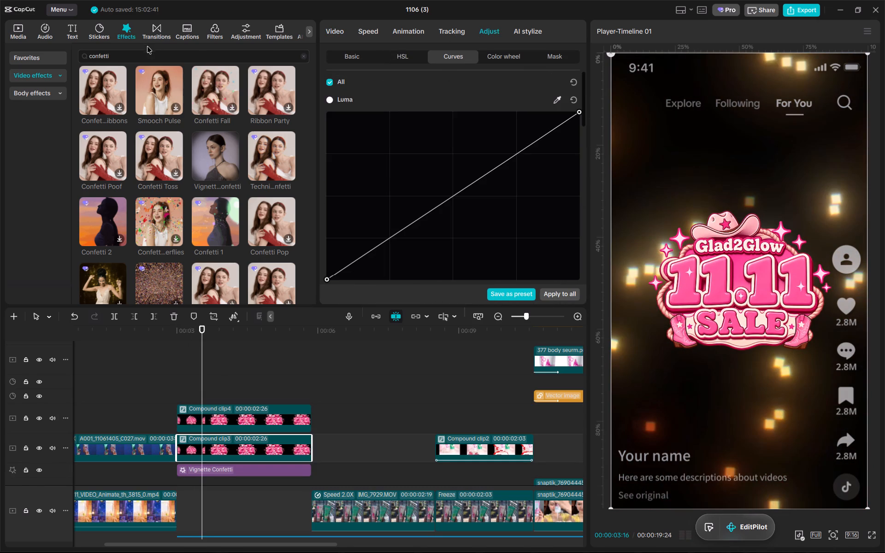
{"action": "double_click", "coordinate": [147, 55]}
{"action": "type", "text": "blur"}
{"action": "key", "text": "Return"}
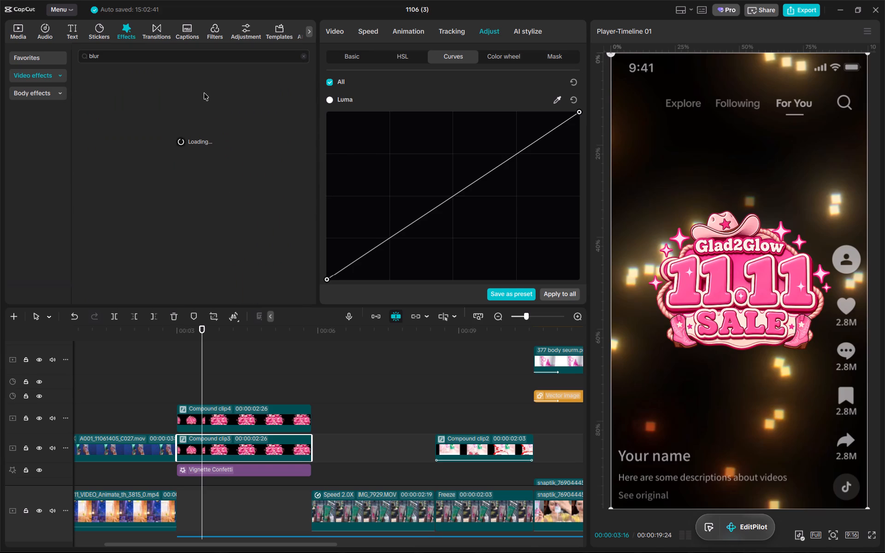
{"action": "left_click_drag", "start_coordinate": [94, 97], "coordinate": [262, 450]}
{"action": "left_click", "coordinate": [405, 55]}
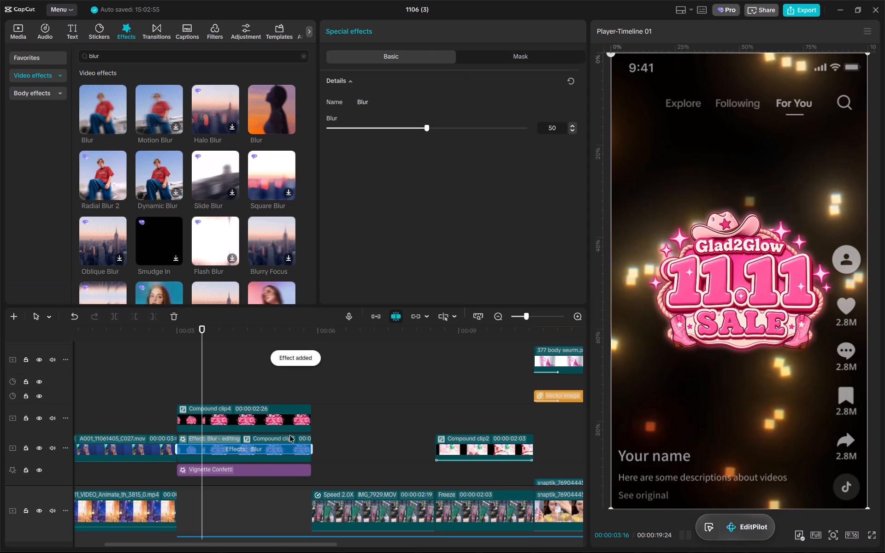
Pull the blue curve's highlight point down to the bottom on the lower logo clip to tint its blurred glow yellow.
{"action": "left_click", "coordinate": [292, 440]}
{"action": "scroll", "coordinate": [502, 162], "scroll_direction": "down", "scroll_amount": 6}
{"action": "scroll", "coordinate": [562, 168], "scroll_direction": "down", "scroll_amount": 3}
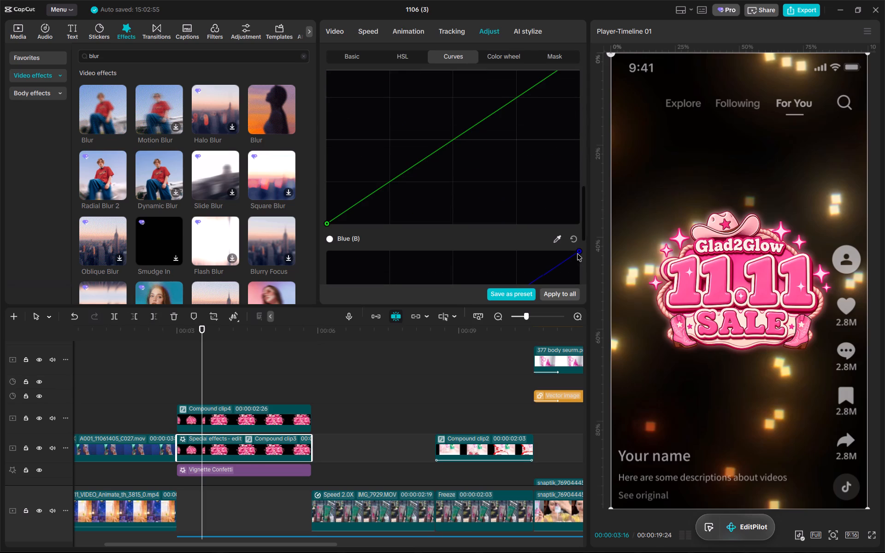
{"action": "left_click_drag", "start_coordinate": [577, 251], "coordinate": [602, 501]}
{"action": "scroll", "coordinate": [514, 222], "scroll_direction": "up", "scroll_amount": 4}
{"action": "key", "text": "space"}
{"action": "key", "text": "space"}
{"action": "scroll", "coordinate": [519, 199], "scroll_direction": "up", "scroll_amount": 3}
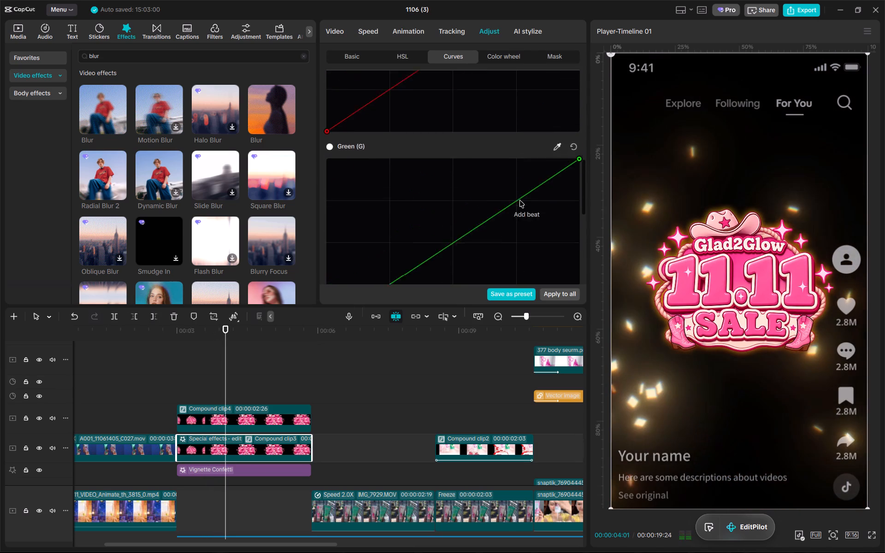
{"action": "scroll", "coordinate": [519, 200], "scroll_direction": "up", "scroll_amount": 7}
Set Exposure to 50 on the lower logo clip, and play back from the 11.11 logo through to the price page.
{"action": "left_click", "coordinate": [375, 59]}
{"action": "scroll", "coordinate": [448, 249], "scroll_direction": "down", "scroll_amount": 5}
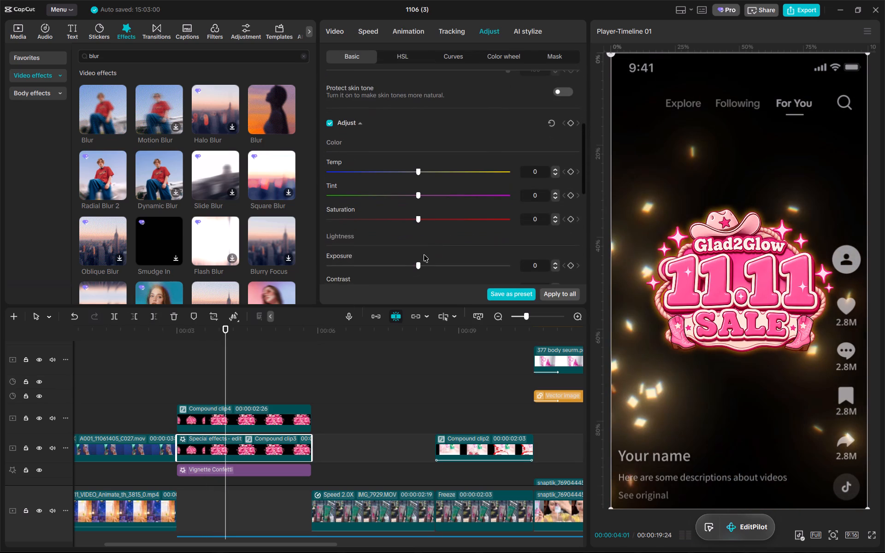
{"action": "left_click_drag", "start_coordinate": [425, 267], "coordinate": [583, 279]}
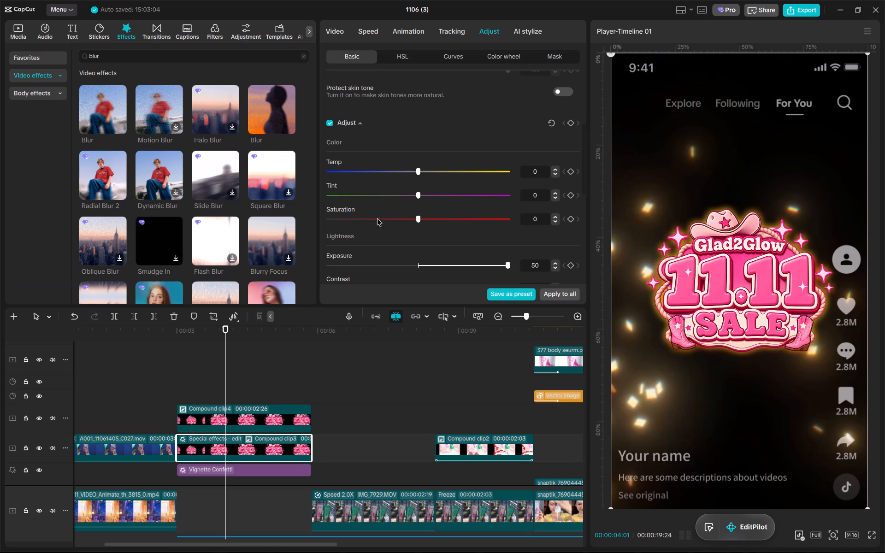
{"action": "left_click", "coordinate": [173, 346]}
{"action": "key", "text": "space"}
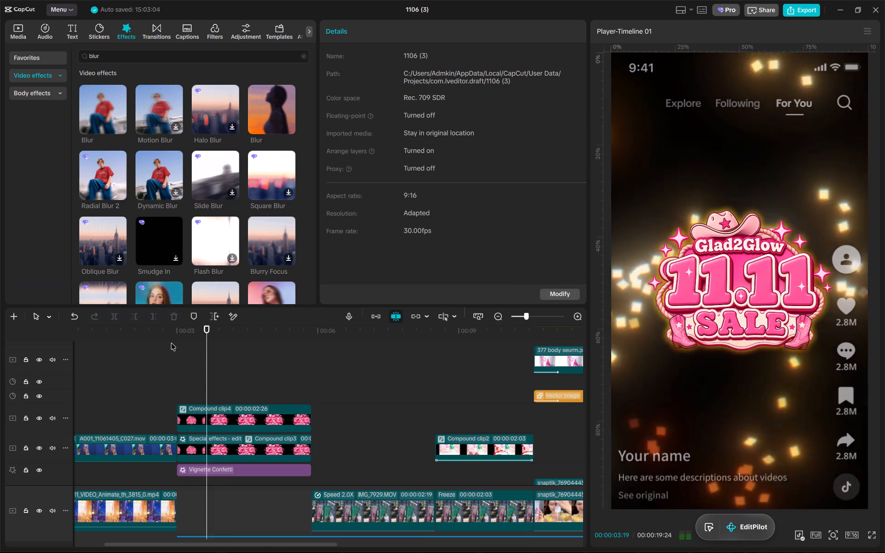
{"action": "scroll", "coordinate": [396, 414], "scroll_direction": "down", "scroll_amount": 4, "text": "alt"}
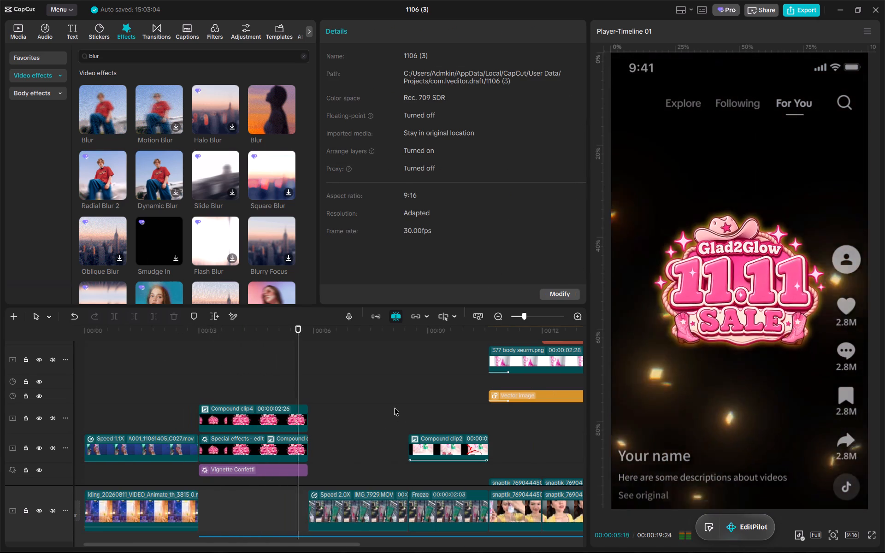
{"action": "scroll", "coordinate": [394, 405], "scroll_direction": "down", "scroll_amount": 1, "text": "alt"}
{"action": "scroll", "coordinate": [394, 405], "scroll_direction": "down", "scroll_amount": 5, "text": "ctrl"}
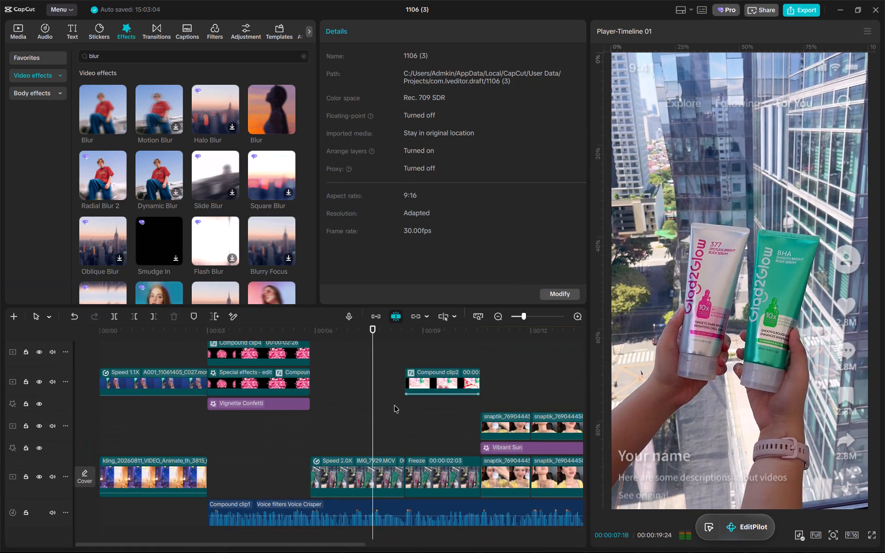
{"action": "key", "text": "space"}
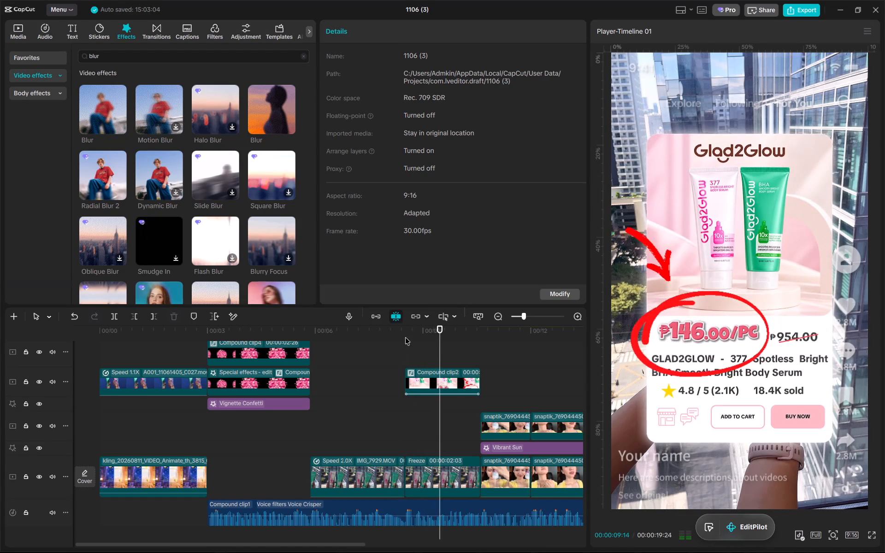
Move the price page compound clip up one track, keeping its start at 00:00:08:15.
{"action": "left_click", "coordinate": [405, 337]}
{"action": "left_click_drag", "start_coordinate": [429, 384], "coordinate": [429, 346]}
{"action": "scroll", "coordinate": [401, 392], "scroll_direction": "up", "scroll_amount": 1, "text": "ctrl"}
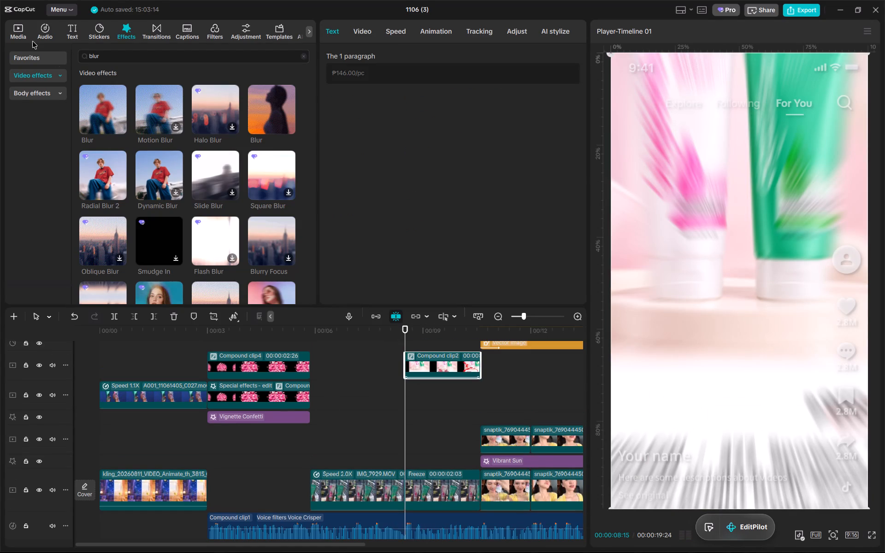
Add the Sunburst preset beneath the price page at 00:00:08:15, trim it to the price page's end, and preview it.
{"action": "left_click", "coordinate": [26, 29]}
{"action": "left_click_drag", "start_coordinate": [111, 113], "coordinate": [405, 391]}
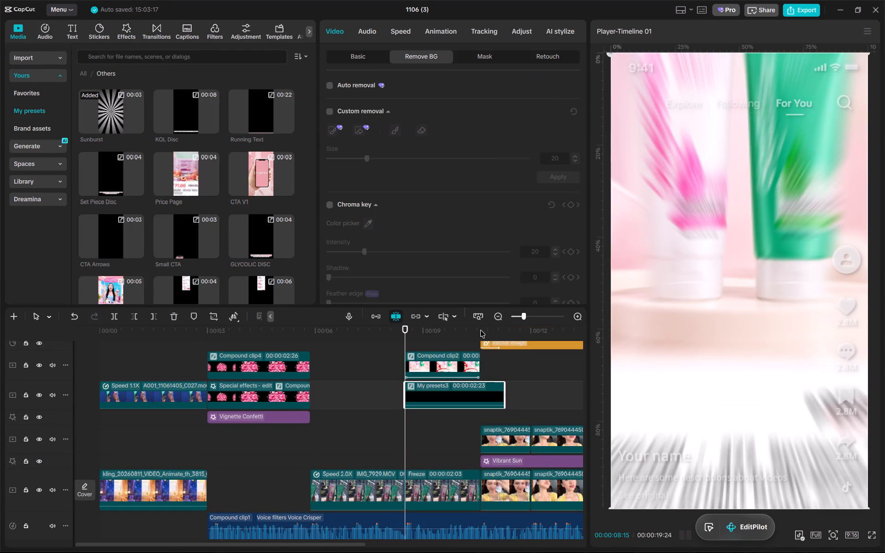
{"action": "left_click_drag", "start_coordinate": [467, 329], "coordinate": [397, 329]}
{"action": "key", "text": "w"}
{"action": "key", "text": "space"}
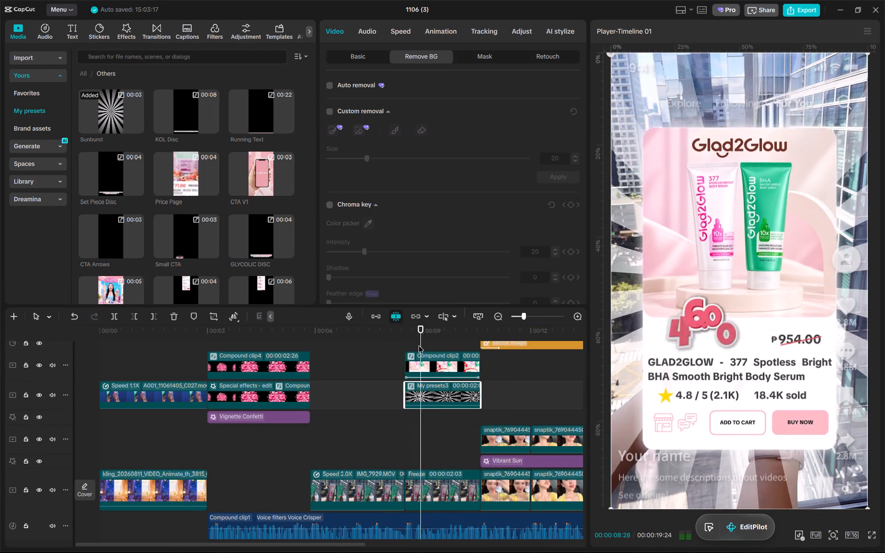
Find the Blur video effect and apply it at 50 to the freeze-frame clip behind the price page.
{"action": "key", "text": "space"}
{"action": "left_click", "coordinate": [430, 490]}
{"action": "left_click", "coordinate": [122, 31]}
{"action": "left_click", "coordinate": [129, 57]}
{"action": "left_click_drag", "start_coordinate": [43, 123], "coordinate": [53, 121]}
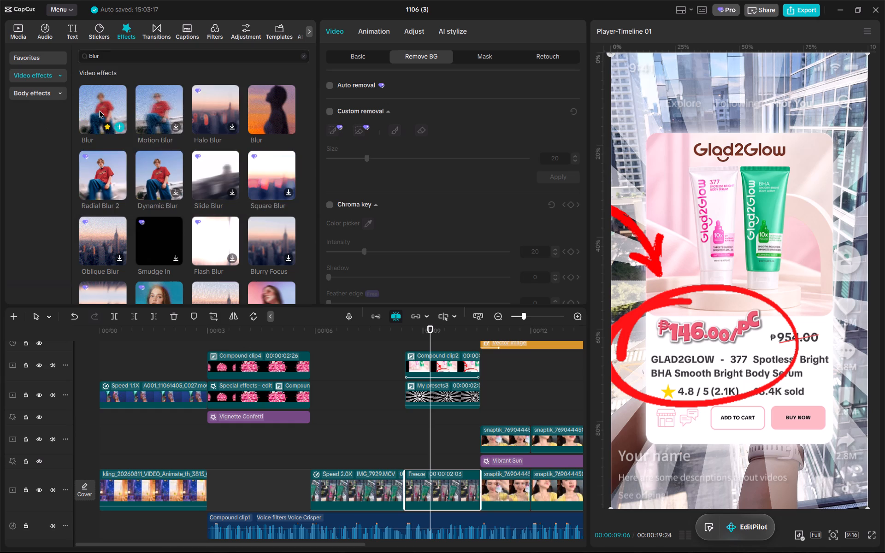
{"action": "left_click_drag", "start_coordinate": [102, 108], "coordinate": [450, 491]}
Lower Whites on the freeze-frame clip to about -23 and preview the price page from its start.
{"action": "left_click", "coordinate": [469, 478]}
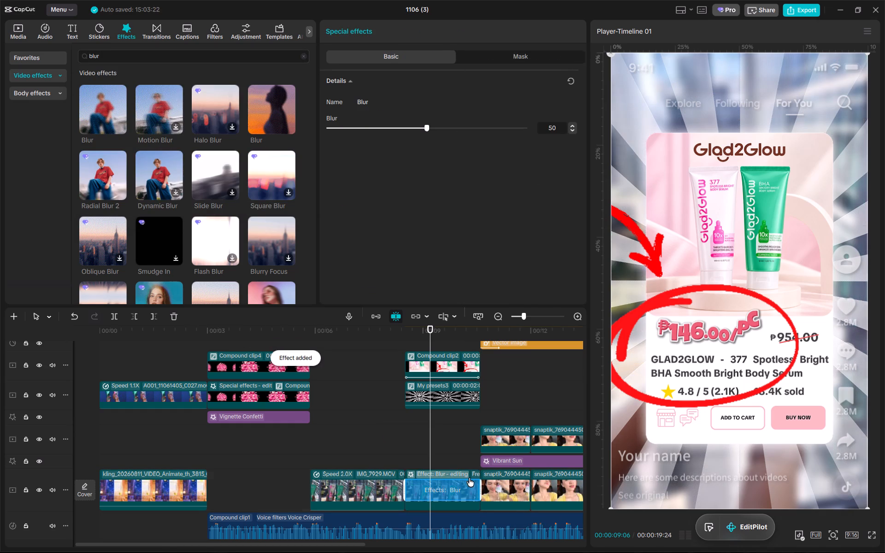
{"action": "left_click", "coordinate": [424, 30]}
{"action": "scroll", "coordinate": [448, 200], "scroll_direction": "down", "scroll_amount": 20}
{"action": "scroll", "coordinate": [448, 200], "scroll_direction": "down", "scroll_amount": 1}
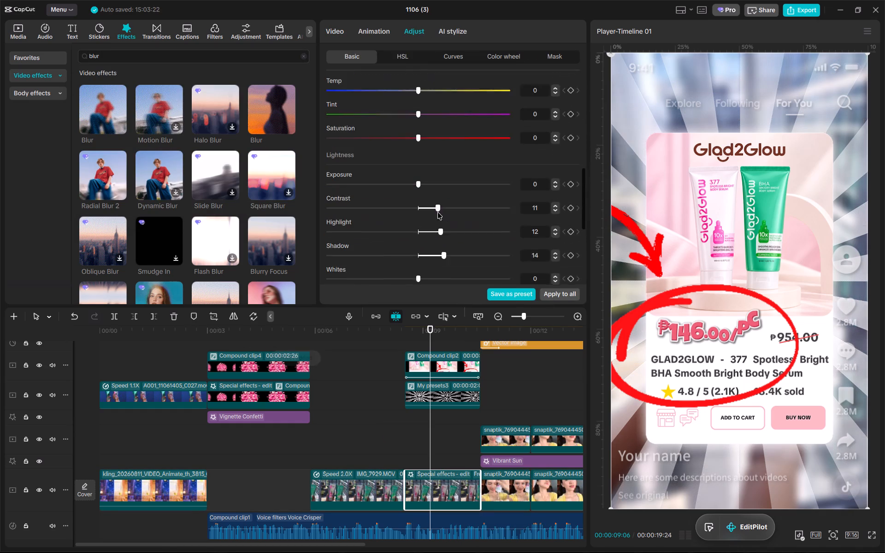
{"action": "scroll", "coordinate": [420, 250], "scroll_direction": "down", "scroll_amount": 2}
{"action": "left_click_drag", "start_coordinate": [419, 216], "coordinate": [375, 218]}
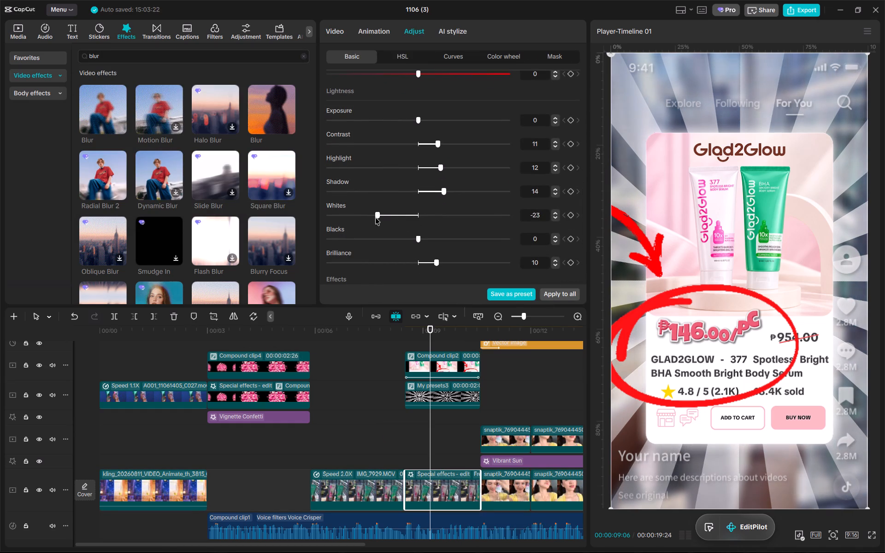
{"action": "left_click_drag", "start_coordinate": [375, 218], "coordinate": [372, 218]}
{"action": "left_click", "coordinate": [406, 329]}
{"action": "key", "text": "space"}
{"action": "key", "text": "space"}
Set the blend mode of the Sunburst clip beneath the price page to Soft light.
{"action": "left_click", "coordinate": [453, 388]}
{"action": "right_click", "coordinate": [453, 388]}
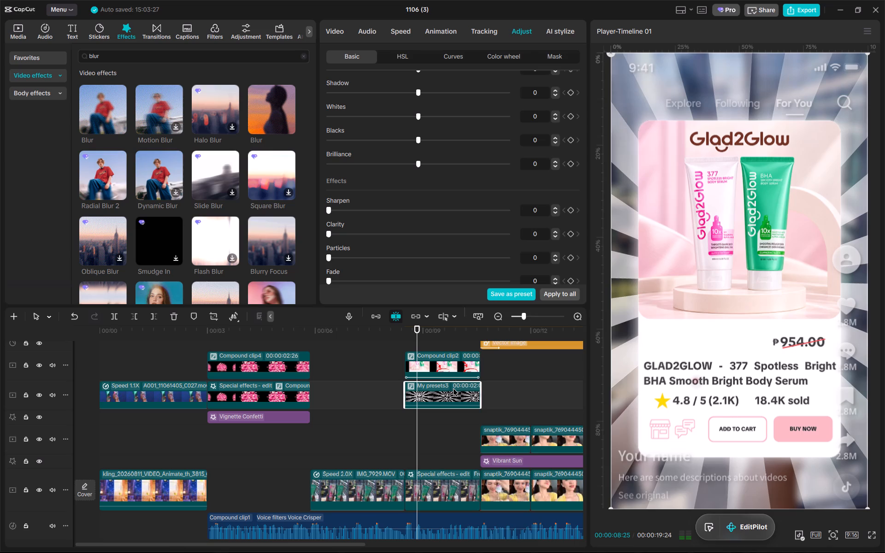
{"action": "left_click", "coordinate": [440, 391]}
{"action": "left_click", "coordinate": [342, 38]}
{"action": "left_click", "coordinate": [363, 58]}
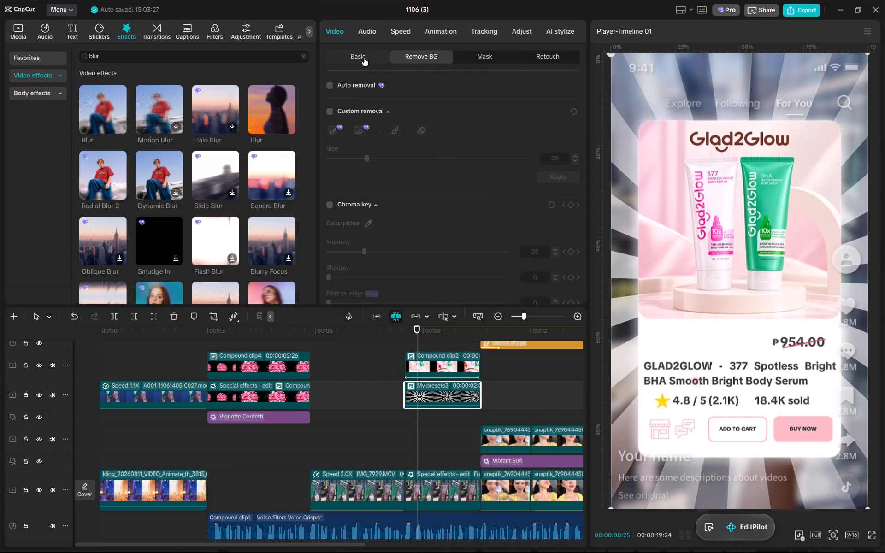
{"action": "left_click", "coordinate": [360, 226]}
{"action": "left_click", "coordinate": [342, 229]}
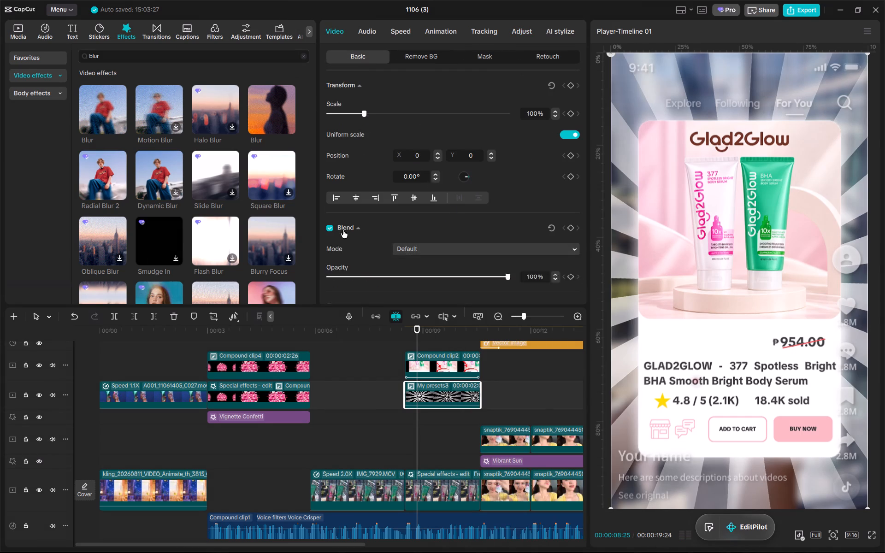
{"action": "left_click", "coordinate": [331, 227]}
{"action": "left_click", "coordinate": [332, 228]}
{"action": "left_click", "coordinate": [339, 228]}
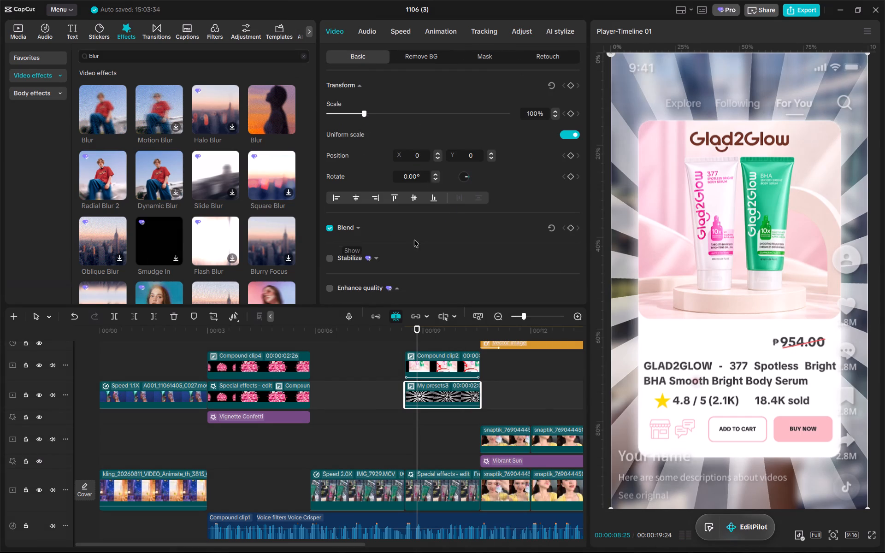
{"action": "left_click", "coordinate": [353, 224]}
{"action": "left_click", "coordinate": [431, 247]}
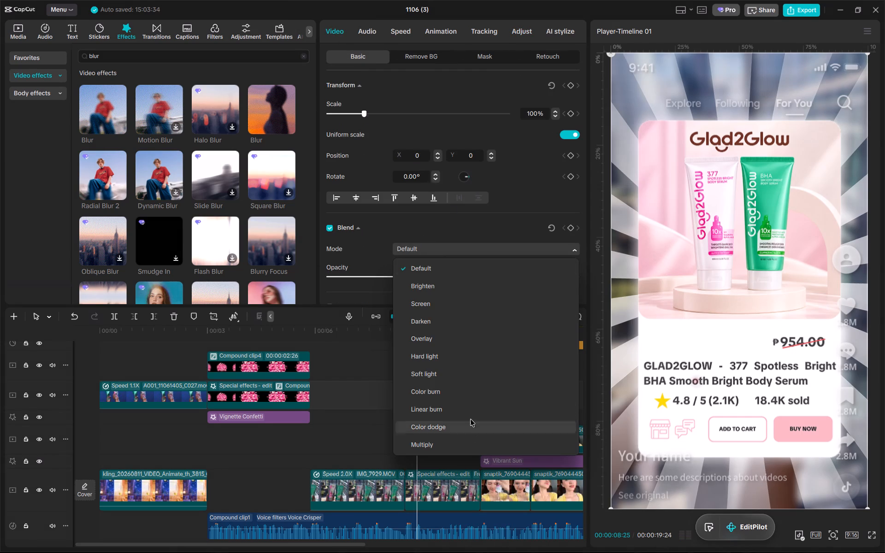
{"action": "left_click", "coordinate": [470, 377]}
Search the video effects for "confetti".
{"action": "left_click", "coordinate": [173, 43]}
{"action": "double_click", "coordinate": [177, 46]}
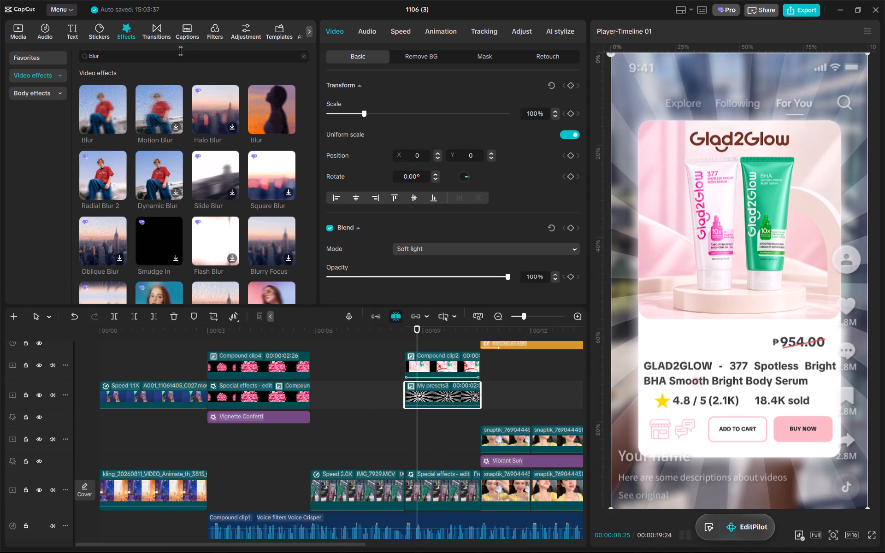
{"action": "double_click", "coordinate": [186, 62]}
{"action": "key", "text": "ctrl+a"}
{"action": "type", "text": "confe"}
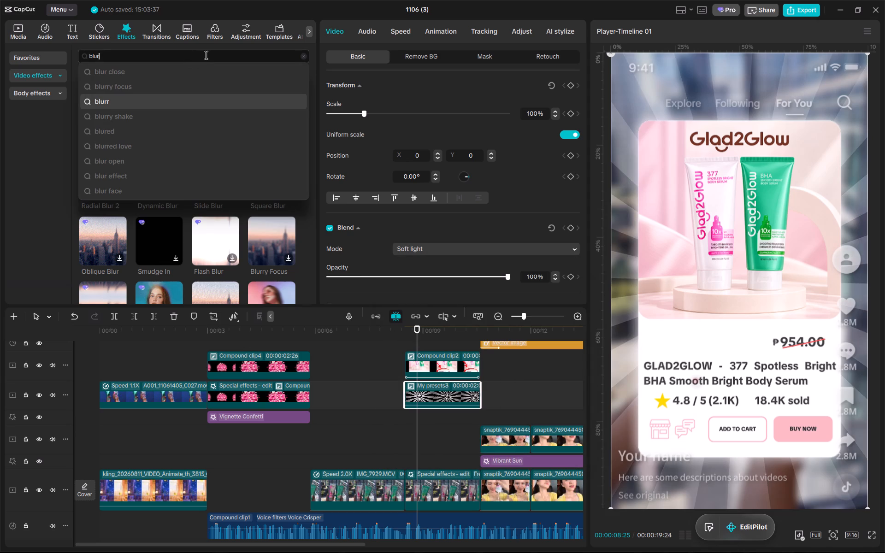
{"action": "left_click", "coordinate": [206, 55]}
{"action": "key", "text": "ctrl+a"}
{"action": "type", "text": "confetti"}
{"action": "key", "text": "Return"}
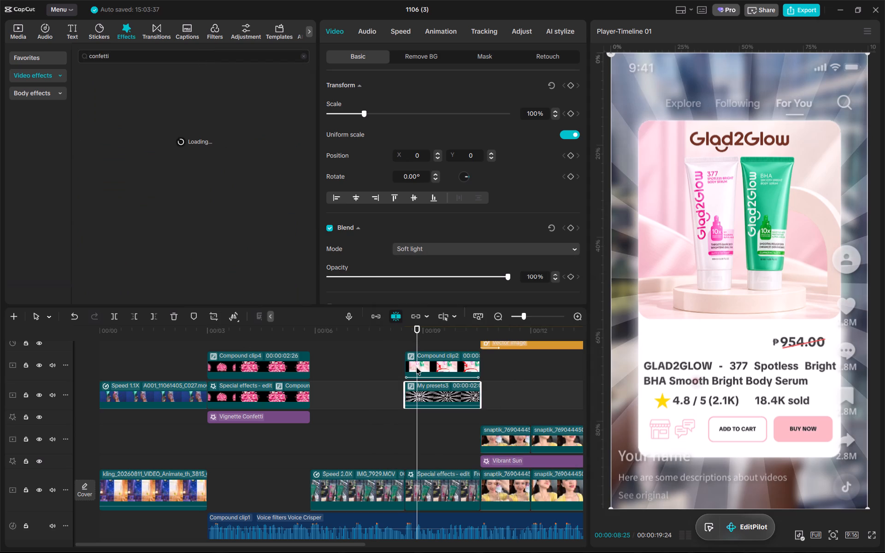
Move the Sunburst, the opening overlay clips with their Vignette Confetti, and the price page to lower tracks, keeping their timing.
{"action": "left_click_drag", "start_coordinate": [435, 396], "coordinate": [436, 444]}
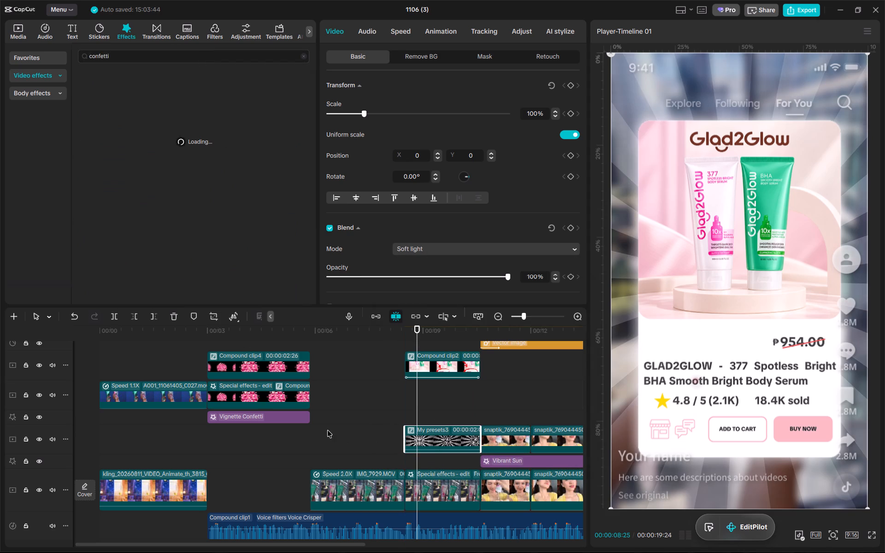
{"action": "left_click_drag", "start_coordinate": [355, 435], "coordinate": [275, 362]}
{"action": "left_click_drag", "start_coordinate": [330, 407], "coordinate": [131, 339]}
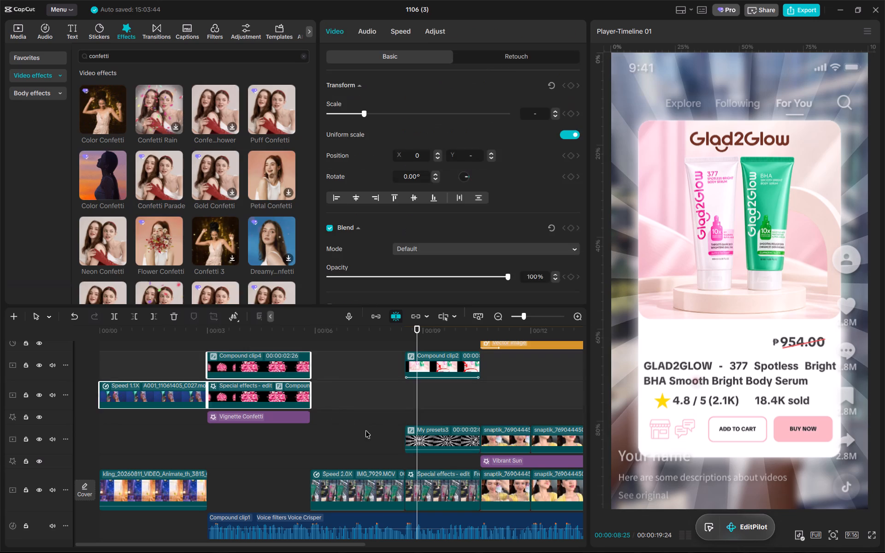
{"action": "left_click_drag", "start_coordinate": [366, 430], "coordinate": [154, 353]}
{"action": "left_click_drag", "start_coordinate": [172, 394], "coordinate": [175, 441]}
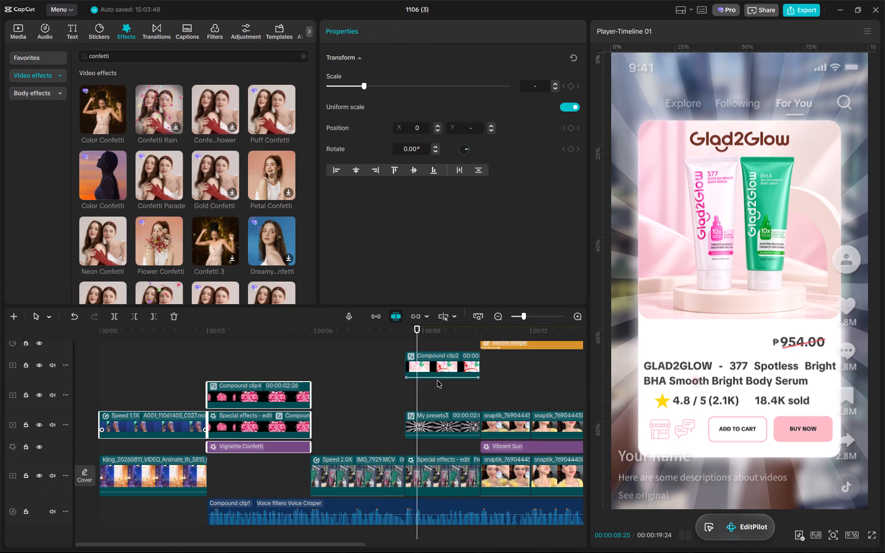
{"action": "left_click", "coordinate": [438, 377]}
{"action": "left_click_drag", "start_coordinate": [440, 366], "coordinate": [441, 399]}
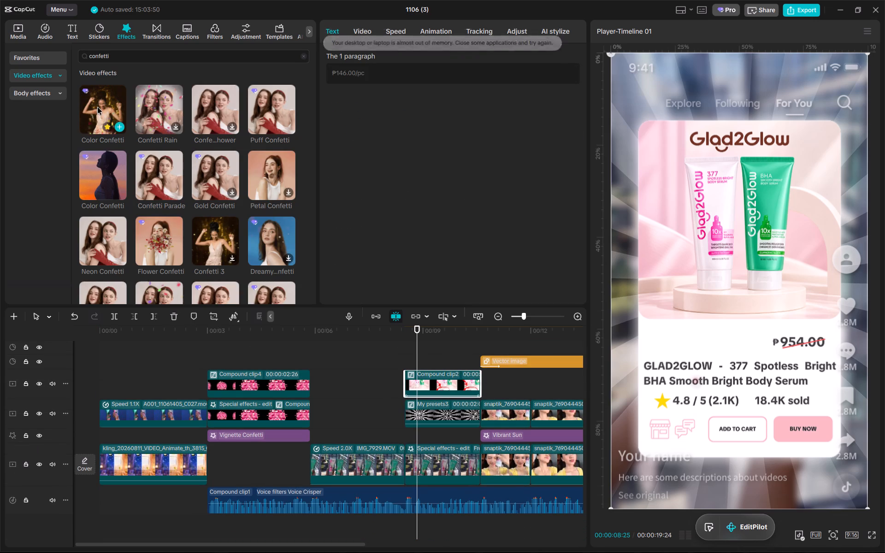
Add the Color Confetti effect between the price page and the Sunburst, and trim it to the price page's end at 00:00:10:18.
{"action": "left_click_drag", "start_coordinate": [115, 110], "coordinate": [407, 403]}
{"action": "left_click_drag", "start_coordinate": [476, 330], "coordinate": [483, 333]}
{"action": "key", "text": "w"}
Switch to EZ-CorridorKey, check the frame extraction progress and the inference and output settings, and return to CapCut.
{"action": "left_click", "coordinate": [583, 542]}
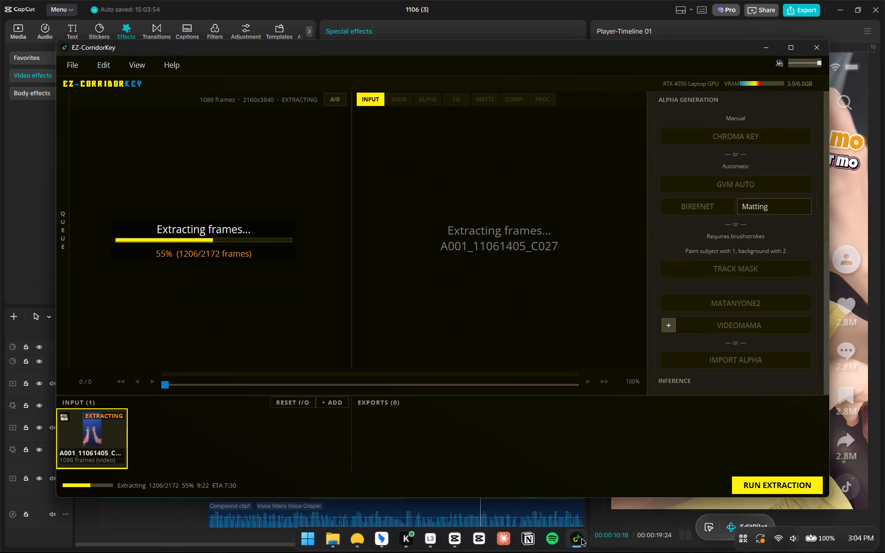
{"action": "scroll", "coordinate": [740, 276], "scroll_direction": "up", "scroll_amount": 2}
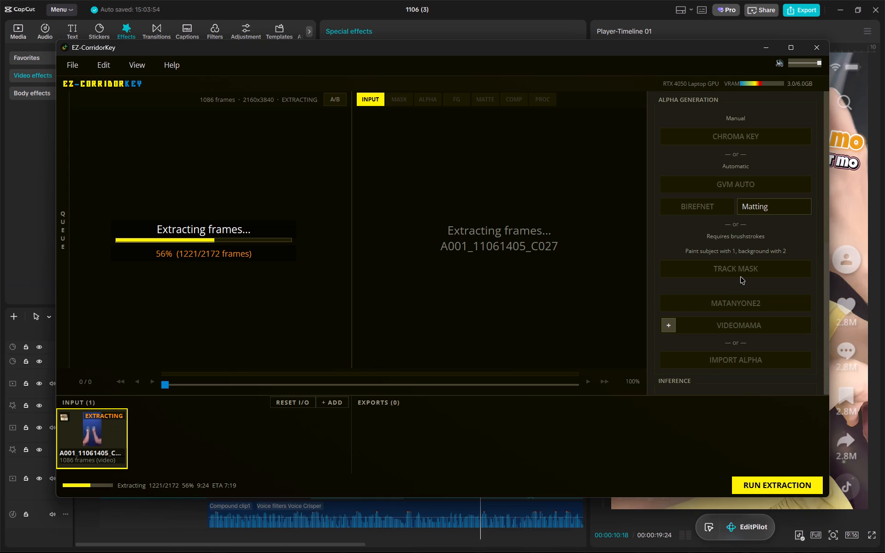
{"action": "scroll", "coordinate": [740, 276], "scroll_direction": "down", "scroll_amount": 3}
{"action": "scroll", "coordinate": [726, 232], "scroll_direction": "down", "scroll_amount": 1}
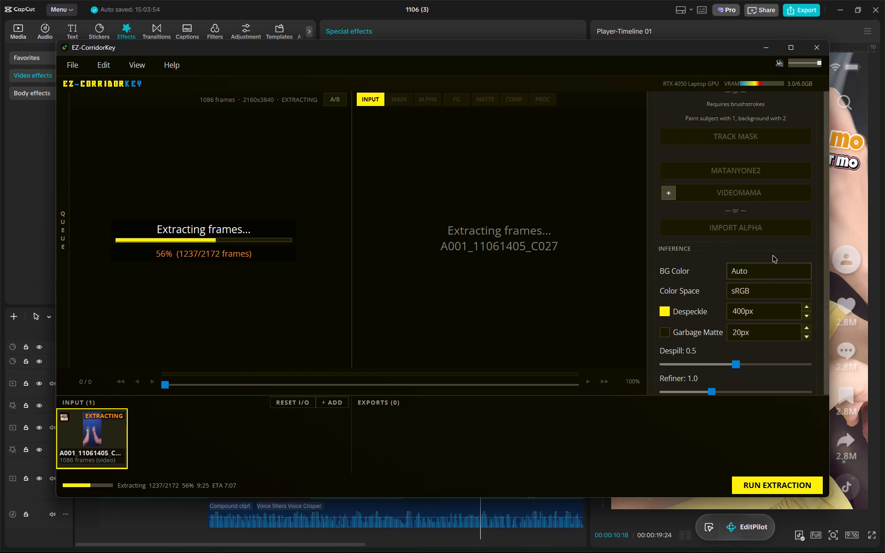
{"action": "scroll", "coordinate": [766, 247], "scroll_direction": "down", "scroll_amount": 1}
{"action": "scroll", "coordinate": [782, 313], "scroll_direction": "down", "scroll_amount": 3}
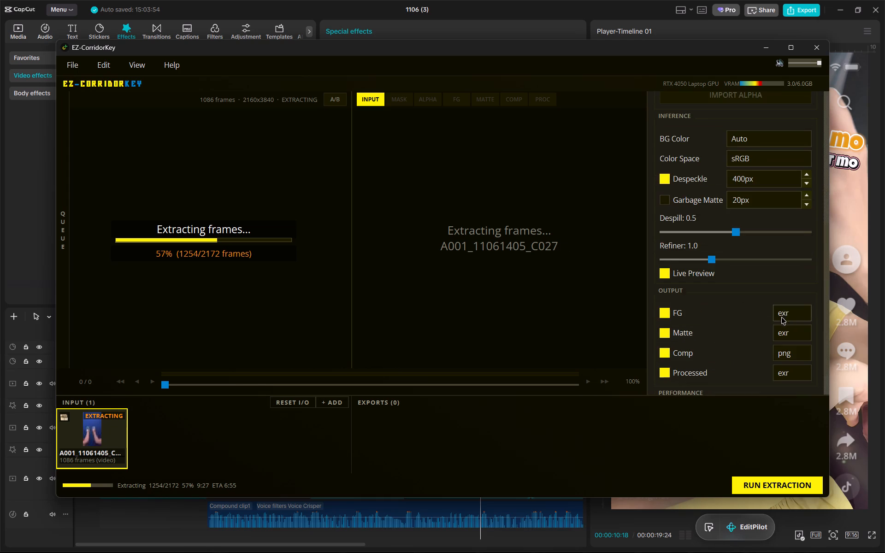
{"action": "scroll", "coordinate": [747, 321], "scroll_direction": "down", "scroll_amount": 3}
{"action": "scroll", "coordinate": [723, 315], "scroll_direction": "up", "scroll_amount": 1}
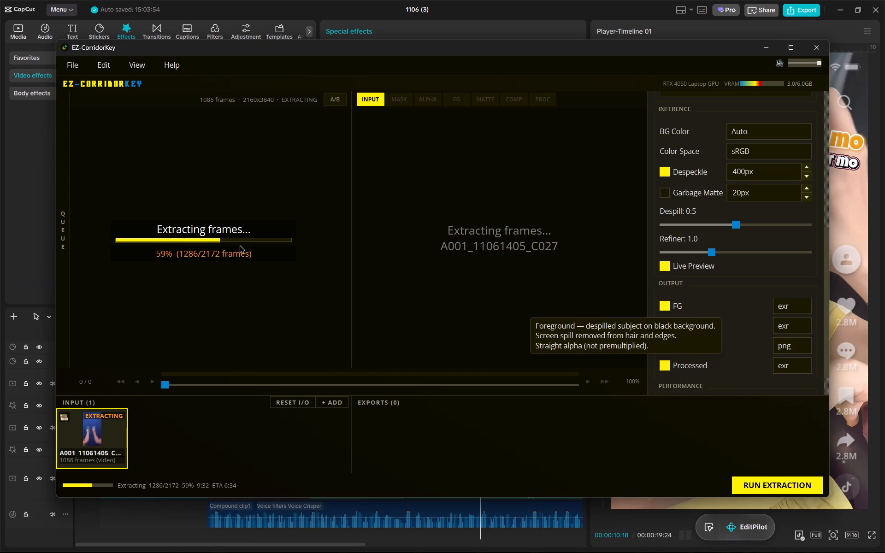
{"action": "left_click", "coordinate": [24, 215]}
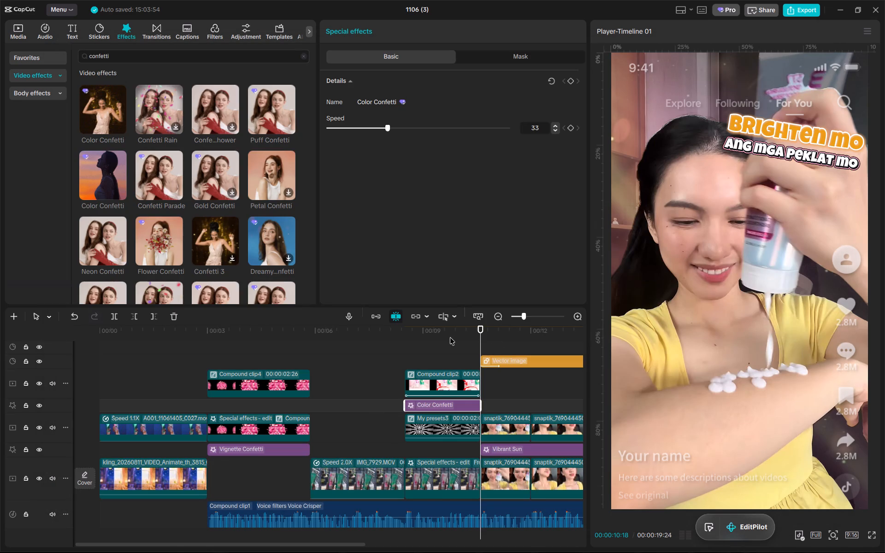
Check the confetti over the price page and play back the product footage leading into it.
{"action": "left_click_drag", "start_coordinate": [436, 335], "coordinate": [439, 340]}
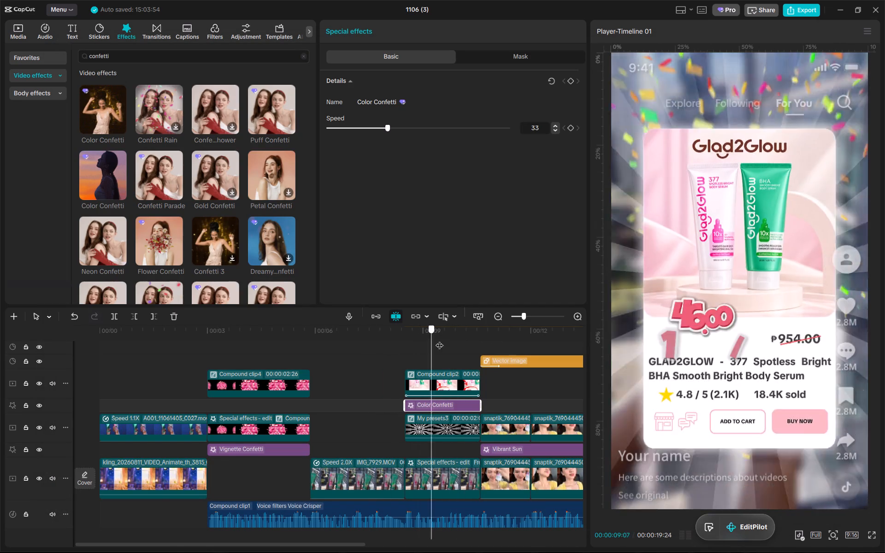
{"action": "left_click_drag", "start_coordinate": [439, 340], "coordinate": [290, 347]}
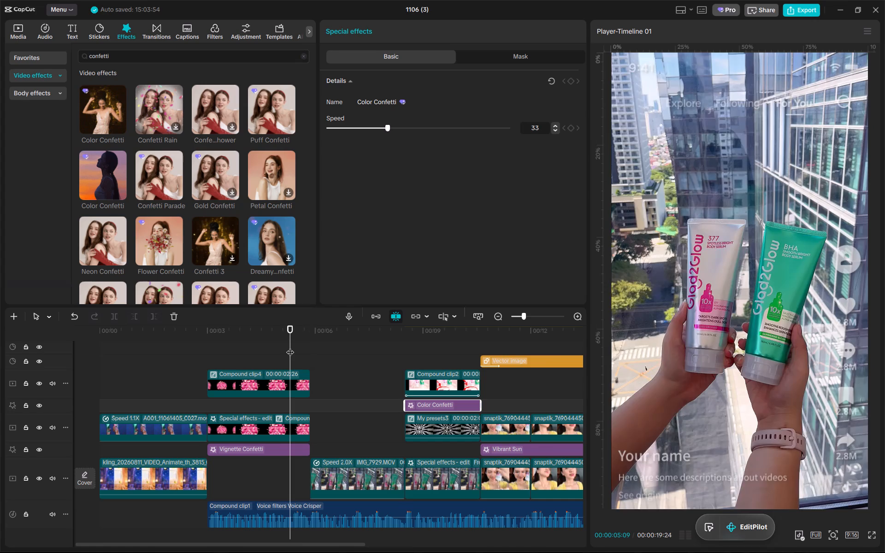
{"action": "key", "text": "space"}
{"action": "scroll", "coordinate": [334, 376], "scroll_direction": "up", "scroll_amount": 5, "text": "alt"}
{"action": "key", "text": "space"}
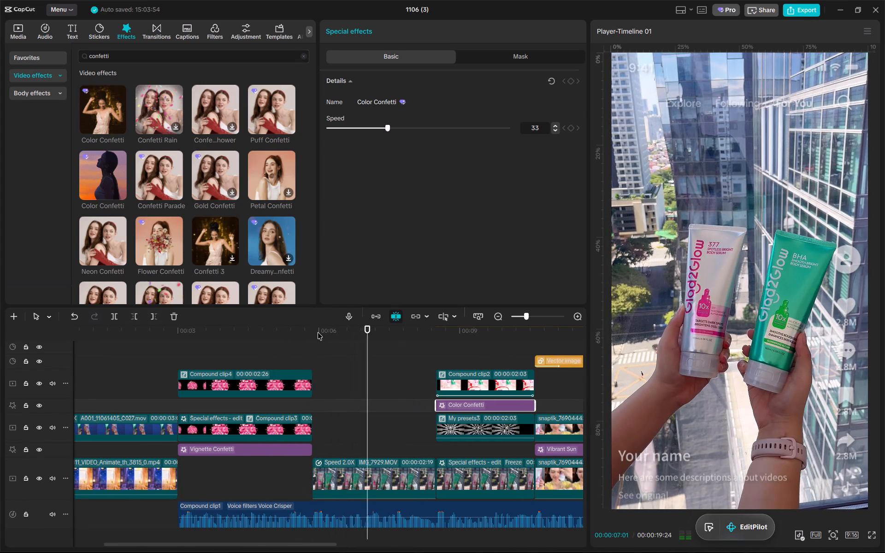
{"action": "left_click", "coordinate": [318, 332]}
{"action": "key", "text": "space"}
{"action": "key", "text": "space"}
Copy the 377 body serum and BHA product image clips together and paste them at 00:00:06:15.
{"action": "left_click_drag", "start_coordinate": [318, 332], "coordinate": [341, 334]}
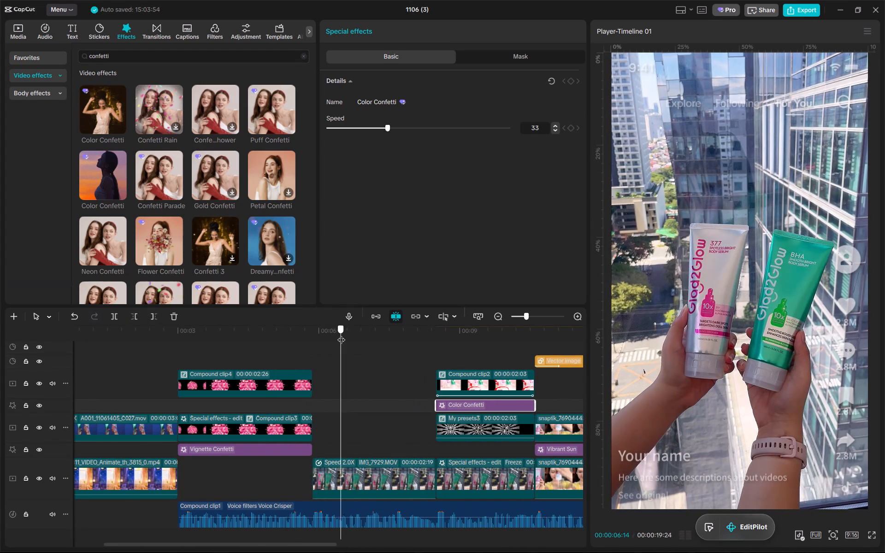
{"action": "left_click_drag", "start_coordinate": [341, 334], "coordinate": [342, 334]}
{"action": "key", "text": "space"}
{"action": "key", "text": "space"}
{"action": "left_click", "coordinate": [342, 334]}
{"action": "scroll", "coordinate": [425, 441], "scroll_direction": "down", "scroll_amount": 9, "text": "ctrl"}
{"action": "scroll", "coordinate": [425, 437], "scroll_direction": "up", "scroll_amount": 8, "text": "ctrl"}
{"action": "scroll", "coordinate": [427, 438], "scroll_direction": "down", "scroll_amount": 11, "text": "alt"}
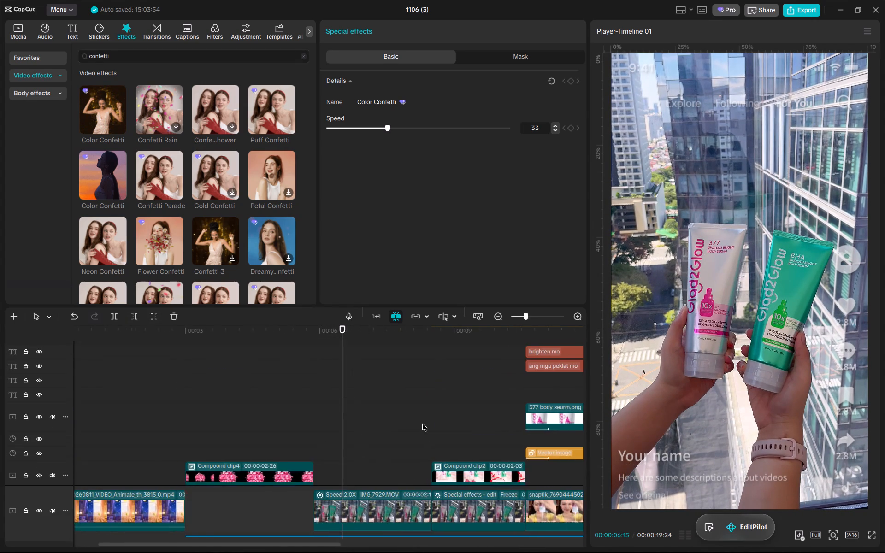
{"action": "scroll", "coordinate": [422, 424], "scroll_direction": "down", "scroll_amount": 20, "text": "alt"}
{"action": "scroll", "coordinate": [422, 424], "scroll_direction": "down", "scroll_amount": 18, "text": "alt"}
{"action": "left_click", "coordinate": [400, 416]}
{"action": "left_click", "coordinate": [441, 418], "text": "ctrl"}
{"action": "key", "text": "ctrl+c"}
{"action": "key", "text": "ctrl+v"}
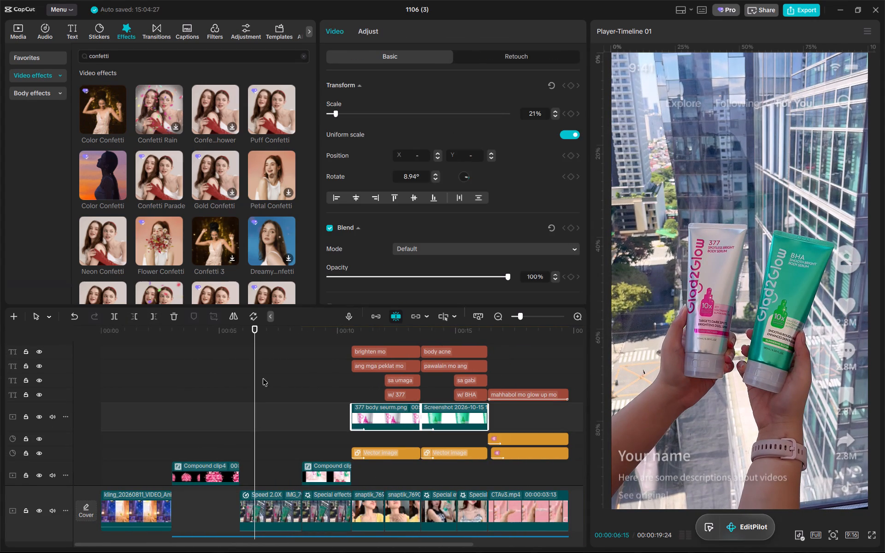
Move the pasted BHA image to the track beneath the pasted 377 image so that both start at 00:00:06:15.
{"action": "left_click", "coordinate": [281, 412]}
{"action": "left_click_drag", "start_coordinate": [354, 412], "coordinate": [288, 446]}
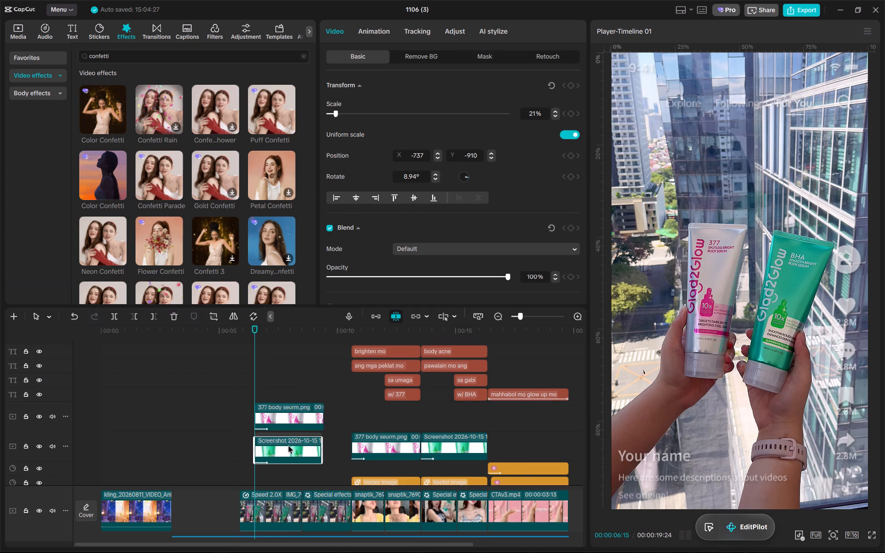
{"action": "left_click_drag", "start_coordinate": [288, 446], "coordinate": [289, 446]}
{"action": "scroll", "coordinate": [281, 437], "scroll_direction": "up", "scroll_amount": 20, "text": "alt"}
{"action": "scroll", "coordinate": [281, 437], "scroll_direction": "up", "scroll_amount": 1, "text": "alt"}
{"action": "scroll", "coordinate": [281, 429], "scroll_direction": "down", "scroll_amount": 6, "text": "ctrl"}
{"action": "scroll", "coordinate": [273, 424], "scroll_direction": "up", "scroll_amount": 6, "text": "alt"}
{"action": "left_click_drag", "start_coordinate": [291, 366], "coordinate": [285, 365]}
{"action": "scroll", "coordinate": [350, 427], "scroll_direction": "down", "scroll_amount": 8, "text": "alt"}
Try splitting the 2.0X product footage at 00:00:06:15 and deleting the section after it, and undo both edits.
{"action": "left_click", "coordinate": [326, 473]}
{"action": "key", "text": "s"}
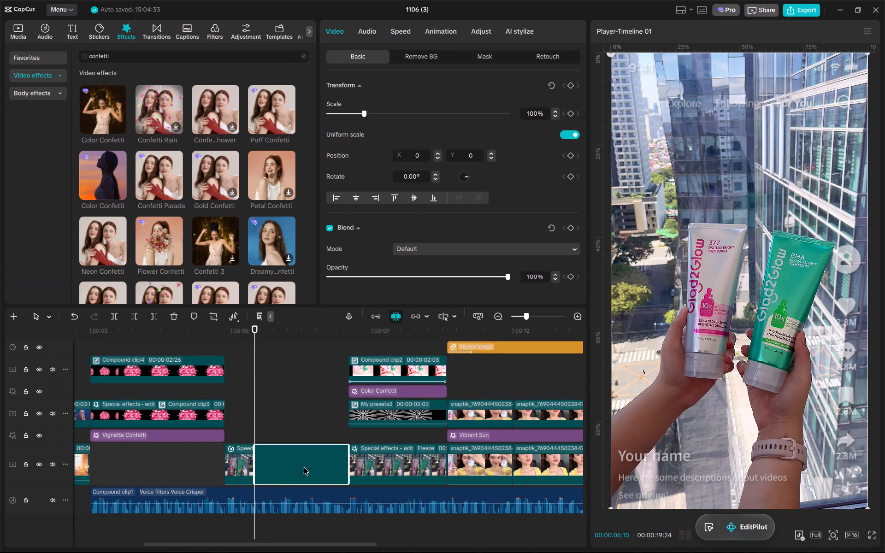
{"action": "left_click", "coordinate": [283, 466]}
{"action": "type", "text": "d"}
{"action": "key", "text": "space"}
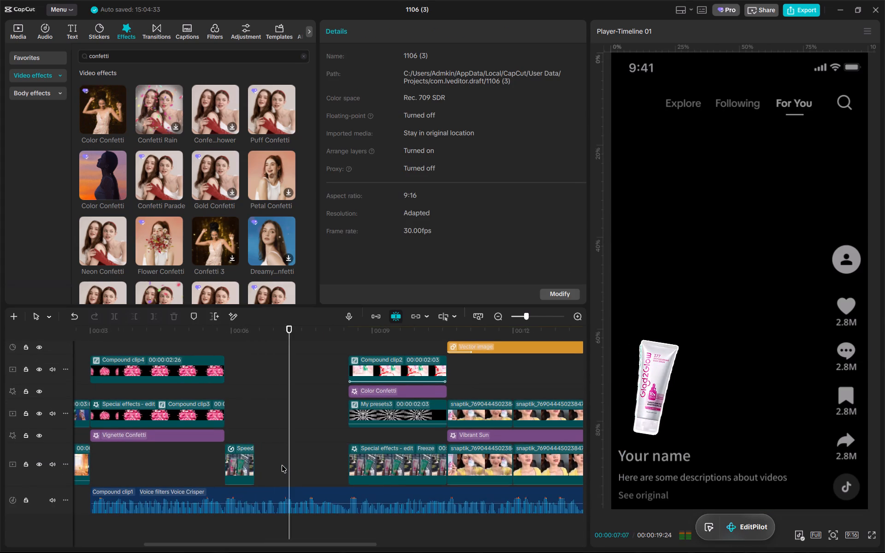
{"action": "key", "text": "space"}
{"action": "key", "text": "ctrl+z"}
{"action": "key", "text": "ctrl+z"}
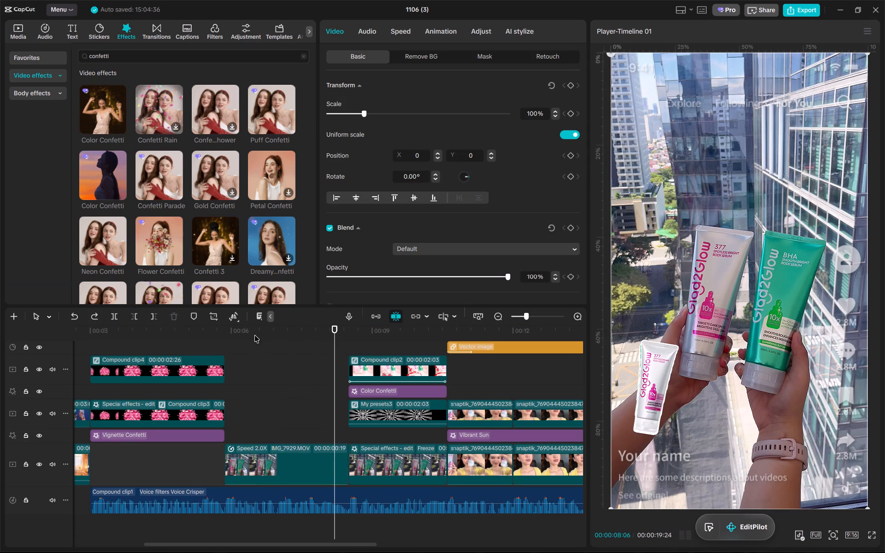
Play back the product footage to find the cue, and move both pasted product images to start at 00:00:07:20.
{"action": "left_click", "coordinate": [254, 332]}
{"action": "key", "text": "space"}
{"action": "left_click_drag", "start_coordinate": [260, 331], "coordinate": [313, 334]}
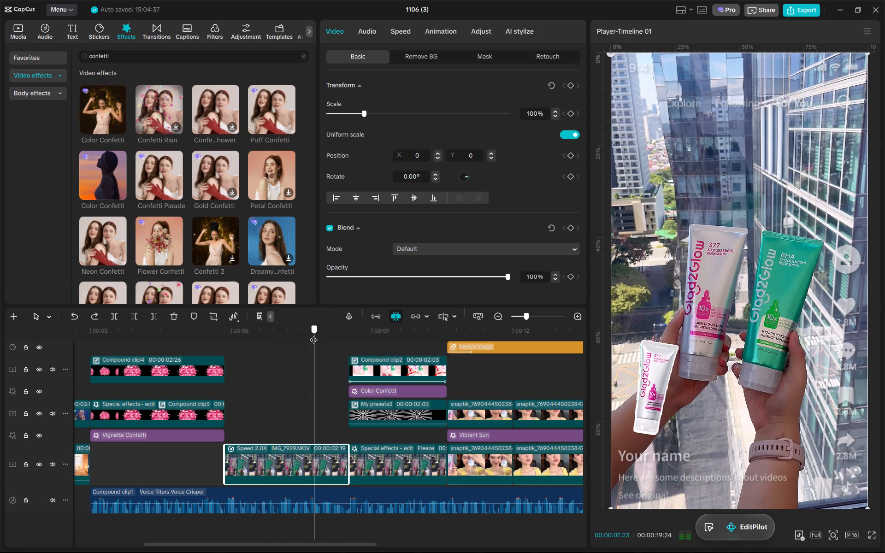
{"action": "left_click_drag", "start_coordinate": [313, 334], "coordinate": [310, 332]}
{"action": "key", "text": "space"}
{"action": "key", "text": "space"}
{"action": "key", "text": "space"}
{"action": "left_click", "coordinate": [310, 332]}
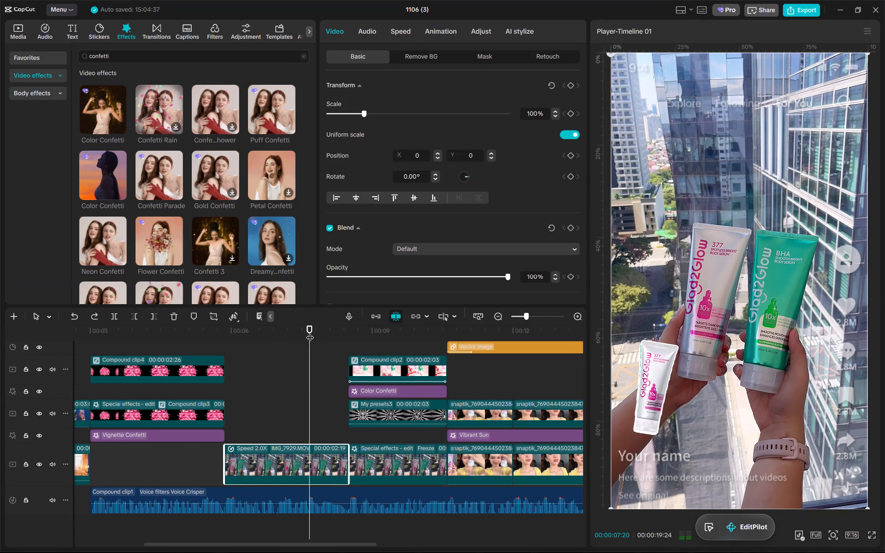
{"action": "scroll", "coordinate": [333, 402], "scroll_direction": "up", "scroll_amount": 10, "text": "ctrl"}
{"action": "left_click_drag", "start_coordinate": [406, 459], "coordinate": [328, 393]}
{"action": "left_click_drag", "start_coordinate": [314, 406], "coordinate": [369, 407]}
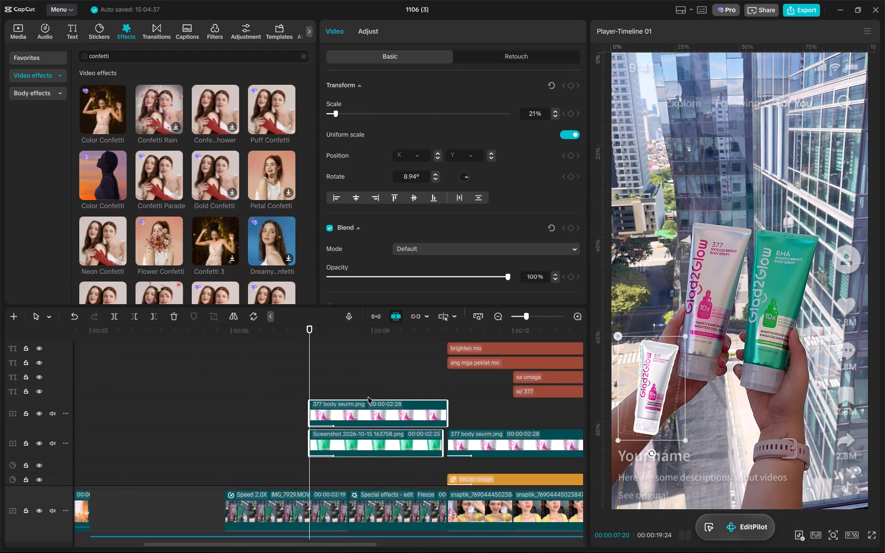
Trim the ends of both pasted product images to 00:00:08:15, where Compound clip2 starts.
{"action": "scroll", "coordinate": [359, 410], "scroll_direction": "down", "scroll_amount": 2, "text": "ctrl"}
{"action": "left_click", "coordinate": [346, 344]}
{"action": "left_click_drag", "start_coordinate": [401, 446], "coordinate": [359, 360]}
{"action": "key", "text": "w"}
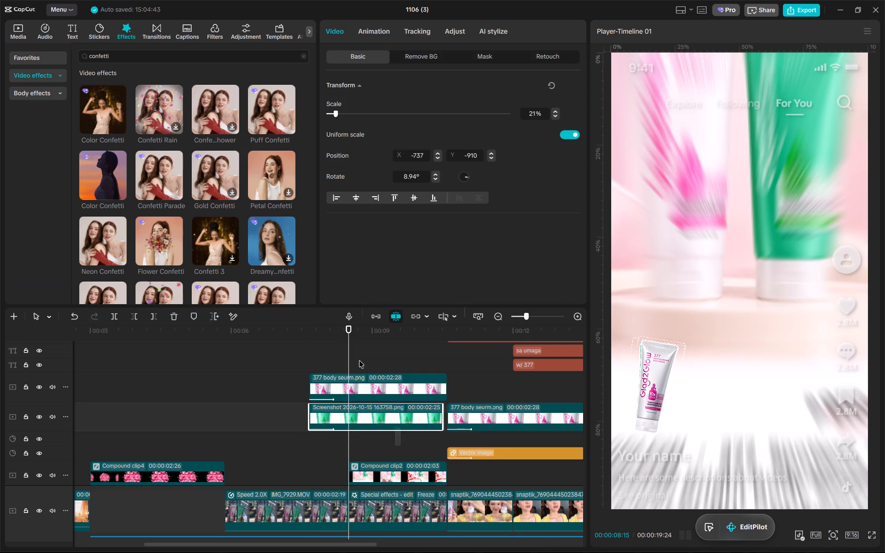
Split the 2.0X product footage at 00:00:07:20 and delete the section after it.
{"action": "left_click", "coordinate": [311, 331]}
{"action": "scroll", "coordinate": [313, 375], "scroll_direction": "down", "scroll_amount": 5, "text": "ctrl"}
{"action": "left_click", "coordinate": [322, 498]}
{"action": "key", "text": "s"}
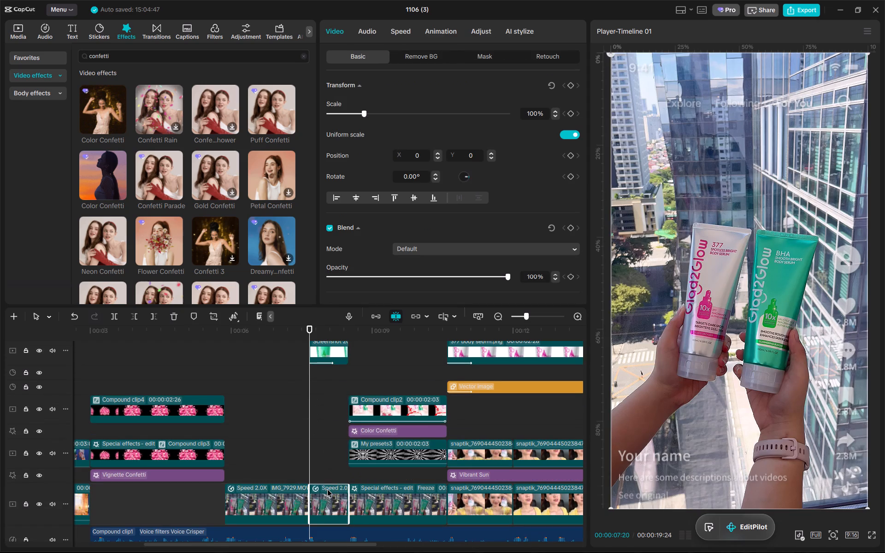
{"action": "key", "text": "d"}
Add a freeze frame at the end of the 2.0X product footage and trim it to end at 00:00:08:15.
{"action": "left_click", "coordinate": [284, 495]}
{"action": "scroll", "coordinate": [368, 436], "scroll_direction": "down", "scroll_amount": 13, "text": "alt"}
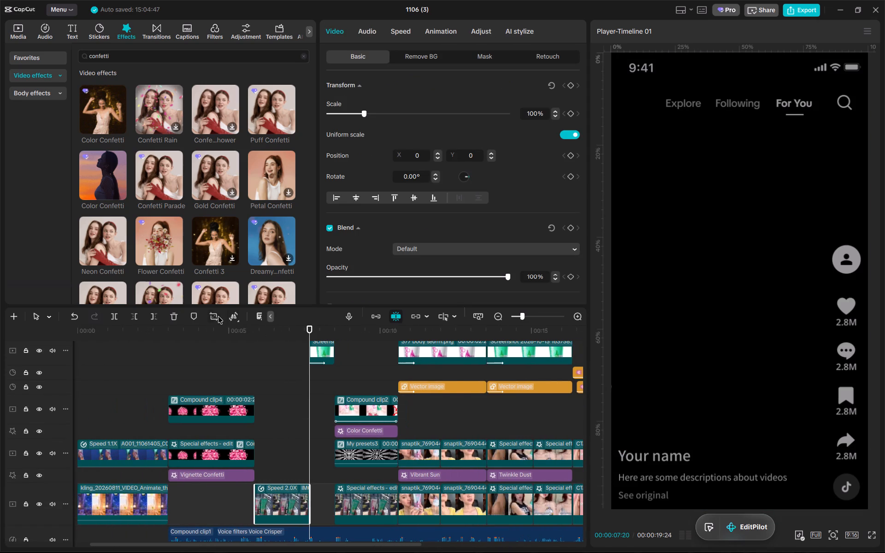
{"action": "left_click", "coordinate": [248, 342]}
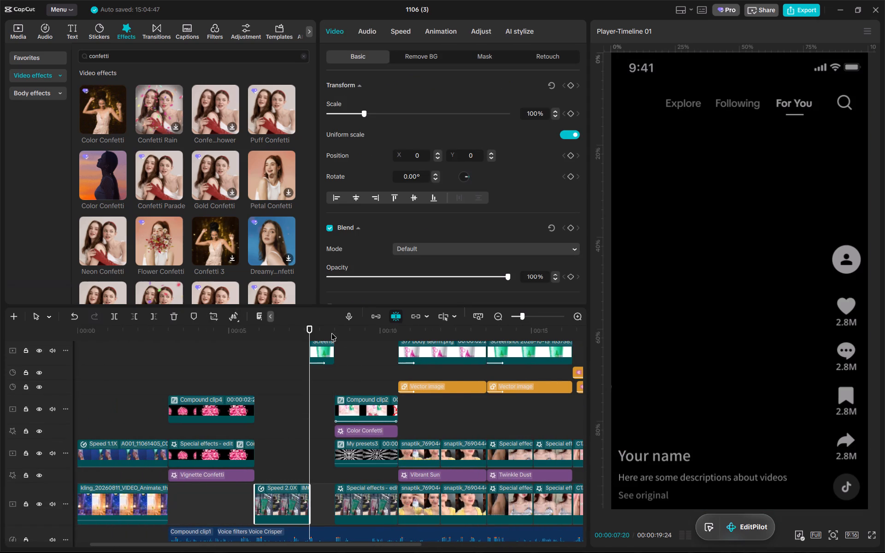
{"action": "left_click", "coordinate": [331, 335]}
{"action": "key", "text": "w"}
Move all the main-track clips after the freeze frame back so that they start at 00:00:08:15.
{"action": "scroll", "coordinate": [441, 504], "scroll_direction": "down", "scroll_amount": 8, "text": "alt"}
{"action": "scroll", "coordinate": [496, 497], "scroll_direction": "down", "scroll_amount": 6, "text": "ctrl"}
{"action": "scroll", "coordinate": [494, 498], "scroll_direction": "down", "scroll_amount": 5, "text": "alt"}
{"action": "left_click_drag", "start_coordinate": [566, 465], "coordinate": [284, 455]}
{"action": "left_click_drag", "start_coordinate": [491, 458], "coordinate": [433, 459]}
{"action": "scroll", "coordinate": [279, 401], "scroll_direction": "up", "scroll_amount": 11, "text": "alt"}
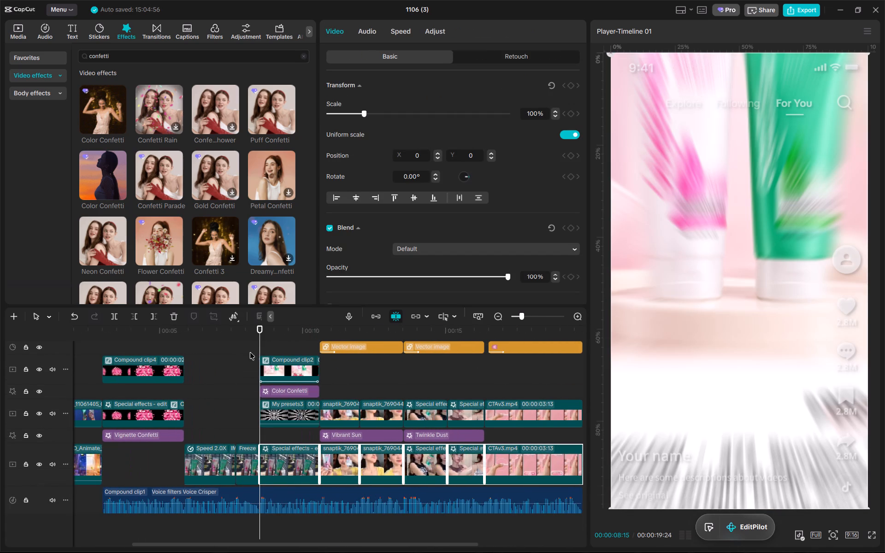
Play back from 00:00:07:20 and remove the In animation from the pasted 377 and BHA product images.
{"action": "left_click_drag", "start_coordinate": [242, 335], "coordinate": [235, 330]}
{"action": "scroll", "coordinate": [246, 356], "scroll_direction": "up", "scroll_amount": 20, "text": "alt"}
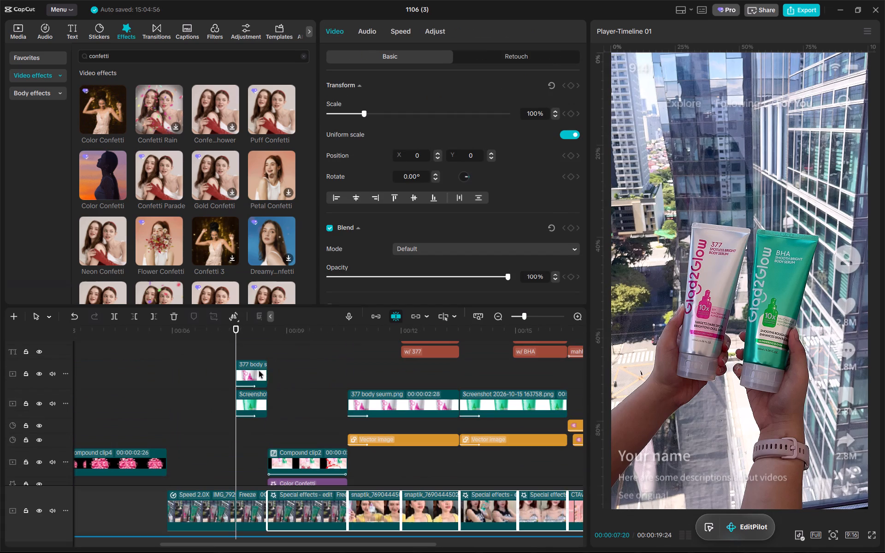
{"action": "left_click", "coordinate": [259, 371]}
{"action": "scroll", "coordinate": [256, 390], "scroll_direction": "up", "scroll_amount": 8, "text": "ctrl"}
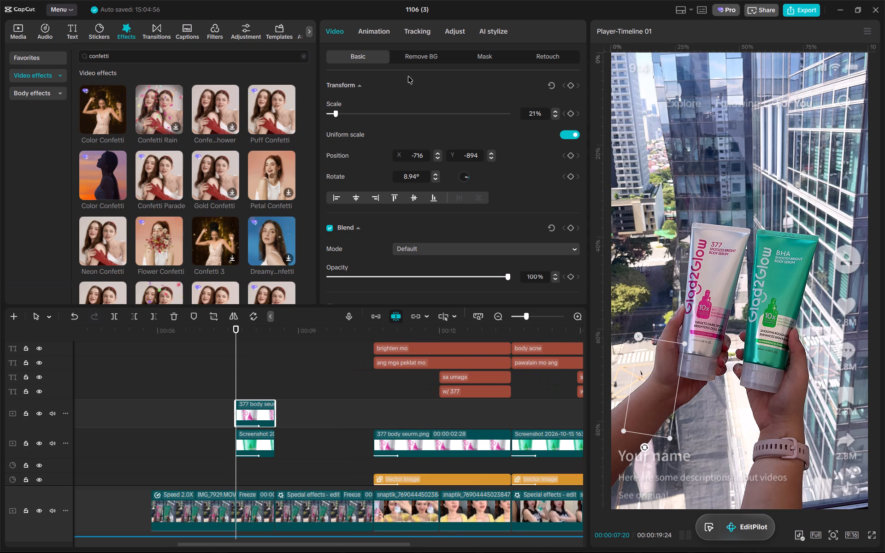
{"action": "key", "text": "space"}
{"action": "key", "text": "space"}
{"action": "left_click_drag", "start_coordinate": [294, 456], "coordinate": [253, 365]}
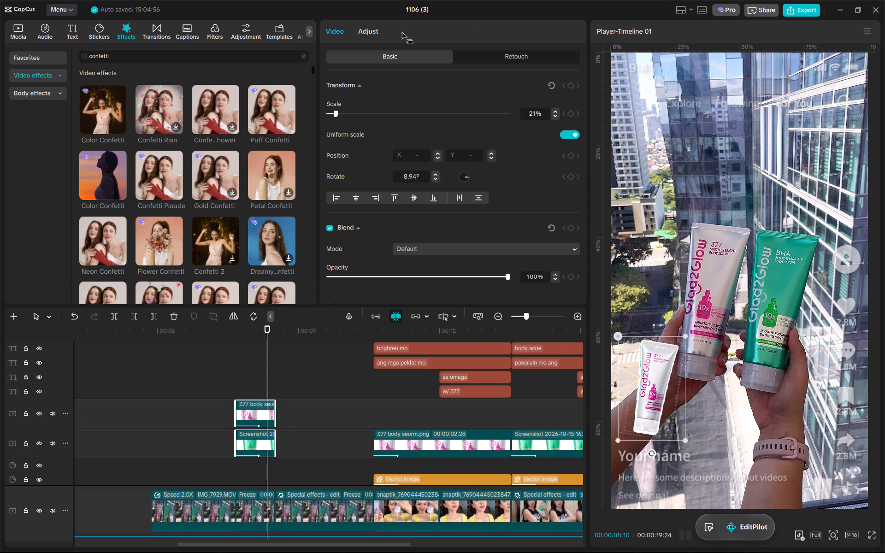
{"action": "left_click", "coordinate": [363, 32]}
{"action": "left_click", "coordinate": [259, 415]}
{"action": "left_click", "coordinate": [385, 28]}
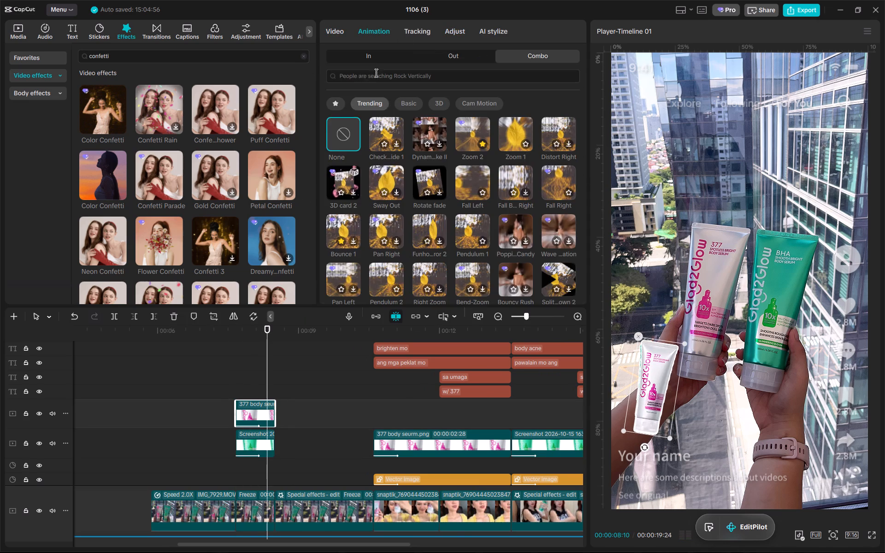
{"action": "left_click", "coordinate": [361, 55]}
{"action": "left_click", "coordinate": [347, 127]}
{"action": "left_click", "coordinate": [256, 447]}
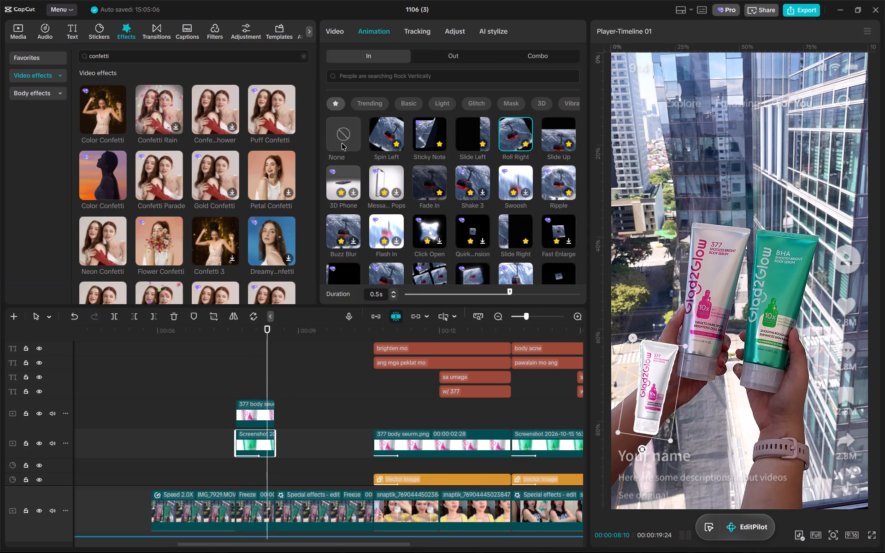
{"action": "left_click", "coordinate": [342, 143]}
Place the 377 image over the hand-held 377 tube in the frozen footage and enlarge it to match.
{"action": "left_click", "coordinate": [260, 411]}
{"action": "left_click_drag", "start_coordinate": [659, 385], "coordinate": [714, 290]}
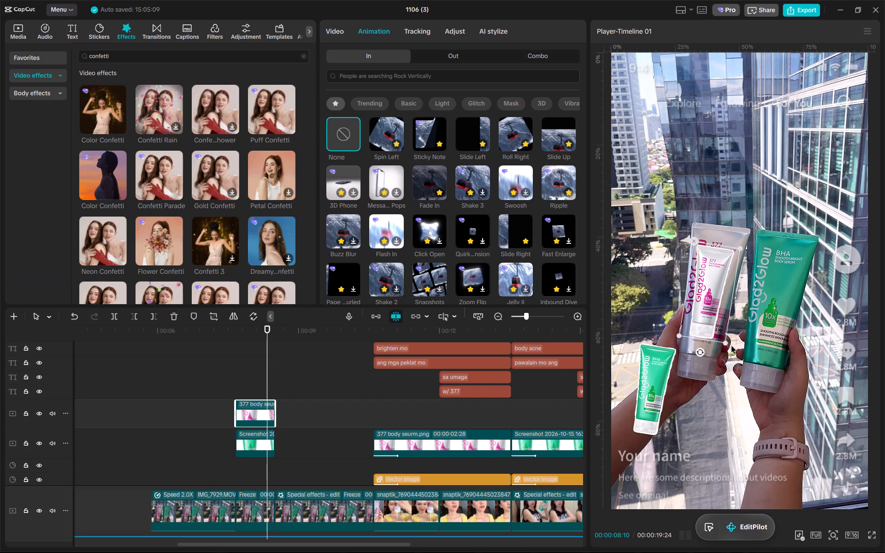
{"action": "left_click_drag", "start_coordinate": [725, 341], "coordinate": [783, 377]}
{"action": "left_click_drag", "start_coordinate": [690, 304], "coordinate": [690, 313]}
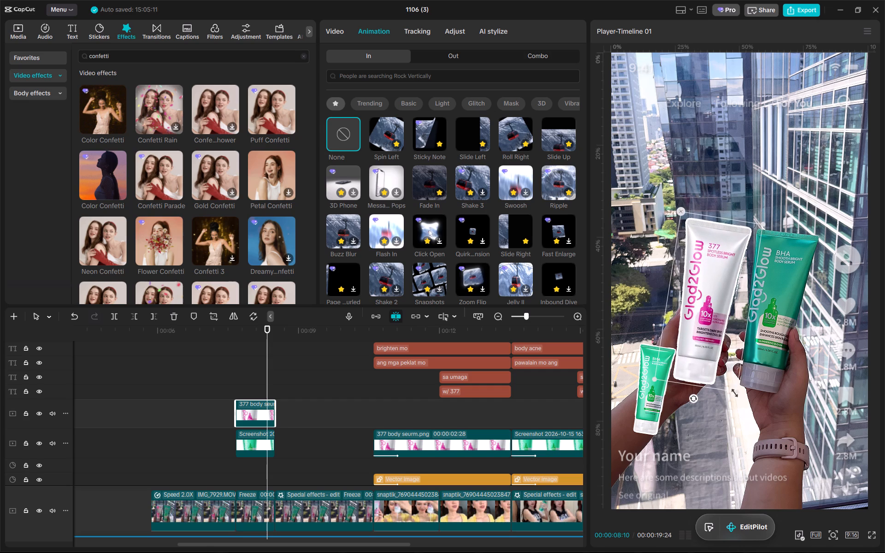
{"action": "left_click_drag", "start_coordinate": [737, 391], "coordinate": [732, 388]}
{"action": "left_click_drag", "start_coordinate": [692, 330], "coordinate": [697, 330]}
{"action": "left_click", "coordinate": [699, 394]}
{"action": "left_click", "coordinate": [707, 351]}
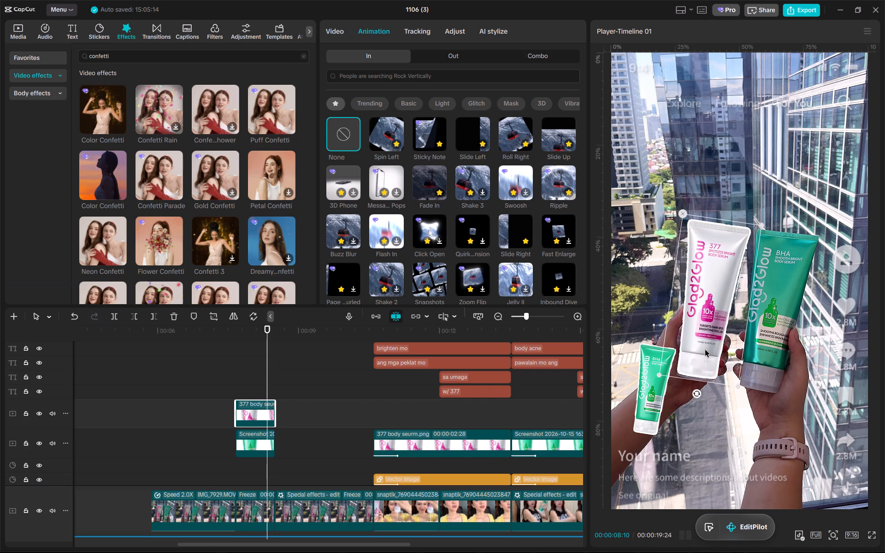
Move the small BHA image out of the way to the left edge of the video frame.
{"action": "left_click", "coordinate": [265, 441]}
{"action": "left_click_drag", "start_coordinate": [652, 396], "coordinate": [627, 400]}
Fine-tune the 377 image's position and rotation so it lines up with the hand-held 377 tube.
{"action": "left_click", "coordinate": [691, 315]}
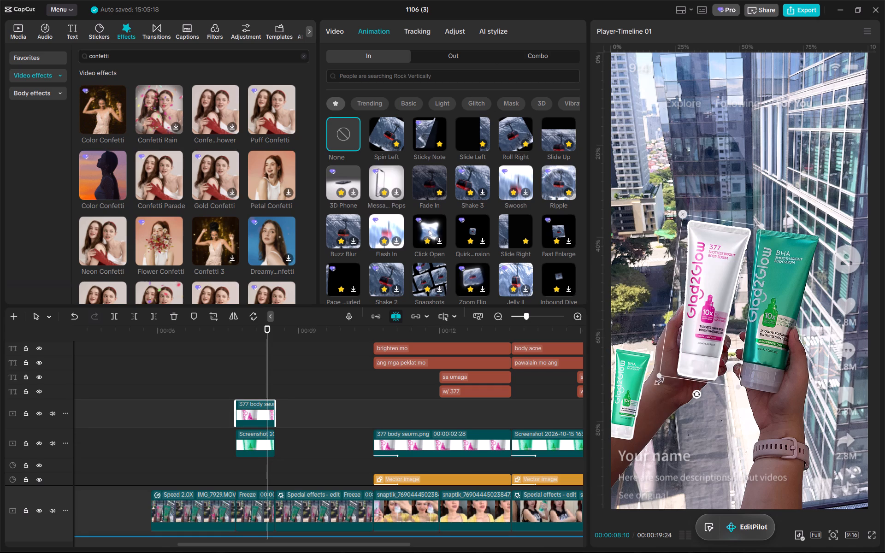
{"action": "left_click", "coordinate": [700, 347]}
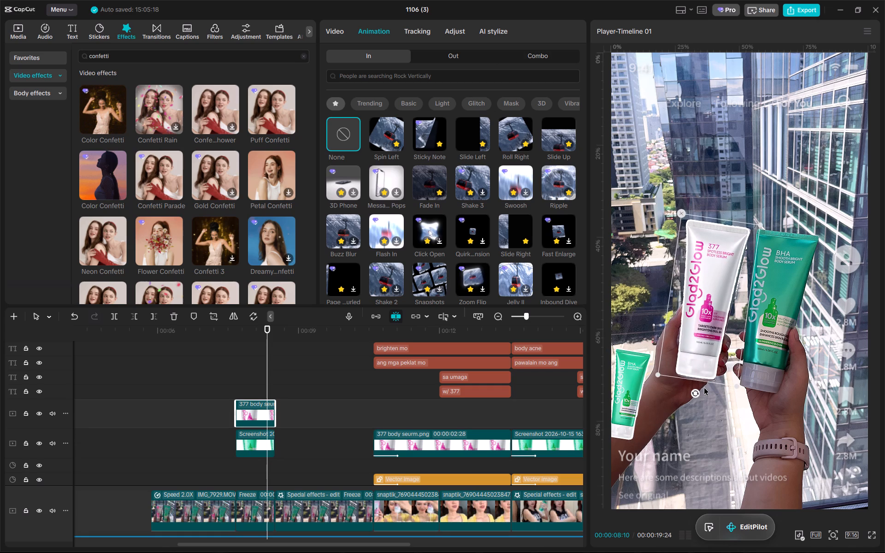
{"action": "left_click", "coordinate": [695, 394]}
{"action": "left_click", "coordinate": [724, 329]}
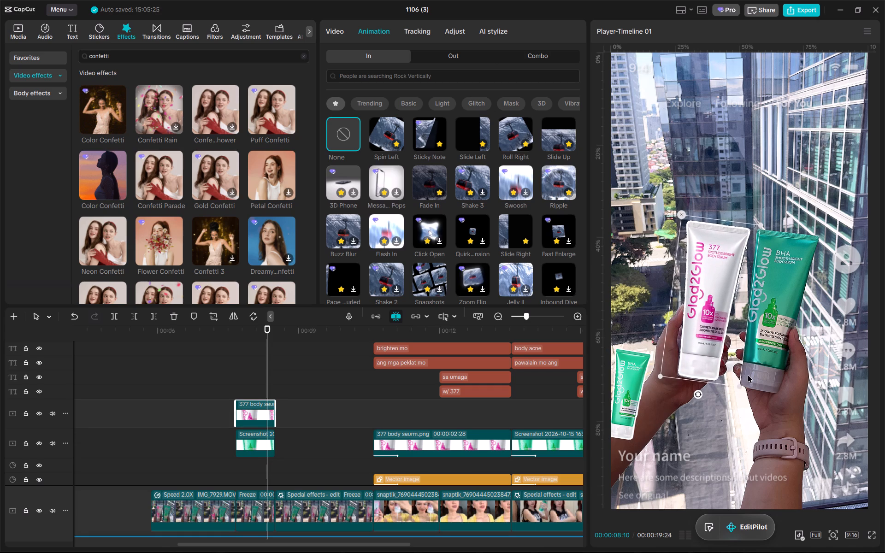
{"action": "left_click", "coordinate": [740, 387]}
{"action": "left_click_drag", "start_coordinate": [708, 362], "coordinate": [705, 362]}
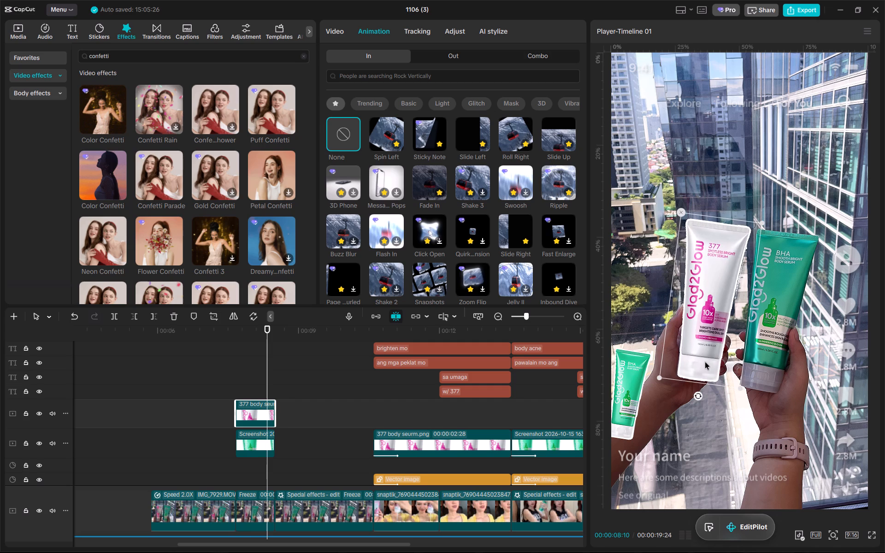
{"action": "left_click_drag", "start_coordinate": [705, 362], "coordinate": [703, 363]}
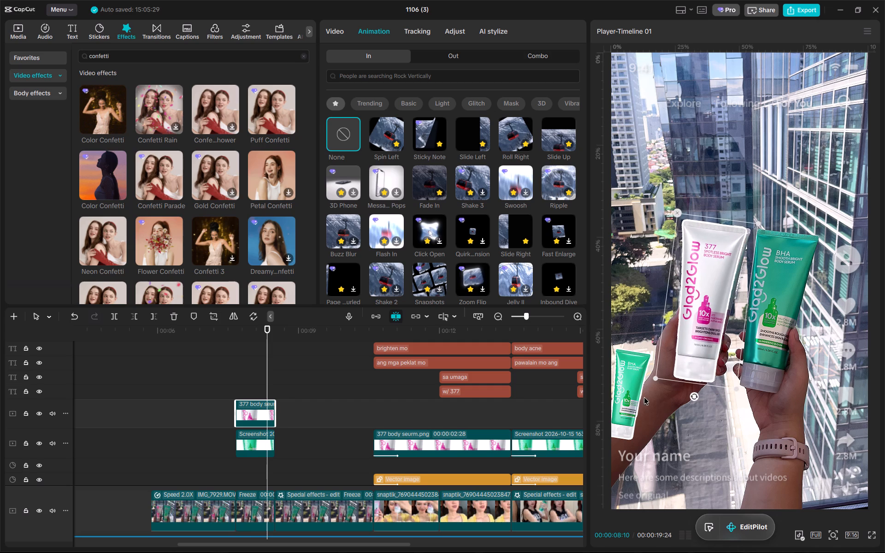
Place the BHA image over the hand-held BHA tube and enlarge it to match the tube.
{"action": "left_click", "coordinate": [611, 403]}
{"action": "left_click_drag", "start_coordinate": [625, 402], "coordinate": [775, 311]}
{"action": "left_click_drag", "start_coordinate": [796, 350], "coordinate": [797, 352]}
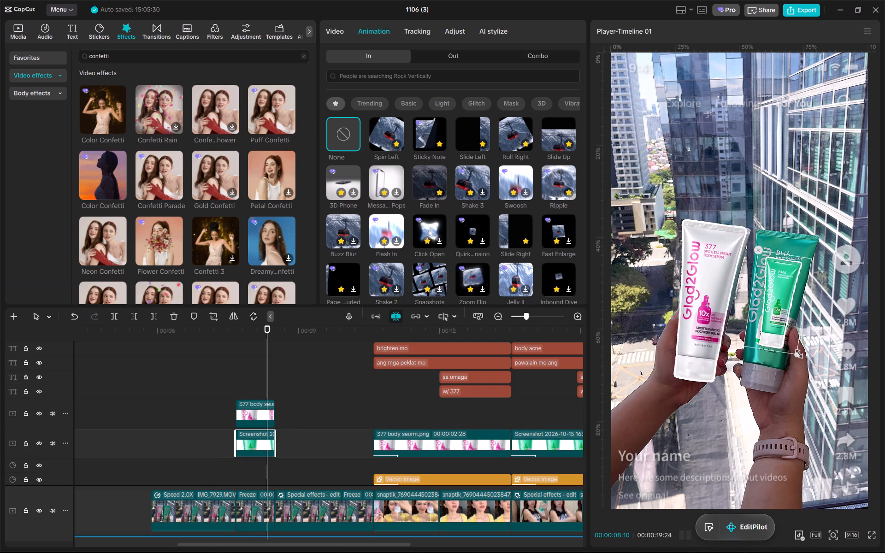
{"action": "left_click_drag", "start_coordinate": [797, 352], "coordinate": [843, 395]}
{"action": "left_click_drag", "start_coordinate": [779, 312], "coordinate": [776, 321]}
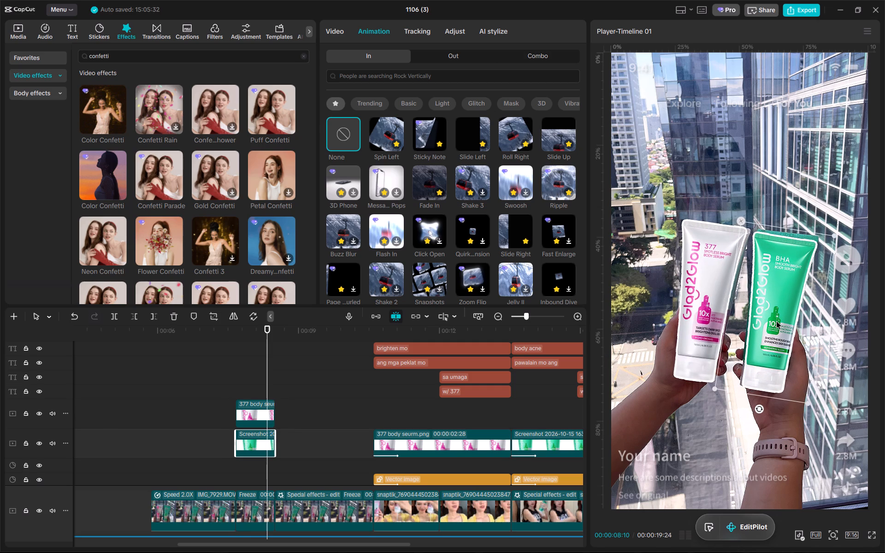
{"action": "left_click_drag", "start_coordinate": [776, 321], "coordinate": [778, 320]}
Adjust the BHA image's rotation, size and position to align it with the hand-held BHA tube.
{"action": "left_click", "coordinate": [760, 408]}
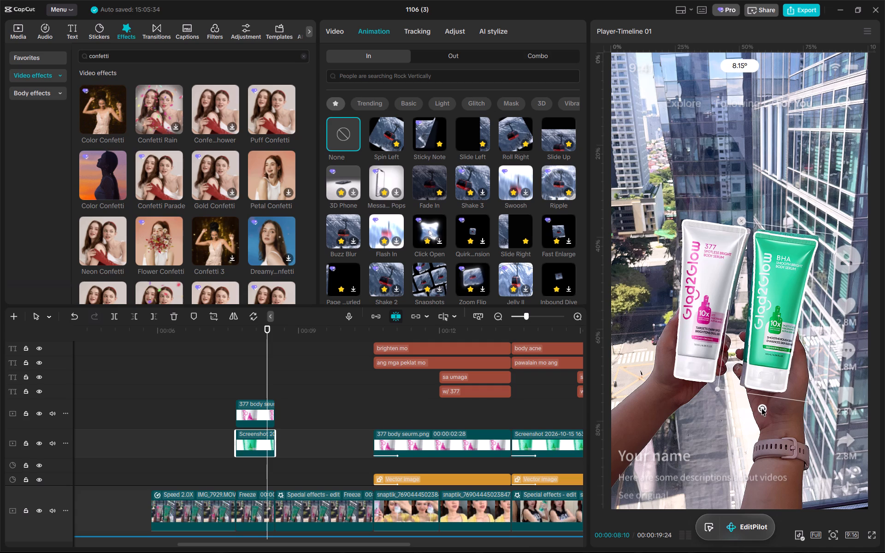
{"action": "left_click", "coordinate": [773, 353]}
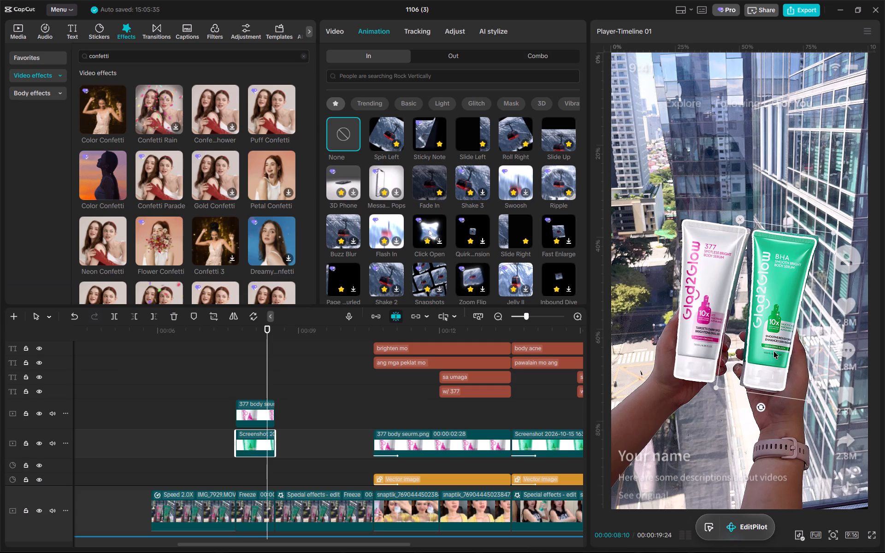
{"action": "left_click", "coordinate": [764, 406]}
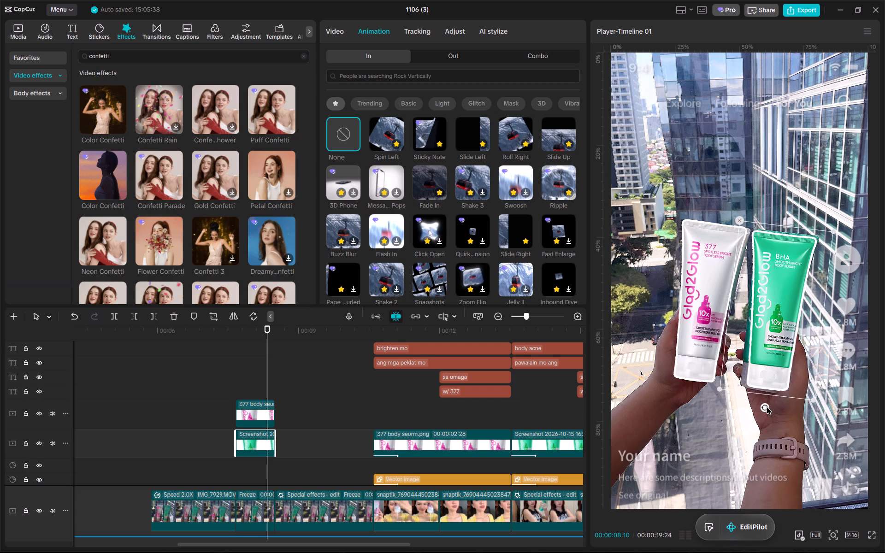
{"action": "left_click", "coordinate": [776, 353]}
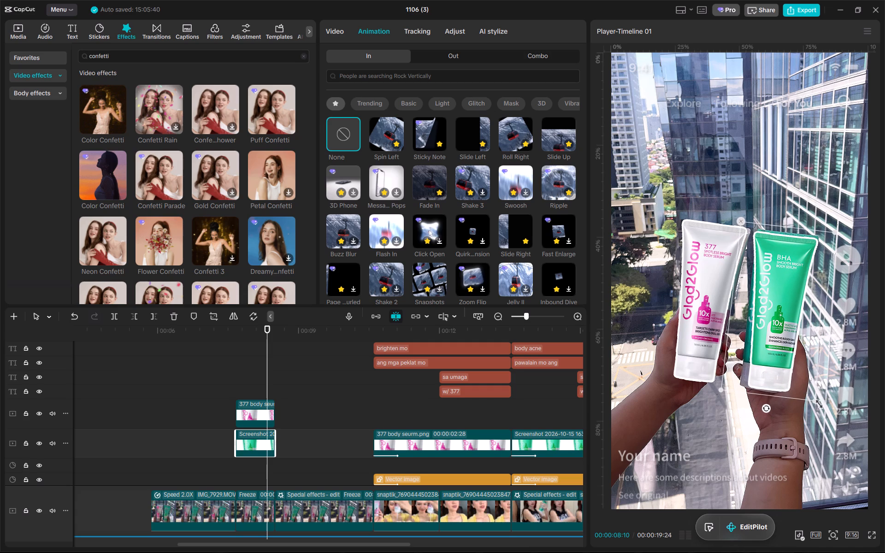
{"action": "left_click_drag", "start_coordinate": [817, 401], "coordinate": [821, 405]}
{"action": "left_click_drag", "start_coordinate": [767, 409], "coordinate": [760, 409]}
{"action": "left_click", "coordinate": [764, 354]}
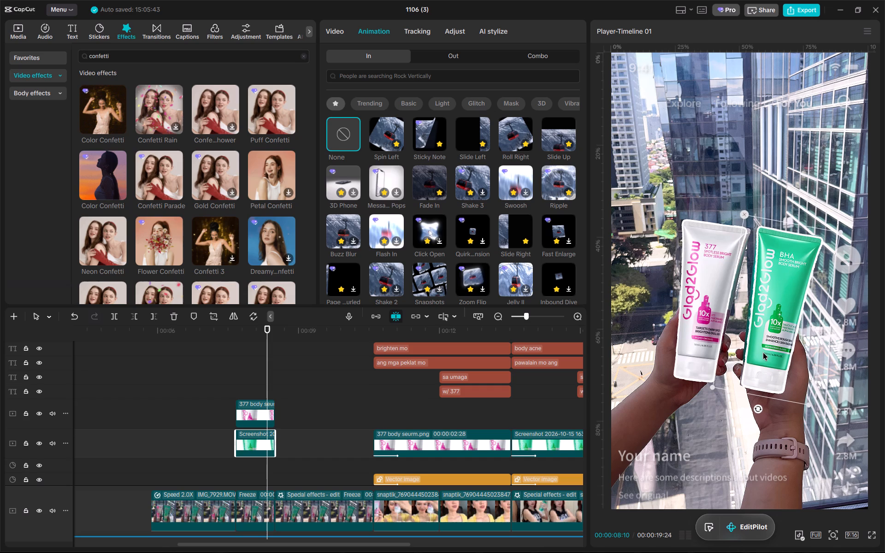
Nudge the 377 image over its hand-held tube to about X -251, Y -174.
{"action": "left_click", "coordinate": [702, 321]}
{"action": "left_click", "coordinate": [699, 311]}
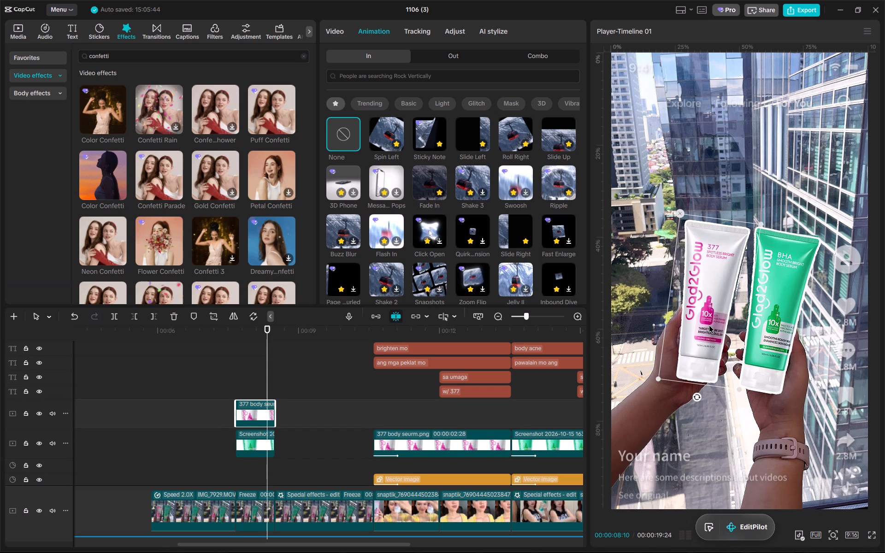
Refine the BHA image over its hand-held tube, rotating it to about 9.4° and nudging its position.
{"action": "left_click", "coordinate": [785, 319]}
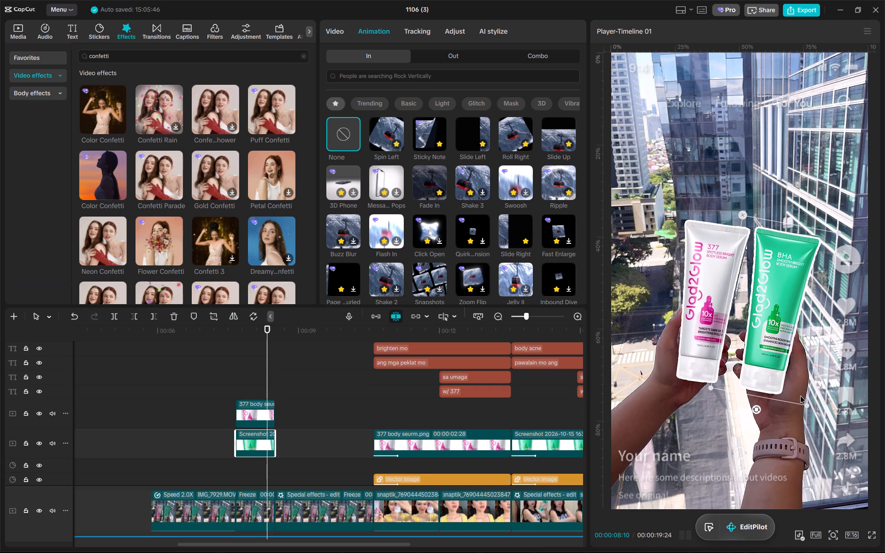
{"action": "left_click", "coordinate": [810, 405]}
{"action": "left_click", "coordinate": [756, 409]}
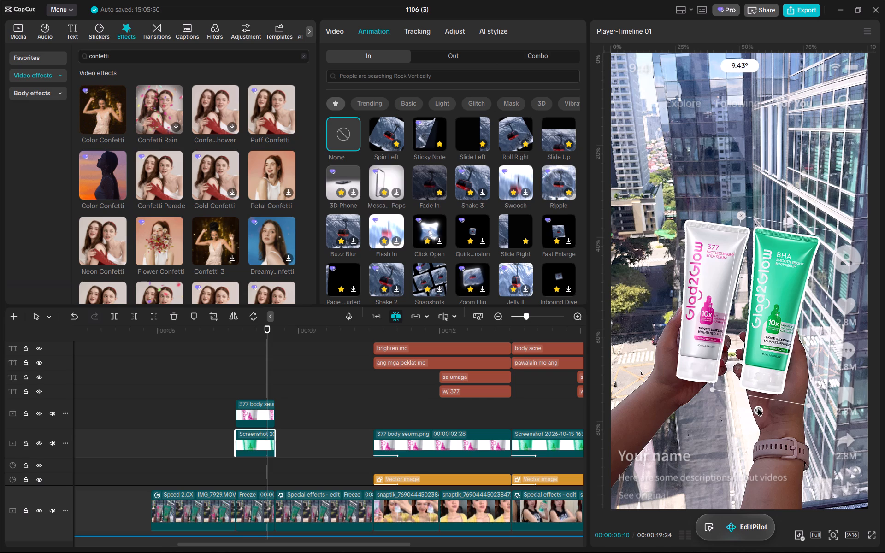
{"action": "left_click", "coordinate": [771, 368]}
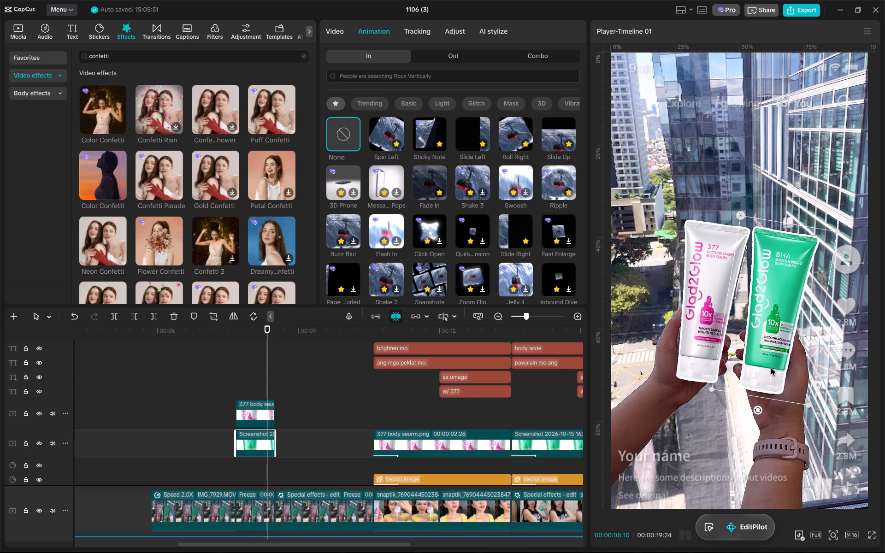
Set the 377 image's scale to 1% at 00:00:07:20 and add a scale keyframe there.
{"action": "left_click", "coordinate": [232, 337]}
{"action": "scroll", "coordinate": [275, 388], "scroll_direction": "up", "scroll_amount": 17, "text": "alt"}
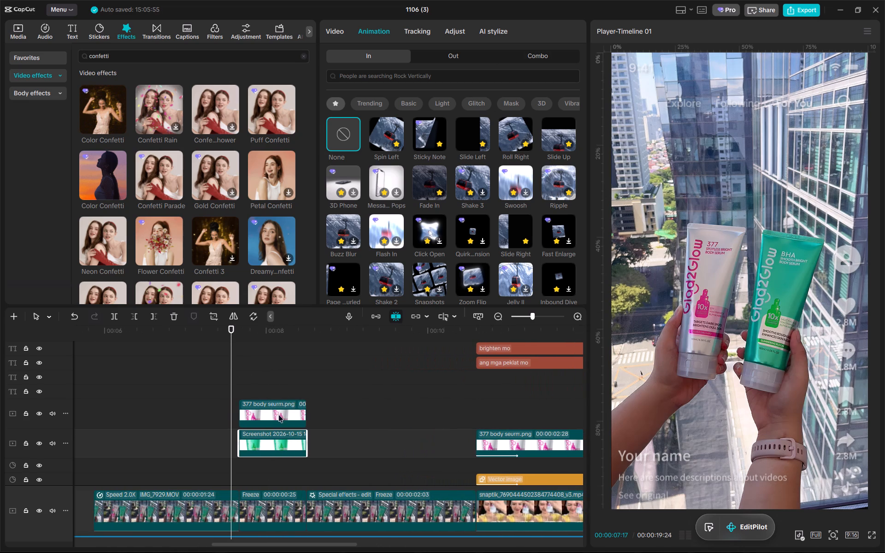
{"action": "left_click", "coordinate": [278, 415]}
{"action": "left_click", "coordinate": [242, 335]}
{"action": "scroll", "coordinate": [294, 405], "scroll_direction": "up", "scroll_amount": 6, "text": "alt"}
{"action": "left_click", "coordinate": [346, 41]}
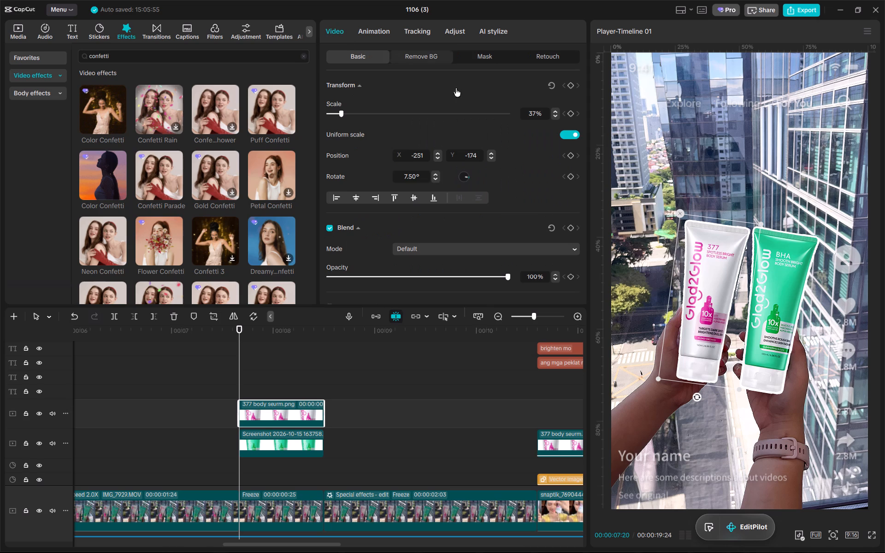
{"action": "left_click_drag", "start_coordinate": [498, 116], "coordinate": [214, 110]}
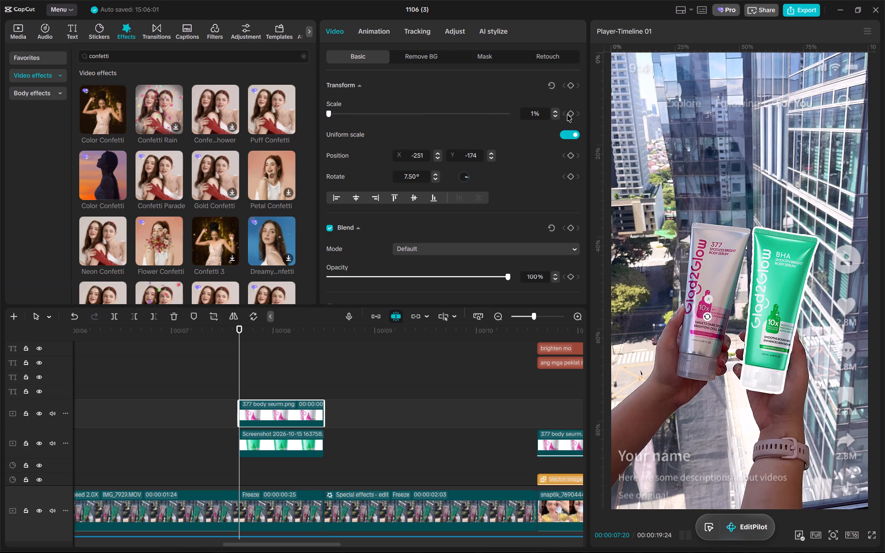
{"action": "left_click", "coordinate": [572, 115]}
Add a second scale keyframe to the 377 image six frames on, at 00:00:07:26, with scale 37%.
{"action": "key", "text": "Right"}
{"action": "key", "text": "Right"}
{"action": "key", "text": "Right"}
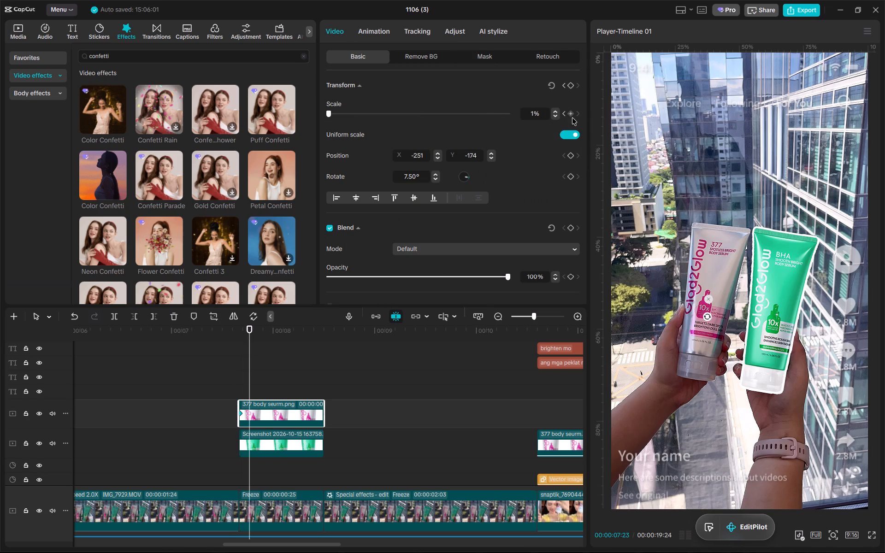
{"action": "key", "text": "Right"}
{"action": "key", "text": "Right"}
{"action": "key", "text": "Right"}
{"action": "left_click", "coordinate": [572, 118]}
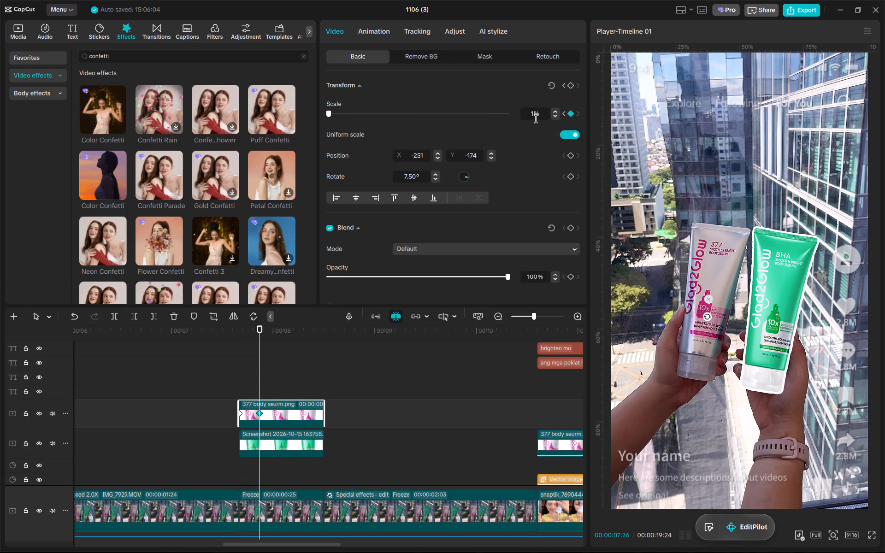
{"action": "double_click", "coordinate": [536, 119]}
{"action": "type", "text": "37"}
{"action": "key", "text": "Return"}
{"action": "left_click", "coordinate": [290, 420]}
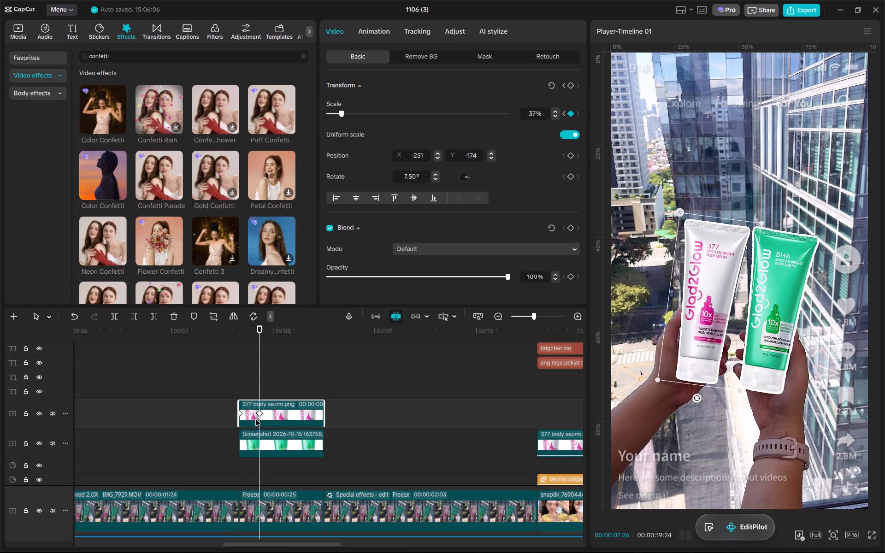
Apply the Rebound Out preset curve to the 377 image's scale keyframes.
{"action": "right_click", "coordinate": [261, 411]}
{"action": "left_click", "coordinate": [342, 476]}
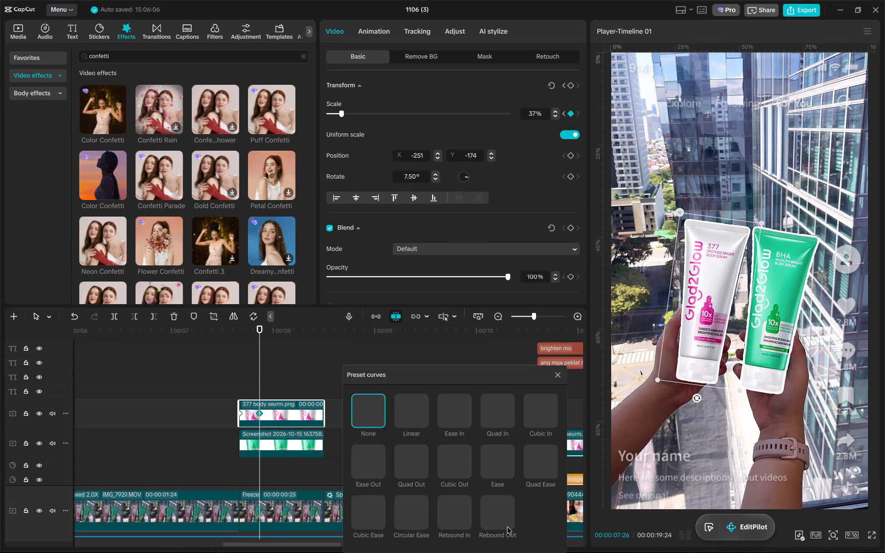
{"action": "left_click", "coordinate": [498, 506]}
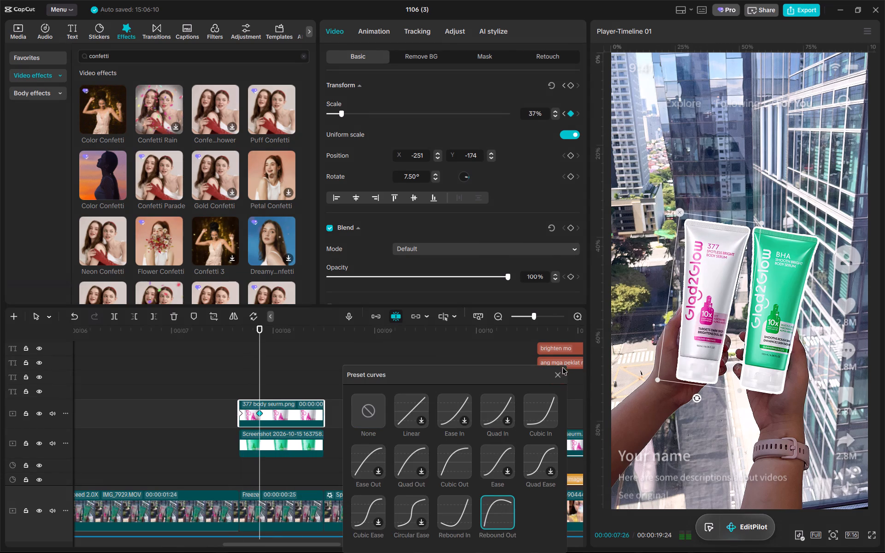
{"action": "left_click", "coordinate": [562, 370]}
Shift the BHA image clip to start at 00:00:07:24 and trim its end to the freeze's end at 00:00:08:15.
{"action": "left_click", "coordinate": [279, 443]}
{"action": "left_click_drag", "start_coordinate": [234, 325], "coordinate": [239, 325]}
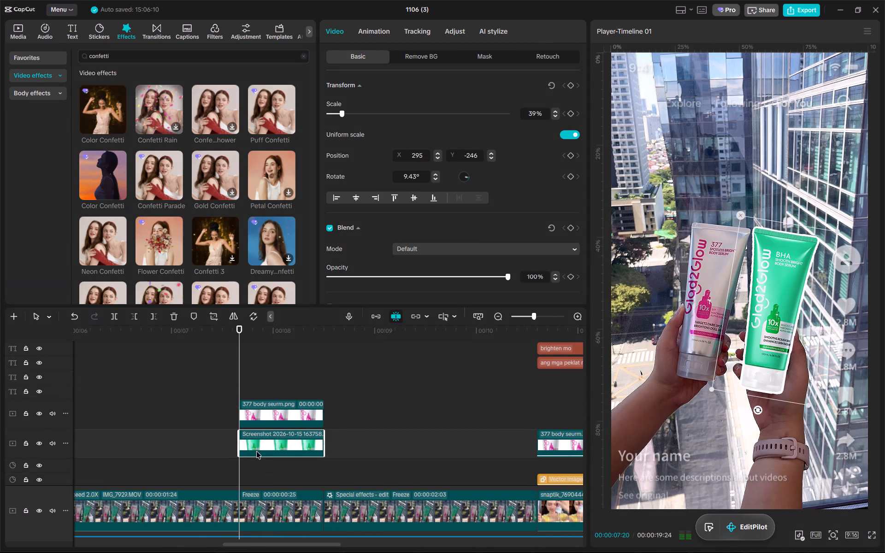
{"action": "scroll", "coordinate": [258, 446], "scroll_direction": "down", "scroll_amount": 5, "text": "ctrl"}
{"action": "left_click_drag", "start_coordinate": [264, 377], "coordinate": [276, 376]}
{"action": "key", "text": "space"}
{"action": "key", "text": "space"}
{"action": "left_click_drag", "start_coordinate": [320, 332], "coordinate": [324, 332]}
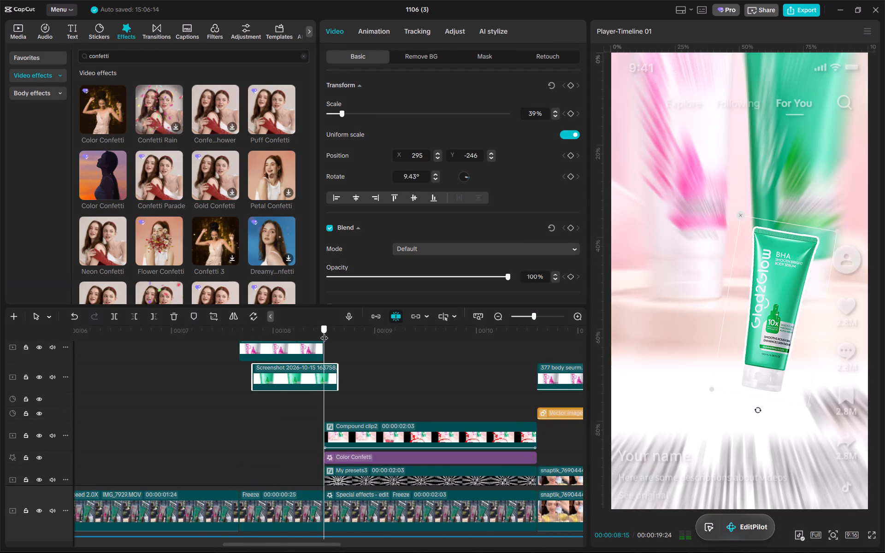
{"action": "left_click_drag", "start_coordinate": [324, 332], "coordinate": [252, 335]}
{"action": "key", "text": "w"}
Keyframe the BHA image's scale from 1% at 00:00:07:24 to 39% at 00:00:08:00.
{"action": "left_click", "coordinate": [569, 115]}
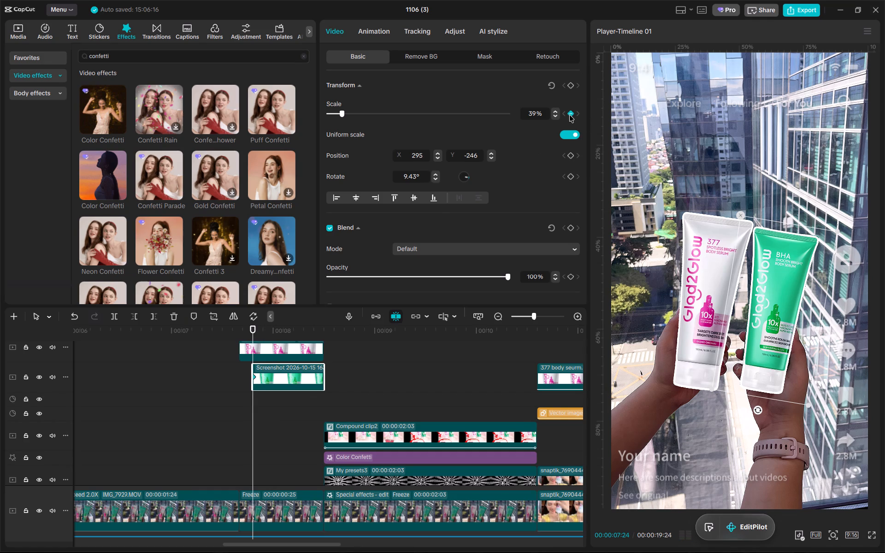
{"action": "key", "text": "Right"}
{"action": "key", "text": "Right"}
{"action": "key", "text": "Right"}
{"action": "key", "text": "Right"}
{"action": "key", "text": "Right"}
{"action": "key", "text": "Right"}
{"action": "left_click", "coordinate": [569, 115]}
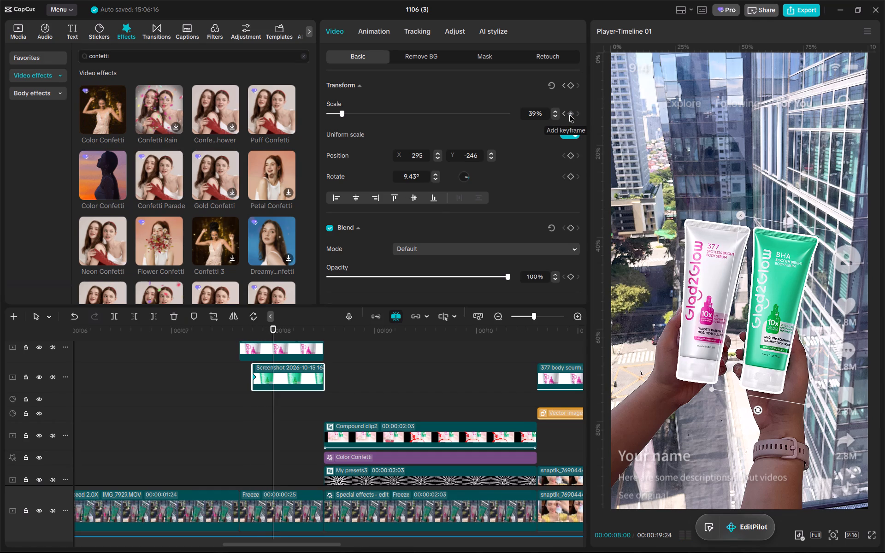
{"action": "left_click", "coordinate": [564, 112]}
{"action": "left_click_drag", "start_coordinate": [459, 115], "coordinate": [183, 140]}
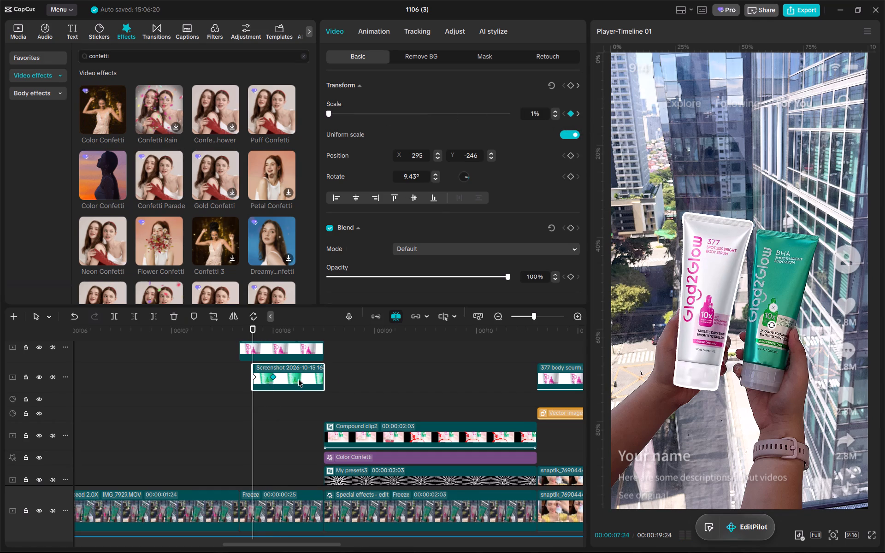
Apply the Rebound Out preset curve to the BHA image's scale keyframes.
{"action": "left_click", "coordinate": [298, 379]}
{"action": "right_click", "coordinate": [276, 374]}
{"action": "left_click", "coordinate": [349, 444]}
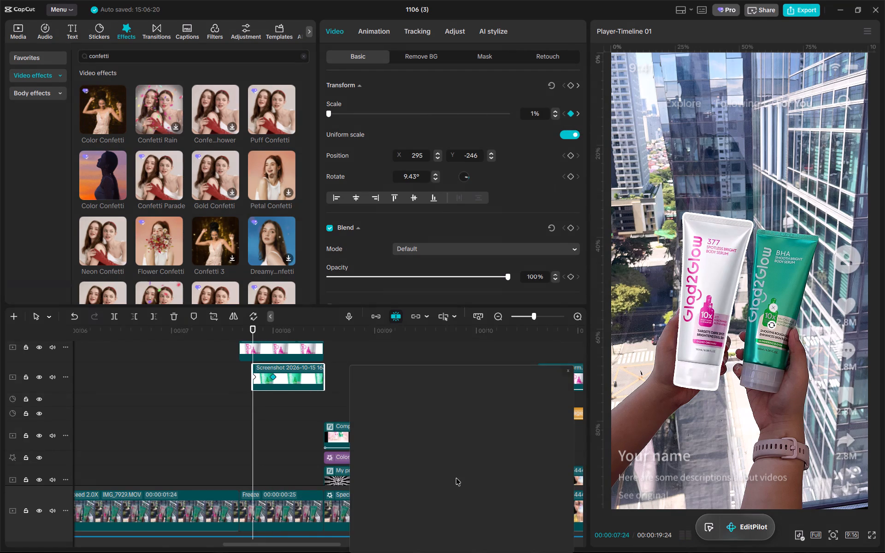
{"action": "left_click", "coordinate": [506, 518]}
{"action": "left_click_drag", "start_coordinate": [572, 379], "coordinate": [566, 377]}
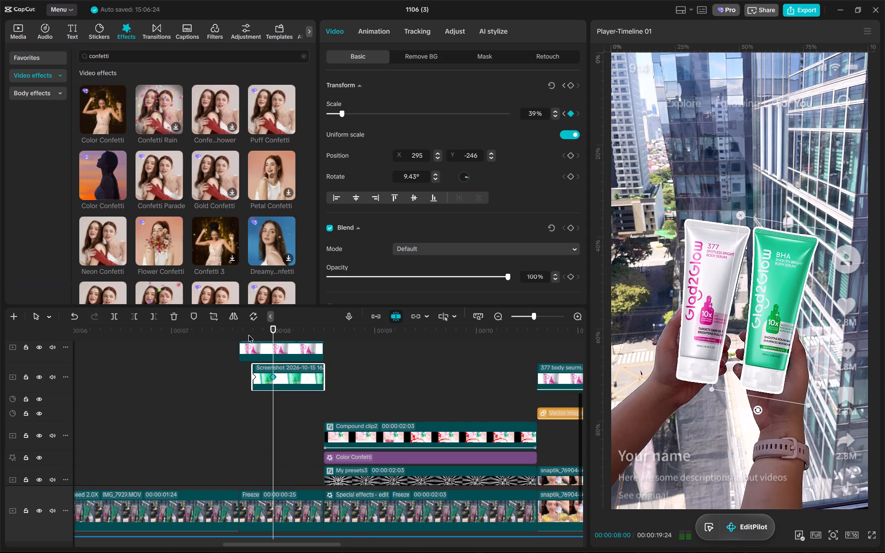
Play back the footage leading into the freeze to check the timing of both product pop-ups against the voice-over.
{"action": "left_click", "coordinate": [240, 335]}
{"action": "key", "text": "space"}
{"action": "left_click", "coordinate": [219, 336]}
{"action": "key", "text": "space"}
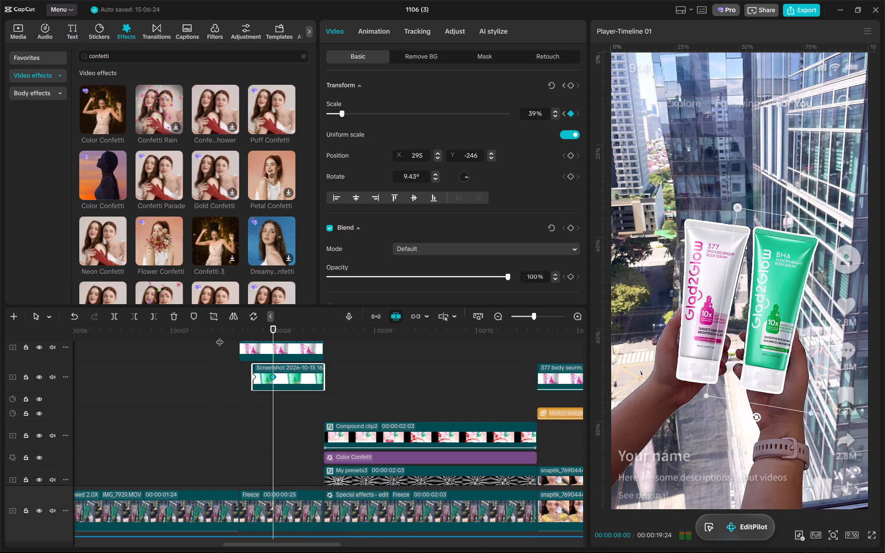
{"action": "key", "text": "space"}
{"action": "left_click", "coordinate": [220, 332]}
{"action": "key", "text": "space"}
{"action": "key", "text": "space"}
{"action": "left_click", "coordinate": [179, 334]}
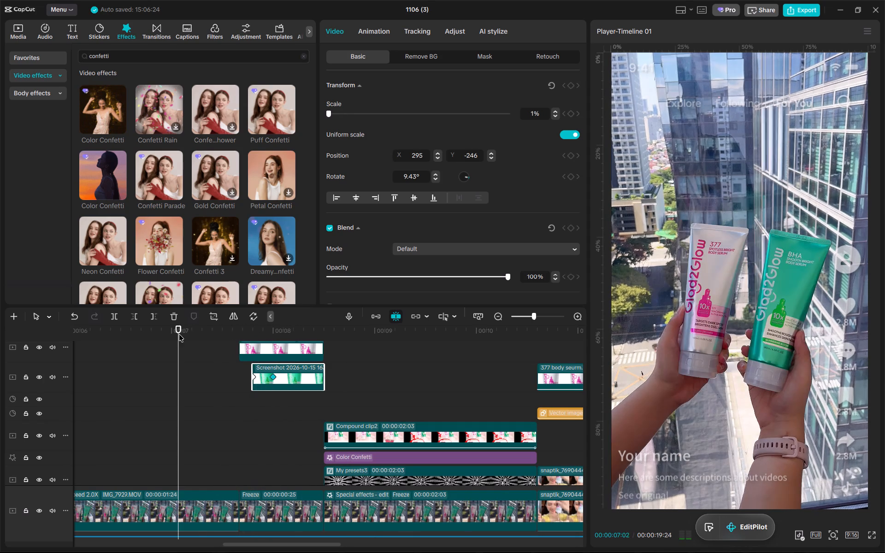
{"action": "key", "text": "space"}
{"action": "key", "text": "space"}
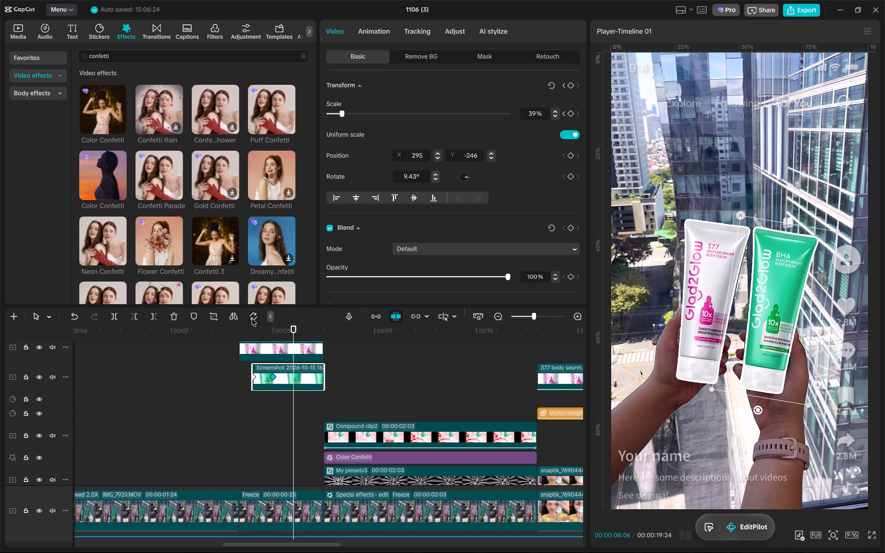
{"action": "scroll", "coordinate": [352, 396], "scroll_direction": "down", "scroll_amount": 13, "text": "ctrl"}
{"action": "left_click", "coordinate": [115, 340]}
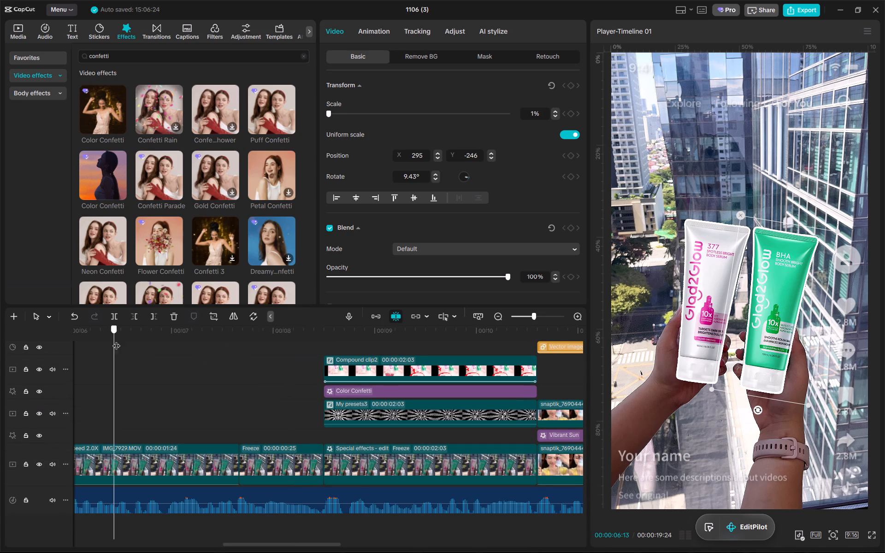
{"action": "key", "text": "space"}
{"action": "scroll", "coordinate": [178, 365], "scroll_direction": "right", "scroll_amount": 1}
{"action": "key", "text": "space"}
{"action": "left_click", "coordinate": [228, 333]}
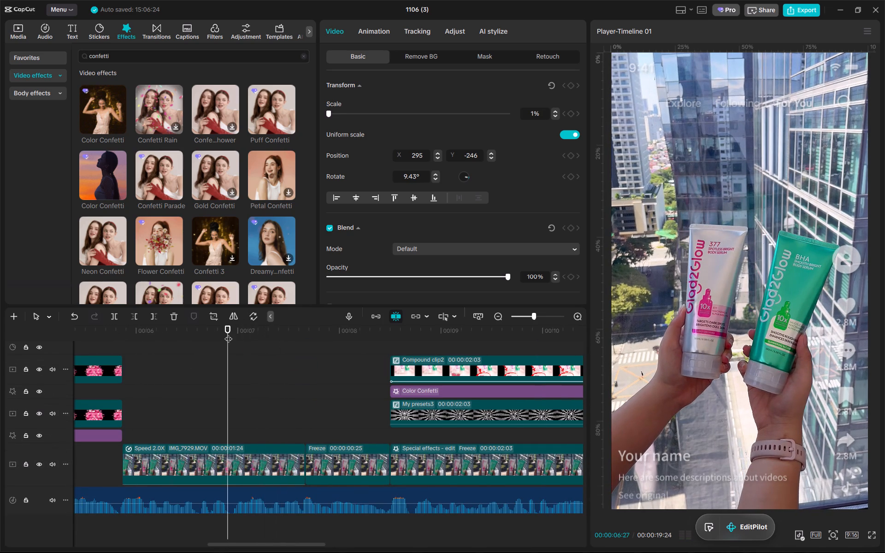
{"action": "key", "text": "space"}
{"action": "key", "text": "space"}
Trim the end of the IMG_7929 clip to 00:00:07:11 and delete the short freeze clip after it.
{"action": "left_click_drag", "start_coordinate": [228, 333], "coordinate": [276, 331]}
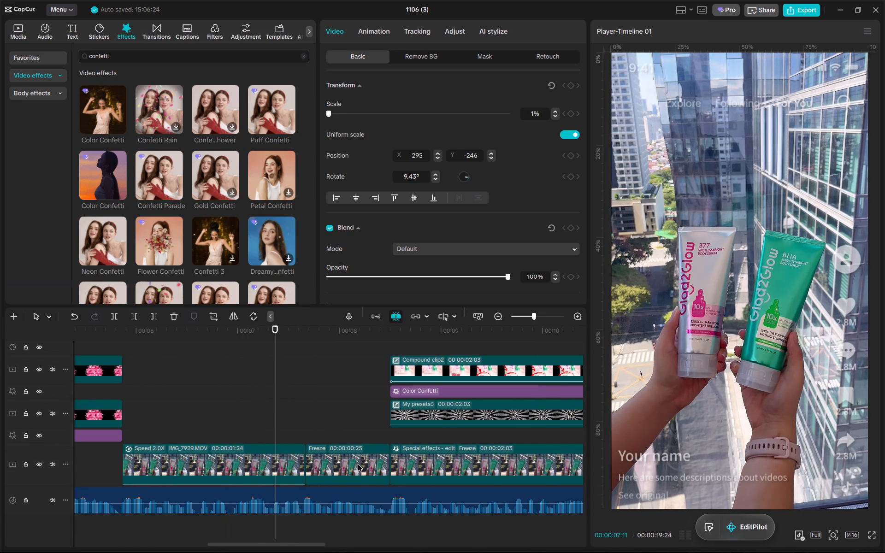
{"action": "left_click", "coordinate": [358, 464]}
{"action": "key", "text": "w"}
{"action": "left_click", "coordinate": [350, 465]}
{"action": "key", "text": "d"}
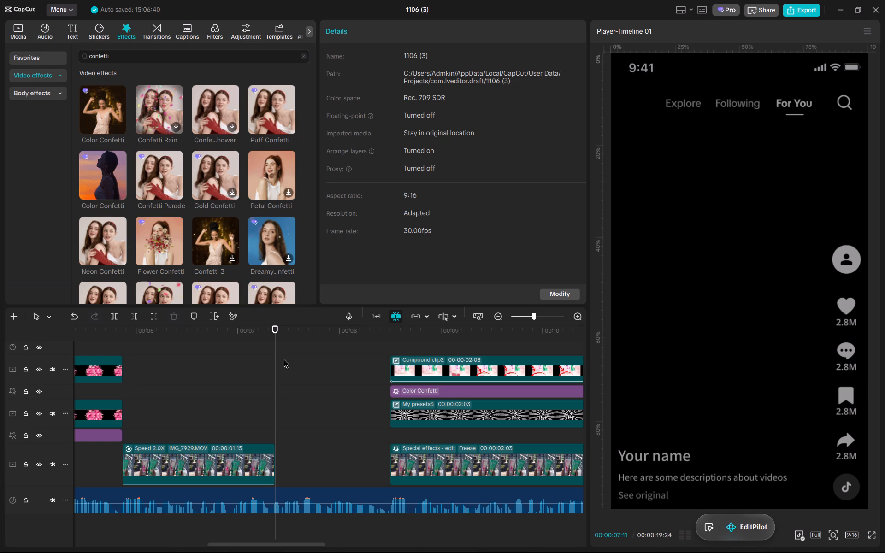
Add a freeze frame of IMG_7929 at 00:00:07:11 and trim its end to 00:00:08:15.
{"action": "key", "text": "space"}
{"action": "key", "text": "space"}
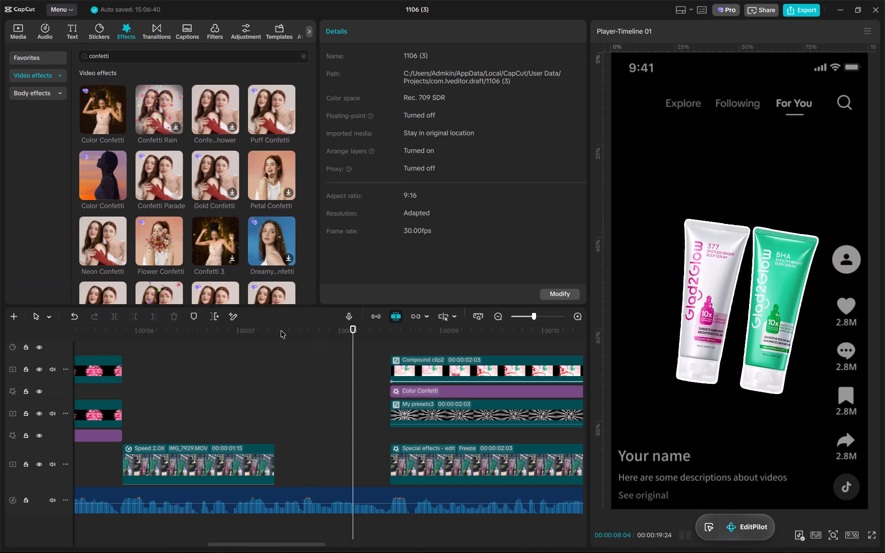
{"action": "left_click", "coordinate": [270, 331]}
{"action": "left_click_drag", "start_coordinate": [270, 331], "coordinate": [274, 334]}
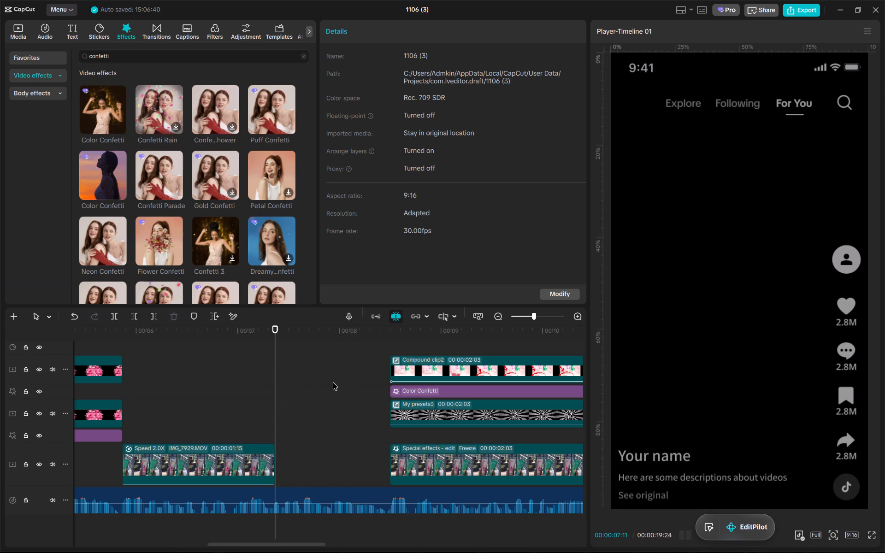
{"action": "left_click", "coordinate": [251, 467]}
{"action": "left_click", "coordinate": [247, 336]}
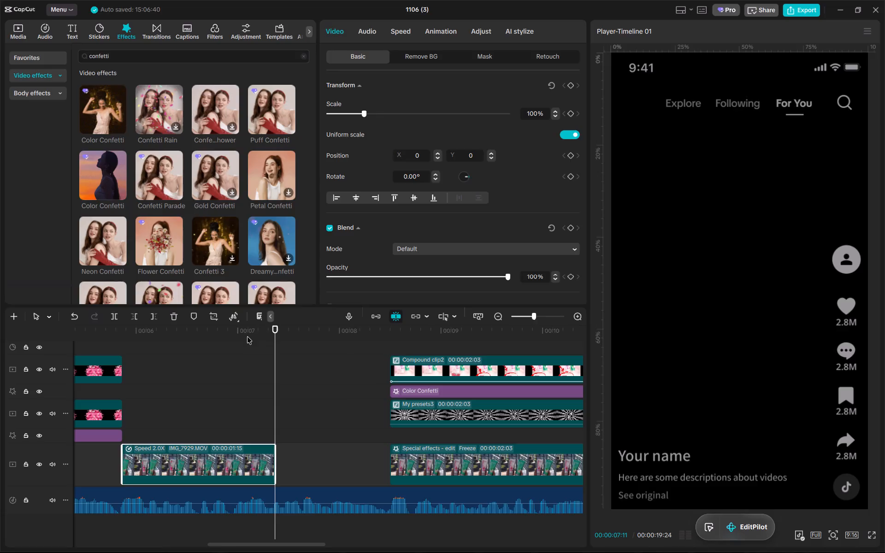
{"action": "left_click", "coordinate": [391, 331]}
{"action": "key", "text": "w"}
{"action": "scroll", "coordinate": [429, 448], "scroll_direction": "down", "scroll_amount": 12, "text": "alt"}
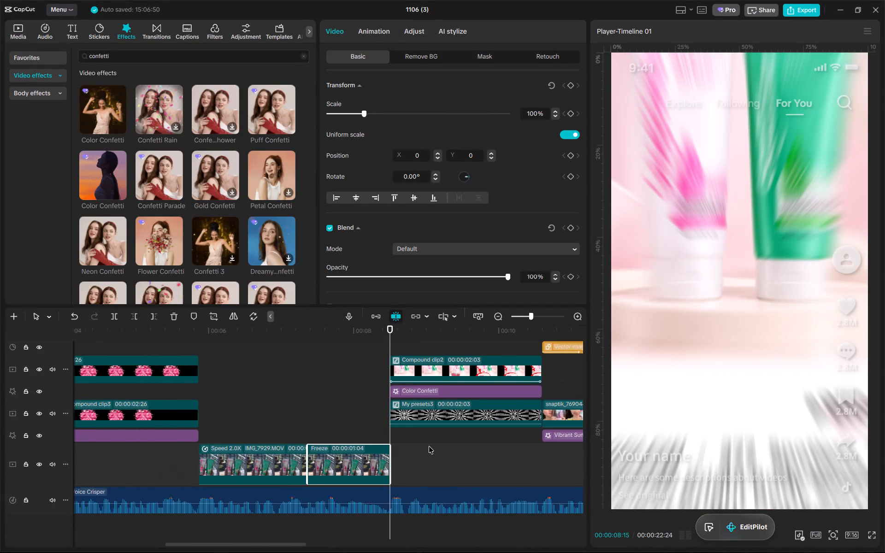
Move all the main-track clips following the new freeze back so they start at 00:00:08:15.
{"action": "scroll", "coordinate": [429, 446], "scroll_direction": "down", "scroll_amount": 20, "text": "alt"}
{"action": "scroll", "coordinate": [429, 446], "scroll_direction": "down", "scroll_amount": 20, "text": "alt"}
{"action": "scroll", "coordinate": [429, 446], "scroll_direction": "down", "scroll_amount": 20, "text": "alt"}
{"action": "left_click_drag", "start_coordinate": [537, 460], "coordinate": [279, 453]}
{"action": "left_click_drag", "start_coordinate": [425, 462], "coordinate": [393, 462]}
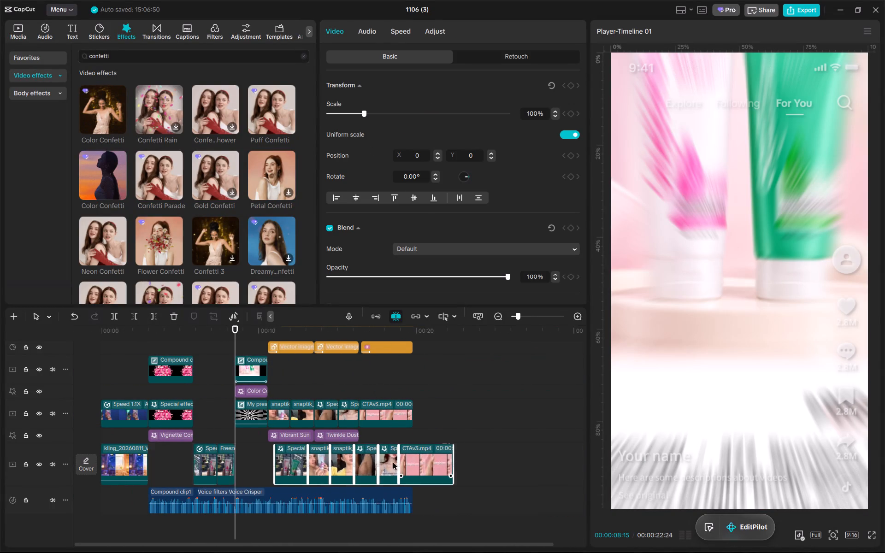
{"action": "left_click_drag", "start_coordinate": [393, 462], "coordinate": [376, 463]}
Move both product image clips earlier together so the 377 image starts with the new freeze at 00:00:07:11.
{"action": "left_click", "coordinate": [220, 331]}
{"action": "scroll", "coordinate": [232, 363], "scroll_direction": "up", "scroll_amount": 5, "text": "alt"}
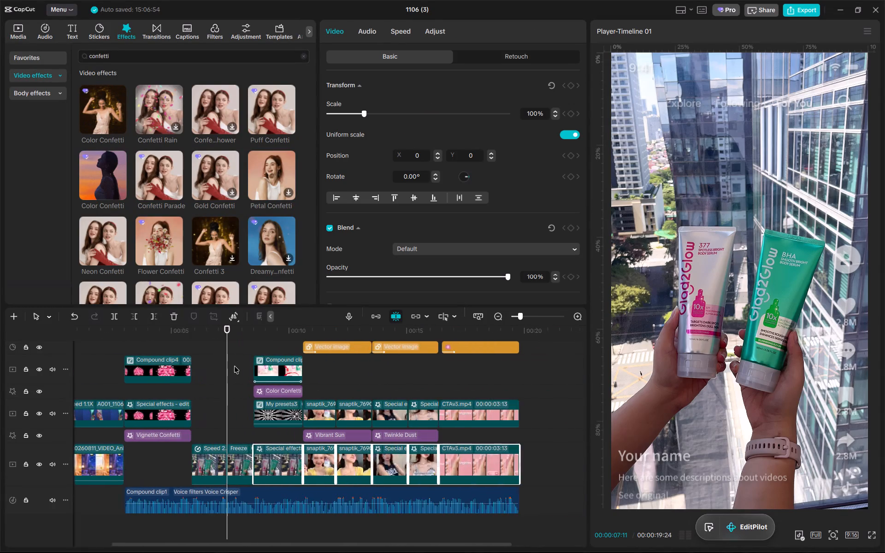
{"action": "scroll", "coordinate": [234, 366], "scroll_direction": "up", "scroll_amount": 20, "text": "alt"}
{"action": "scroll", "coordinate": [234, 366], "scroll_direction": "up", "scroll_amount": 4, "text": "alt"}
{"action": "left_click_drag", "start_coordinate": [248, 354], "coordinate": [273, 410]}
{"action": "left_click_drag", "start_coordinate": [266, 412], "coordinate": [256, 413]}
Realign the 377 image over its tube in the new freeze, rotated about 4.9° near X -298, Y -156.
{"action": "left_click", "coordinate": [253, 392]}
{"action": "left_click_drag", "start_coordinate": [241, 327], "coordinate": [249, 329]}
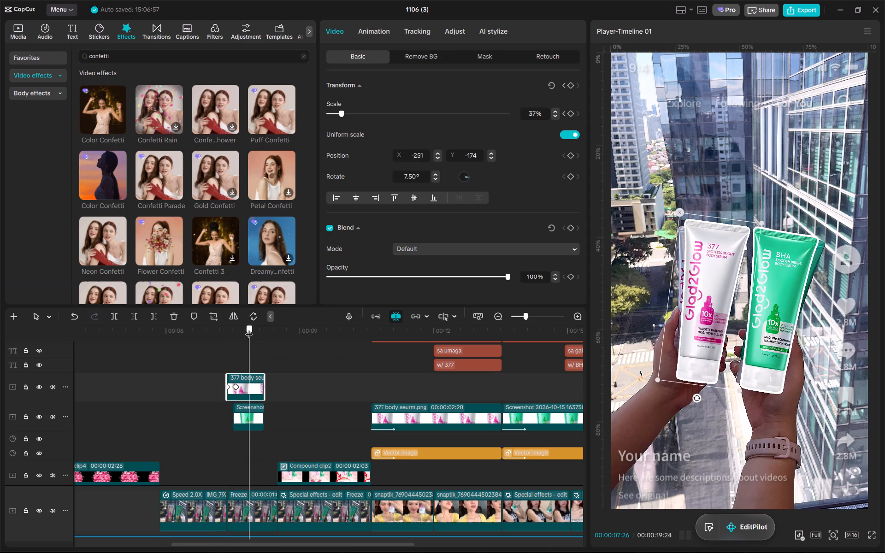
{"action": "left_click_drag", "start_coordinate": [249, 329], "coordinate": [250, 329]}
{"action": "left_click_drag", "start_coordinate": [705, 308], "coordinate": [700, 306]}
{"action": "left_click", "coordinate": [695, 393]}
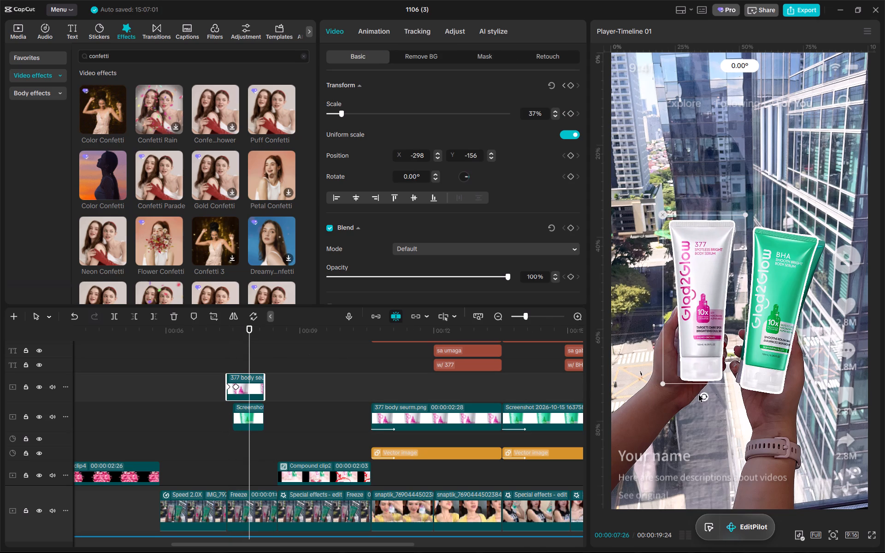
{"action": "left_click", "coordinate": [702, 350]}
Realign the BHA image over its hand-held tube, rotated about 14° at about X 304, Y -242.
{"action": "left_click", "coordinate": [250, 415]}
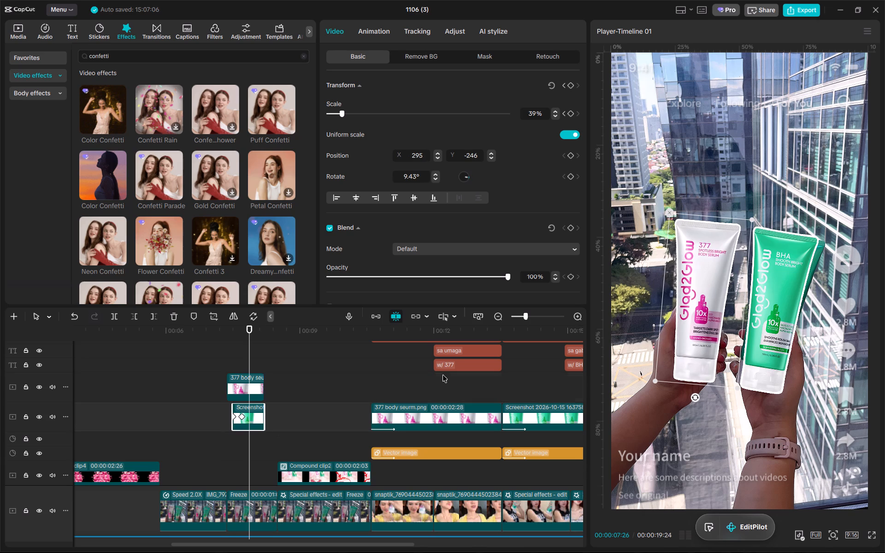
{"action": "left_click", "coordinate": [775, 355]}
{"action": "left_click_drag", "start_coordinate": [762, 404], "coordinate": [755, 402]}
{"action": "left_click", "coordinate": [761, 352]}
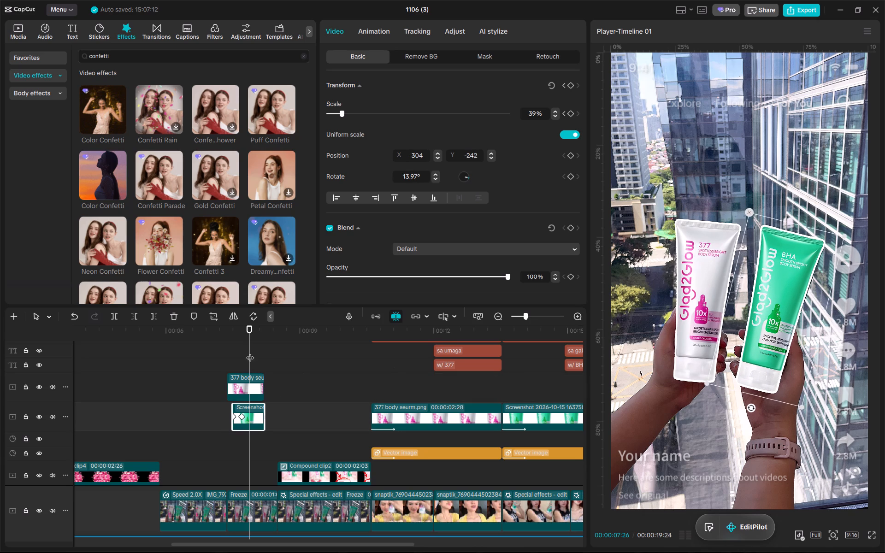
Extend the 377 and BHA image clips together to end with the freeze at 00:00:08:15.
{"action": "left_click", "coordinate": [230, 335]}
{"action": "key", "text": "space"}
{"action": "scroll", "coordinate": [238, 335], "scroll_direction": "up", "scroll_amount": 16, "text": "alt"}
{"action": "key", "text": "space"}
{"action": "left_click_drag", "start_coordinate": [315, 424], "coordinate": [254, 374]}
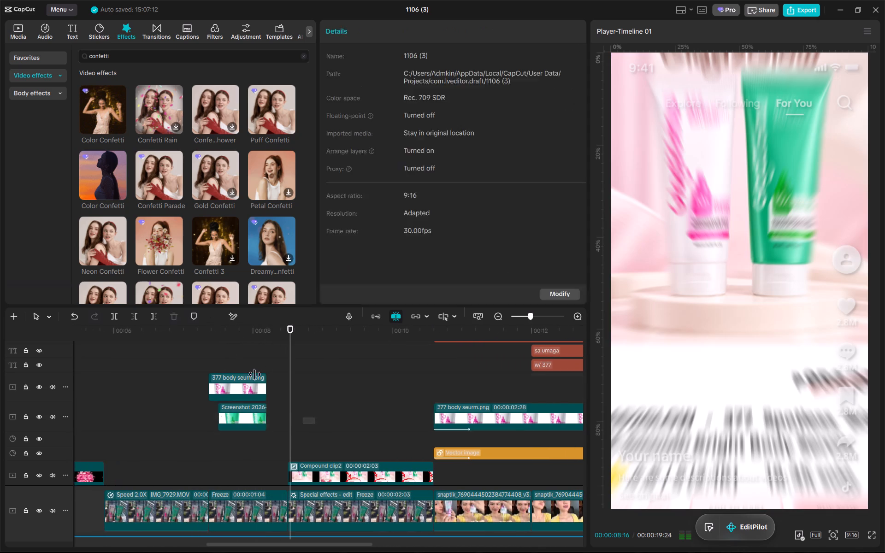
{"action": "left_click_drag", "start_coordinate": [254, 374], "coordinate": [248, 367]}
{"action": "left_click_drag", "start_coordinate": [270, 387], "coordinate": [287, 388]}
{"action": "left_click_drag", "start_coordinate": [339, 432], "coordinate": [254, 370]}
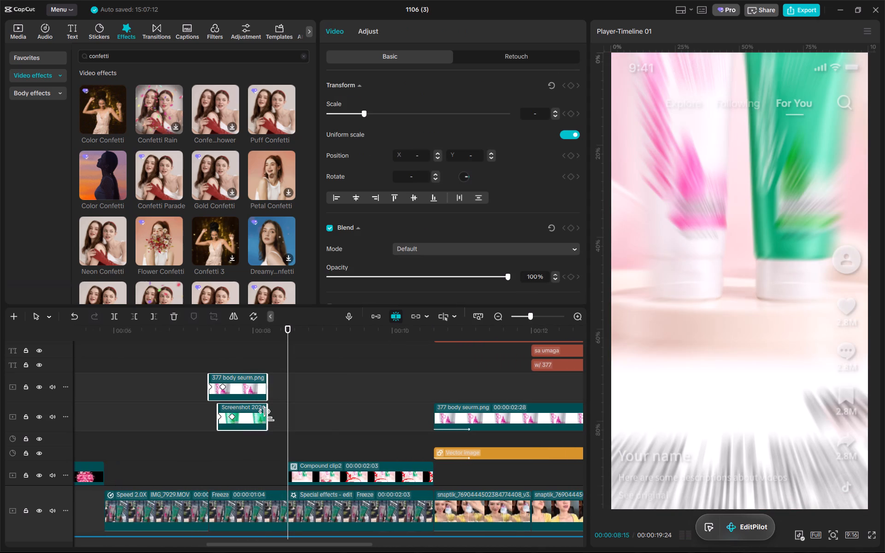
{"action": "left_click_drag", "start_coordinate": [268, 415], "coordinate": [289, 417]}
Play back the freeze section to review both product images popping up over the hand-held tubes.
{"action": "left_click", "coordinate": [203, 335]}
{"action": "scroll", "coordinate": [207, 363], "scroll_direction": "up", "scroll_amount": 18, "text": "alt"}
{"action": "key", "text": "space"}
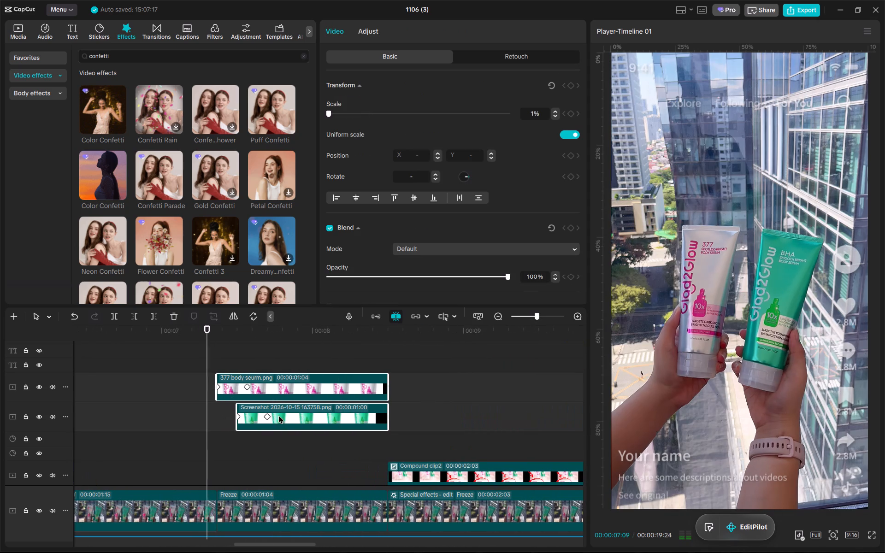
{"action": "left_click", "coordinate": [283, 415]}
{"action": "key", "text": "space"}
{"action": "left_click", "coordinate": [212, 329]}
{"action": "key", "text": "space"}
{"action": "key", "text": "space"}
{"action": "left_click_drag", "start_coordinate": [245, 331], "coordinate": [252, 331]}
{"action": "scroll", "coordinate": [70, 44], "scroll_direction": "up", "scroll_amount": 1}
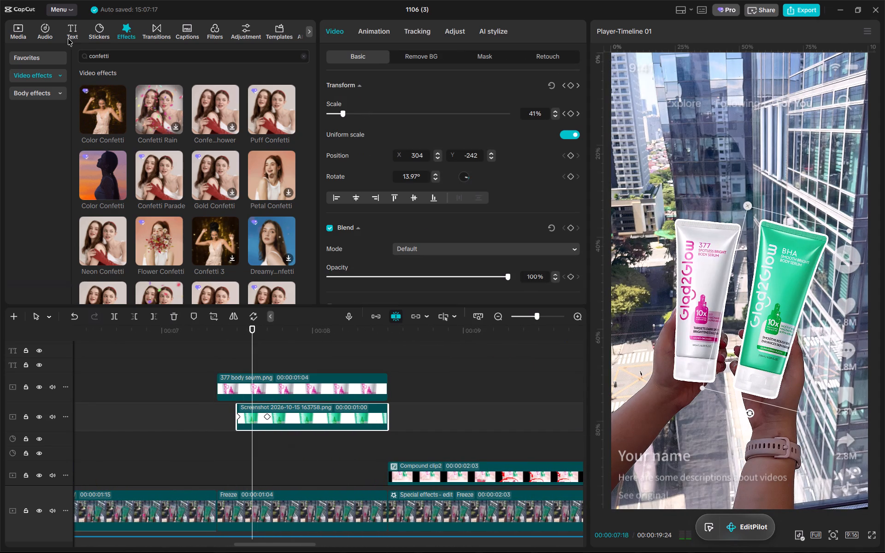
Search the stickers library for "cart".
{"action": "left_click", "coordinate": [100, 32]}
{"action": "left_click", "coordinate": [45, 64]}
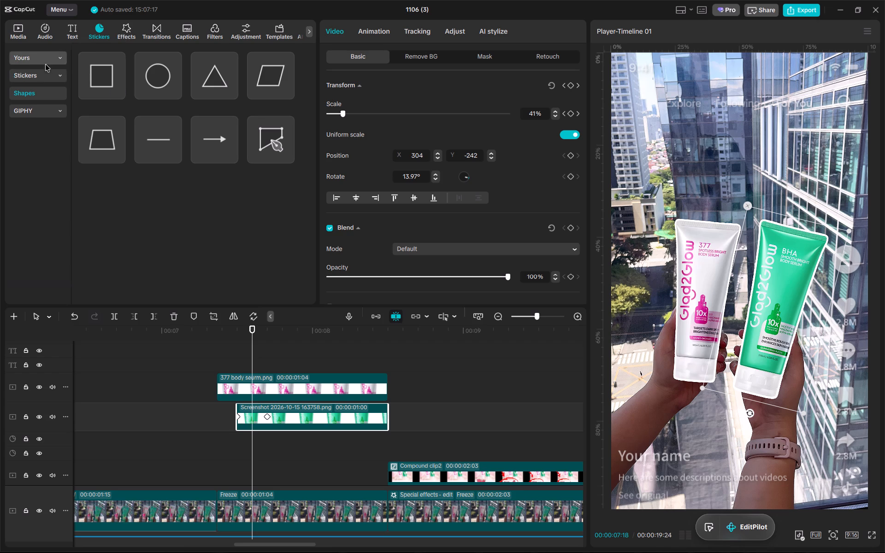
{"action": "left_click", "coordinate": [41, 110]}
{"action": "left_click", "coordinate": [126, 60]}
{"action": "type", "text": "cart"}
{"action": "key", "text": "Return"}
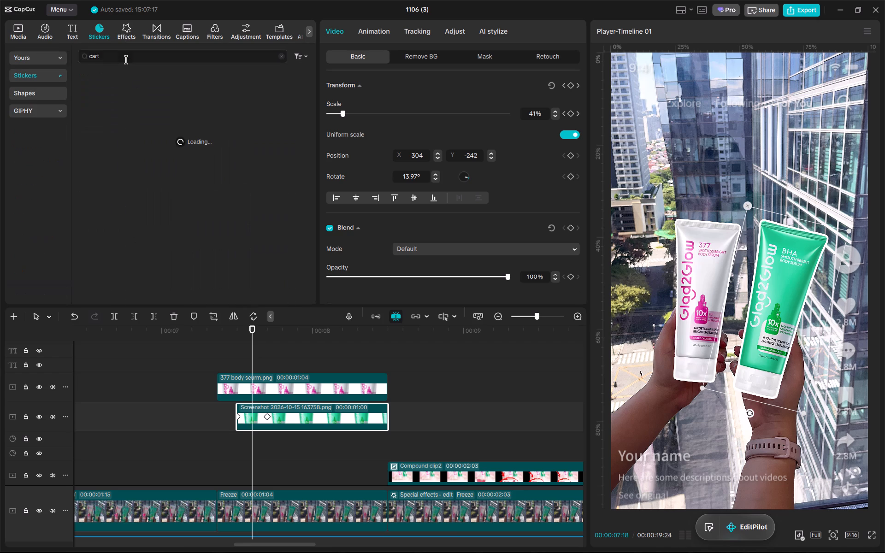
Switch to EZ-CorridorKey and preview the blue-screen tube footage up to frame 142.
{"action": "left_click", "coordinate": [578, 545]}
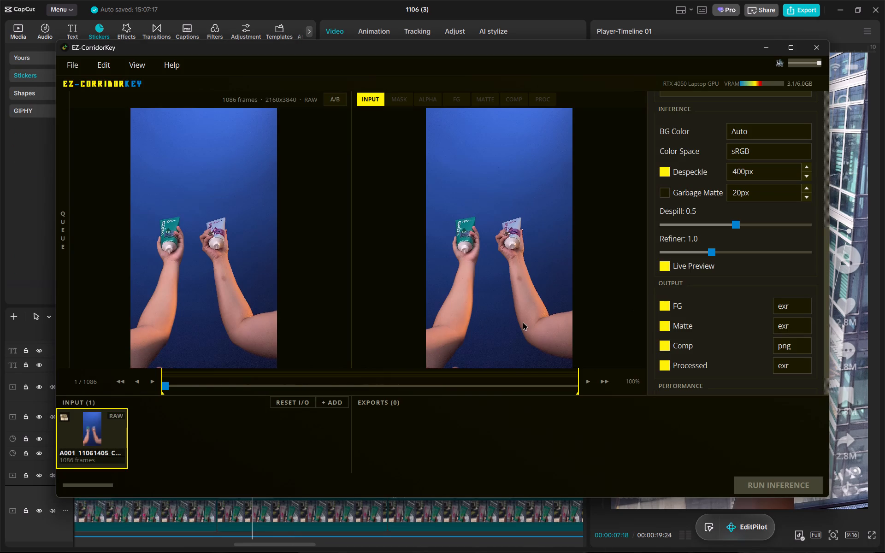
{"action": "scroll", "coordinate": [523, 323], "scroll_direction": "up", "scroll_amount": 3}
{"action": "key", "text": "space"}
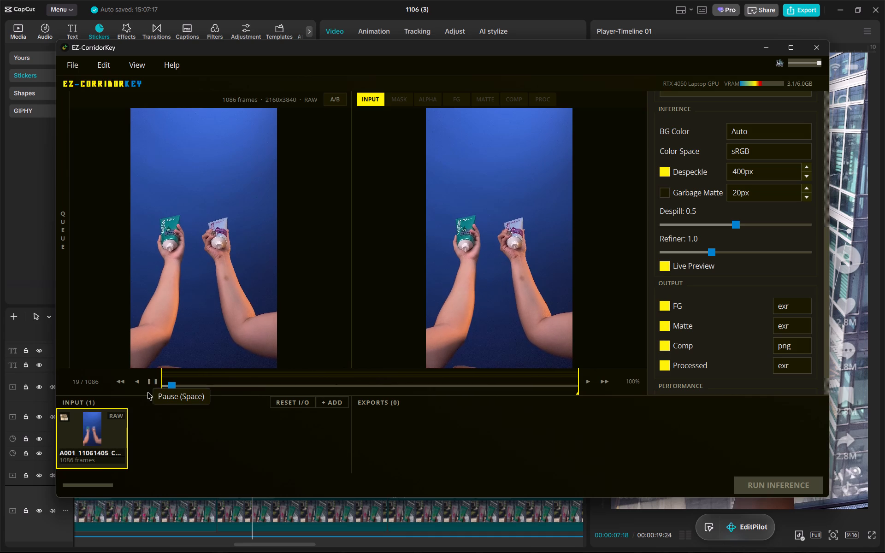
{"action": "left_click", "coordinate": [209, 385]}
{"action": "left_click_drag", "start_coordinate": [213, 385], "coordinate": [289, 383]}
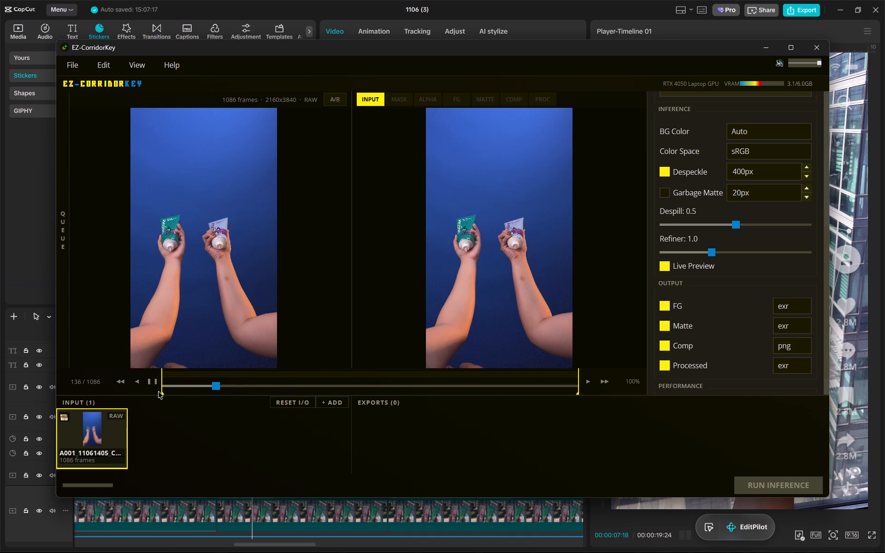
{"action": "left_click", "coordinate": [149, 381]}
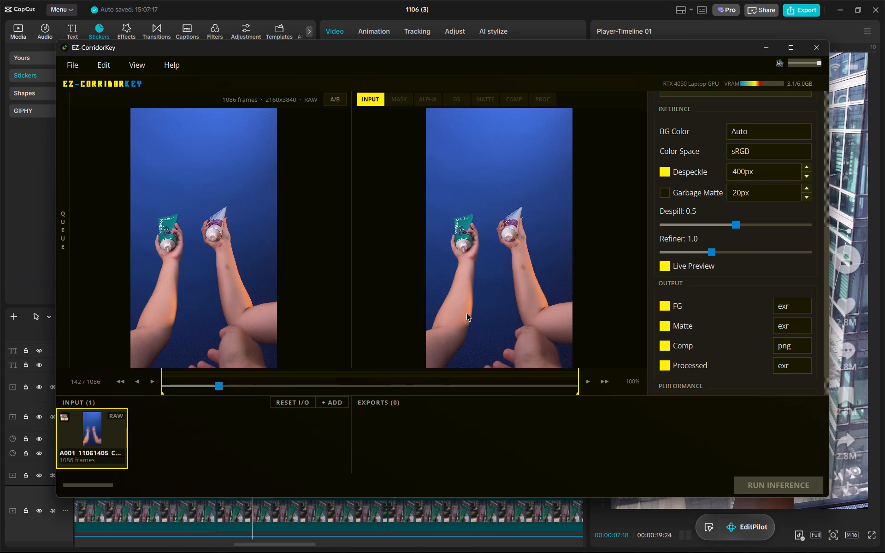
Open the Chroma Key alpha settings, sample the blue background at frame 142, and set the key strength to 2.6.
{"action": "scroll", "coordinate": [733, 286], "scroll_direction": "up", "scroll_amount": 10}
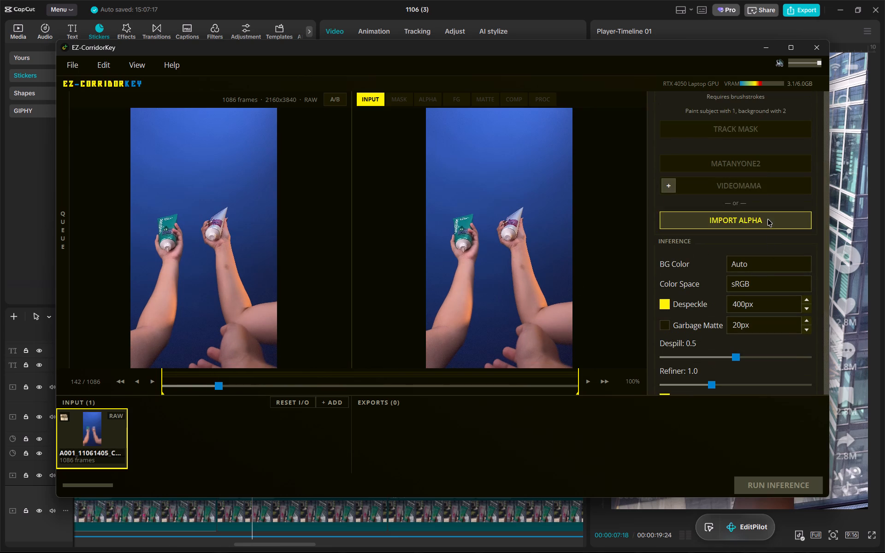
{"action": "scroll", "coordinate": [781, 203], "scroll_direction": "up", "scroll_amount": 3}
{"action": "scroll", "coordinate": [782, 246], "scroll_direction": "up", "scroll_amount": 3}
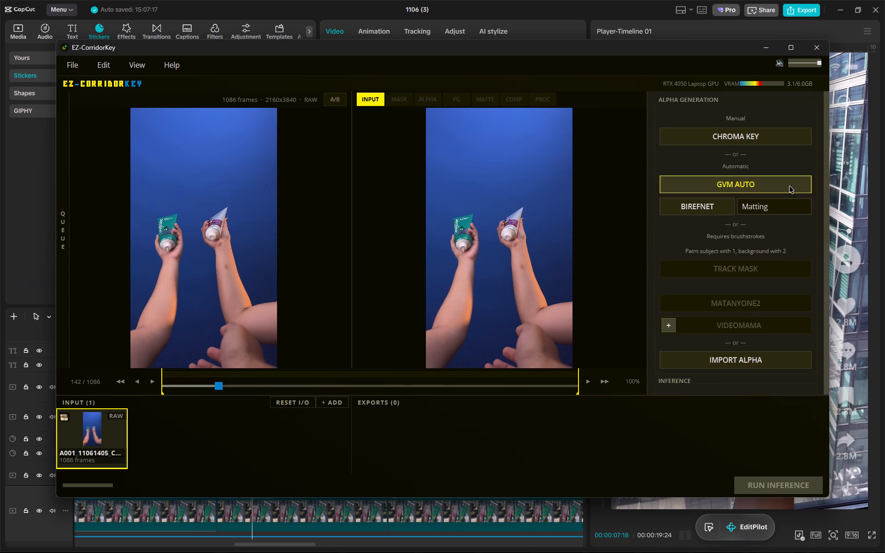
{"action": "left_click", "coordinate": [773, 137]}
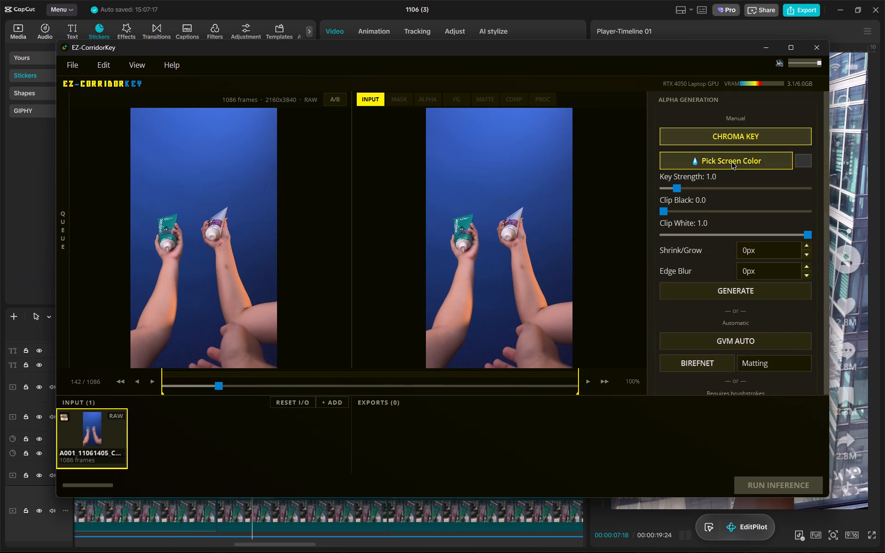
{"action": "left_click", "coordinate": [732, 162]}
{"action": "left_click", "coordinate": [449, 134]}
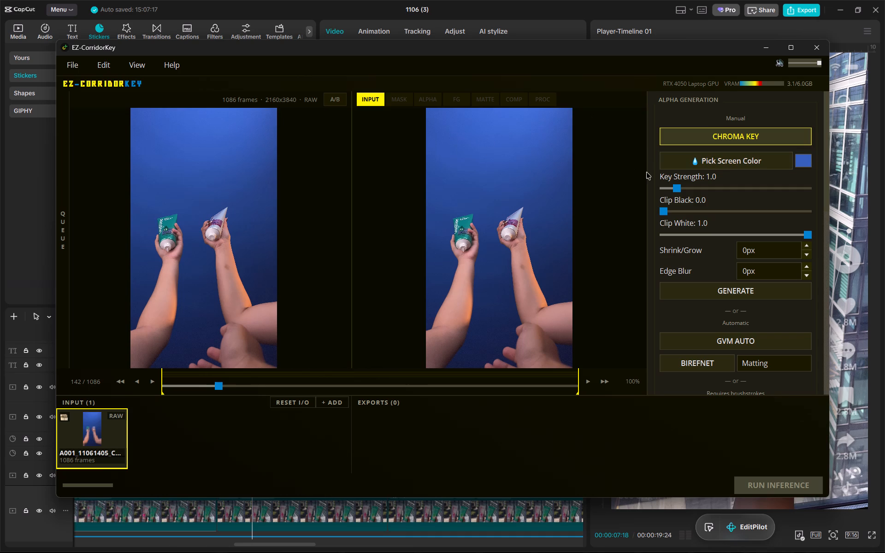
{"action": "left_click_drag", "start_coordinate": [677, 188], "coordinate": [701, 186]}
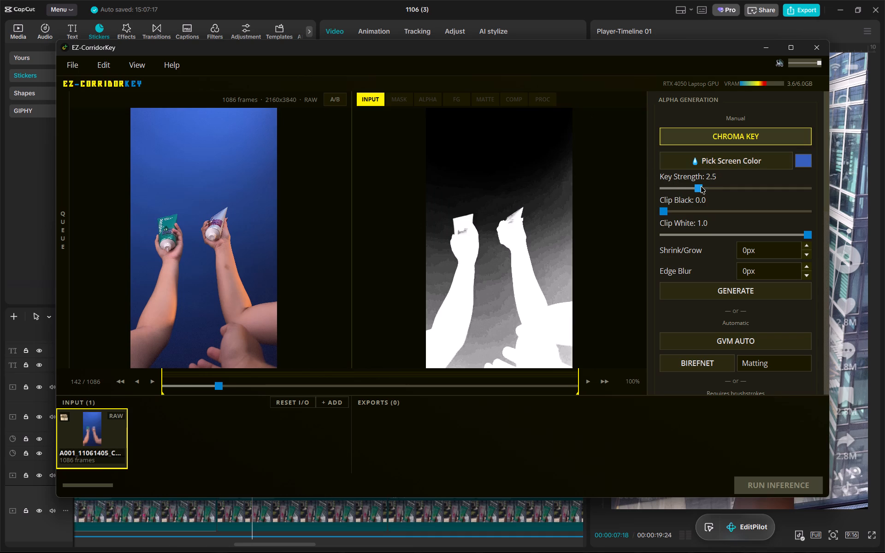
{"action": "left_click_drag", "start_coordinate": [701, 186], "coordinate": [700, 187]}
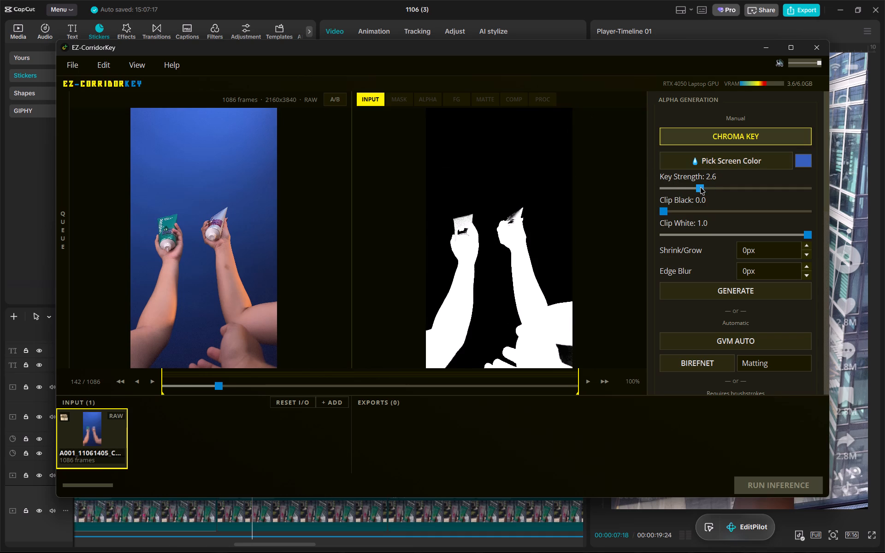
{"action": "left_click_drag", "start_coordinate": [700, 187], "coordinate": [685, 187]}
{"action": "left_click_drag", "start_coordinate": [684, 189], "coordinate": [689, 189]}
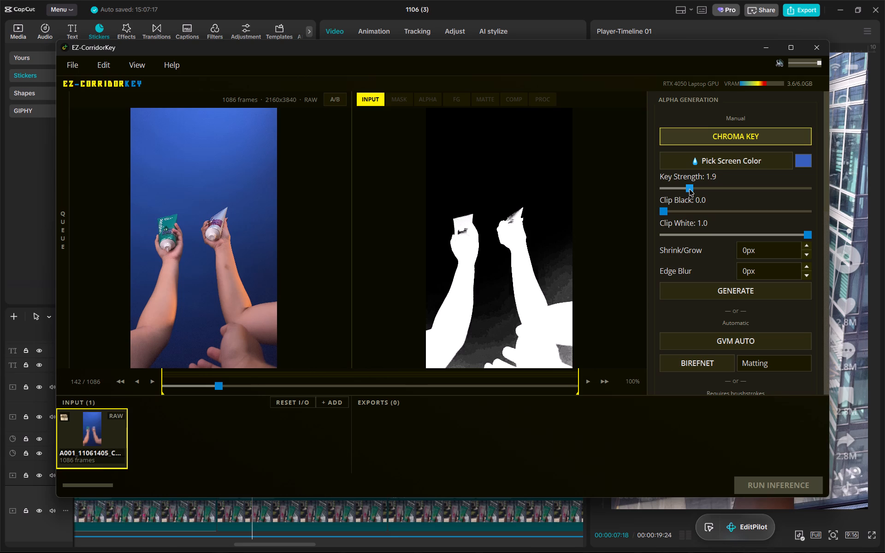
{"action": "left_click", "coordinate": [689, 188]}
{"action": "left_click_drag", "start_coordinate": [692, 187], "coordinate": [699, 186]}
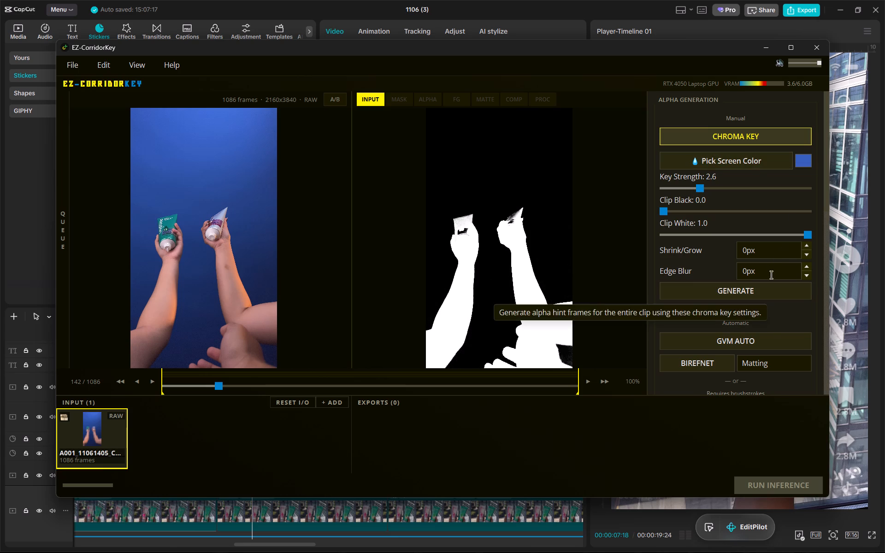
At frame 389, resample the chroma key screen colour from the blue background above the tubes.
{"action": "left_click", "coordinate": [311, 385]}
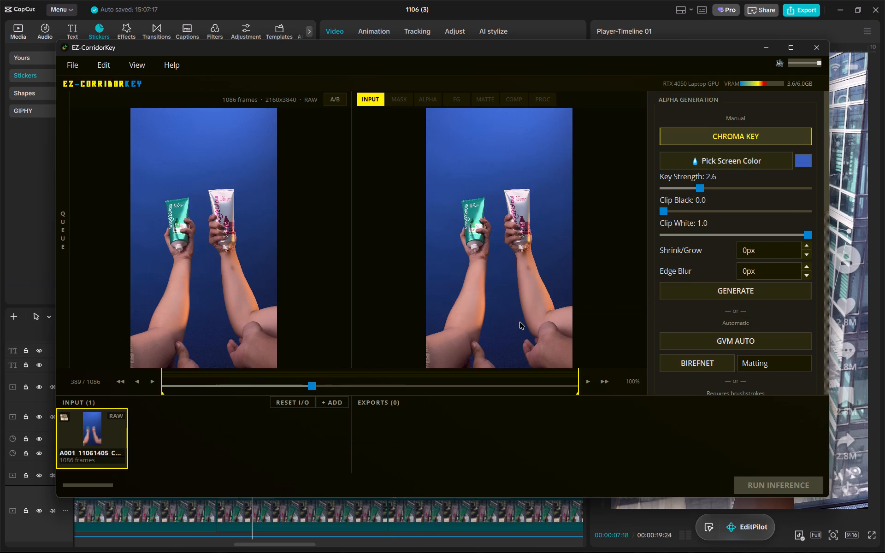
{"action": "left_click", "coordinate": [778, 137]}
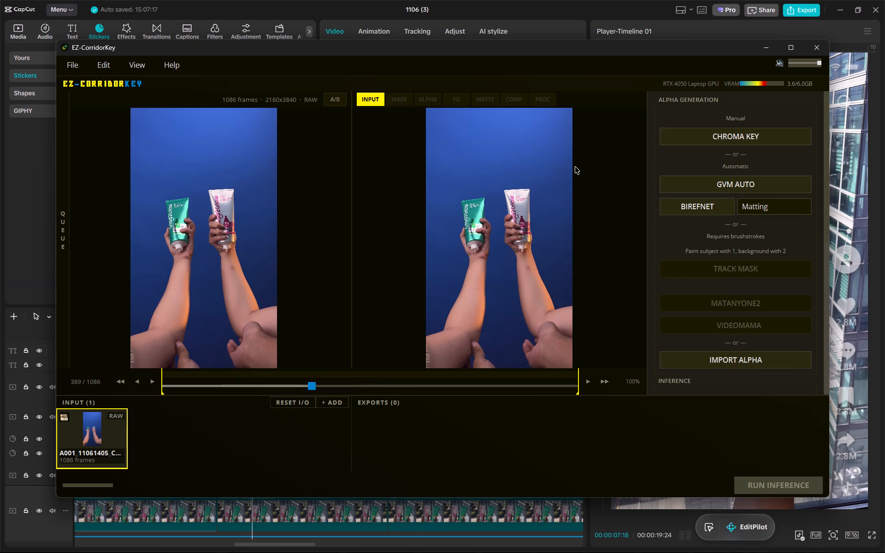
{"action": "left_click", "coordinate": [744, 135]}
{"action": "left_click", "coordinate": [702, 162]}
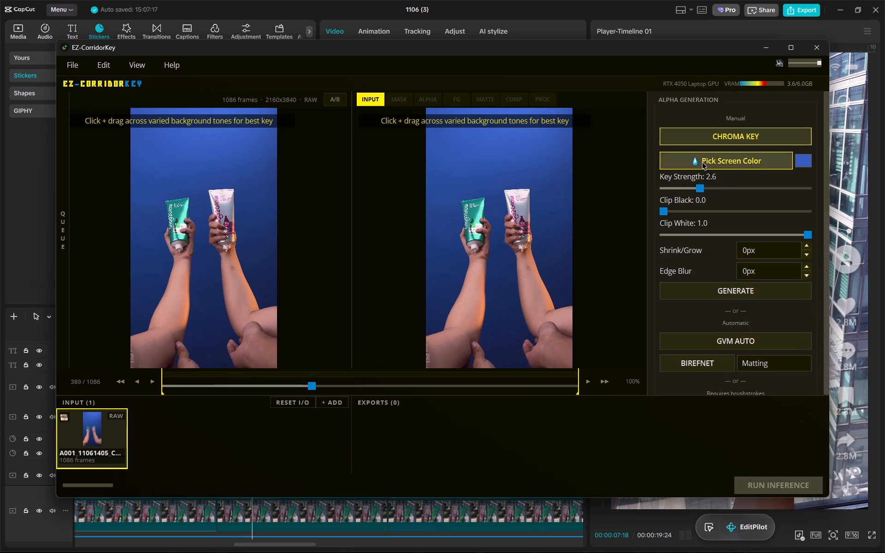
{"action": "left_click", "coordinate": [496, 162]}
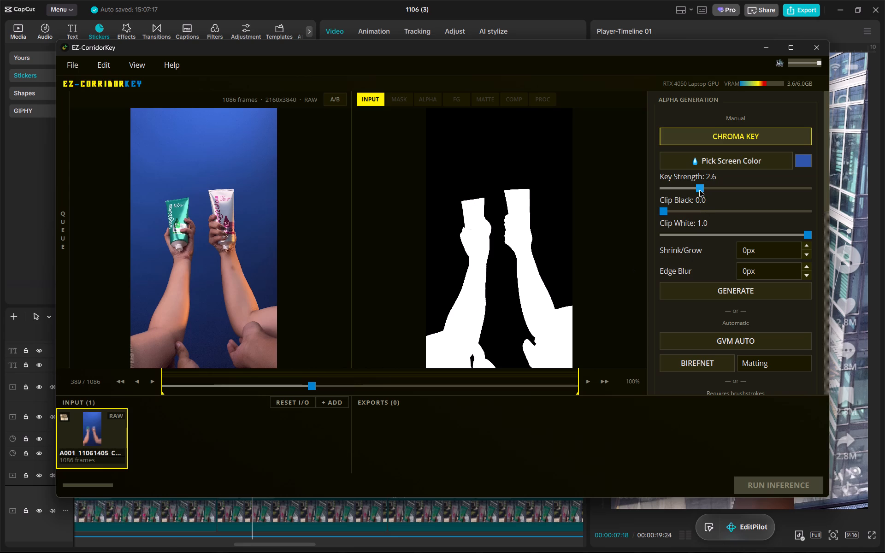
Test higher and lower key strengths against the matte preview in the enlarged window, settling on 2.5.
{"action": "left_click_drag", "start_coordinate": [699, 190], "coordinate": [711, 190]}
{"action": "left_click_drag", "start_coordinate": [711, 188], "coordinate": [774, 184]}
{"action": "left_click_drag", "start_coordinate": [774, 186], "coordinate": [730, 189]}
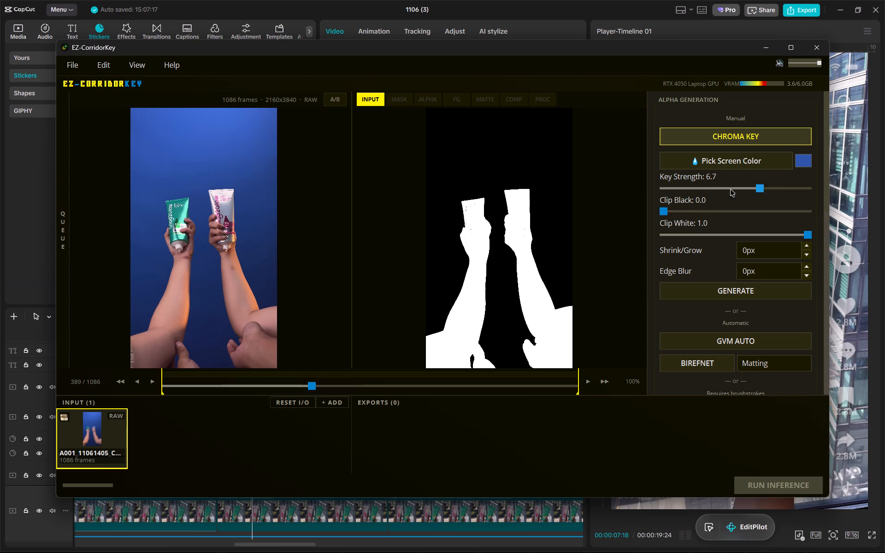
{"action": "left_click_drag", "start_coordinate": [730, 189], "coordinate": [708, 189]}
{"action": "left_click_drag", "start_coordinate": [708, 189], "coordinate": [664, 192]}
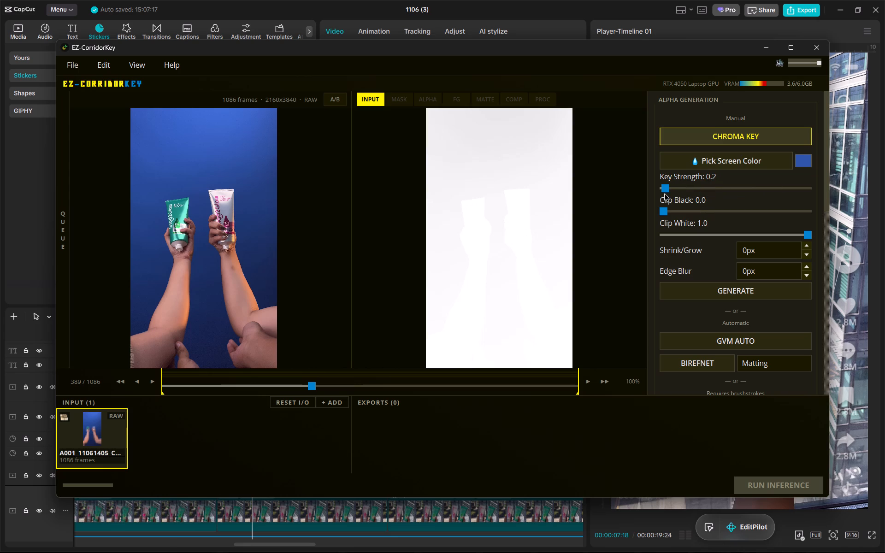
{"action": "left_click_drag", "start_coordinate": [664, 194], "coordinate": [695, 192]}
{"action": "left_click_drag", "start_coordinate": [668, 191], "coordinate": [681, 192]}
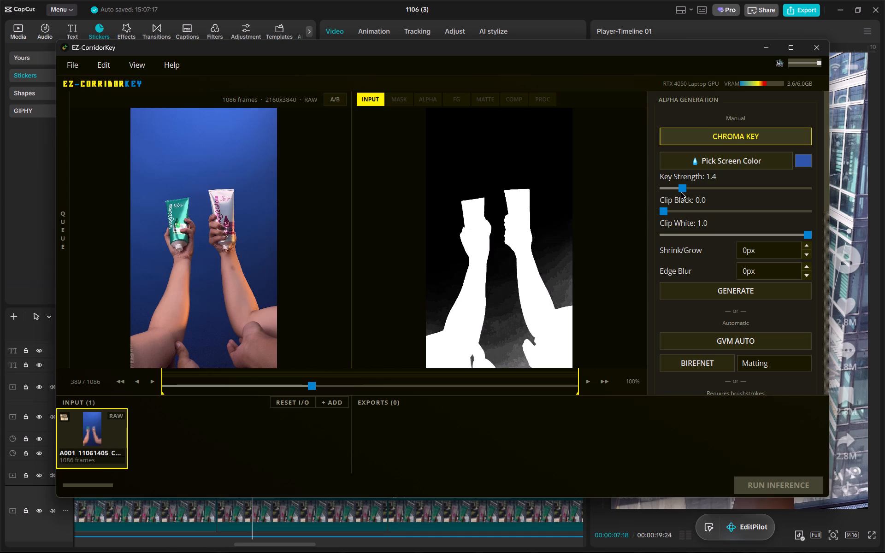
{"action": "left_click_drag", "start_coordinate": [681, 192], "coordinate": [699, 194]}
{"action": "left_click_drag", "start_coordinate": [696, 191], "coordinate": [703, 191]}
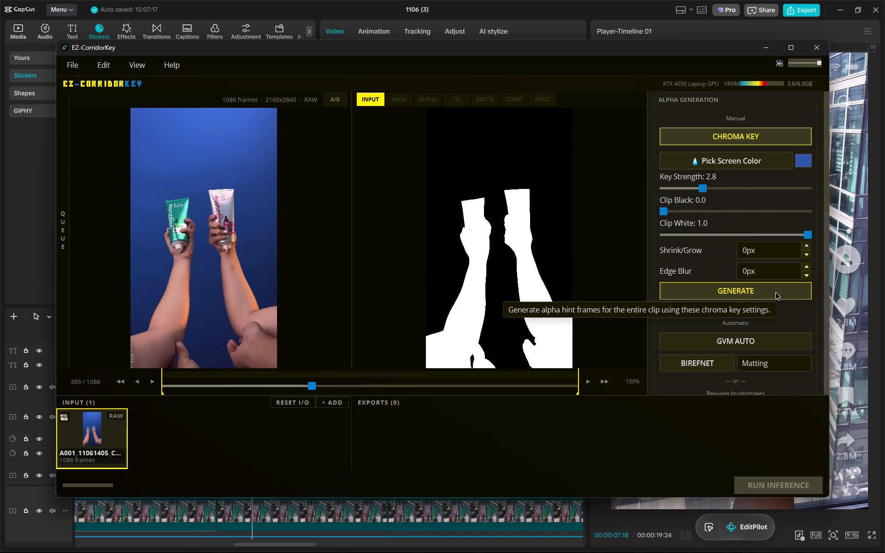
{"action": "left_click", "coordinate": [787, 50]}
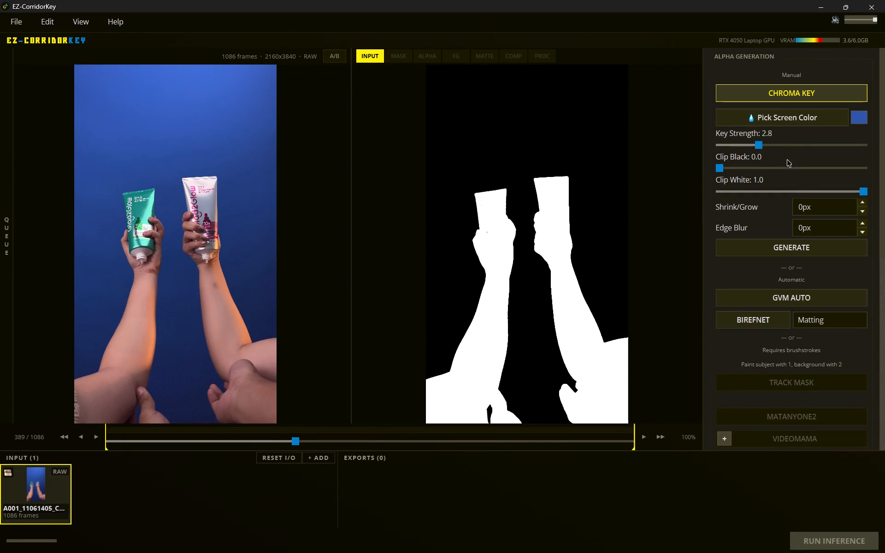
{"action": "left_click", "coordinate": [755, 143]}
{"action": "left_click_drag", "start_coordinate": [753, 148], "coordinate": [744, 146]}
{"action": "left_click_drag", "start_coordinate": [749, 147], "coordinate": [755, 150]}
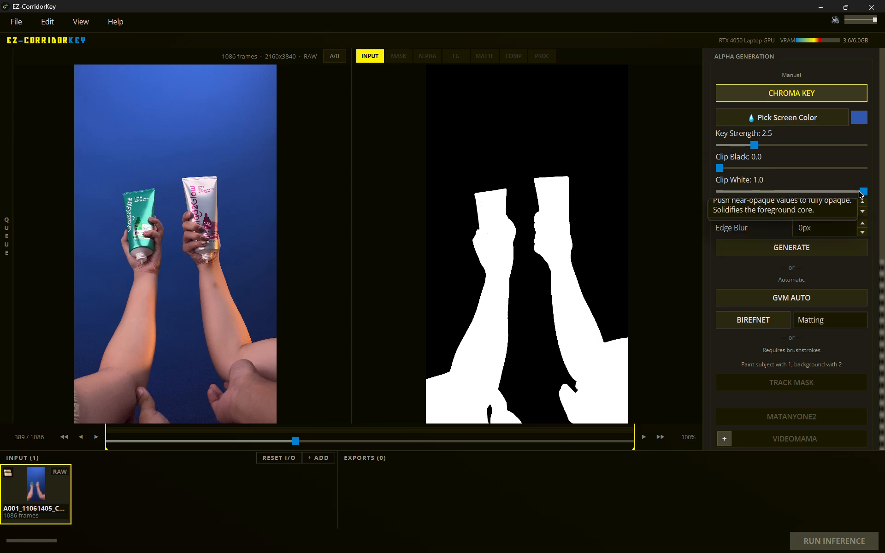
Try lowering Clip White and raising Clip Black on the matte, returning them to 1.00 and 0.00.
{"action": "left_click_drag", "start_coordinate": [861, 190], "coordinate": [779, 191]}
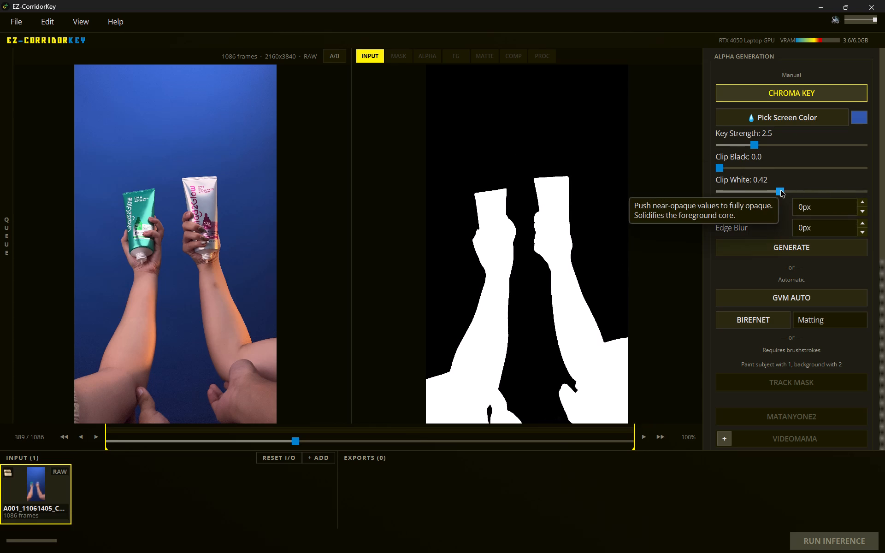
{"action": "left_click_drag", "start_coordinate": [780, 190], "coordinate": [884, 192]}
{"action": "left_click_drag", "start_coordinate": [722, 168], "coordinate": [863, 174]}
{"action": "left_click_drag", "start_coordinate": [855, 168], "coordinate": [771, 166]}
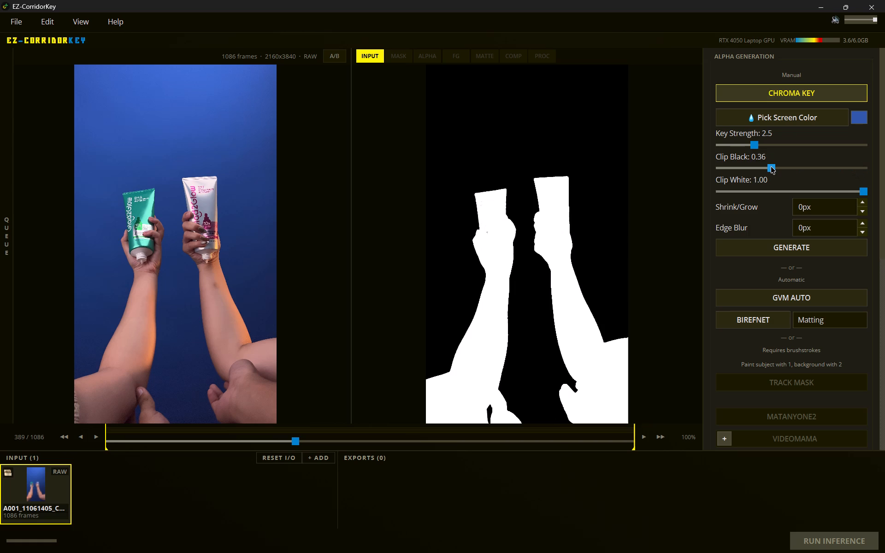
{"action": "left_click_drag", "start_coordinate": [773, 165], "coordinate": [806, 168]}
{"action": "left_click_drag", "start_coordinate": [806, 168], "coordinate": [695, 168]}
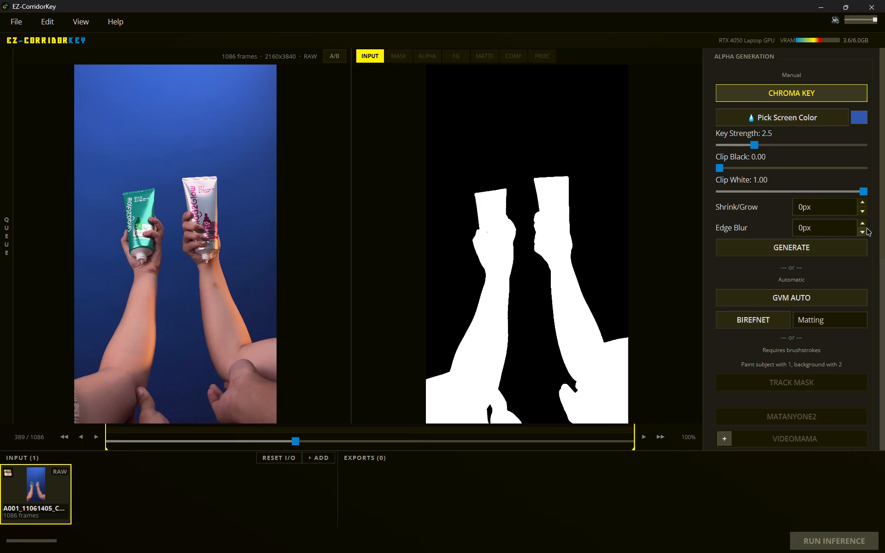
Set the matte's Edge Blur to 2px.
{"action": "left_click_drag", "start_coordinate": [802, 230], "coordinate": [797, 230]}
{"action": "key", "text": "2"}
{"action": "key", "text": "Return"}
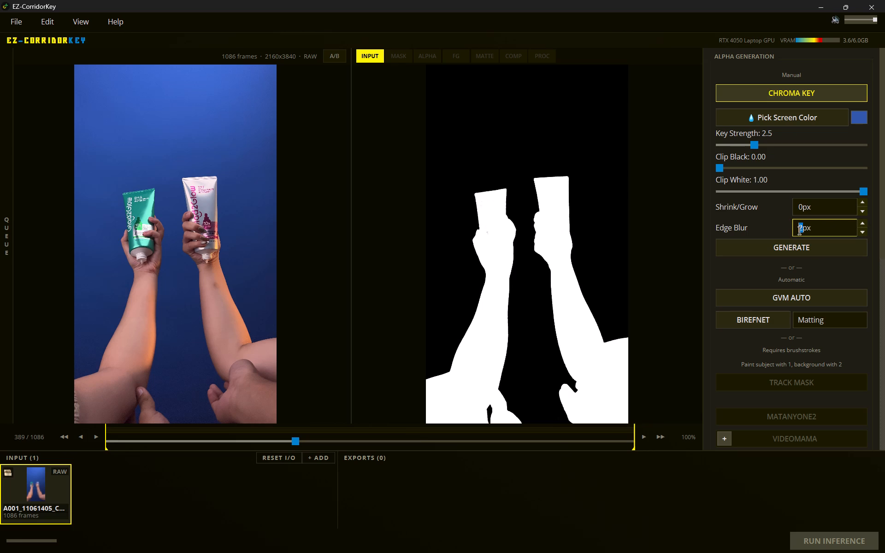
{"action": "left_click", "coordinate": [800, 231]}
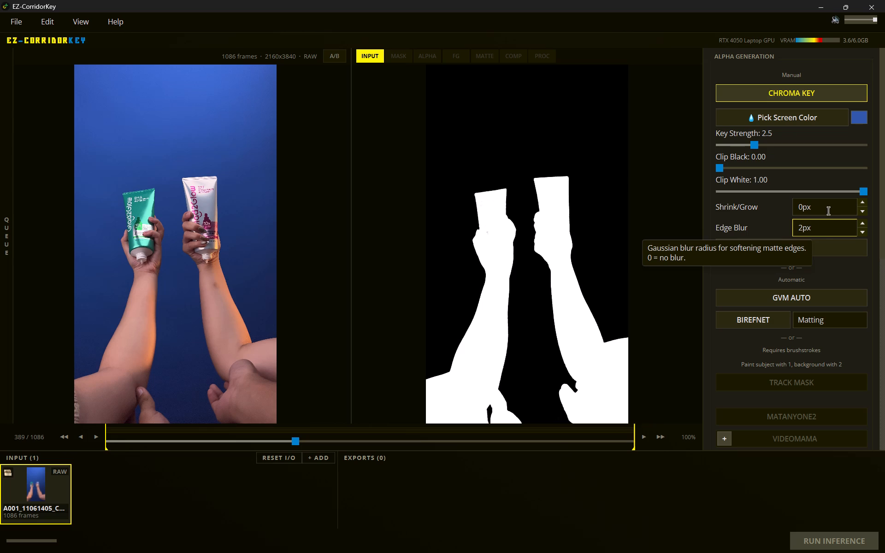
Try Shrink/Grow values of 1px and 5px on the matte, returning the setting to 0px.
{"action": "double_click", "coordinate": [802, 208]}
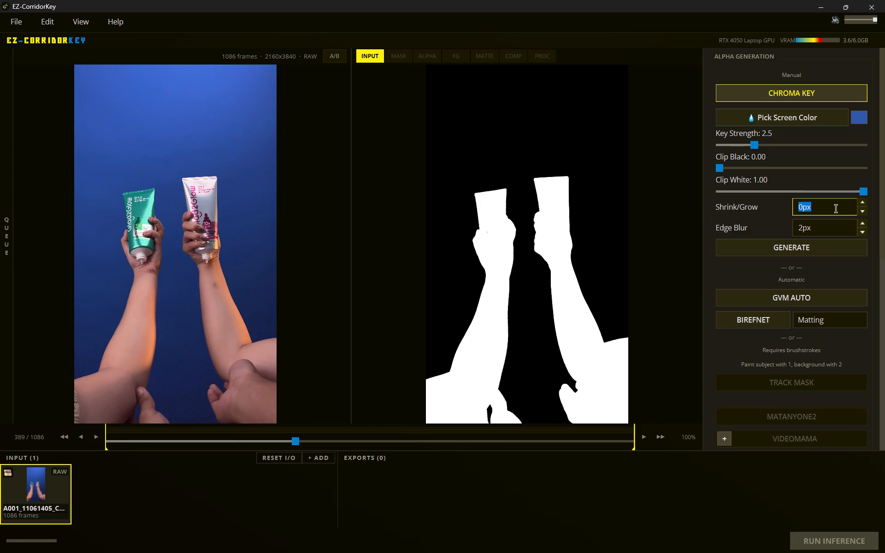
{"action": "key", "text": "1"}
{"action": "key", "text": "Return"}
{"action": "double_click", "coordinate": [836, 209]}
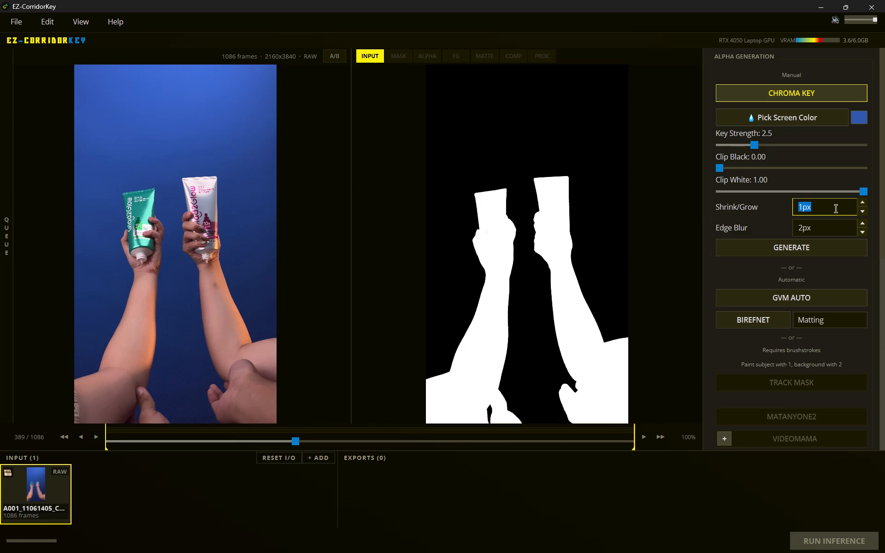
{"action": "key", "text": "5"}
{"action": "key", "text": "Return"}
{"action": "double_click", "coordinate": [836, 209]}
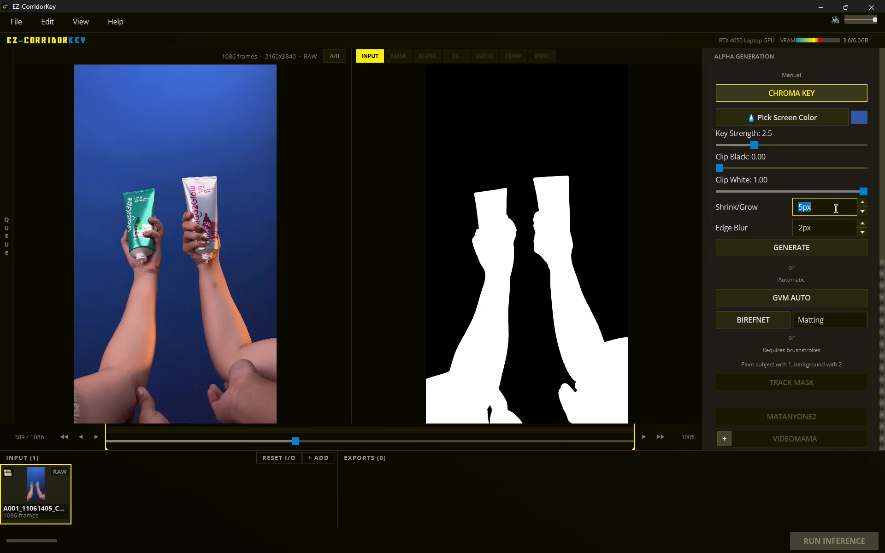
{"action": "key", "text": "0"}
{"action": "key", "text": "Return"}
Generate the chroma key alpha hint frames for the whole clip and restore the window to its smaller size.
{"action": "left_click", "coordinate": [832, 250]}
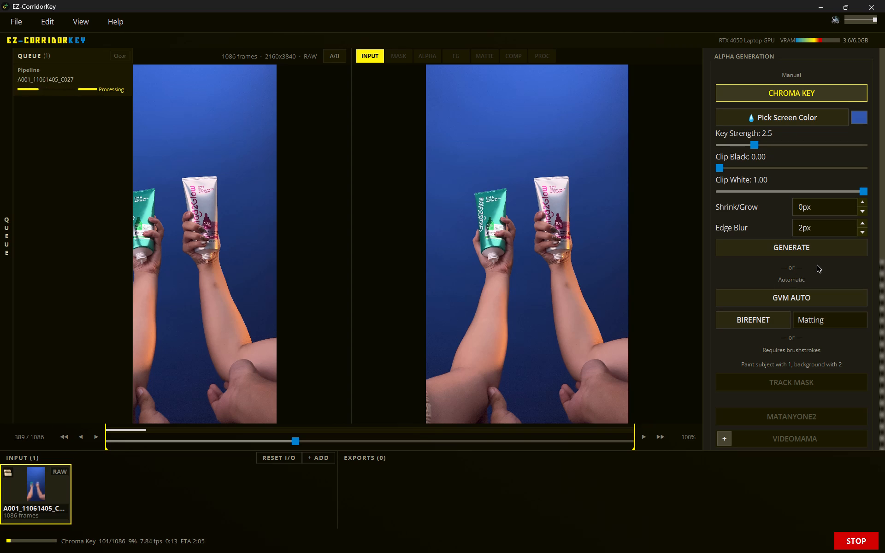
{"action": "left_click", "coordinate": [843, 6]}
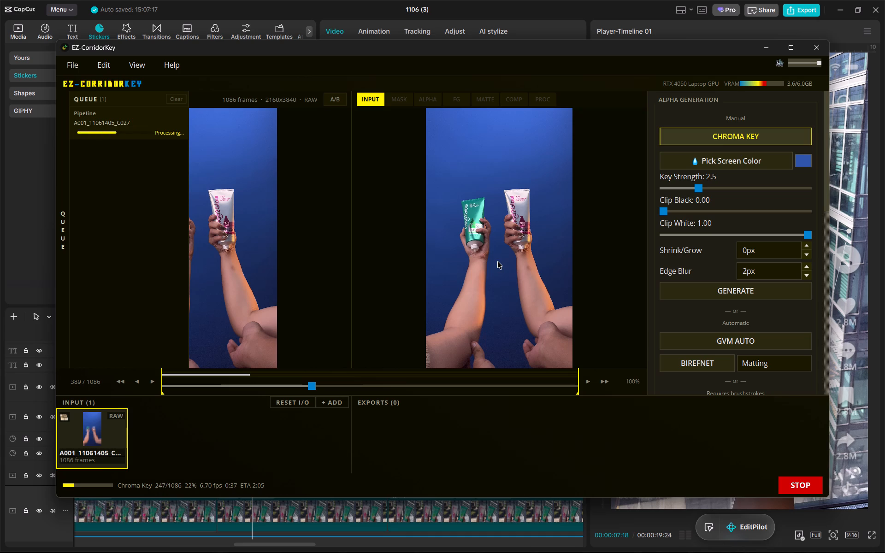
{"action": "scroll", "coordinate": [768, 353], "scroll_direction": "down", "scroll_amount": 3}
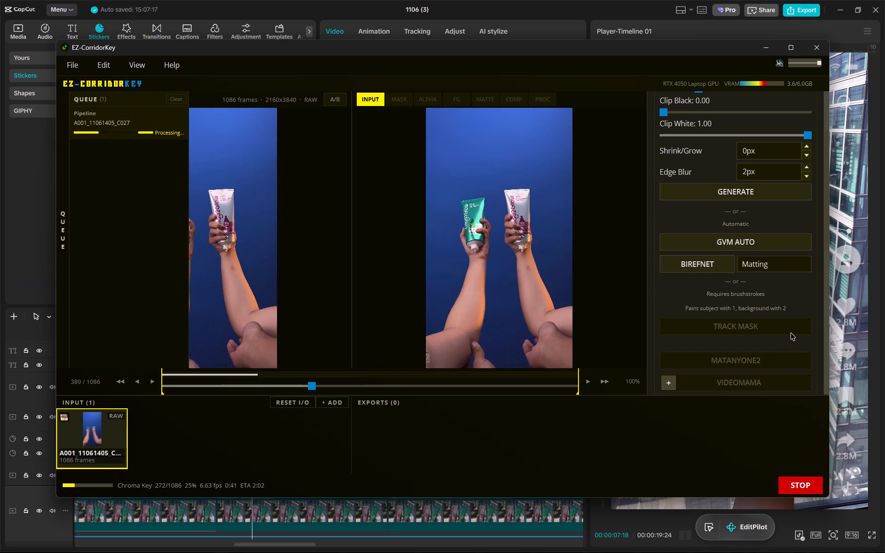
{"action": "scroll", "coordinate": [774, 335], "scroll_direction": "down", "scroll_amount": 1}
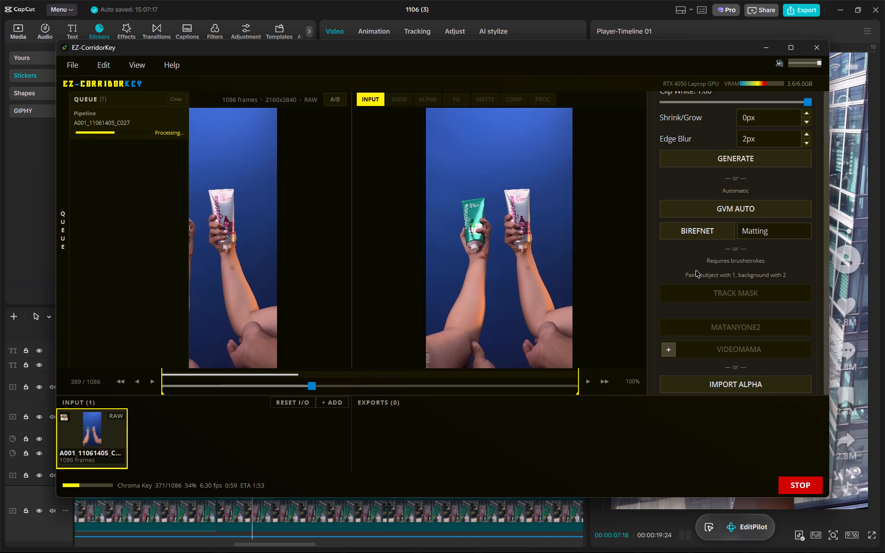
Switch to CapCut and play back the product pop-ups over the one-second Freeze clip.
{"action": "left_click", "coordinate": [348, 513]}
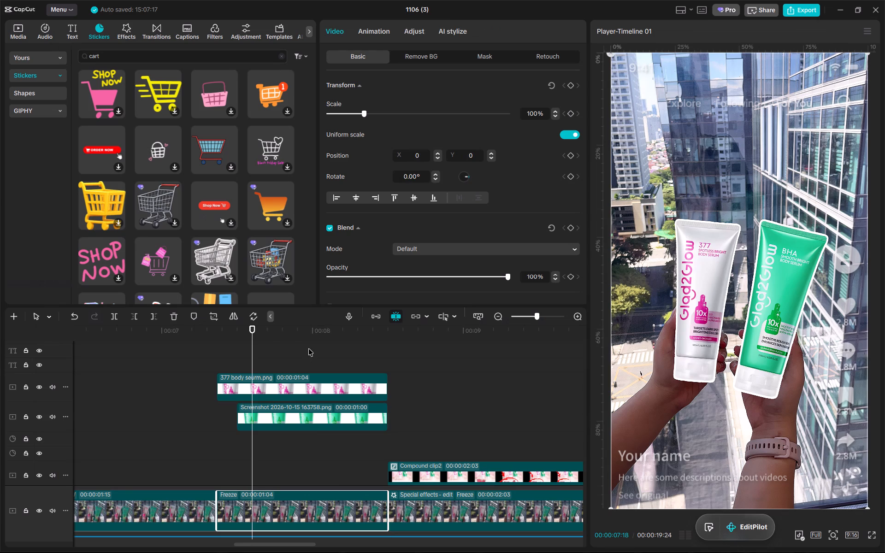
{"action": "left_click_drag", "start_coordinate": [314, 335], "coordinate": [219, 348]}
{"action": "key", "text": "space"}
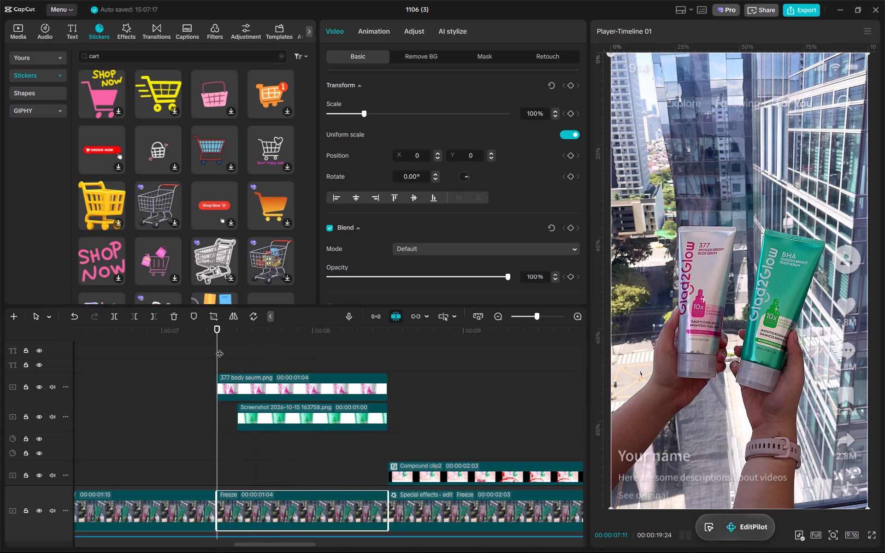
{"action": "key", "text": "space"}
{"action": "left_click", "coordinate": [214, 342]}
{"action": "left_click", "coordinate": [216, 335]}
{"action": "key", "text": "space"}
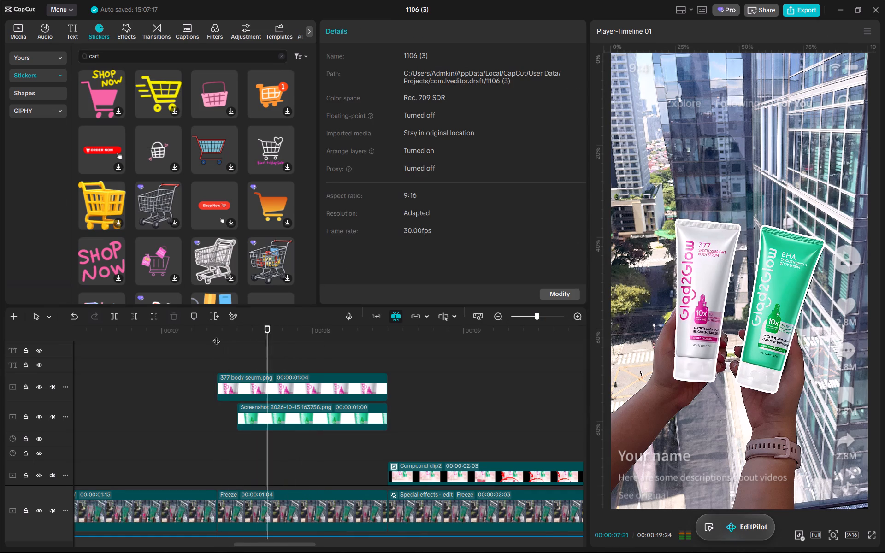
{"action": "key", "text": "space"}
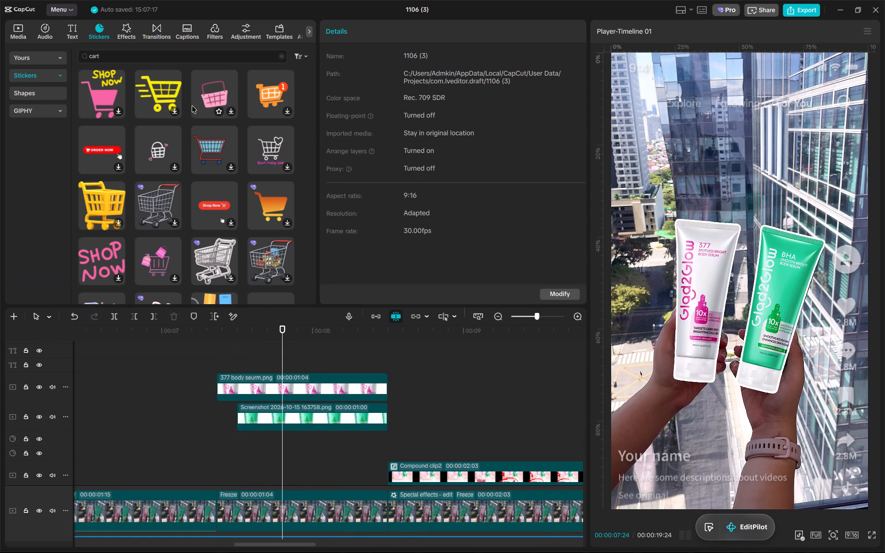
Add the solid pink shopping cart sticker from the cart results above the Freeze clip and trim it to end with that clip.
{"action": "left_click_drag", "start_coordinate": [205, 101], "coordinate": [170, 135]}
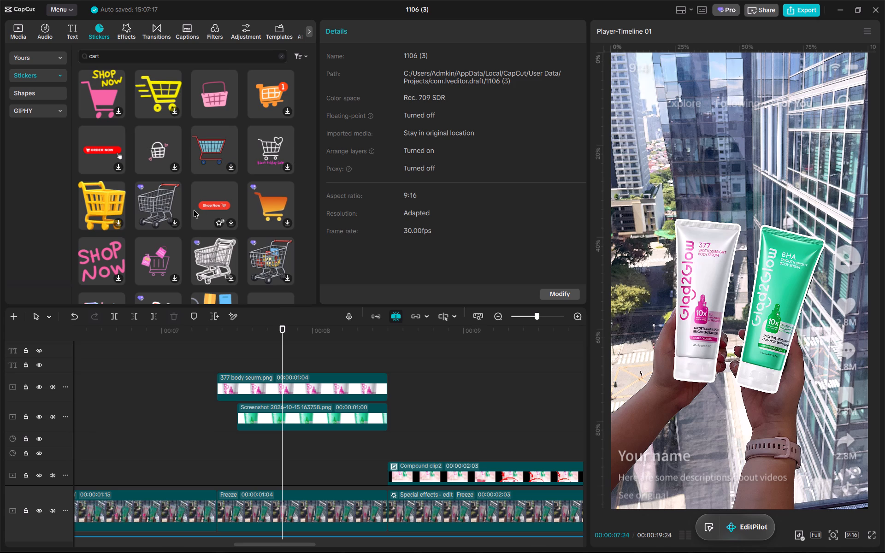
{"action": "scroll", "coordinate": [216, 253], "scroll_direction": "down", "scroll_amount": 2}
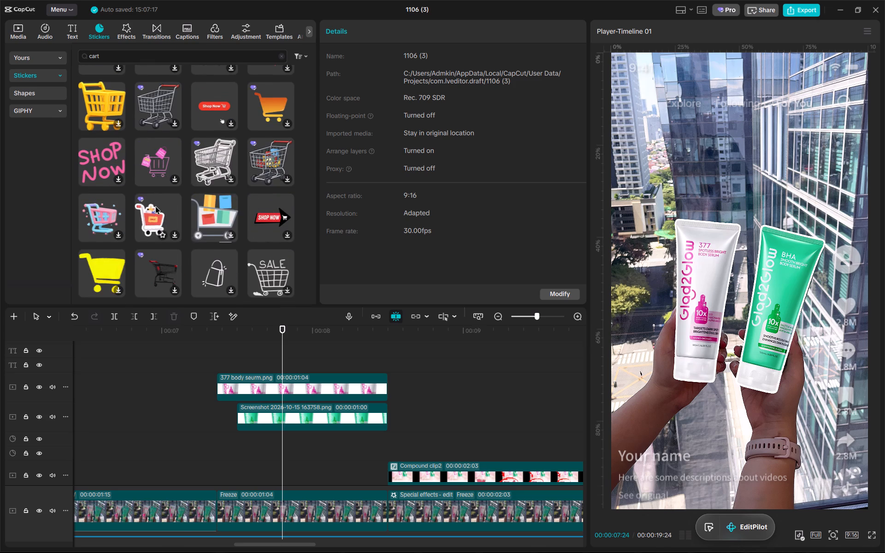
{"action": "scroll", "coordinate": [155, 206], "scroll_direction": "down", "scroll_amount": 1}
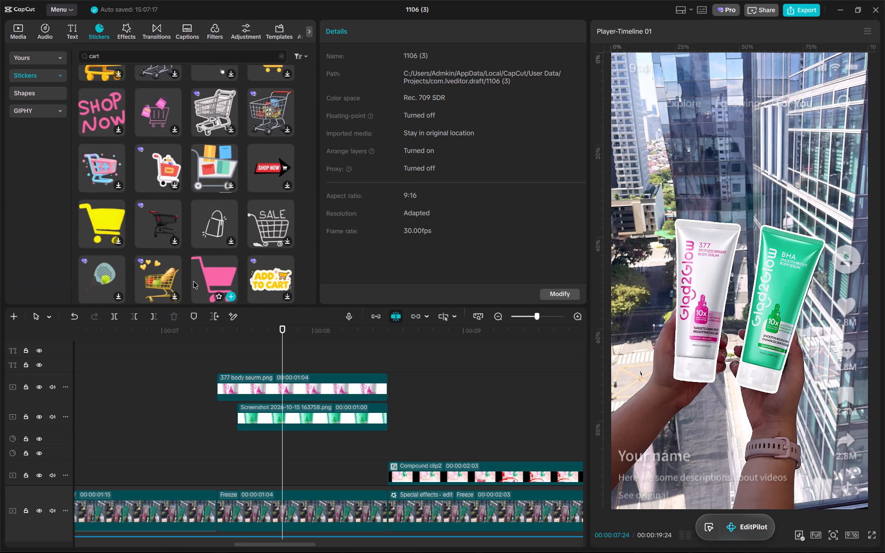
{"action": "scroll", "coordinate": [197, 280], "scroll_direction": "down", "scroll_amount": 1}
{"action": "left_click_drag", "start_coordinate": [213, 235], "coordinate": [217, 457]}
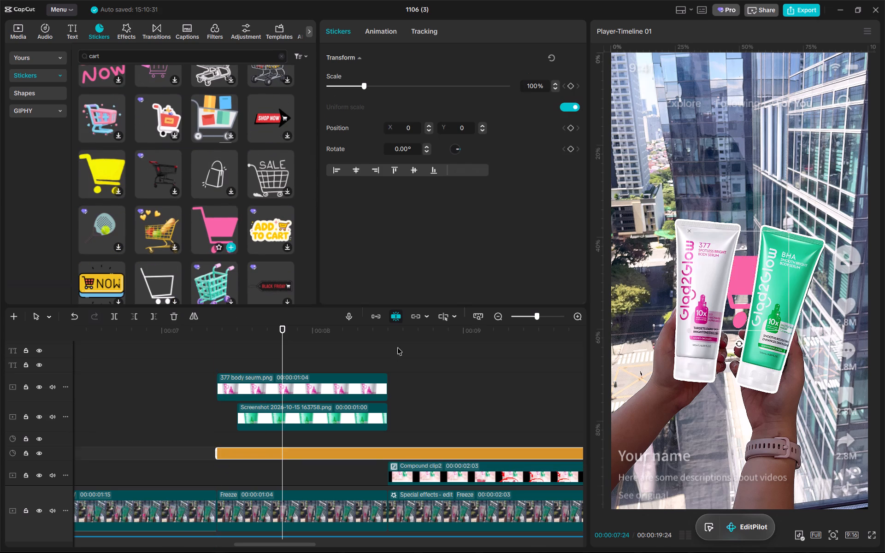
{"action": "left_click_drag", "start_coordinate": [385, 333], "coordinate": [221, 334]}
{"action": "key", "text": "w"}
{"action": "left_click", "coordinate": [219, 337]}
{"action": "key", "text": "space"}
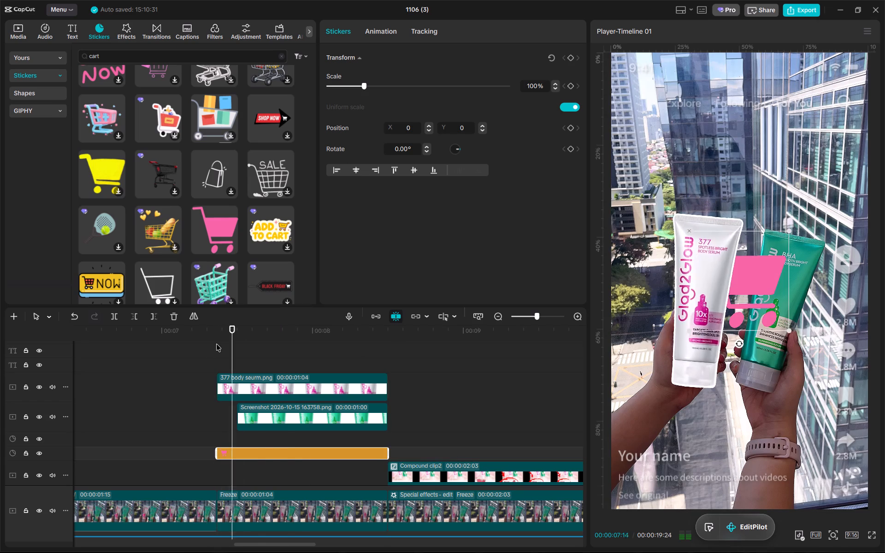
{"action": "key", "text": "space"}
Shift the cart sticker to start with the green tube image at 00:00:07:15 and trim its end to 00:00:08:15.
{"action": "left_click_drag", "start_coordinate": [241, 452], "coordinate": [262, 453]}
{"action": "left_click_drag", "start_coordinate": [374, 328], "coordinate": [387, 326]}
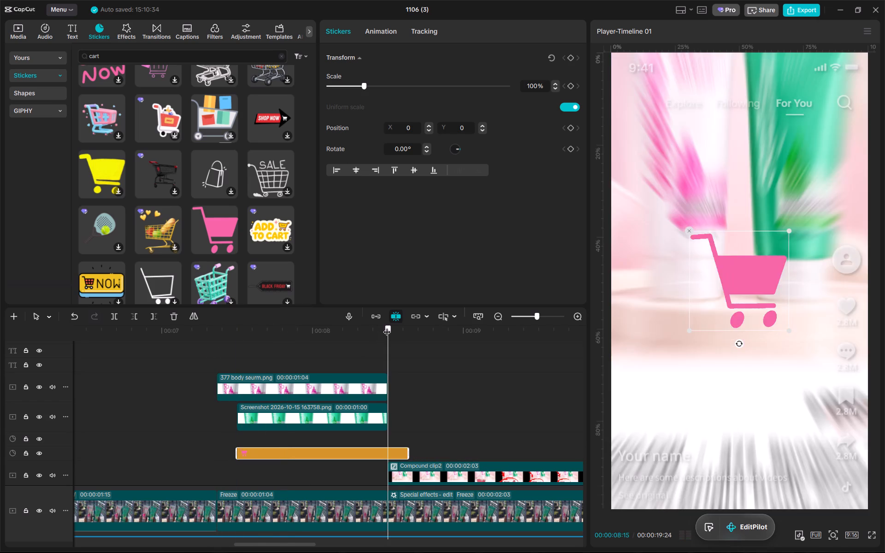
{"action": "left_click_drag", "start_coordinate": [387, 326], "coordinate": [243, 338]}
{"action": "key", "text": "w"}
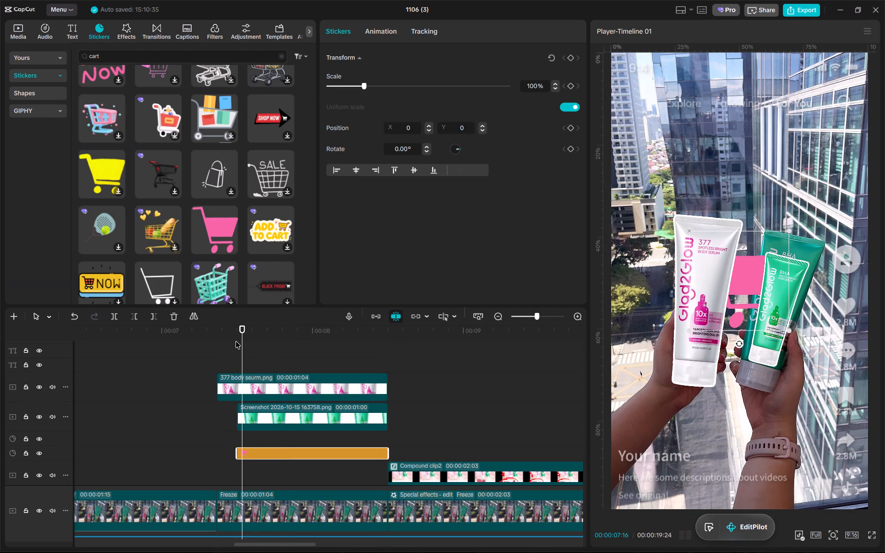
Scale the cart sticker to about 66% and place it below the tubes at about X 0, Y -1165.
{"action": "left_click", "coordinate": [236, 341]}
{"action": "left_click_drag", "start_coordinate": [765, 287], "coordinate": [710, 424]}
{"action": "left_click_drag", "start_coordinate": [733, 465], "coordinate": [716, 458]}
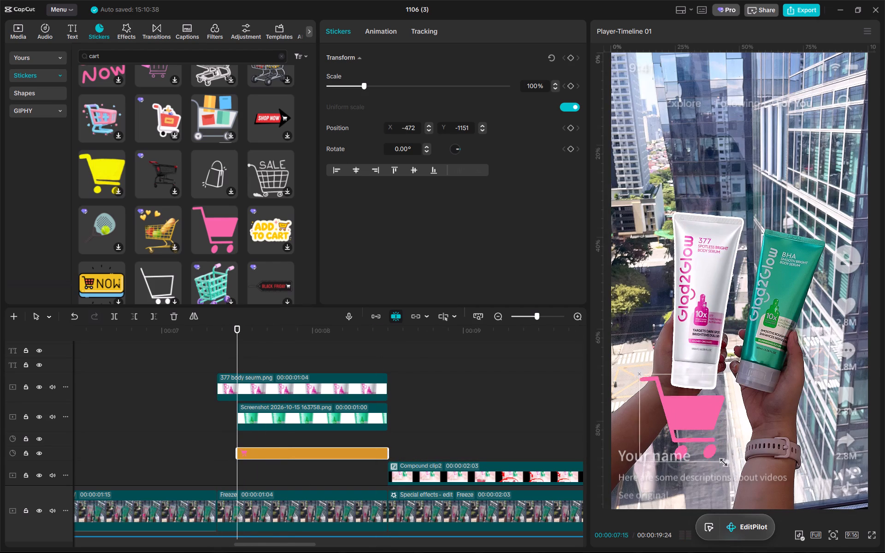
{"action": "left_click_drag", "start_coordinate": [716, 458], "coordinate": [688, 440]}
{"action": "left_click_drag", "start_coordinate": [704, 440], "coordinate": [720, 455]}
{"action": "left_click_drag", "start_coordinate": [695, 410], "coordinate": [655, 419]}
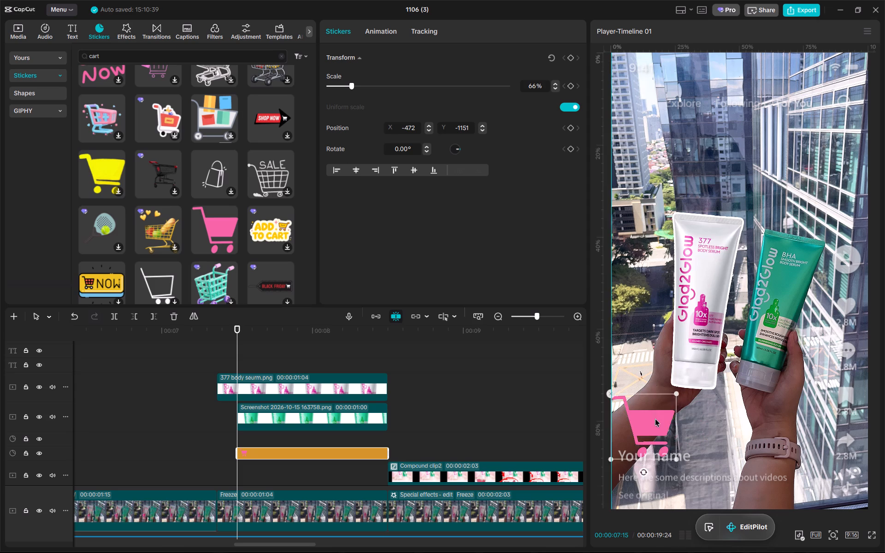
{"action": "left_click_drag", "start_coordinate": [655, 419], "coordinate": [737, 414]}
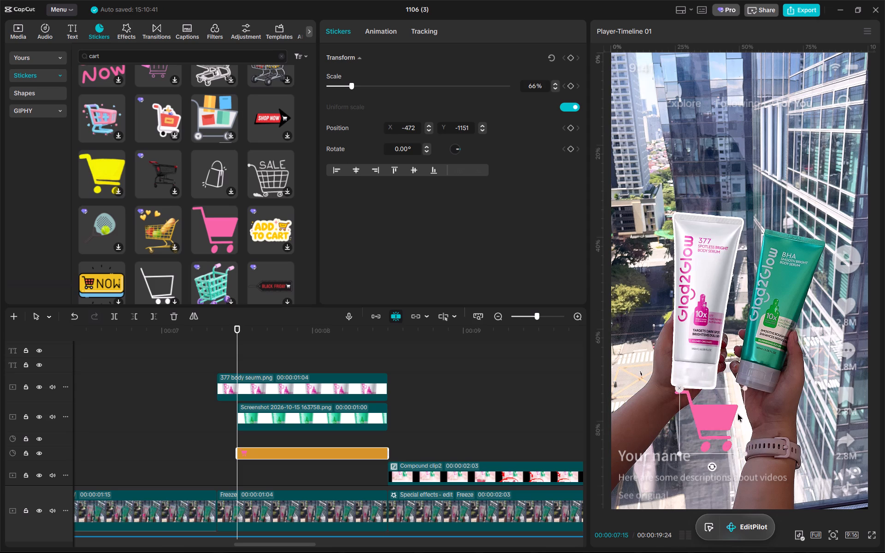
{"action": "left_click_drag", "start_coordinate": [737, 414], "coordinate": [749, 412]}
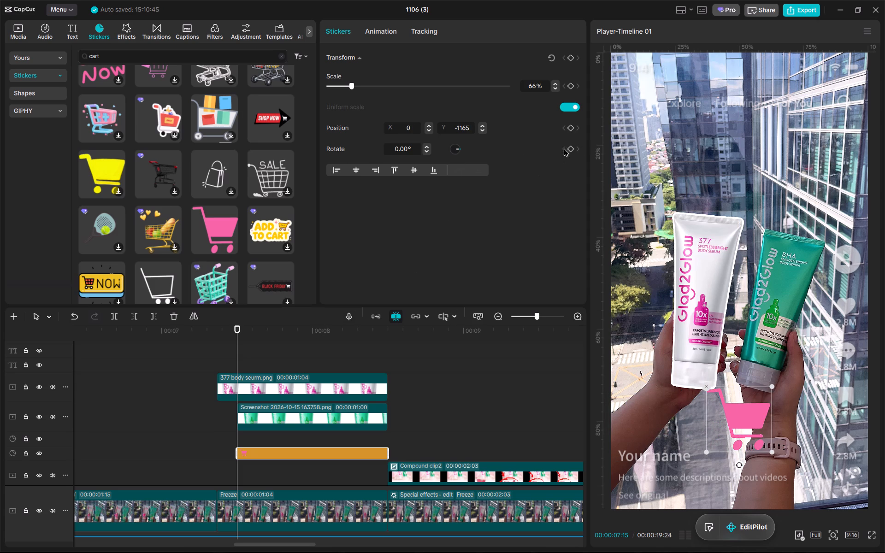
Add position keyframes to the cart sticker at 00:00:07:15 and 00:00:07:21.
{"action": "left_click", "coordinate": [566, 129]}
{"action": "left_click", "coordinate": [570, 129]}
{"action": "key", "text": "Right"}
{"action": "key", "text": "Right"}
{"action": "key", "text": "Right"}
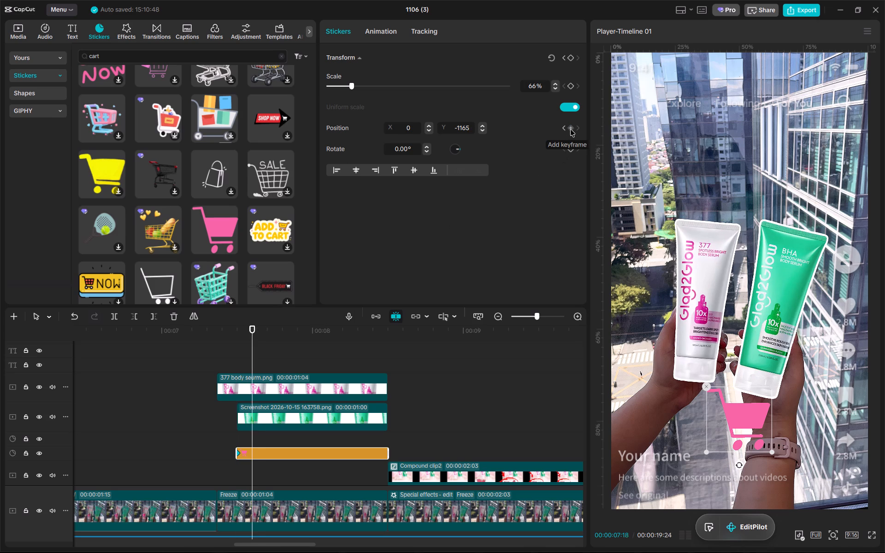
{"action": "key", "text": "Right"}
{"action": "key", "text": "Right"}
{"action": "key", "text": "Right"}
{"action": "left_click", "coordinate": [570, 129]}
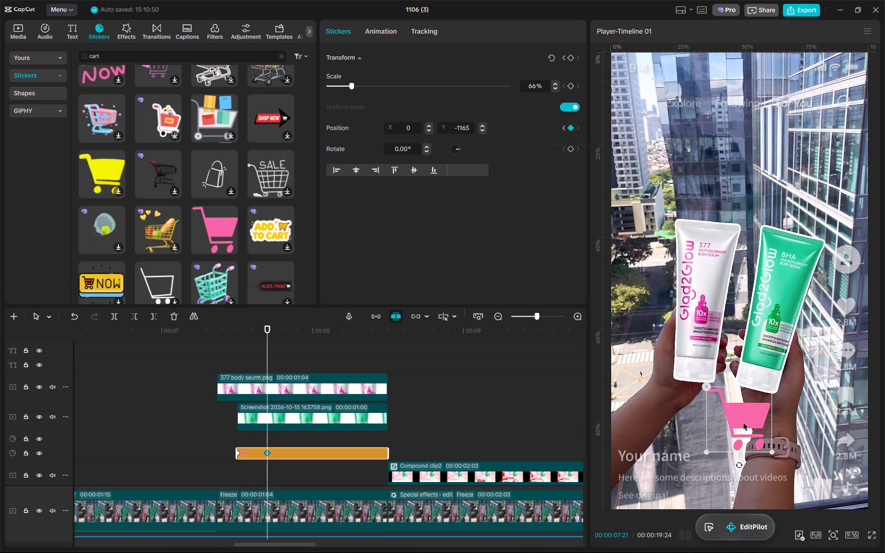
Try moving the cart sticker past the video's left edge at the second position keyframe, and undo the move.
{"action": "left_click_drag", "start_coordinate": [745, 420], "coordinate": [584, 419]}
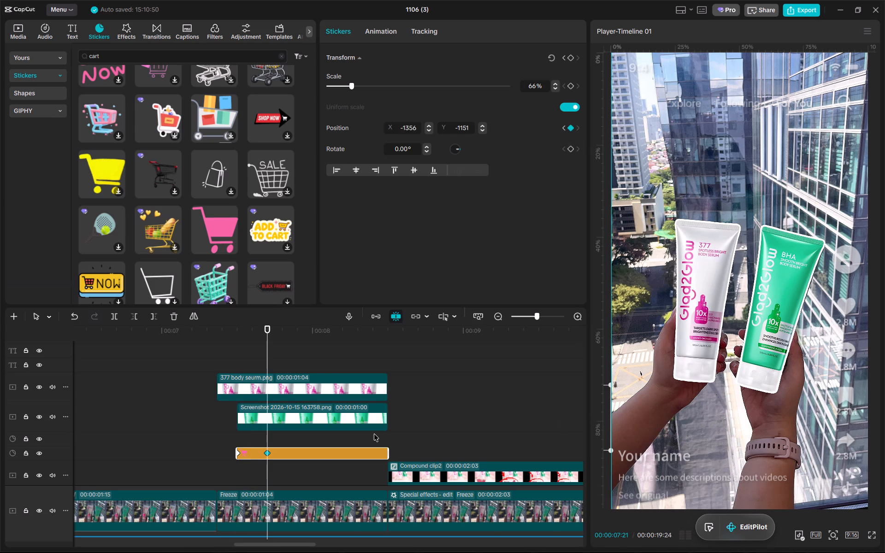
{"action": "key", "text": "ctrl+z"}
At the first keyframe, move the cart sticker out past the video's left edge to about X -1382, Y -1137.
{"action": "left_click", "coordinate": [563, 128]}
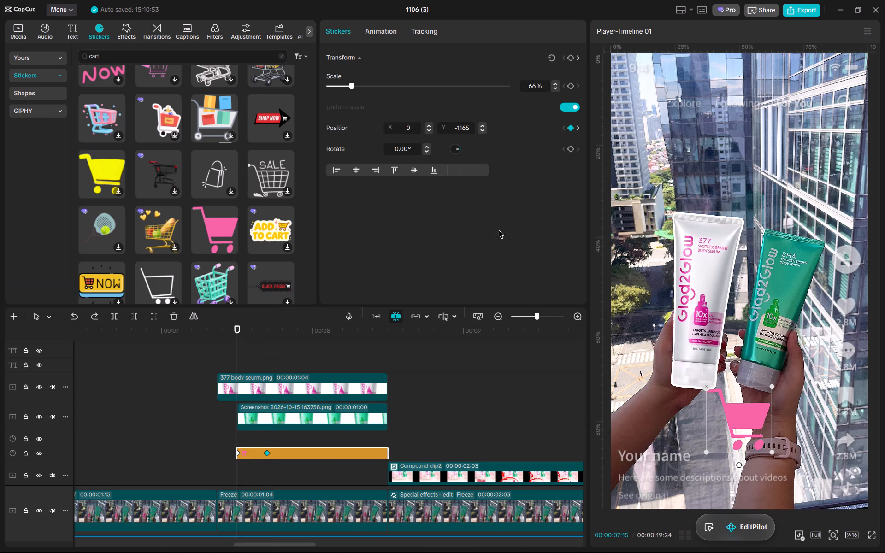
{"action": "left_click_drag", "start_coordinate": [737, 415], "coordinate": [572, 412]}
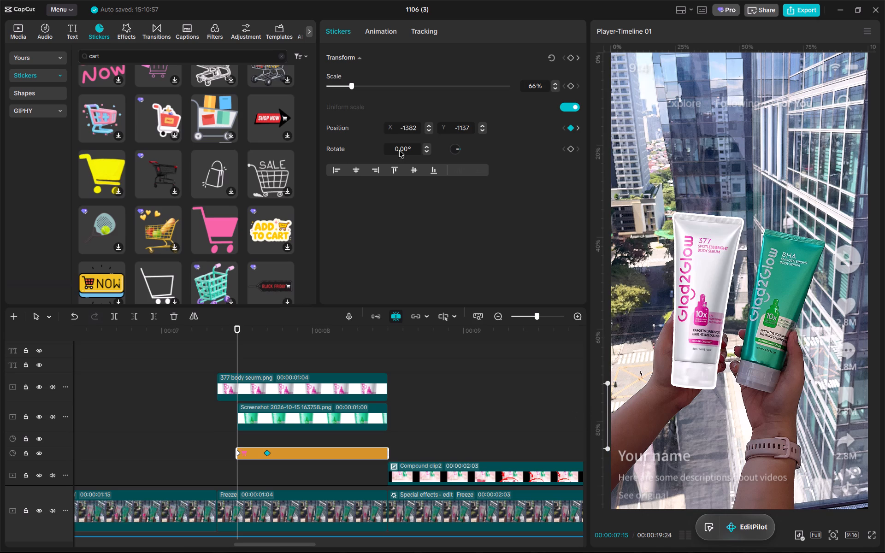
{"action": "triple_click", "coordinate": [407, 130]}
{"action": "triple_click", "coordinate": [459, 131]}
Apply the Cubic Out preset curve to the cart sticker's position animation and play back the slide-in.
{"action": "left_click", "coordinate": [276, 445]}
{"action": "left_click", "coordinate": [266, 453]}
{"action": "right_click", "coordinate": [266, 454]}
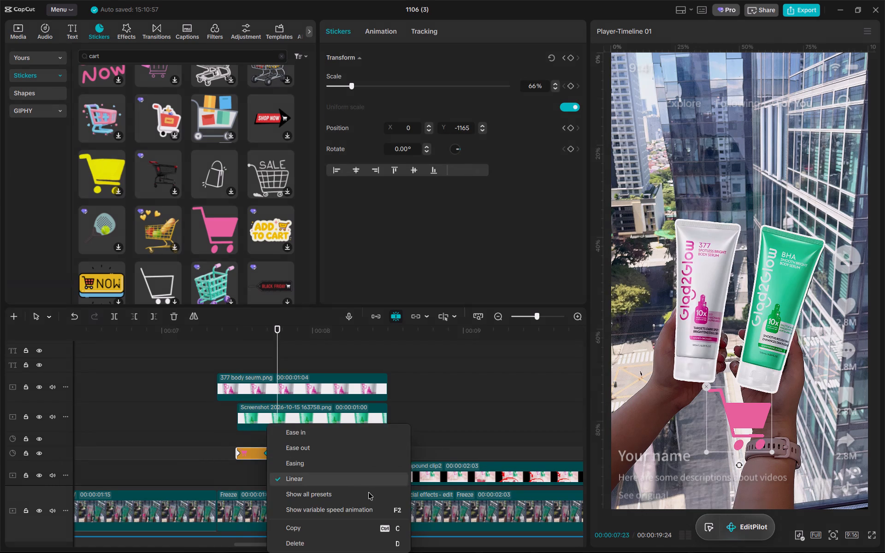
{"action": "left_click", "coordinate": [369, 495]}
{"action": "left_click", "coordinate": [484, 461]}
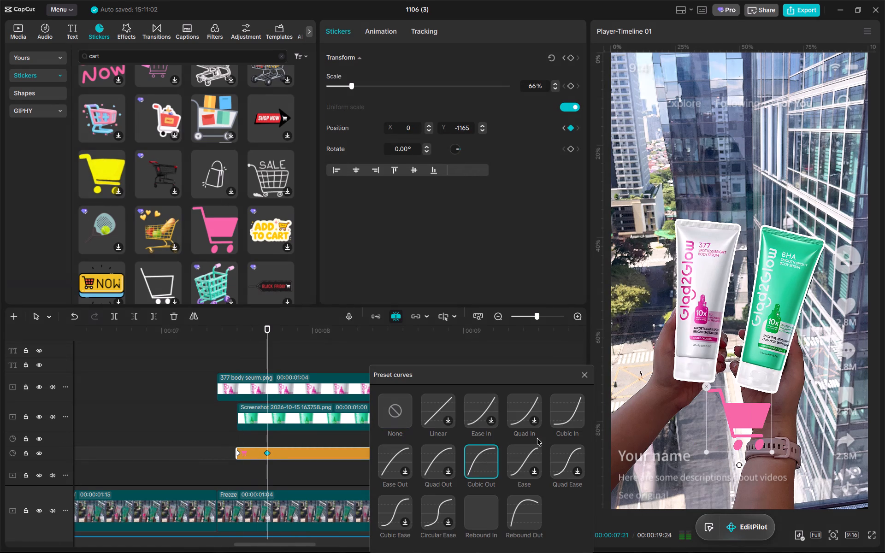
{"action": "left_click", "coordinate": [590, 378]}
{"action": "left_click", "coordinate": [242, 334]}
{"action": "left_click", "coordinate": [239, 332]}
{"action": "key", "text": "space"}
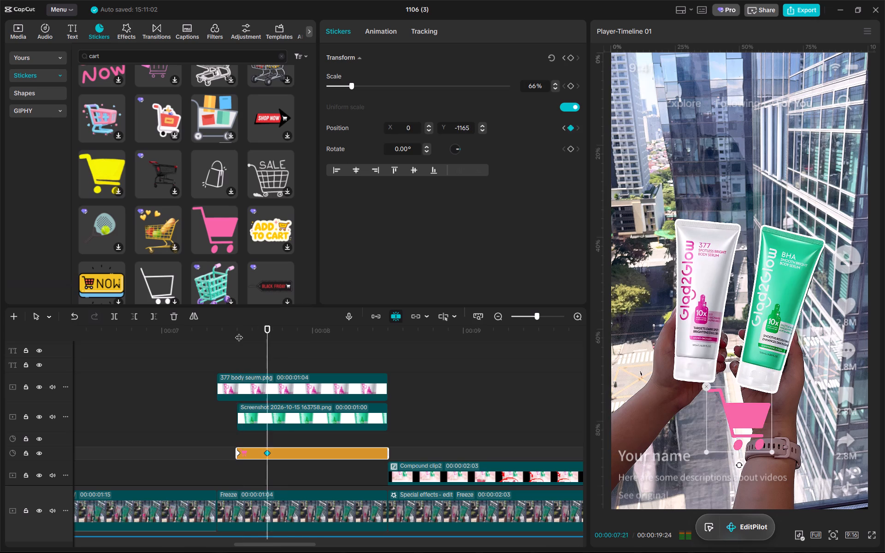
{"action": "left_click_drag", "start_coordinate": [239, 332], "coordinate": [268, 330]}
Add position and scale keyframes to the 377 body serum image at 00:00:07:25.
{"action": "left_click", "coordinate": [301, 392]}
{"action": "left_click", "coordinate": [296, 430]}
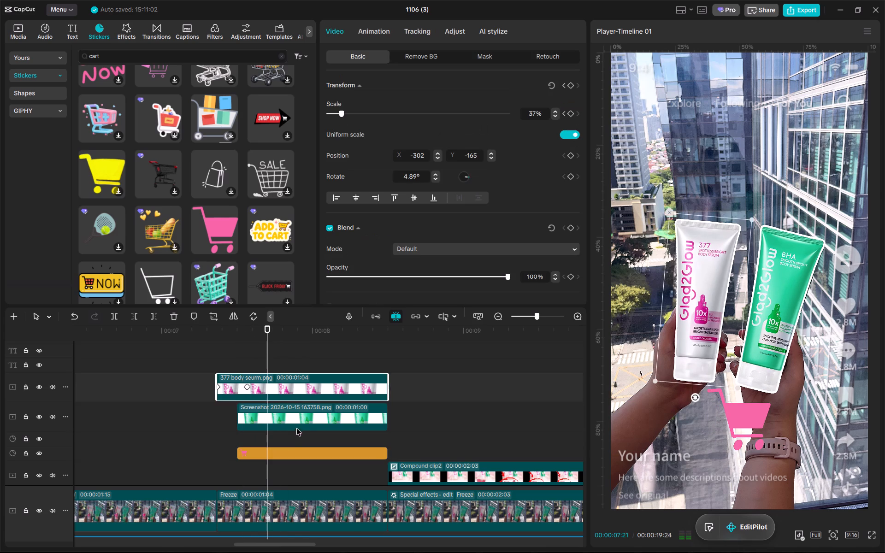
{"action": "left_click", "coordinate": [289, 394]}
{"action": "left_click_drag", "start_coordinate": [256, 333], "coordinate": [286, 336]}
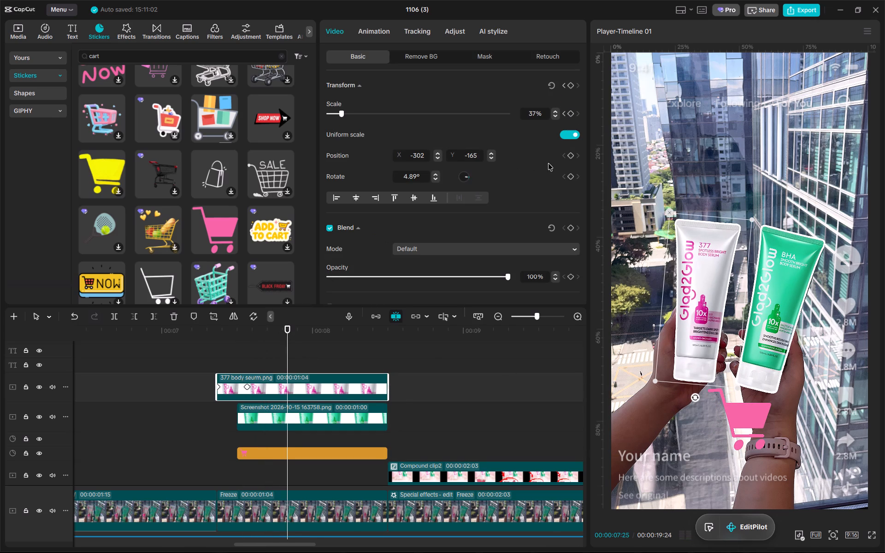
{"action": "left_click", "coordinate": [571, 159]}
{"action": "left_click", "coordinate": [571, 112]}
At 00:00:08:01, rotate the 377 tube to about -11.12°, shrink it to about 15%, and move it toward the cart at about X -61, Y -845.
{"action": "key", "text": "Right"}
{"action": "key", "text": "Right"}
{"action": "key", "text": "Right"}
{"action": "key", "text": "Right"}
{"action": "key", "text": "Right"}
{"action": "key", "text": "Right"}
{"action": "left_click_drag", "start_coordinate": [693, 399], "coordinate": [711, 398]}
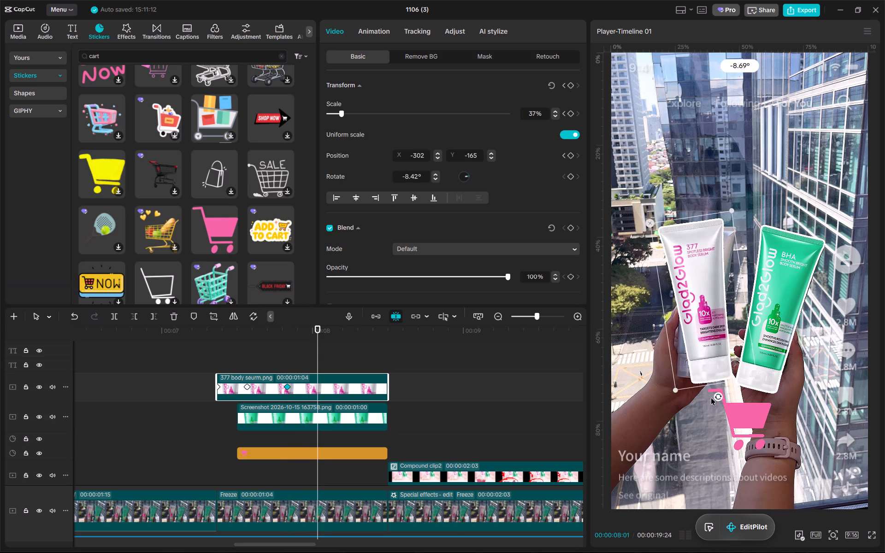
{"action": "left_click_drag", "start_coordinate": [711, 398], "coordinate": [714, 394]}
{"action": "left_click_drag", "start_coordinate": [756, 374], "coordinate": [711, 309]}
{"action": "left_click_drag", "start_coordinate": [702, 298], "coordinate": [727, 343]}
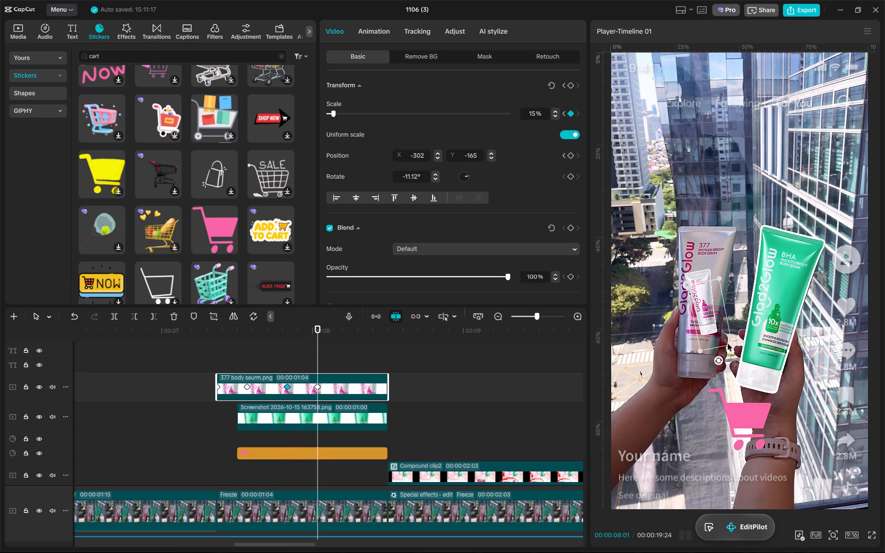
{"action": "left_click_drag", "start_coordinate": [727, 343], "coordinate": [731, 378]}
Move both product image clips together to tracks below the cart sticker, and scrub the 377 tube's drop into the cart.
{"action": "scroll", "coordinate": [330, 376], "scroll_direction": "down", "scroll_amount": 3, "text": "ctrl"}
{"action": "left_click_drag", "start_coordinate": [446, 392], "coordinate": [339, 340]}
{"action": "left_click_drag", "start_coordinate": [344, 347], "coordinate": [345, 434]}
{"action": "left_click", "coordinate": [344, 412]}
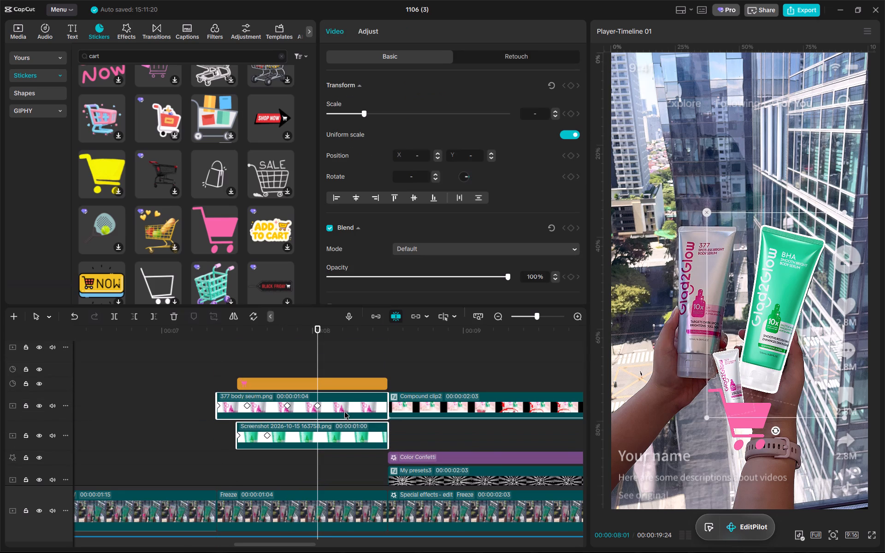
{"action": "left_click_drag", "start_coordinate": [278, 340], "coordinate": [313, 336]}
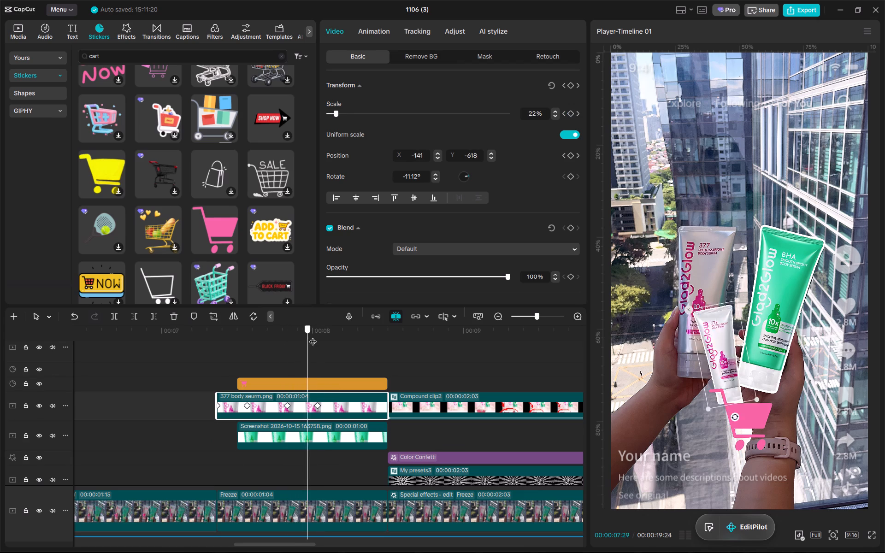
{"action": "left_click_drag", "start_coordinate": [313, 336], "coordinate": [319, 336]}
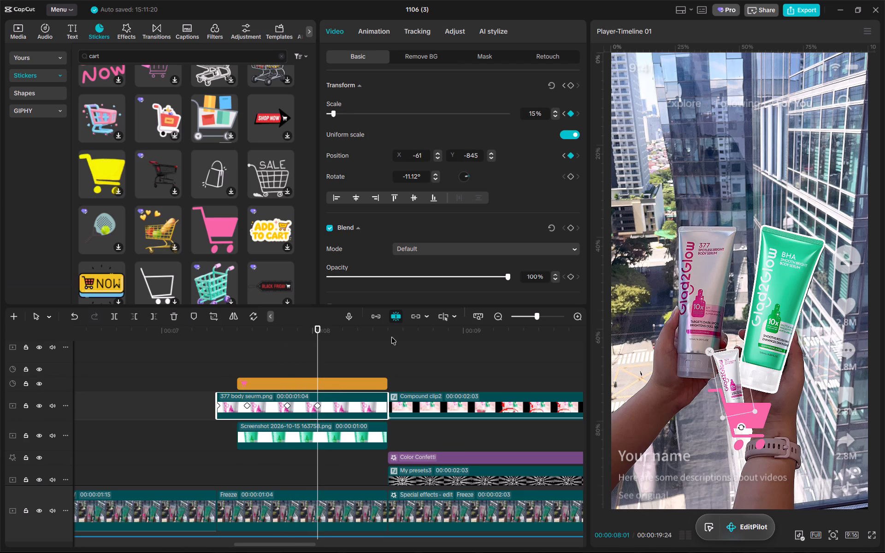
Add position and scale keyframes to the green BHA tube image at 00:00:07:26.
{"action": "left_click", "coordinate": [286, 337]}
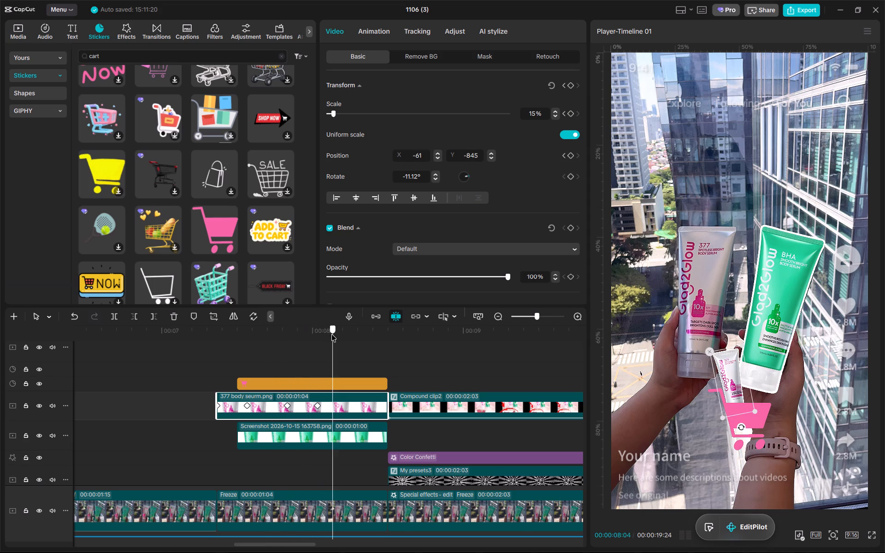
{"action": "left_click", "coordinate": [332, 445]}
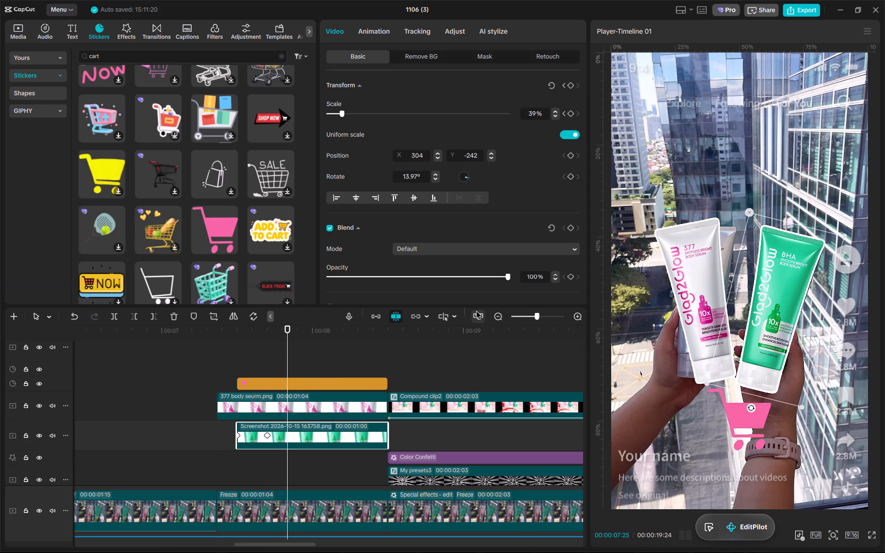
{"action": "key", "text": "Right"}
{"action": "left_click", "coordinate": [572, 155]}
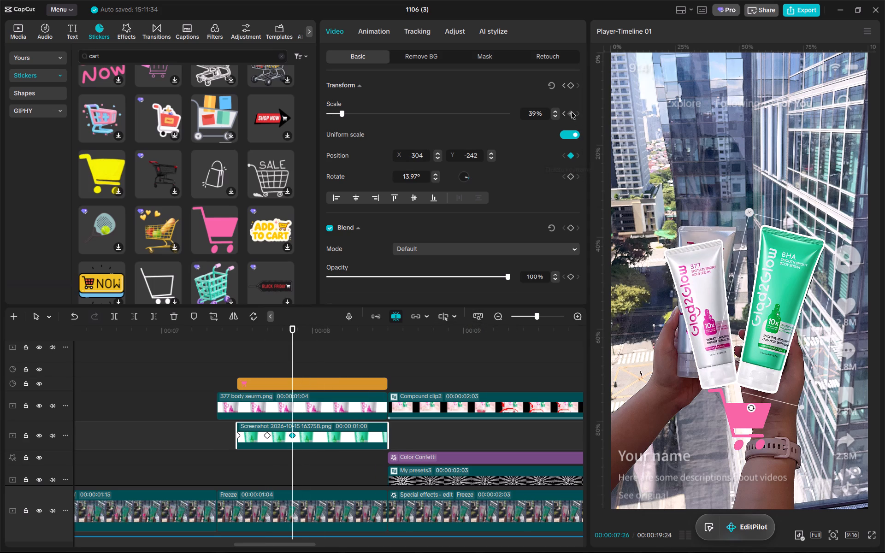
{"action": "left_click", "coordinate": [571, 112]}
At 00:00:08:02, shrink the BHA tube to about 16% and move it into the cart at about X 172, Y -868.
{"action": "key", "text": "Right"}
{"action": "key", "text": "Right"}
{"action": "key", "text": "Right"}
{"action": "key", "text": "Right"}
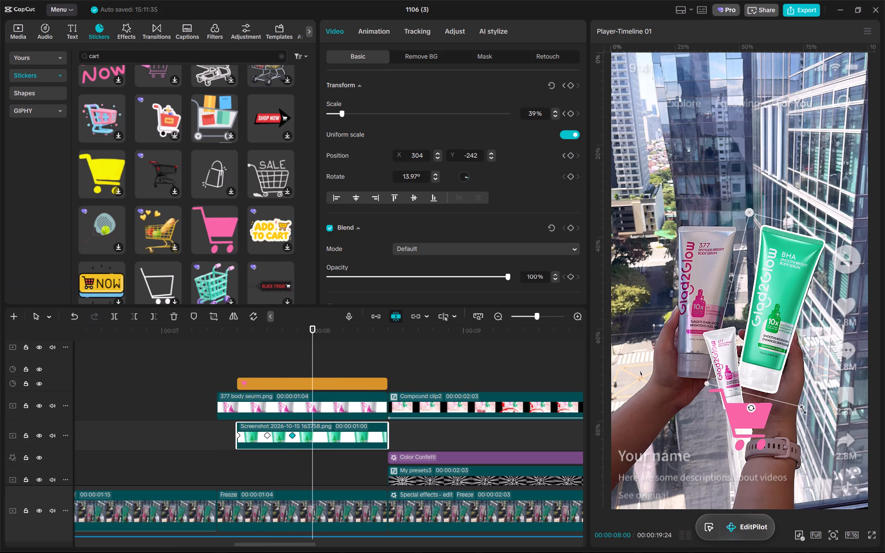
{"action": "key", "text": "Right"}
{"action": "key", "text": "Right"}
{"action": "left_click_drag", "start_coordinate": [802, 406], "coordinate": [760, 344]}
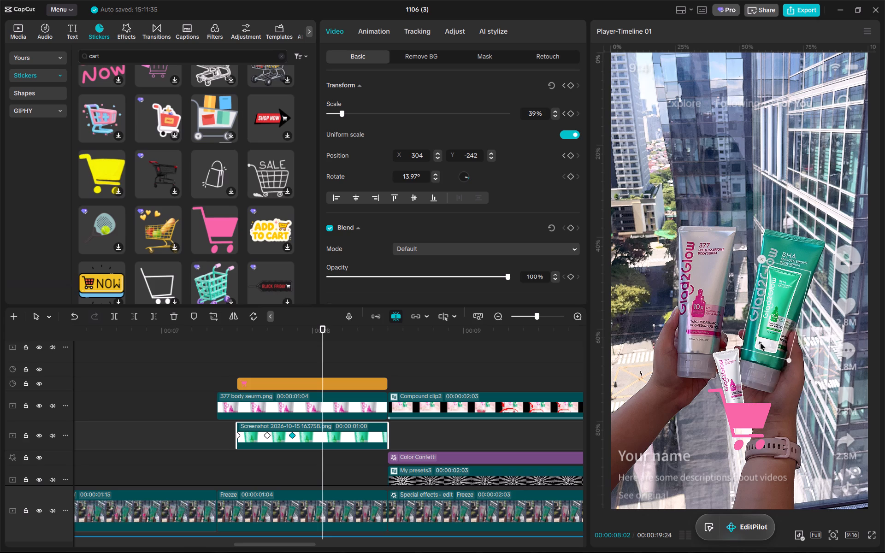
{"action": "left_click_drag", "start_coordinate": [771, 319], "coordinate": [758, 392]}
{"action": "left_click_drag", "start_coordinate": [774, 431], "coordinate": [766, 416]}
{"action": "left_click", "coordinate": [766, 381]}
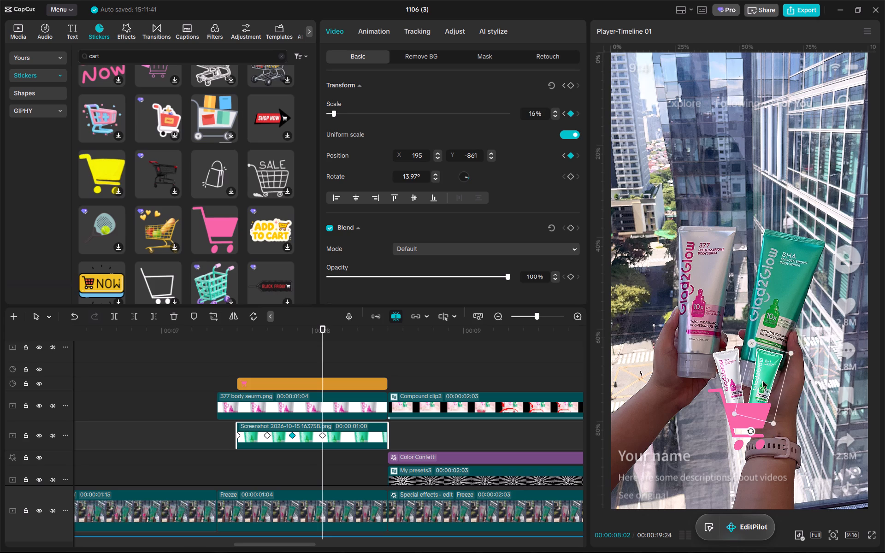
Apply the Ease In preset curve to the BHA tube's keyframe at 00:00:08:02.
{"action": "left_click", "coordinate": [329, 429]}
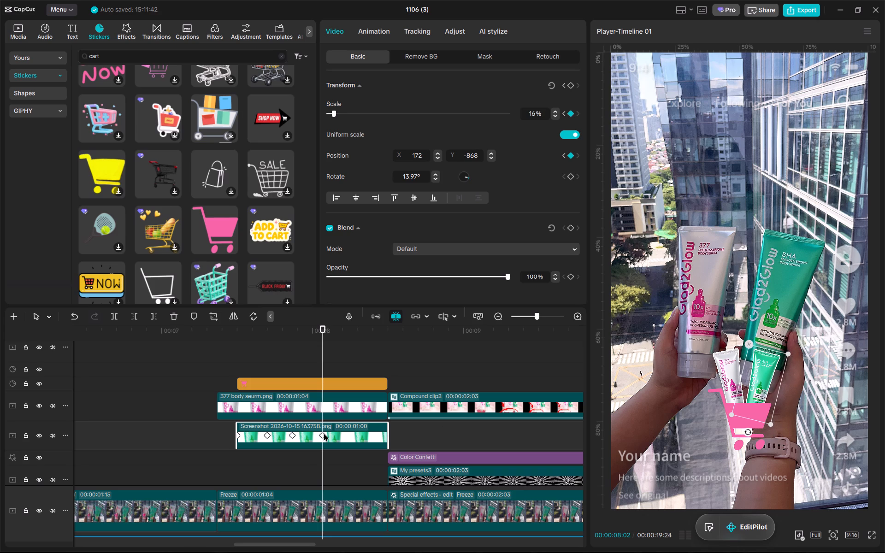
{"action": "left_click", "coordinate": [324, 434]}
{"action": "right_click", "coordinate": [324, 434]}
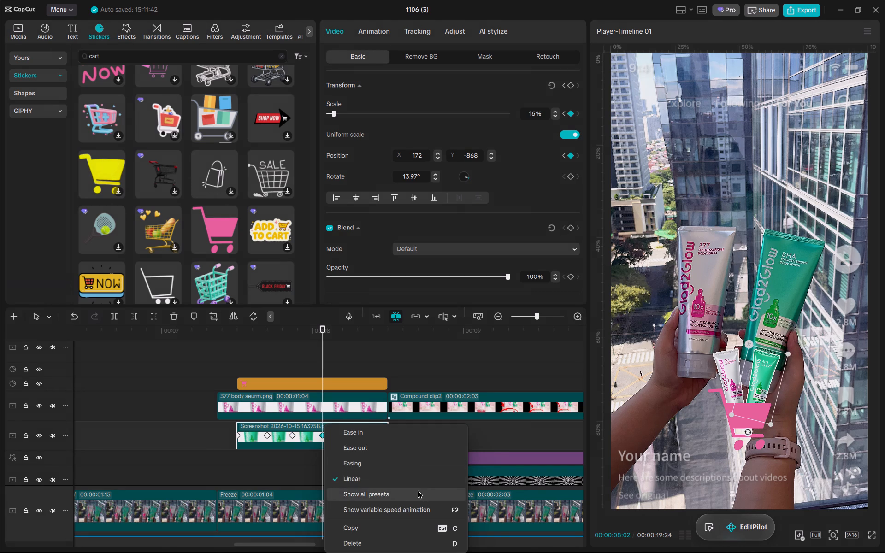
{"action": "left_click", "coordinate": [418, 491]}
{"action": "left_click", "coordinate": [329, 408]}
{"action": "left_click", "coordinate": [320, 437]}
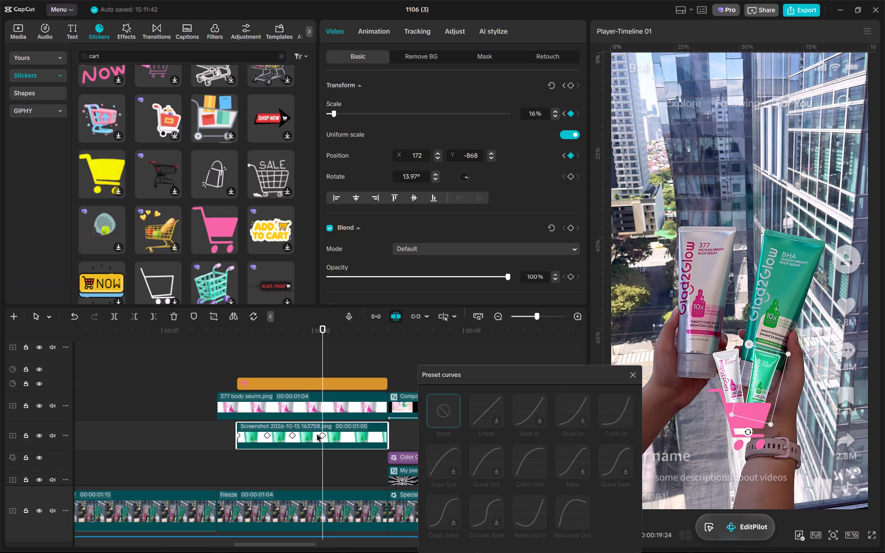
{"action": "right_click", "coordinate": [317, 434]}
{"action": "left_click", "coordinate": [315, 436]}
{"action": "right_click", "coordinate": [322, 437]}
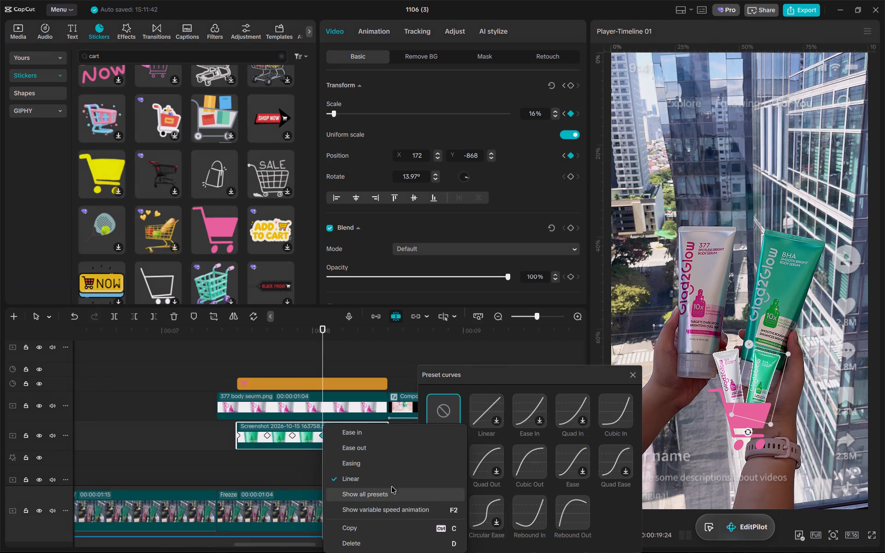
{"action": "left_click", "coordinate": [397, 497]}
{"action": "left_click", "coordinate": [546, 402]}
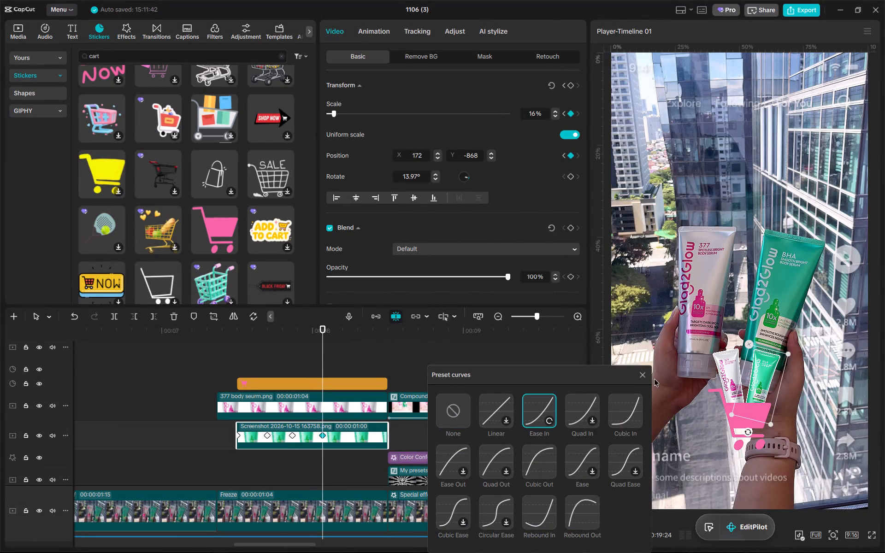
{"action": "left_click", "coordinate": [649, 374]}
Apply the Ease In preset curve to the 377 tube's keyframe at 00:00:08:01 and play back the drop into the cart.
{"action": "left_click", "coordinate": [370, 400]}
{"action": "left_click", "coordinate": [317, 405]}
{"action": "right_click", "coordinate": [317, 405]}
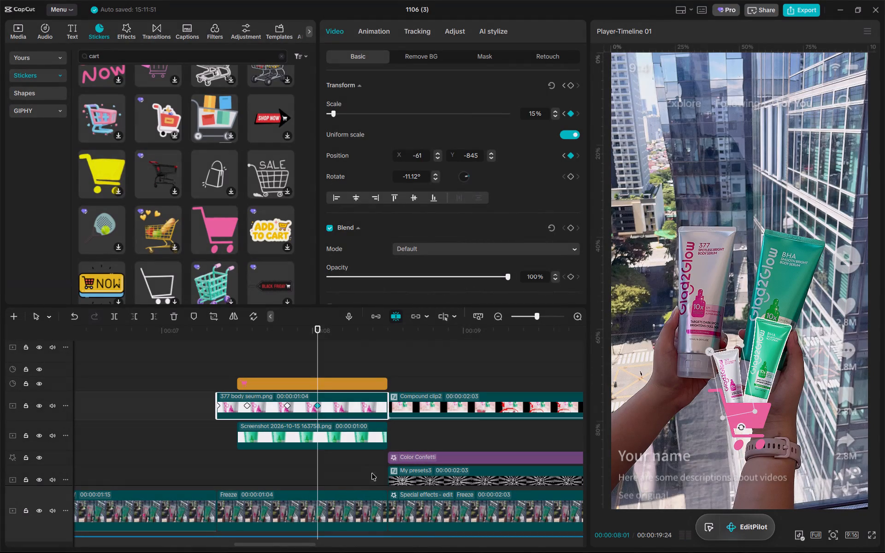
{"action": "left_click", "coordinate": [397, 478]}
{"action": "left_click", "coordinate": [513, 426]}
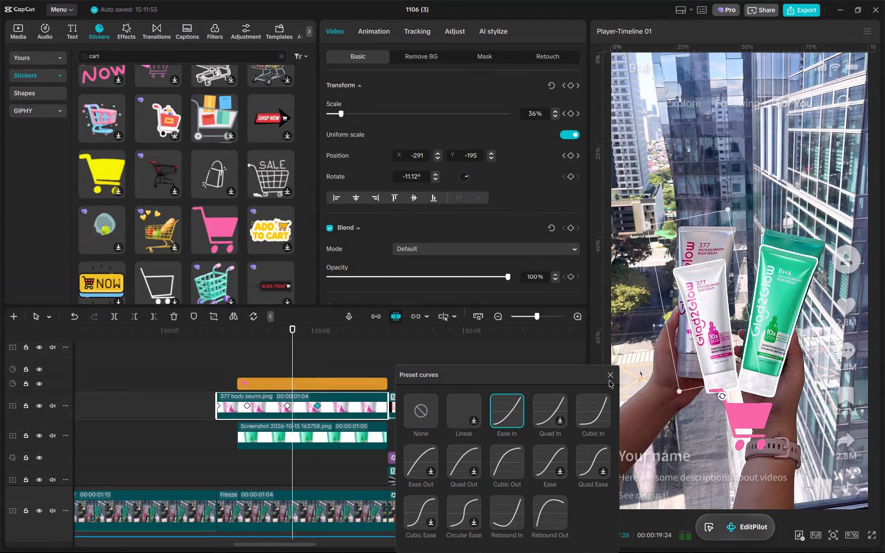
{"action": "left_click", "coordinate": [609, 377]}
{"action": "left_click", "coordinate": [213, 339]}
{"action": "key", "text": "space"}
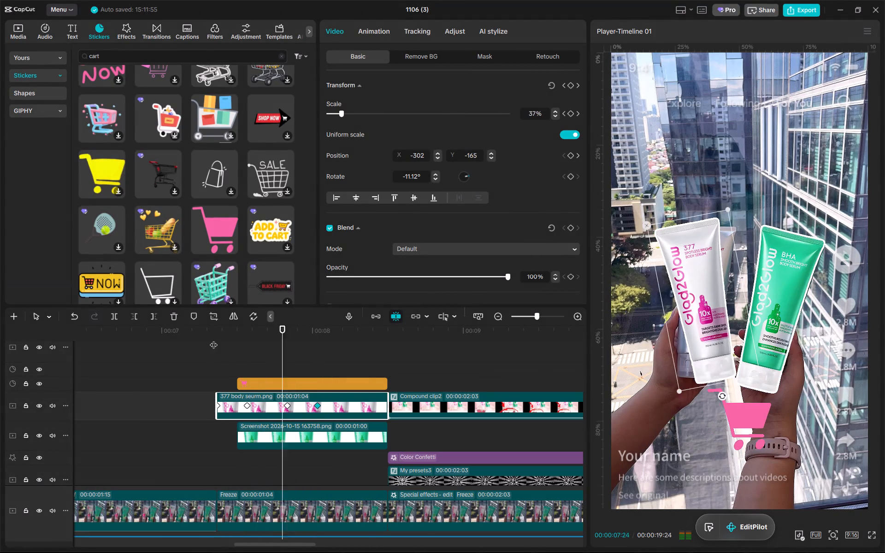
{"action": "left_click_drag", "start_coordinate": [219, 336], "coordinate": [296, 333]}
Apply the Cubic Out preset curve to the 377 tube's keyframe at 00:00:08:01.
{"action": "left_click", "coordinate": [334, 400]}
{"action": "right_click", "coordinate": [313, 409]}
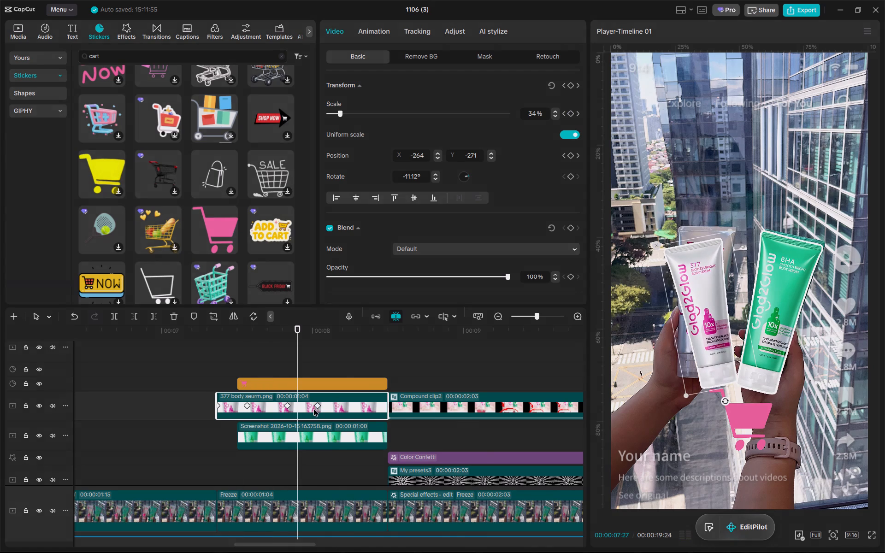
{"action": "left_click", "coordinate": [364, 480]}
{"action": "left_click", "coordinate": [605, 465]}
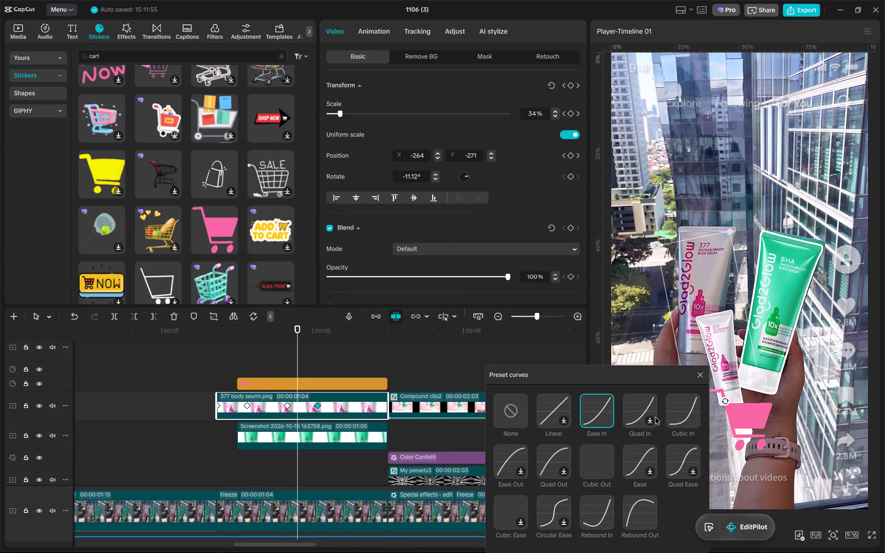
{"action": "left_click", "coordinate": [700, 377]}
Apply the Cubic Out preset curve to the BHA tube's keyframe at 00:00:08:02 and scrub its drop into the cart.
{"action": "left_click", "coordinate": [349, 434]}
{"action": "right_click", "coordinate": [324, 435]}
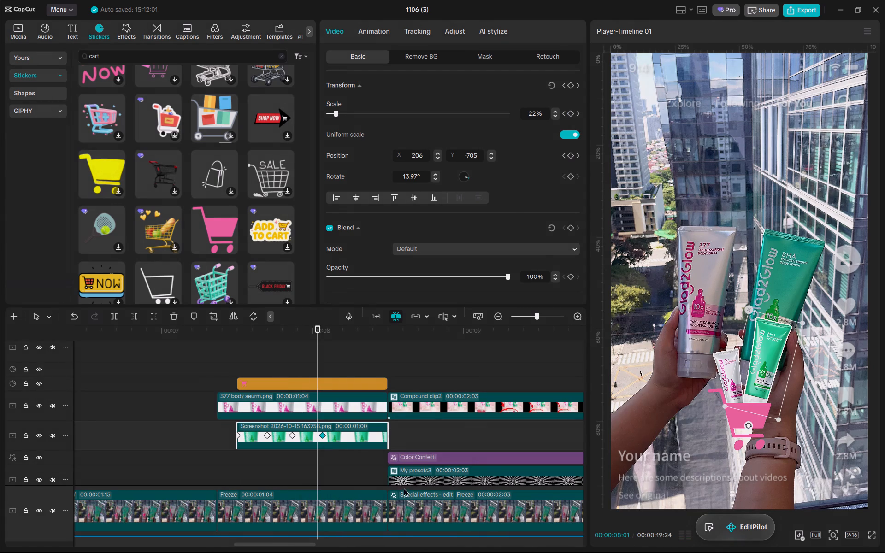
{"action": "left_click", "coordinate": [423, 494]}
{"action": "left_click", "coordinate": [545, 469]}
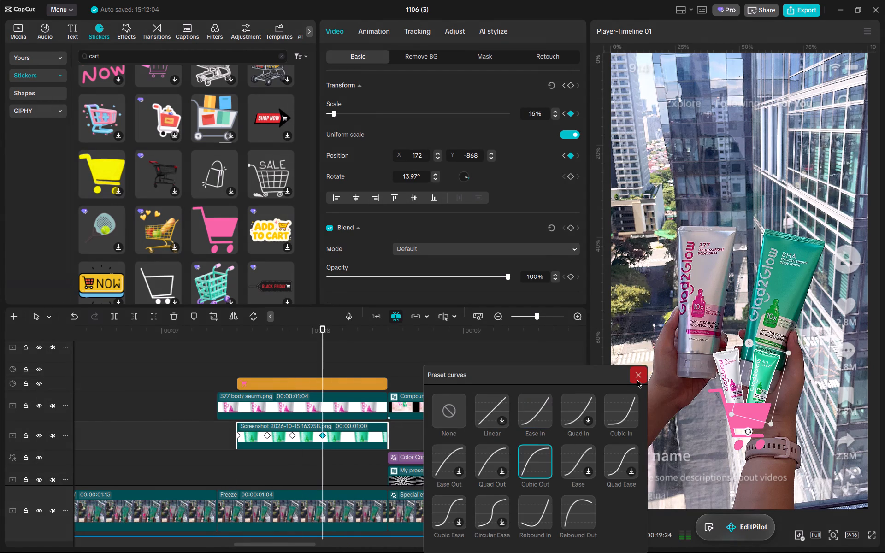
{"action": "left_click", "coordinate": [637, 380]}
{"action": "left_click_drag", "start_coordinate": [292, 338], "coordinate": [329, 336]}
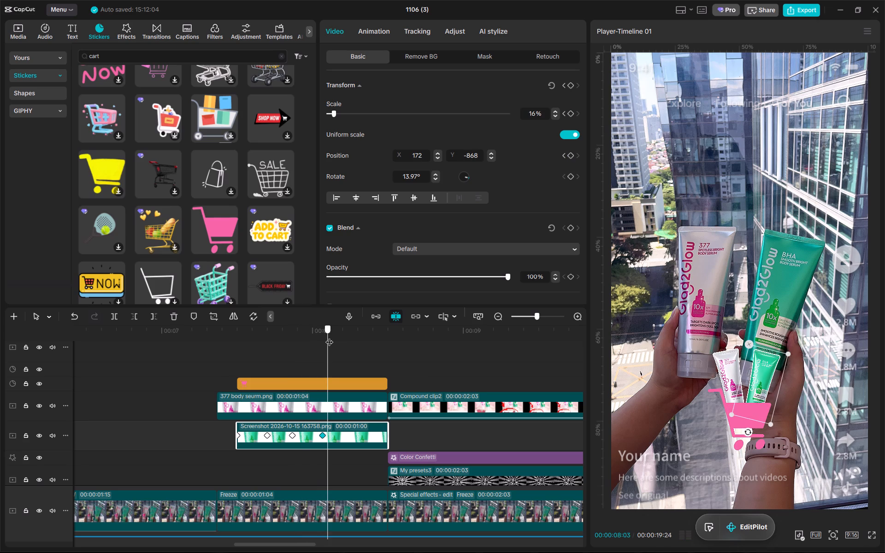
{"action": "left_click_drag", "start_coordinate": [329, 336], "coordinate": [326, 338]}
Combine the cart sticker and both product image clips into one compound clip.
{"action": "left_click_drag", "start_coordinate": [359, 452], "coordinate": [357, 445]}
{"action": "left_click_drag", "start_coordinate": [357, 445], "coordinate": [334, 369]}
{"action": "left_click", "coordinate": [324, 344]}
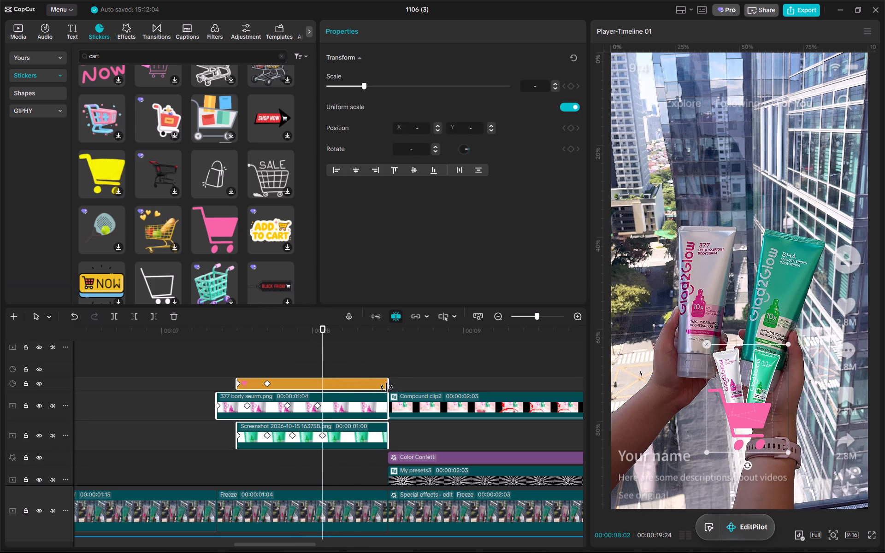
{"action": "right_click", "coordinate": [360, 400]}
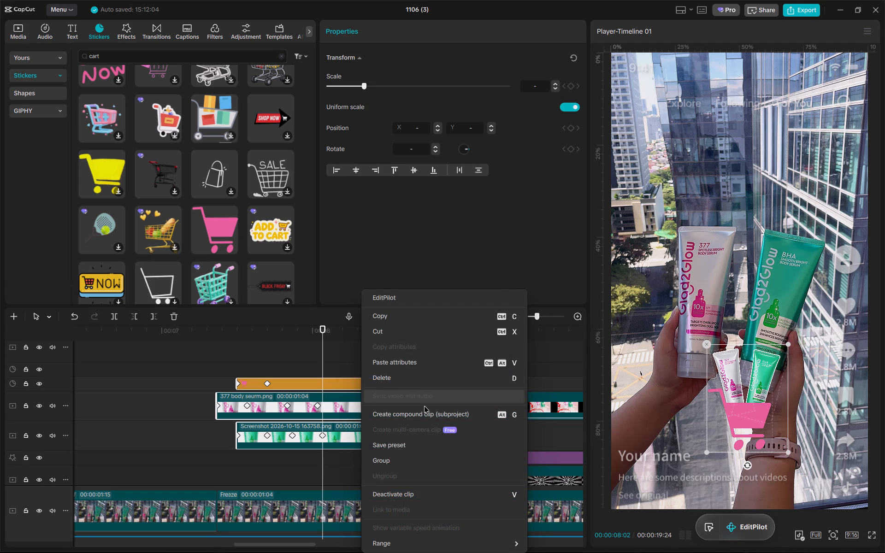
{"action": "left_click", "coordinate": [427, 411]}
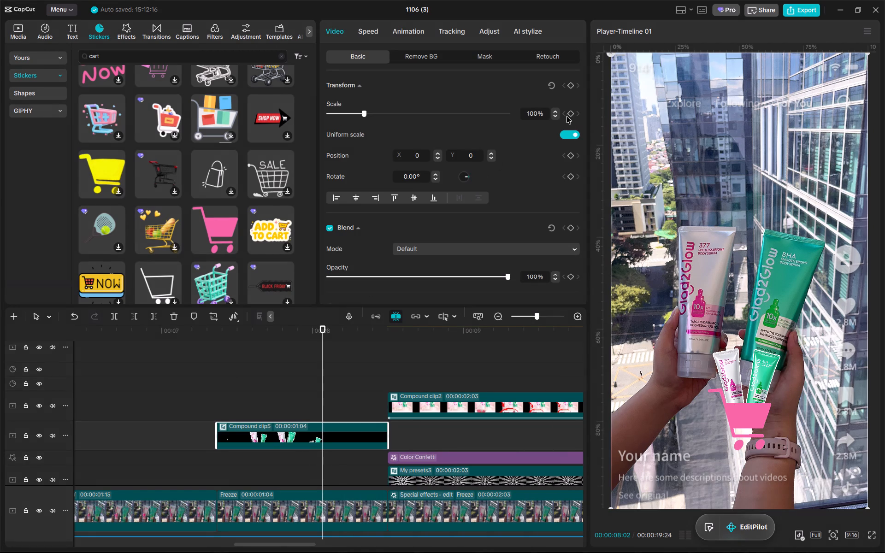
Keyframe the cart compound clip's position at 00:00:08:02, move it off-frame to about X 1491, Y -32 at 00:00:08:14, and scrub the slide-out.
{"action": "left_click", "coordinate": [571, 155]}
{"action": "left_click_drag", "start_coordinate": [360, 327], "coordinate": [384, 328]}
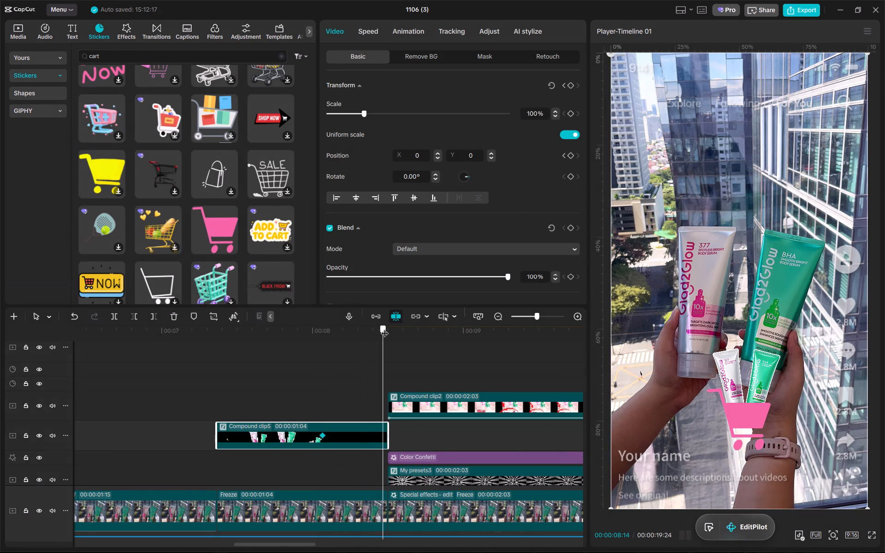
{"action": "left_click_drag", "start_coordinate": [384, 328], "coordinate": [383, 328]}
{"action": "left_click_drag", "start_coordinate": [718, 403], "coordinate": [756, 401]}
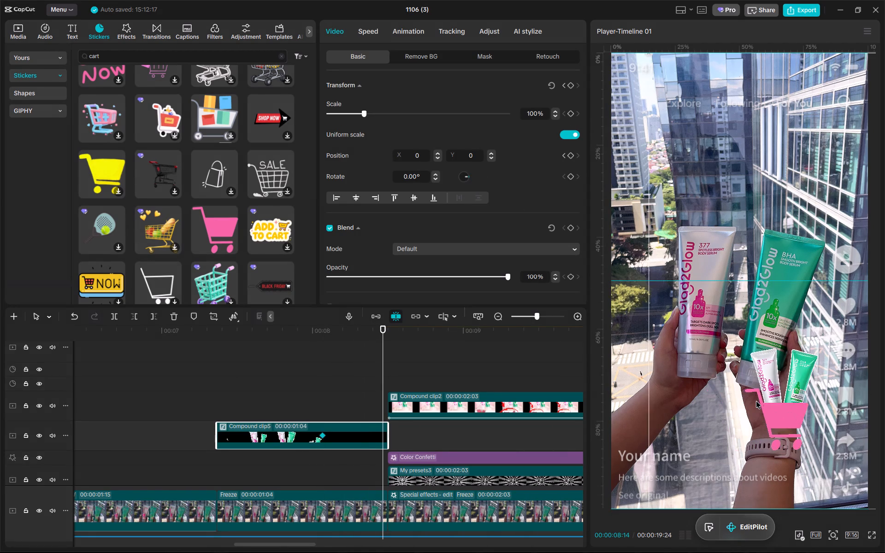
{"action": "left_click_drag", "start_coordinate": [756, 401], "coordinate": [848, 401]}
{"action": "left_click_drag", "start_coordinate": [796, 402], "coordinate": [823, 404]}
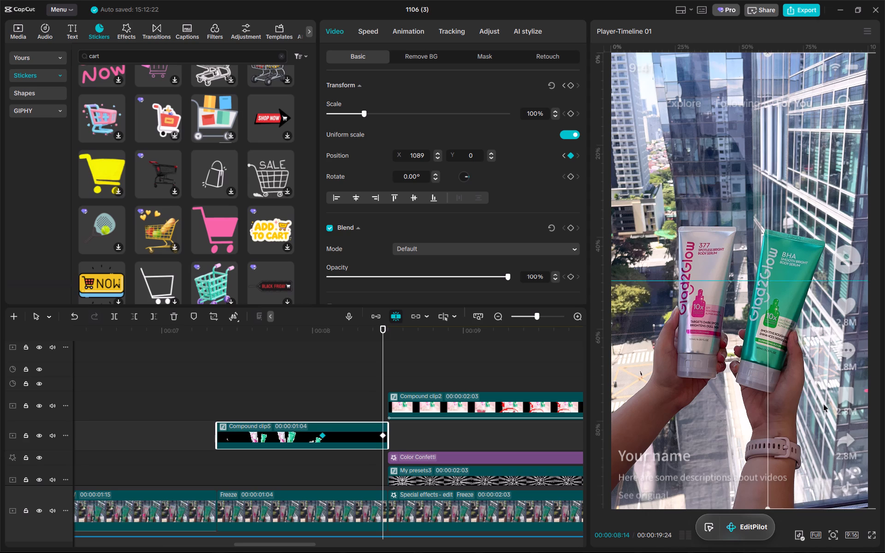
{"action": "left_click_drag", "start_coordinate": [823, 404], "coordinate": [844, 406]}
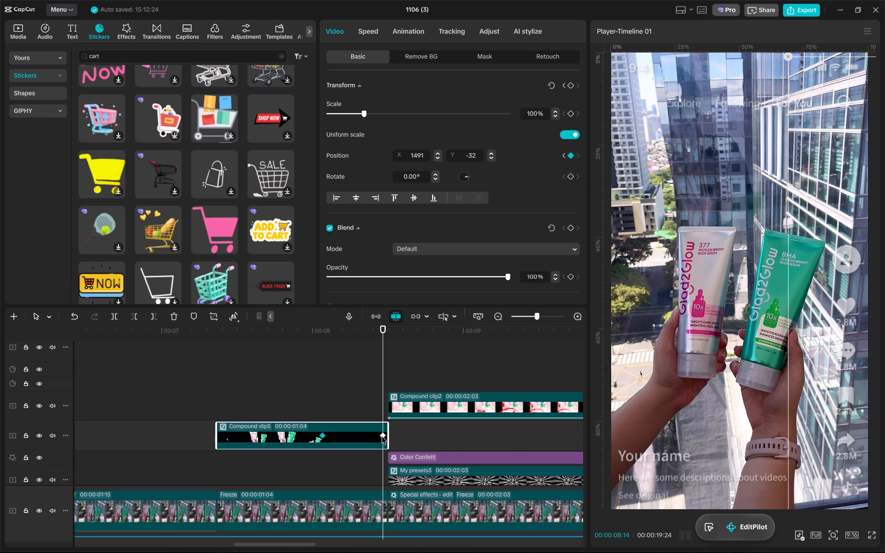
{"action": "left_click", "coordinate": [382, 436]}
{"action": "left_click", "coordinate": [327, 340]}
{"action": "left_click_drag", "start_coordinate": [325, 338], "coordinate": [389, 342]}
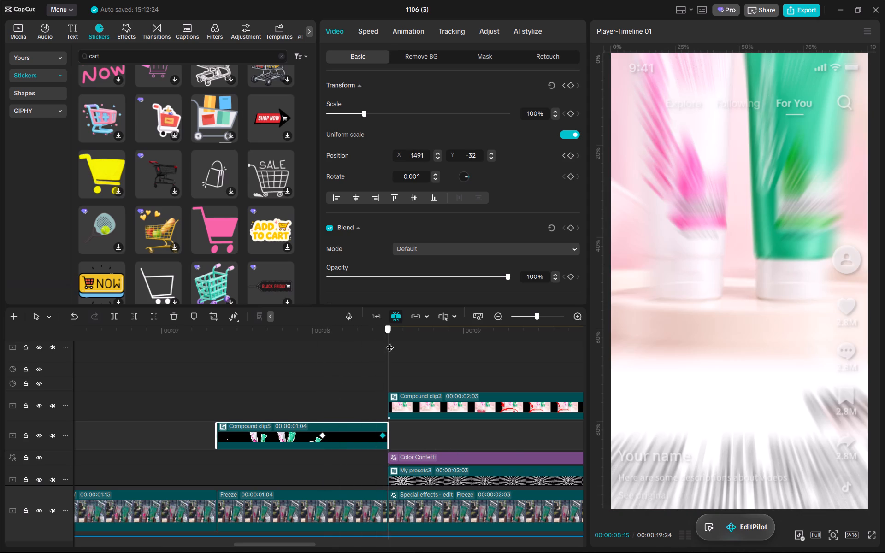
{"action": "left_click_drag", "start_coordinate": [389, 342], "coordinate": [387, 343]}
Apply the Rebound In preset curve to the cart compound clip's position keyframe at 00:00:08:02.
{"action": "left_click_drag", "start_coordinate": [384, 327], "coordinate": [326, 336]}
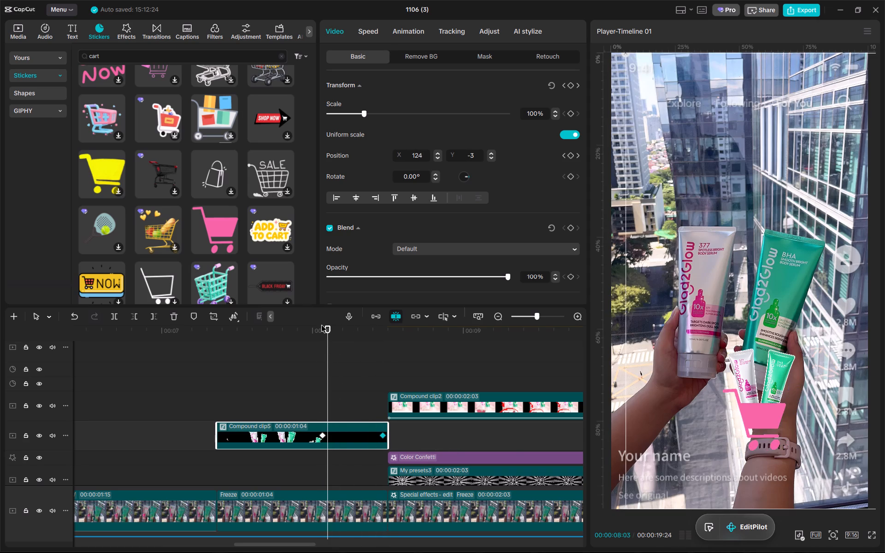
{"action": "left_click", "coordinate": [321, 325]}
{"action": "right_click", "coordinate": [320, 435]}
{"action": "left_click", "coordinate": [387, 495]}
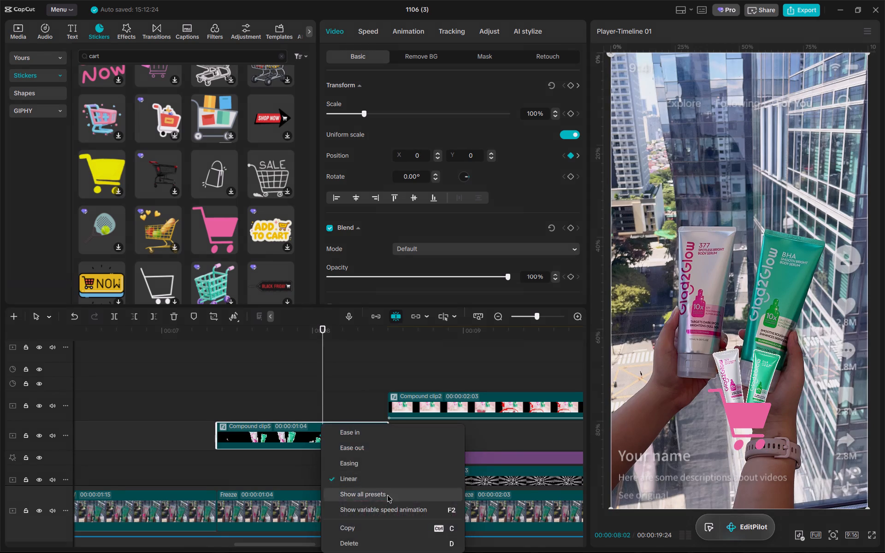
{"action": "left_click", "coordinate": [506, 507]}
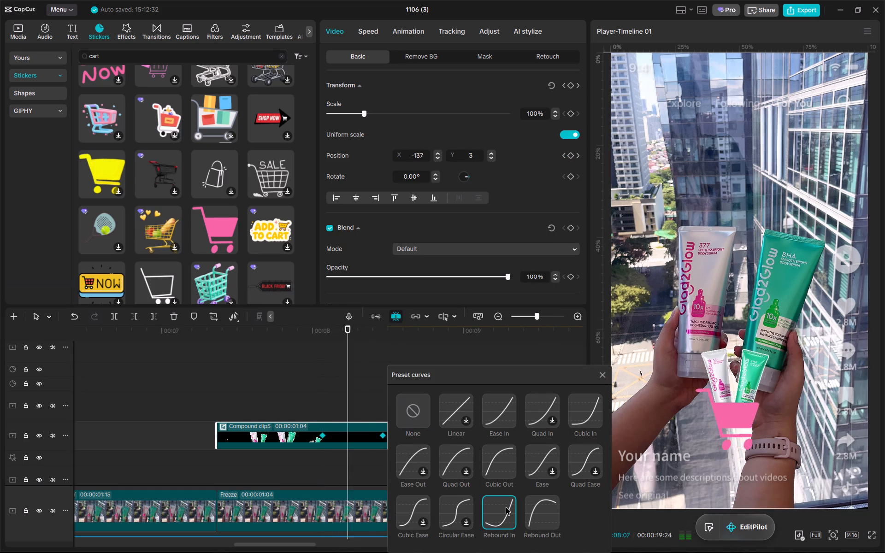
{"action": "left_click", "coordinate": [599, 383]}
Move the cart compound clip's final position keyframe to the end of the clip.
{"action": "left_click_drag", "start_coordinate": [383, 436], "coordinate": [403, 436]}
Play back and scrub the cart sequence from about 00:00:07:10 into the price card scene to review the animation.
{"action": "left_click", "coordinate": [206, 325]}
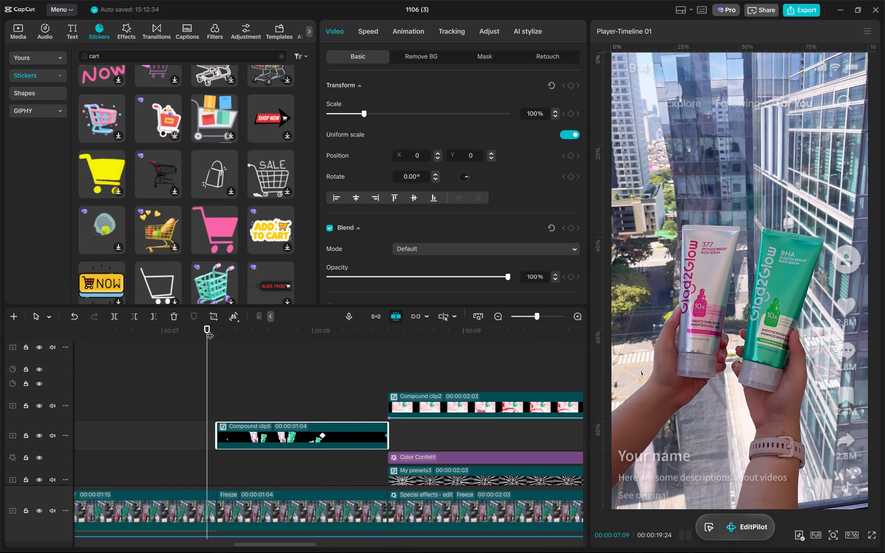
{"action": "key", "text": "space"}
{"action": "left_click_drag", "start_coordinate": [218, 328], "coordinate": [263, 329]}
{"action": "key", "text": "space"}
{"action": "key", "text": "space"}
{"action": "left_click", "coordinate": [263, 329]}
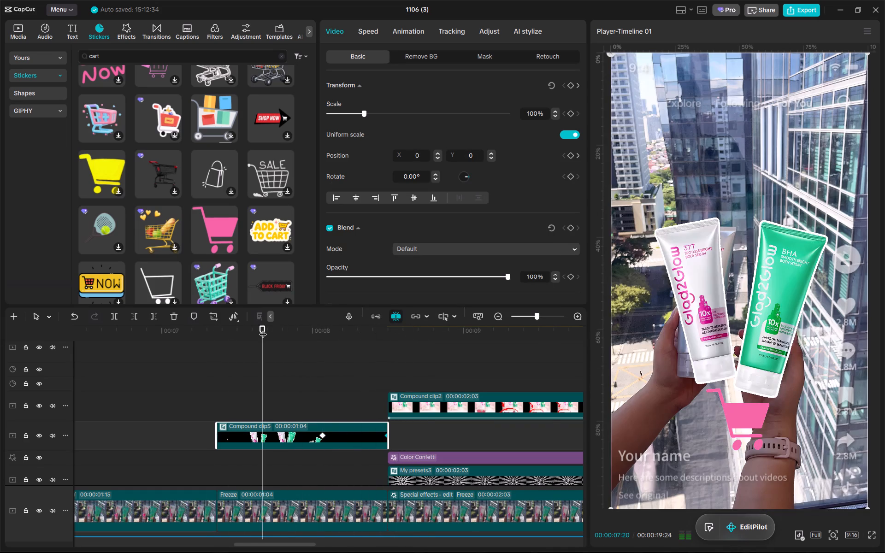
{"action": "key", "text": "space"}
{"action": "left_click_drag", "start_coordinate": [263, 329], "coordinate": [213, 332]}
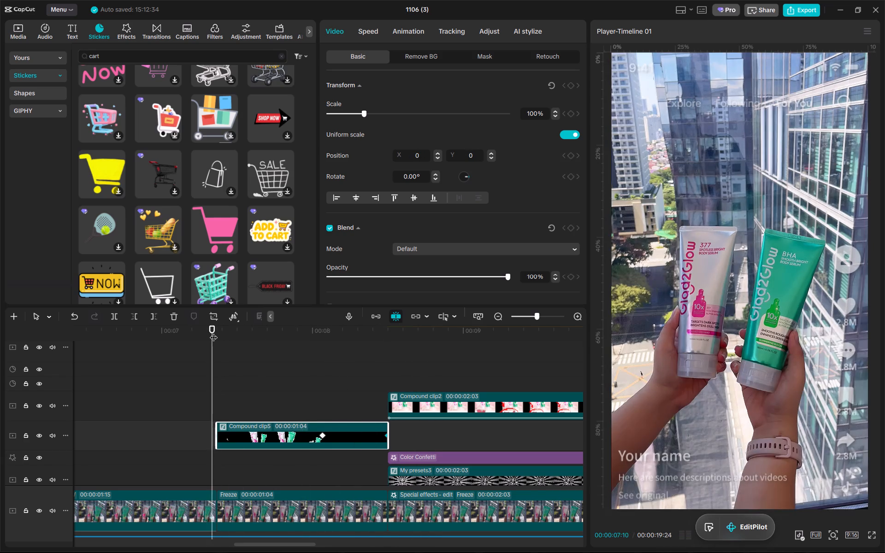
{"action": "key", "text": "space"}
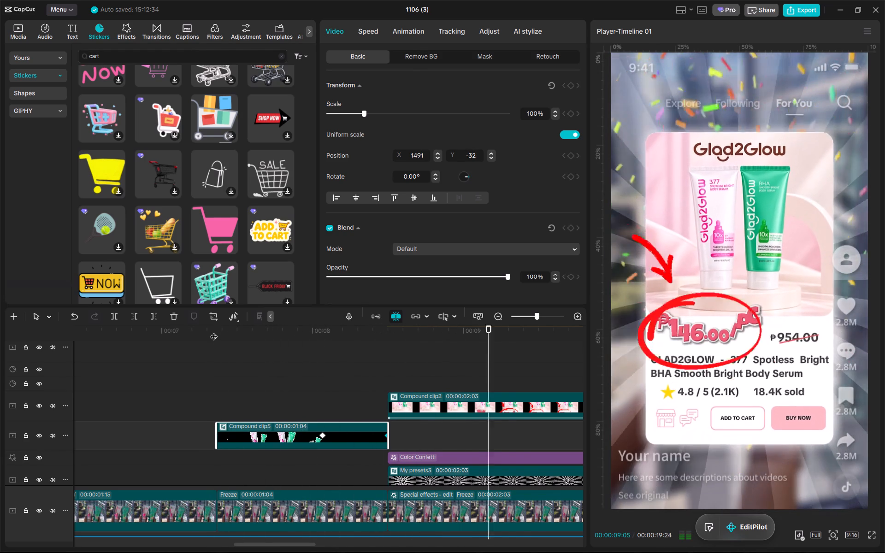
Play back and scrub the cart sequence from about 00:00:07:11 into the price card scene to review the slide-out timing.
{"action": "left_click", "coordinate": [213, 331]}
{"action": "key", "text": "space"}
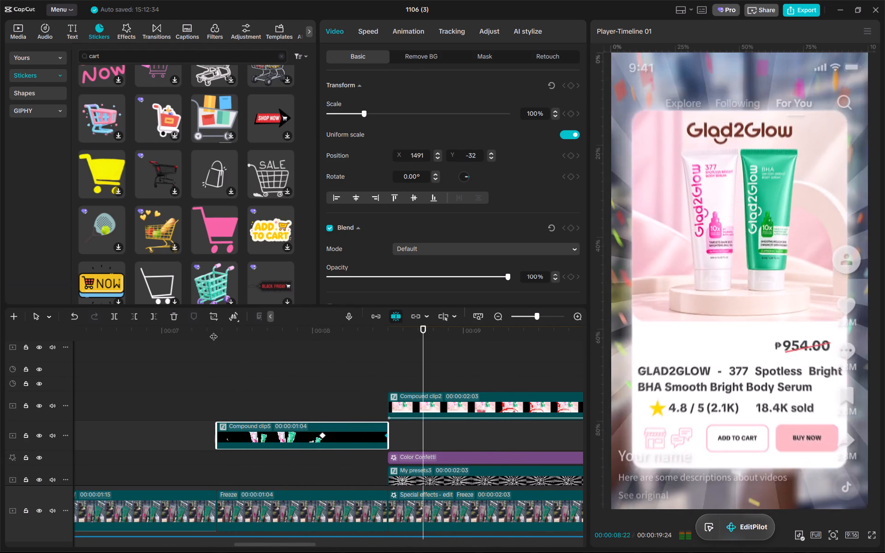
{"action": "scroll", "coordinate": [385, 390], "scroll_direction": "down", "scroll_amount": 2, "text": "alt"}
{"action": "key", "text": "space"}
{"action": "left_click_drag", "start_coordinate": [291, 334], "coordinate": [327, 330]}
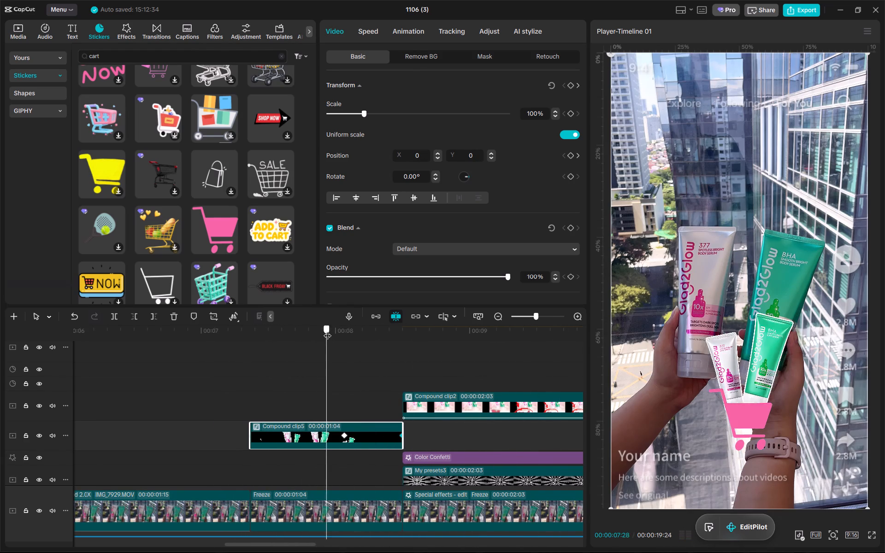
{"action": "left_click_drag", "start_coordinate": [327, 330], "coordinate": [239, 346]}
{"action": "key", "text": "space"}
{"action": "left_click_drag", "start_coordinate": [246, 345], "coordinate": [241, 343]}
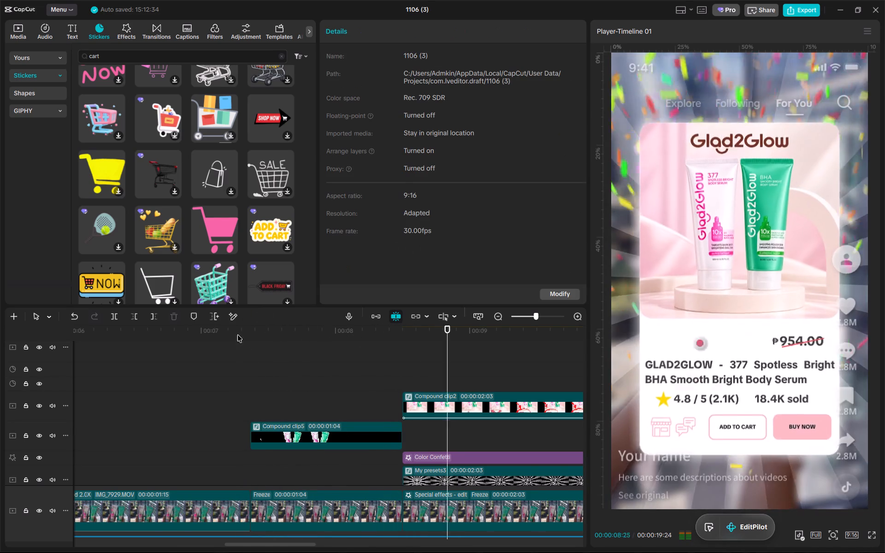
{"action": "left_click", "coordinate": [237, 335]}
{"action": "key", "text": "space"}
{"action": "left_click_drag", "start_coordinate": [238, 333], "coordinate": [253, 331]}
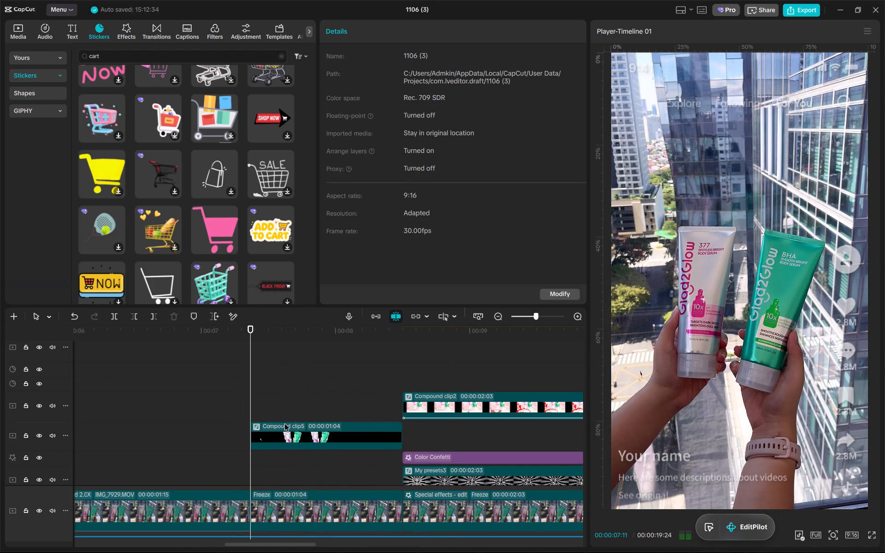
Open the cart compound clip, inspect its tube and cart layers around 00:00:00:04, and return to the main timeline.
{"action": "double_click", "coordinate": [287, 429]}
{"action": "left_click_drag", "start_coordinate": [114, 340], "coordinate": [119, 338]}
{"action": "left_click", "coordinate": [119, 335]}
{"action": "scroll", "coordinate": [144, 364], "scroll_direction": "up", "scroll_amount": 2, "text": "alt"}
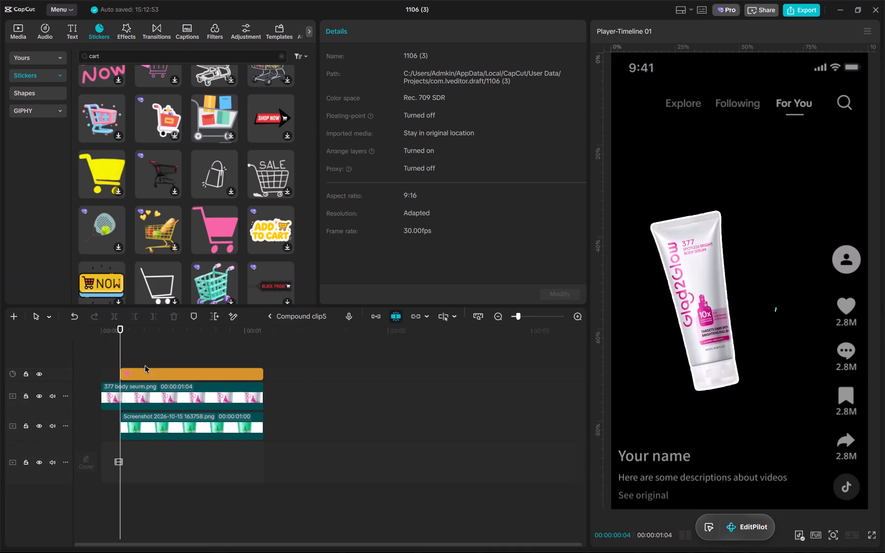
{"action": "scroll", "coordinate": [145, 365], "scroll_direction": "up", "scroll_amount": 7, "text": "alt"}
{"action": "left_click", "coordinate": [269, 316]}
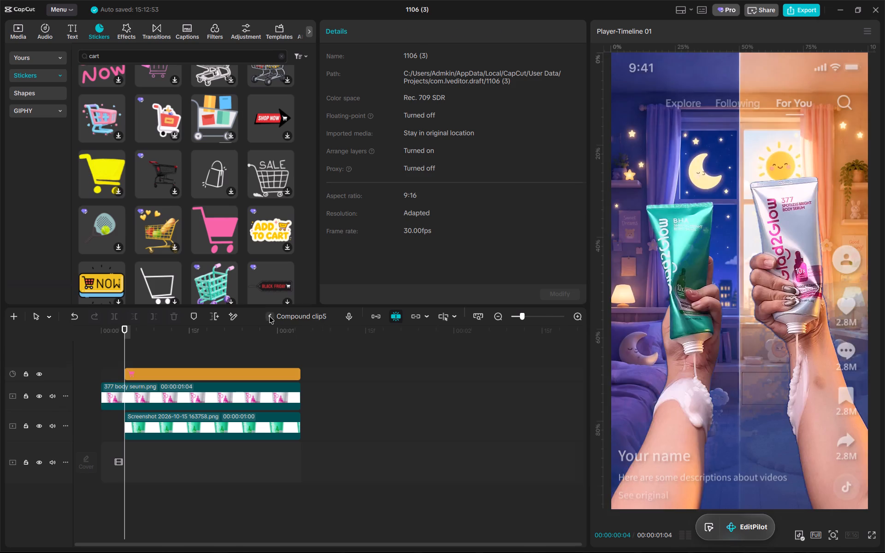
Play the promo from the cart sequence at about 00:00:07:11 through to about 00:00:14:04 to review the following scenes.
{"action": "key", "text": "space"}
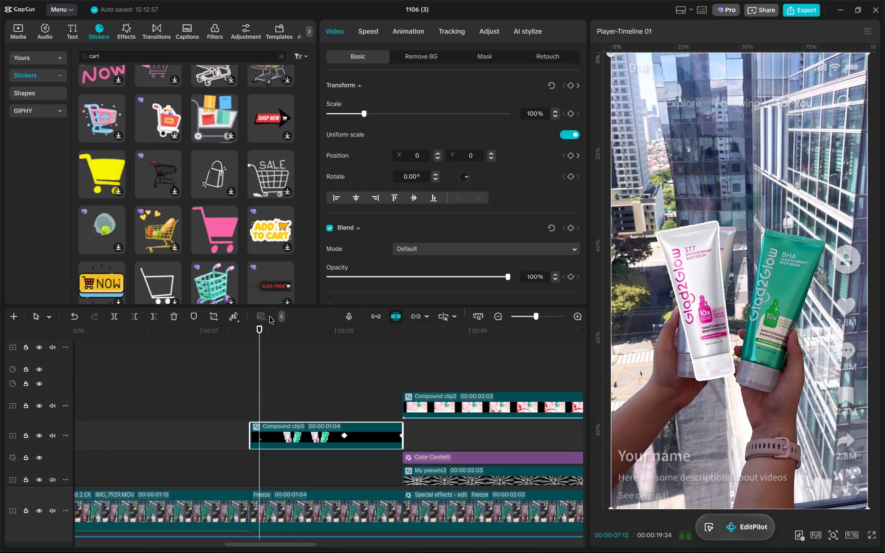
{"action": "scroll", "coordinate": [431, 394], "scroll_direction": "down", "scroll_amount": 5, "text": "alt"}
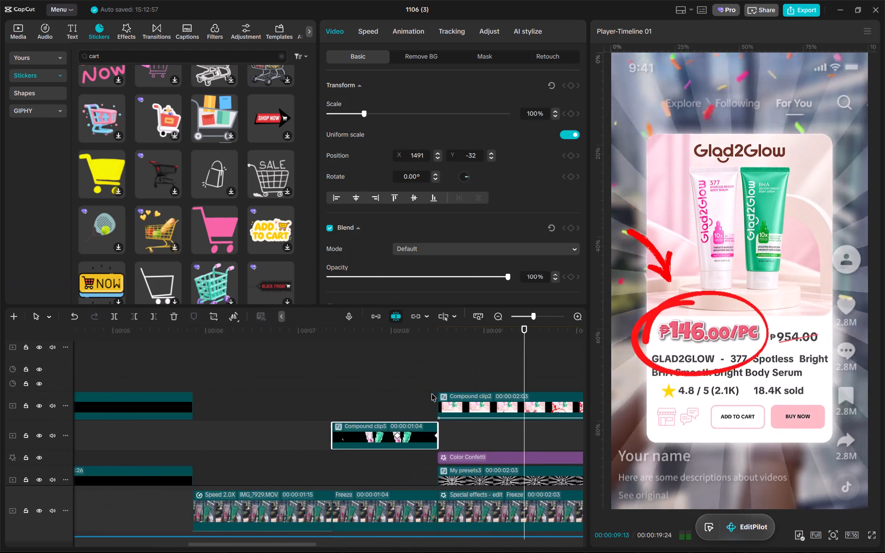
{"action": "scroll", "coordinate": [431, 394], "scroll_direction": "down", "scroll_amount": 20, "text": "alt"}
{"action": "scroll", "coordinate": [431, 394], "scroll_direction": "down", "scroll_amount": 8, "text": "alt"}
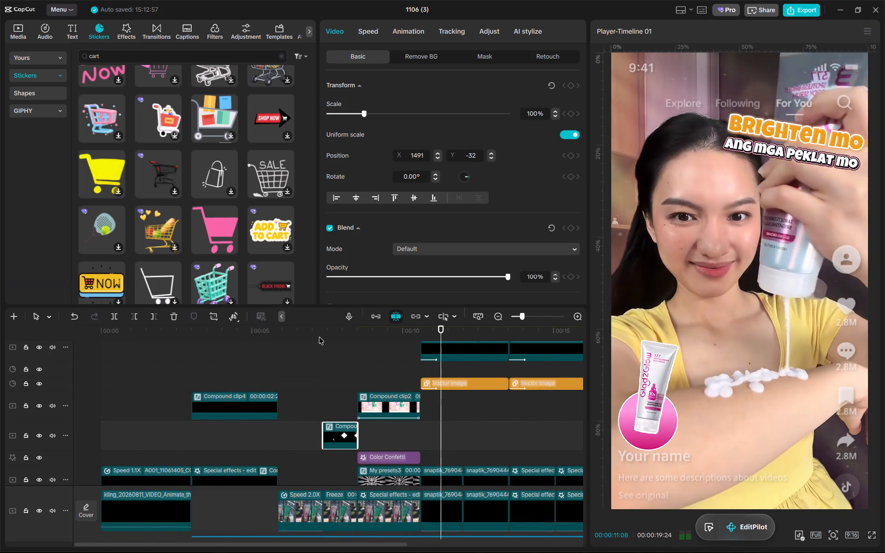
{"action": "scroll", "coordinate": [484, 374], "scroll_direction": "down", "scroll_amount": 3, "text": "alt"}
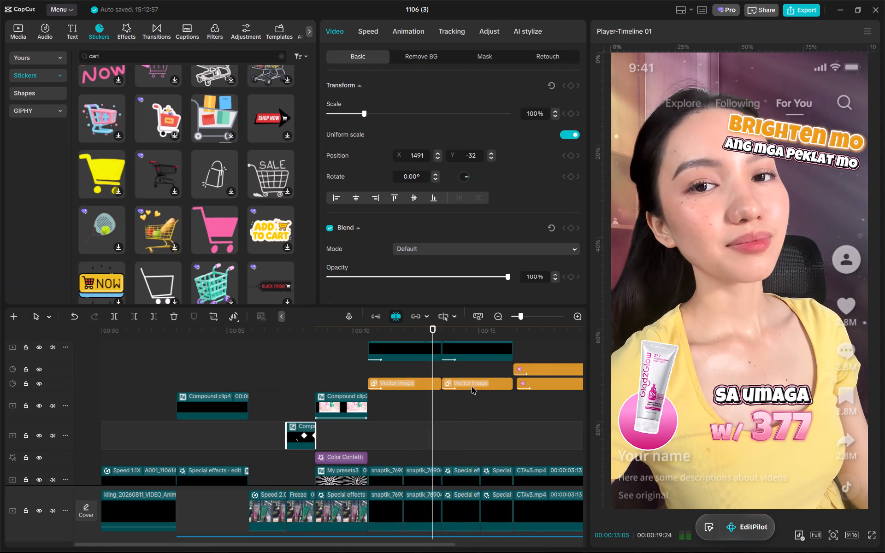
{"action": "key", "text": "space"}
Switch to EZ-CorridorKey, scrub the A001_11061405_C027 footage to frame 144, and run inference on the clip.
{"action": "key", "text": "alt+Tab"}
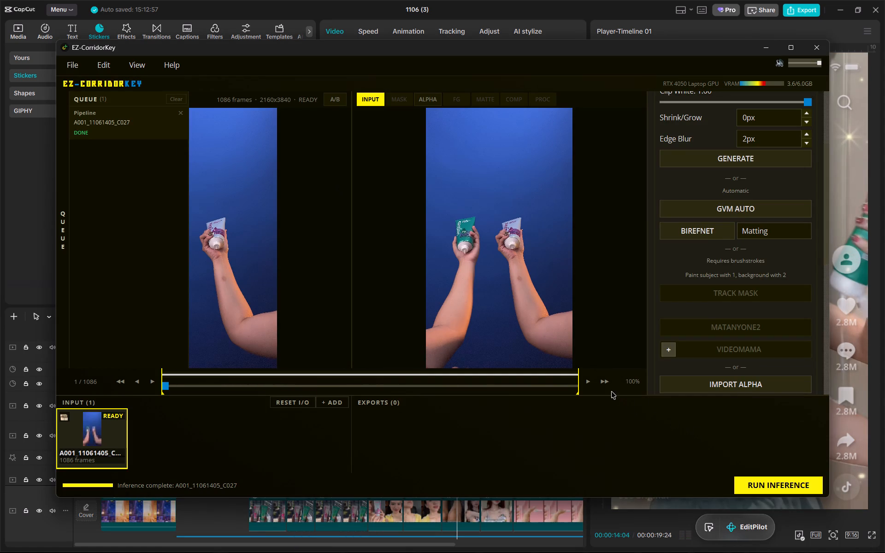
{"action": "left_click", "coordinate": [594, 380]}
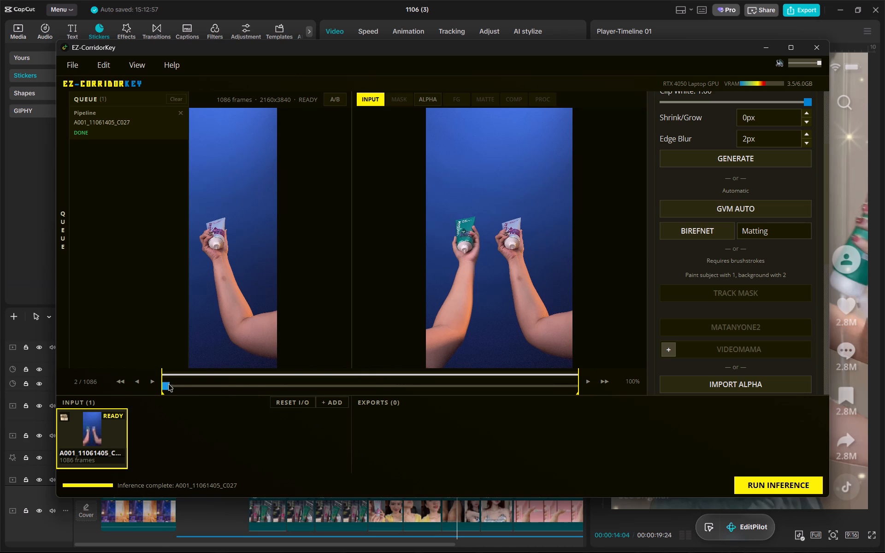
{"action": "left_click_drag", "start_coordinate": [168, 384], "coordinate": [220, 387]}
{"action": "left_click", "coordinate": [216, 384]}
{"action": "scroll", "coordinate": [732, 271], "scroll_direction": "up", "scroll_amount": 4}
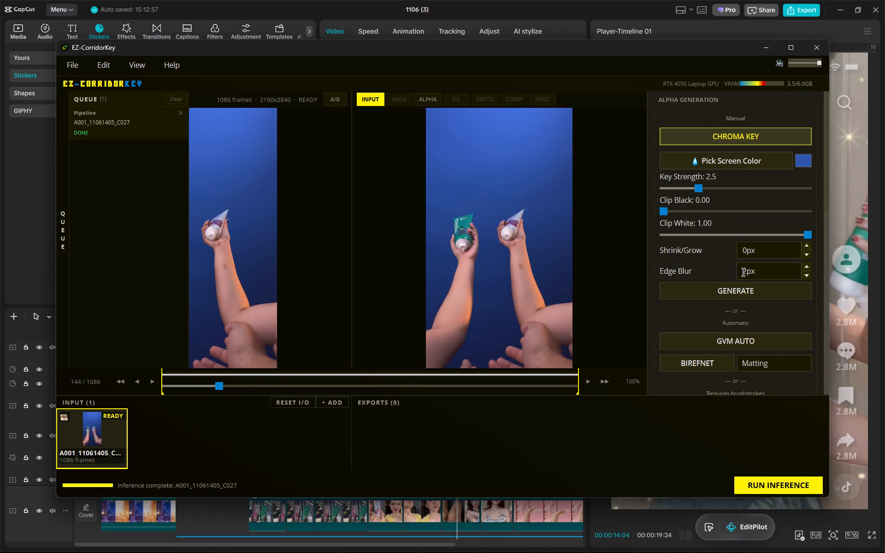
{"action": "left_click", "coordinate": [771, 484]}
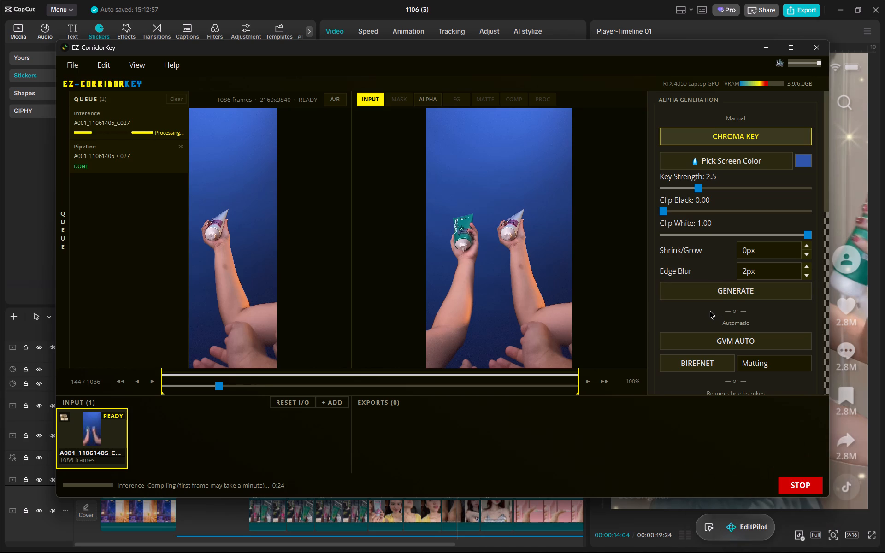
Examine the alpha generation, inference, output and performance settings while the clip is processing.
{"action": "scroll", "coordinate": [710, 311], "scroll_direction": "down", "scroll_amount": 14}
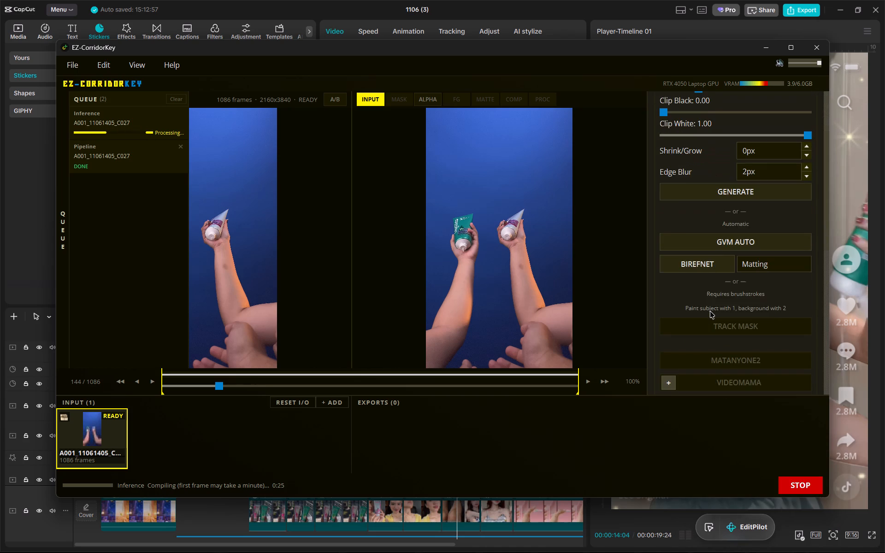
{"action": "scroll", "coordinate": [710, 311], "scroll_direction": "down", "scroll_amount": 10}
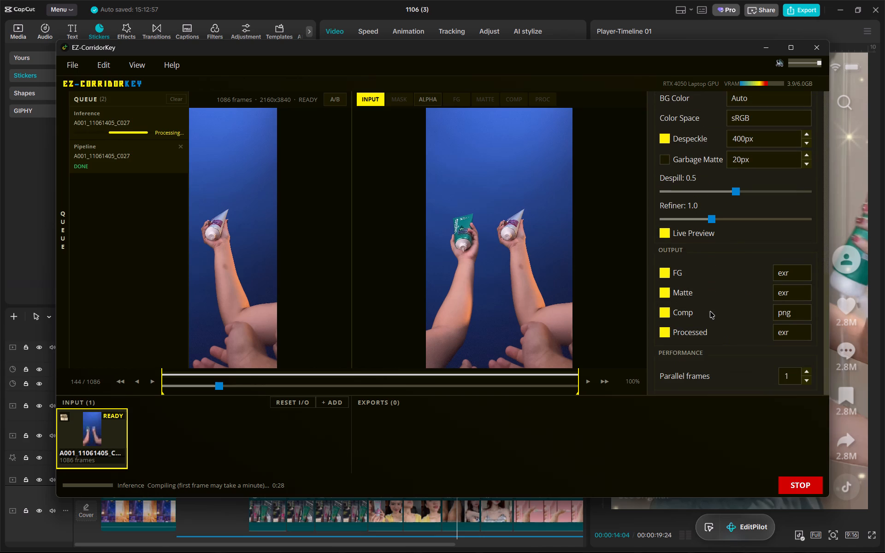
{"action": "scroll", "coordinate": [710, 311], "scroll_direction": "down", "scroll_amount": 6}
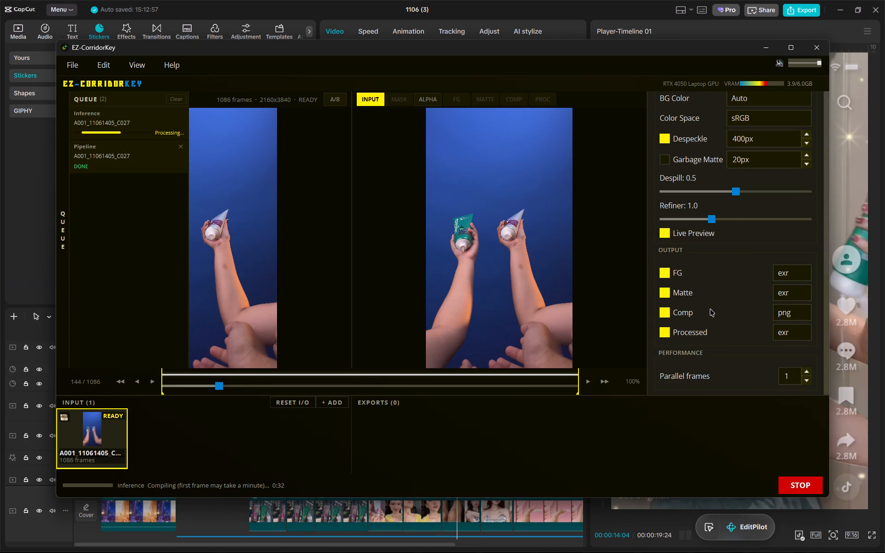
{"action": "scroll", "coordinate": [797, 321], "scroll_direction": "down", "scroll_amount": 4}
{"action": "left_click_drag", "start_coordinate": [826, 267], "coordinate": [826, 359]}
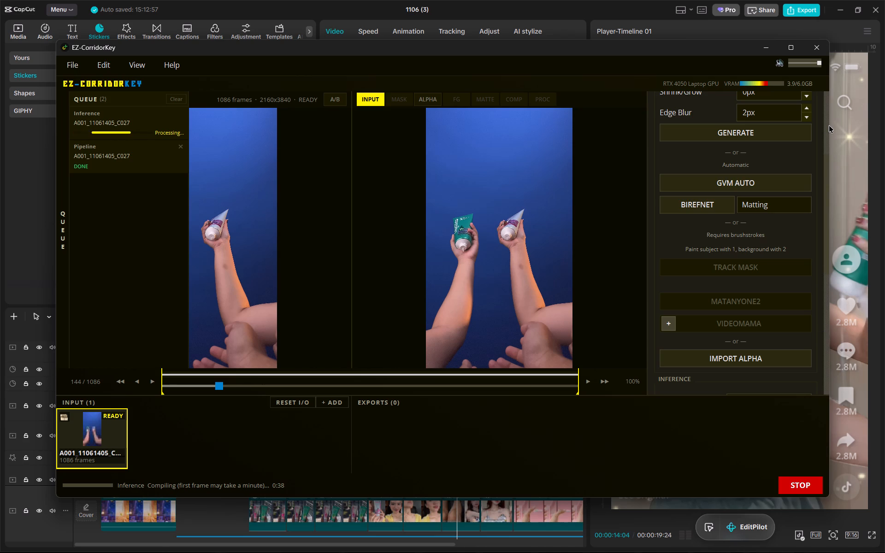
{"action": "left_click_drag", "start_coordinate": [827, 128], "coordinate": [821, 190]}
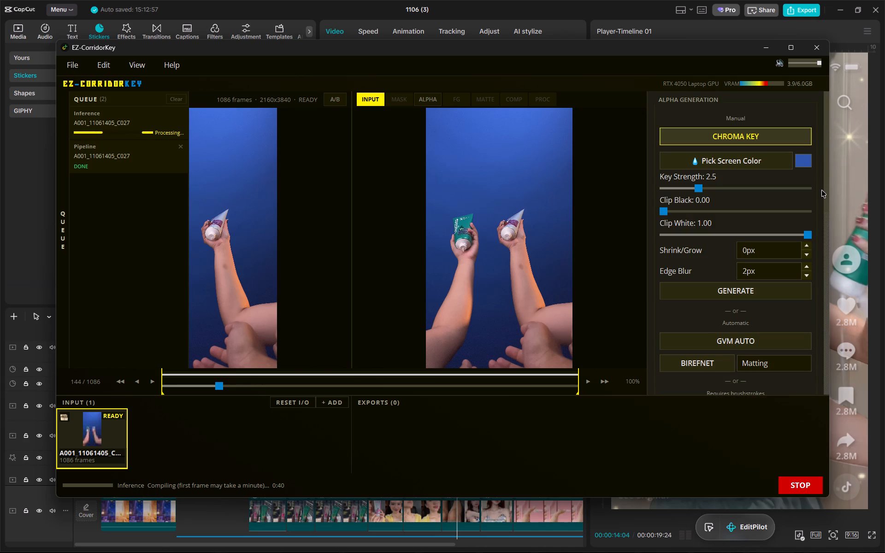
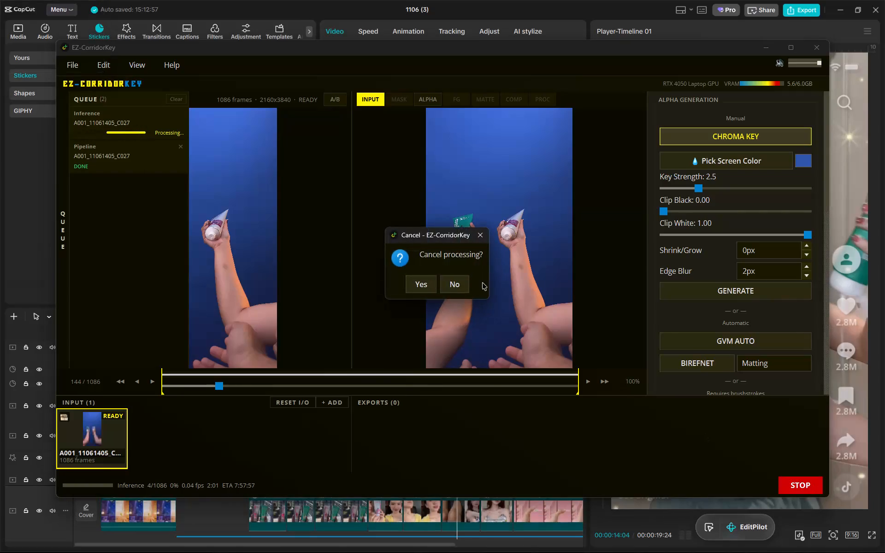
Cancel the running inference on the A001_11061405_C027 clip.
{"action": "left_click", "coordinate": [424, 282]}
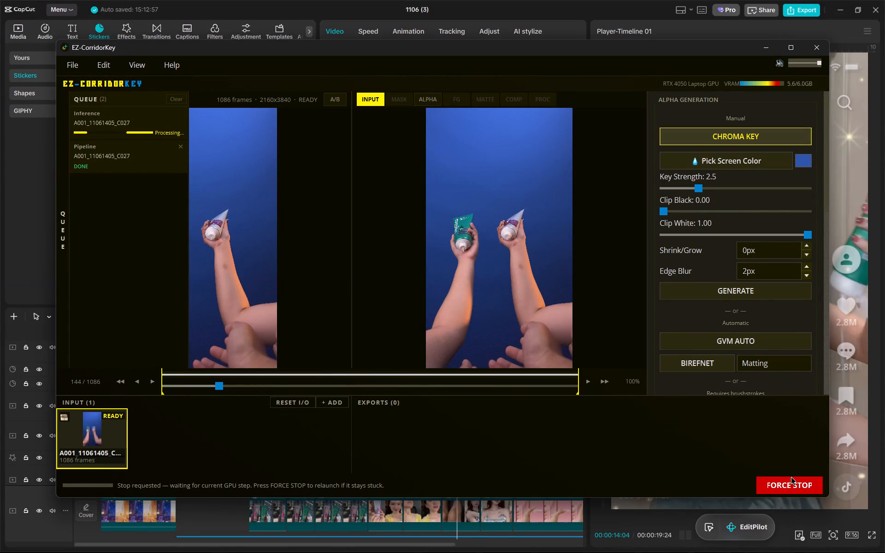
Switch to CapCut and hide the main video track holding the background scenes.
{"action": "left_click", "coordinate": [38, 447]}
{"action": "left_click_drag", "start_coordinate": [195, 333], "coordinate": [73, 335]}
{"action": "scroll", "coordinate": [138, 394], "scroll_direction": "up", "scroll_amount": 9, "text": "alt"}
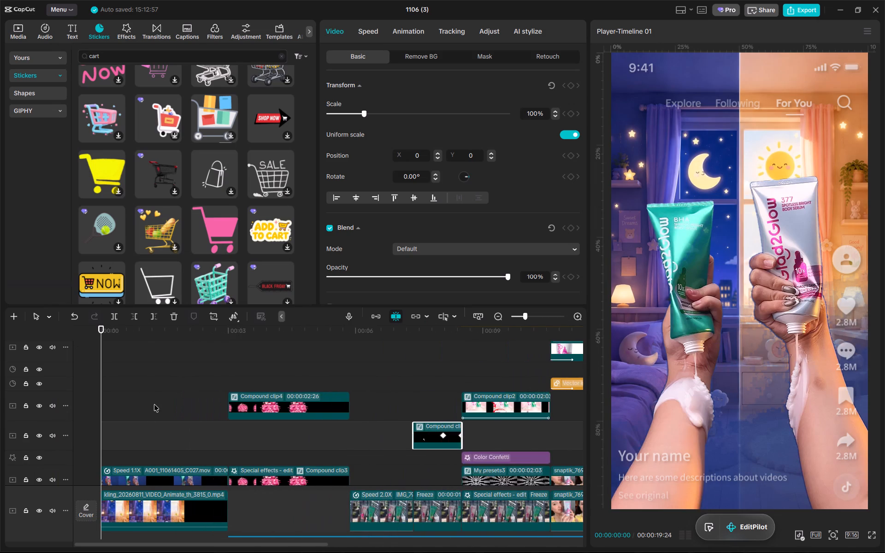
{"action": "scroll", "coordinate": [154, 404], "scroll_direction": "down", "scroll_amount": 9, "text": "ctrl"}
{"action": "left_click", "coordinate": [39, 461]}
Copy the A001_11061405_C027.mov tube clip and paste it after the last CTAv3.mp4 clip at the timeline's end.
{"action": "left_click", "coordinate": [138, 407]}
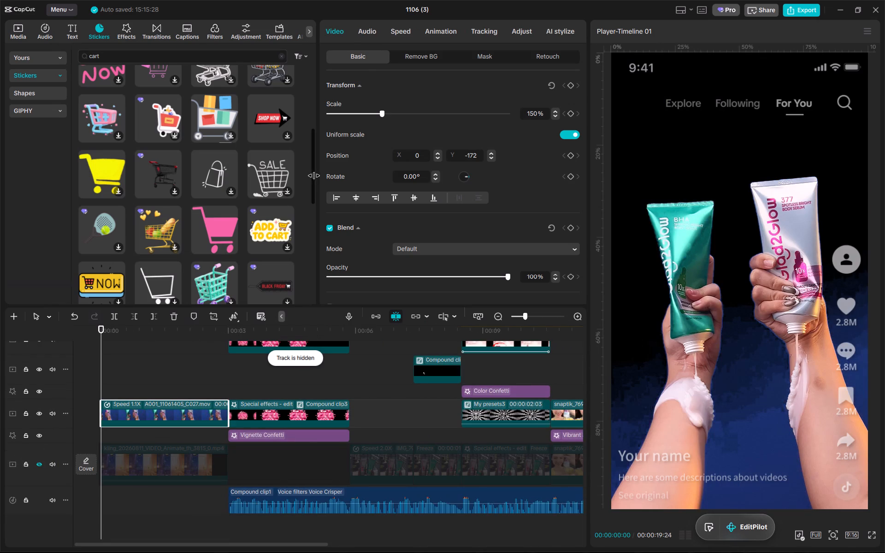
{"action": "key", "text": "ctrl+c"}
{"action": "scroll", "coordinate": [344, 392], "scroll_direction": "down", "scroll_amount": 20, "text": "alt"}
{"action": "scroll", "coordinate": [344, 392], "scroll_direction": "down", "scroll_amount": 6, "text": "alt"}
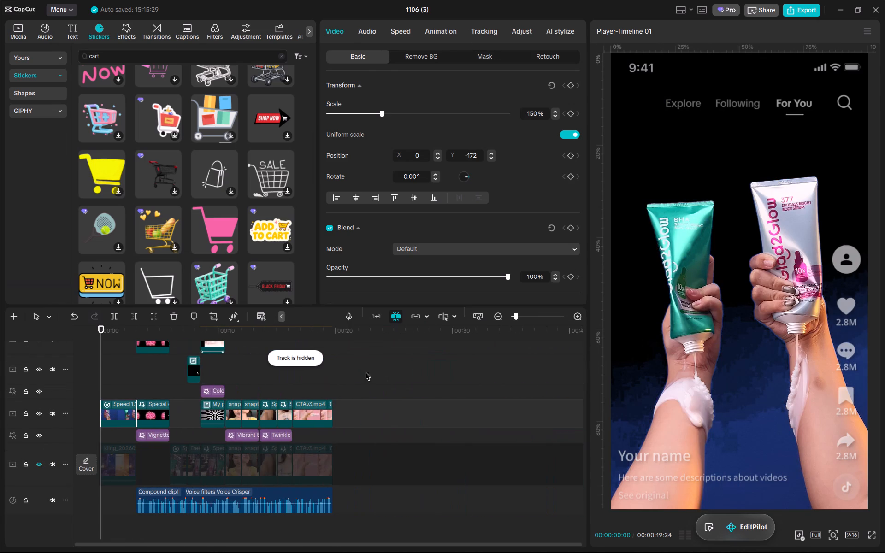
{"action": "left_click", "coordinate": [402, 335]}
{"action": "key", "text": "ctrl+v"}
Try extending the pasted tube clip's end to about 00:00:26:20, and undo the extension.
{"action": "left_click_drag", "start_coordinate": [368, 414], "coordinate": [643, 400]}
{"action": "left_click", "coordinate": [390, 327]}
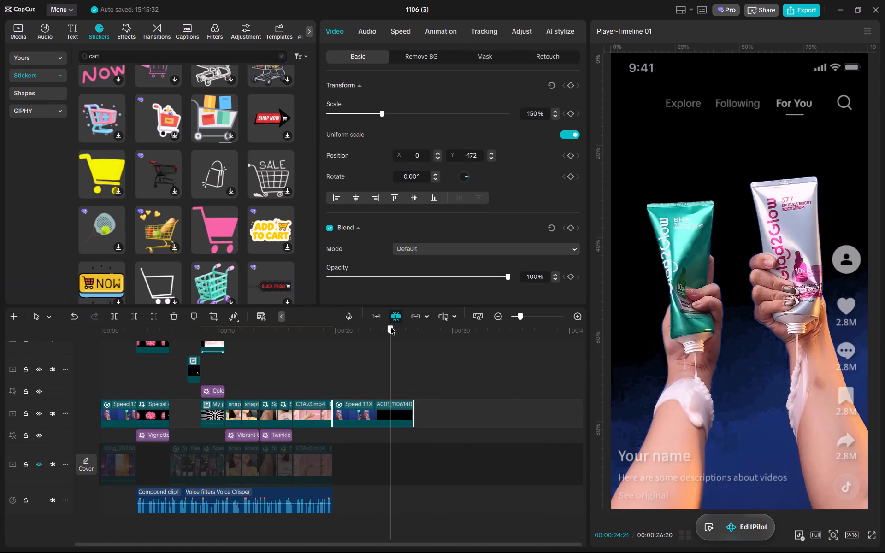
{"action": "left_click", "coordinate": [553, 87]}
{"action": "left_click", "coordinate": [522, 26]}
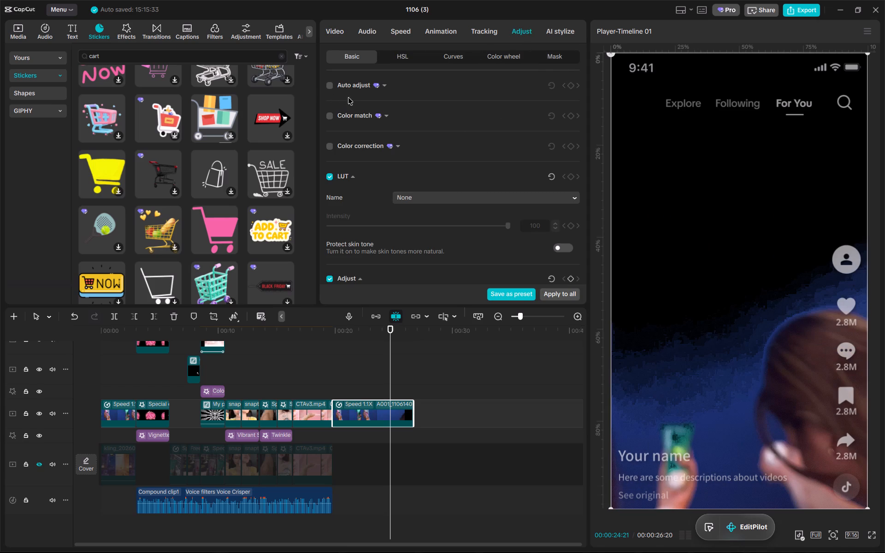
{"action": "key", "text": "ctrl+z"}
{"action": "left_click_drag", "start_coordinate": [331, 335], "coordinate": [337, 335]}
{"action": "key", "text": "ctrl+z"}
Turn off Chroma key on the pasted tube clip at 00:00:19:24.
{"action": "left_click", "coordinate": [335, 333]}
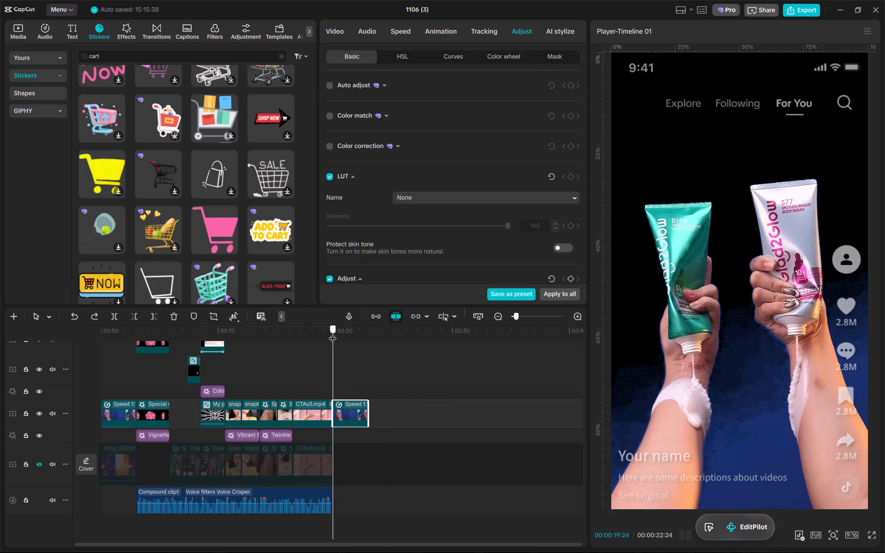
{"action": "left_click", "coordinate": [323, 23]}
{"action": "left_click", "coordinate": [410, 57]}
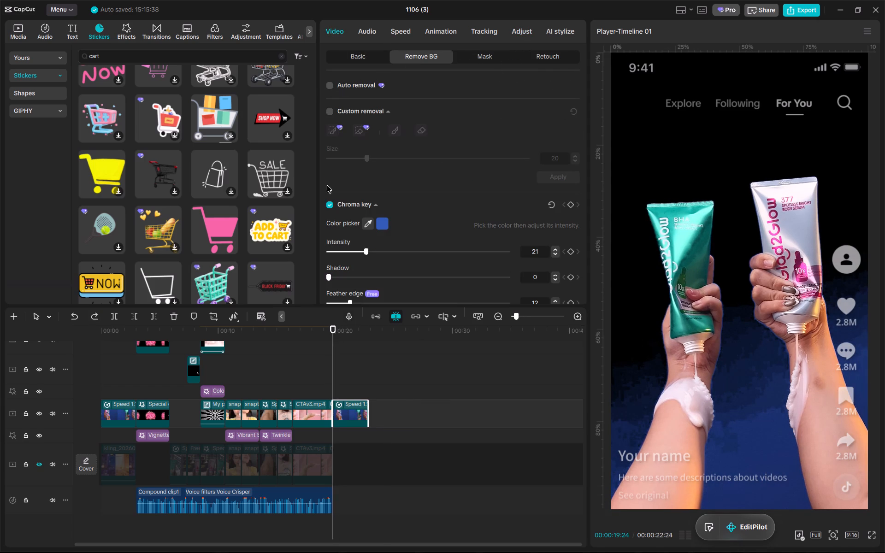
{"action": "left_click", "coordinate": [330, 204]}
{"action": "left_click", "coordinate": [794, 339]}
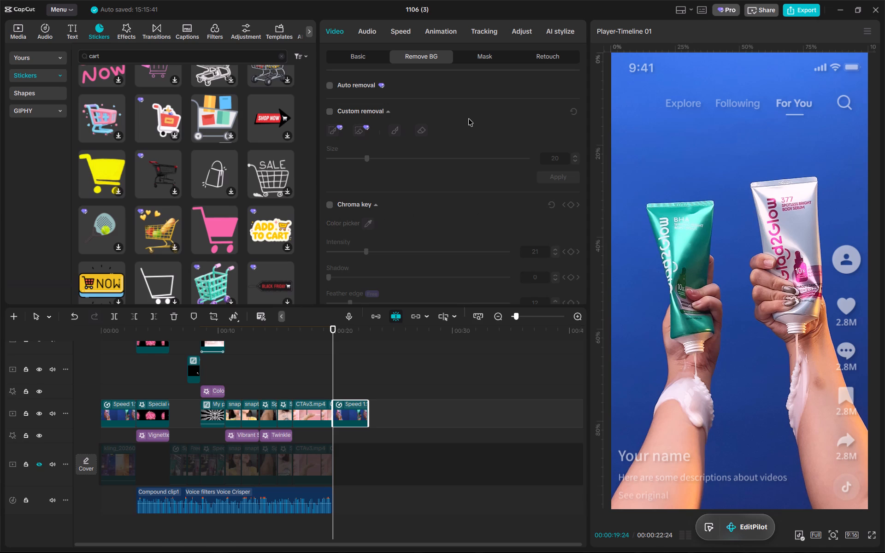
Scale the pasted tube clip to 100% and centre it in the frame at position 0, 0.
{"action": "left_click", "coordinate": [360, 53]}
{"action": "scroll", "coordinate": [726, 188], "scroll_direction": "down", "scroll_amount": 4, "text": "ctrl"}
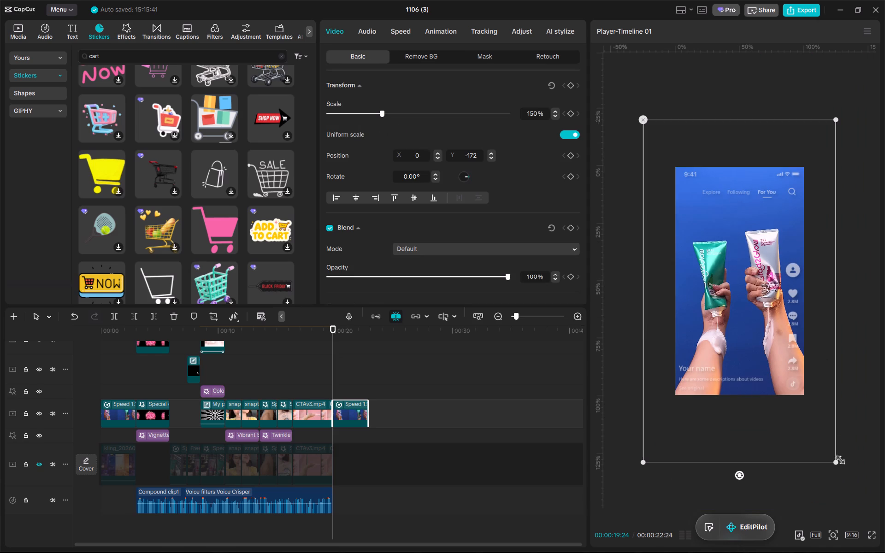
{"action": "left_click_drag", "start_coordinate": [838, 461], "coordinate": [792, 385]}
{"action": "left_click_drag", "start_coordinate": [779, 354], "coordinate": [779, 335]}
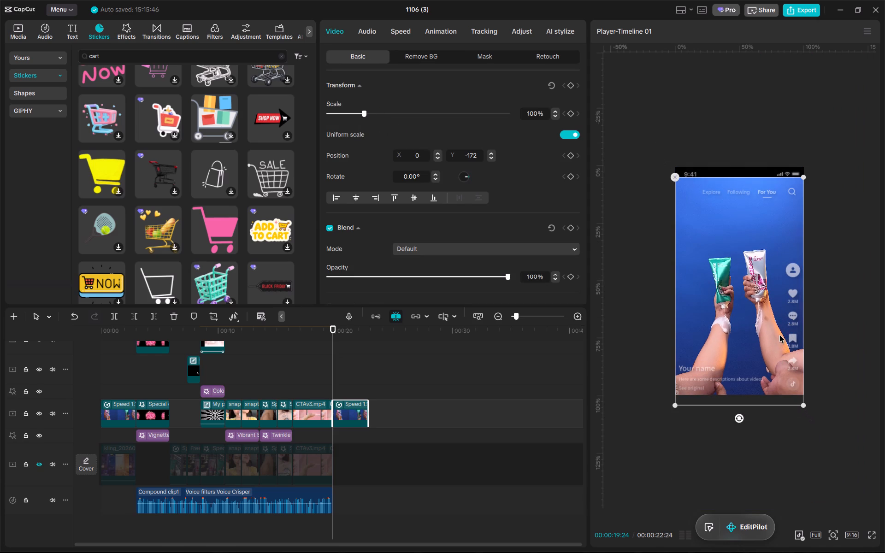
{"action": "left_click_drag", "start_coordinate": [779, 335], "coordinate": [780, 344]}
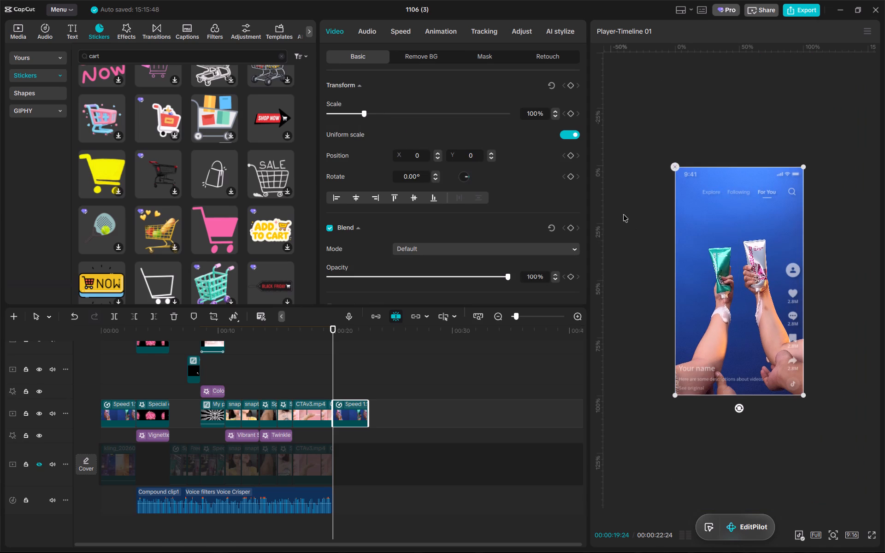
Reset the Adjust color settings of the pasted tube clip.
{"action": "left_click", "coordinate": [524, 30]}
{"action": "scroll", "coordinate": [535, 199], "scroll_direction": "down", "scroll_amount": 1}
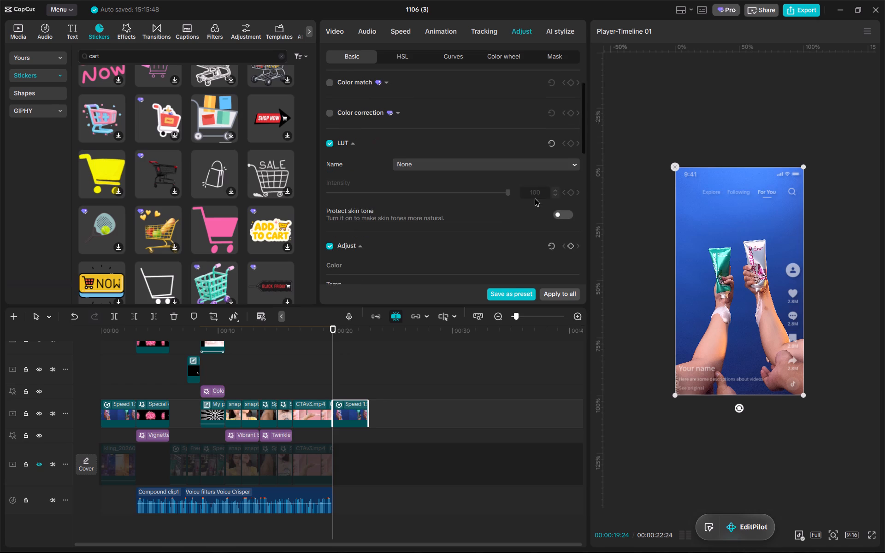
{"action": "left_click", "coordinate": [554, 238]}
Enlarge the preview and play the pasted tube clip from 00:00:19:24 to check the unkeyed footage.
{"action": "left_click", "coordinate": [830, 537]}
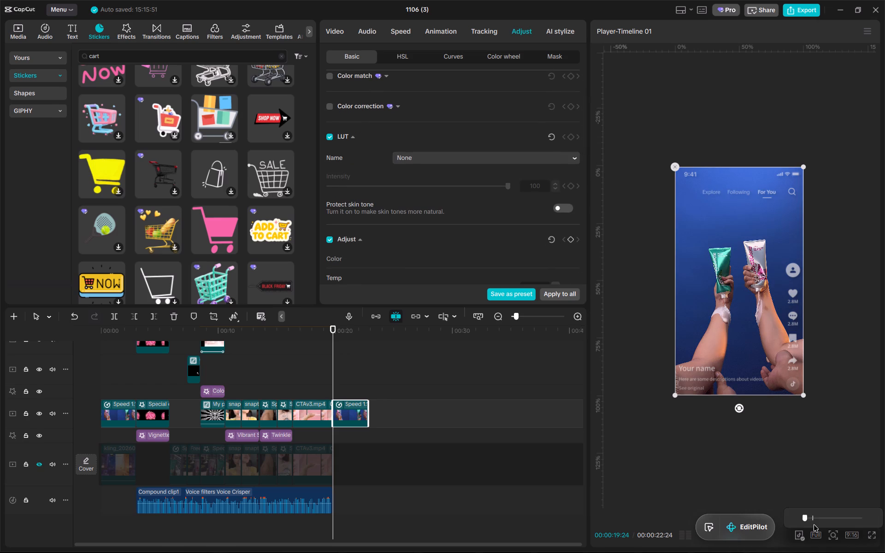
{"action": "left_click_drag", "start_coordinate": [812, 516], "coordinate": [816, 517]}
{"action": "scroll", "coordinate": [443, 399], "scroll_direction": "up", "scroll_amount": 11, "text": "alt"}
{"action": "left_click", "coordinate": [691, 353]}
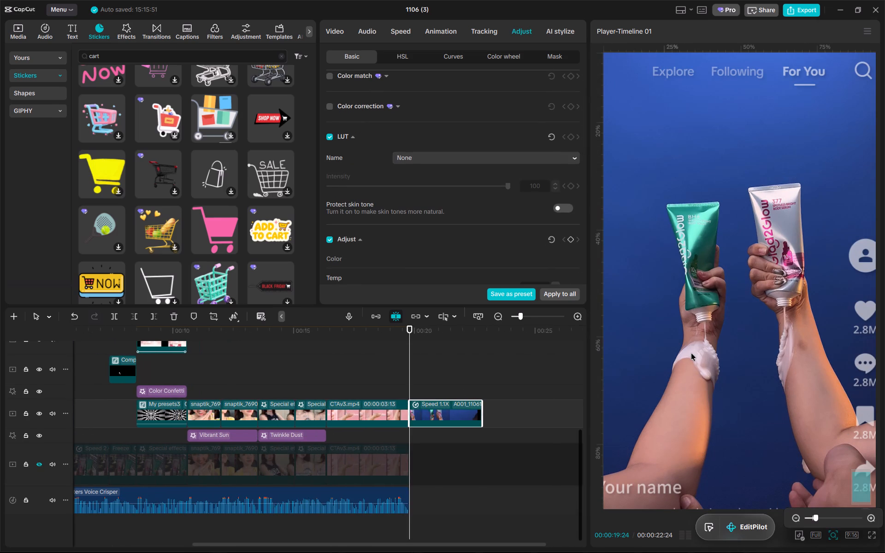
{"action": "left_click", "coordinate": [436, 405]}
{"action": "key", "text": "space"}
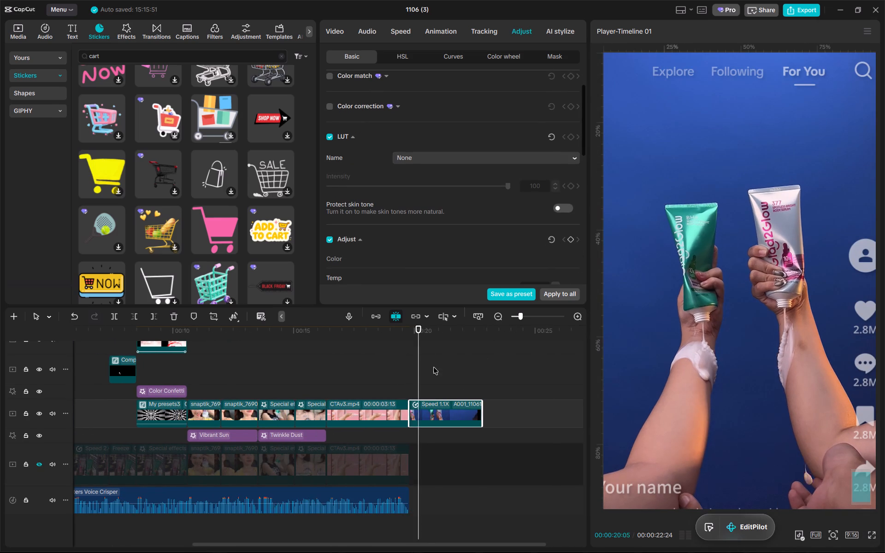
{"action": "key", "text": "space"}
Mark the export range from an in point at the pasted clip's start to its end at 00:00:22:24.
{"action": "left_click_drag", "start_coordinate": [416, 336], "coordinate": [410, 335]}
{"action": "key", "text": "i"}
{"action": "left_click_drag", "start_coordinate": [413, 335], "coordinate": [491, 338]}
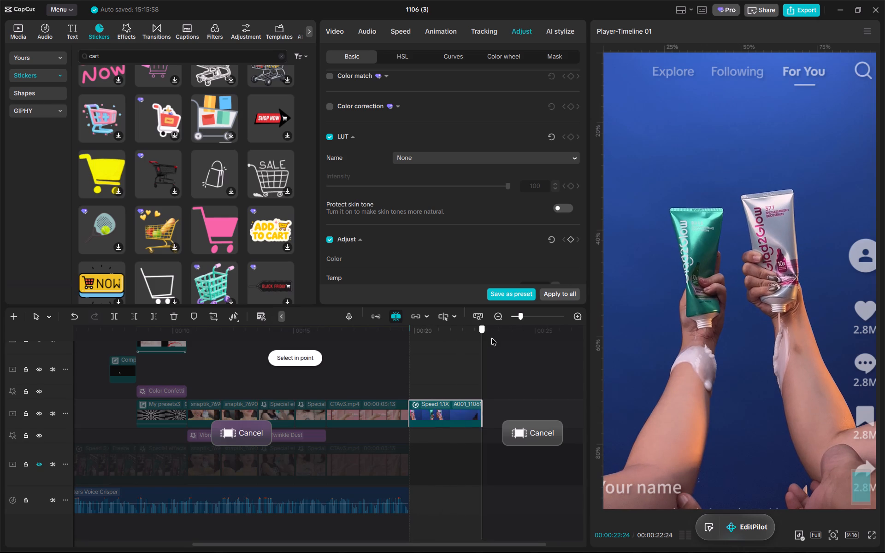
{"action": "left_click_drag", "start_coordinate": [491, 338], "coordinate": [488, 338]}
Open the export settings for the marked range and set the codec to HEVC.
{"action": "left_click", "coordinate": [804, 12]}
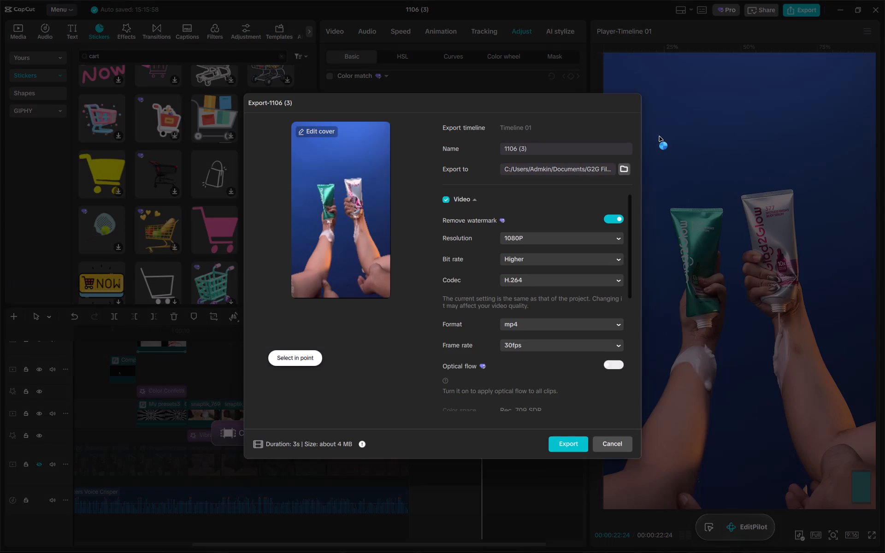
{"action": "left_click", "coordinate": [473, 198]}
{"action": "left_click", "coordinate": [471, 201]}
{"action": "left_click", "coordinate": [565, 235]}
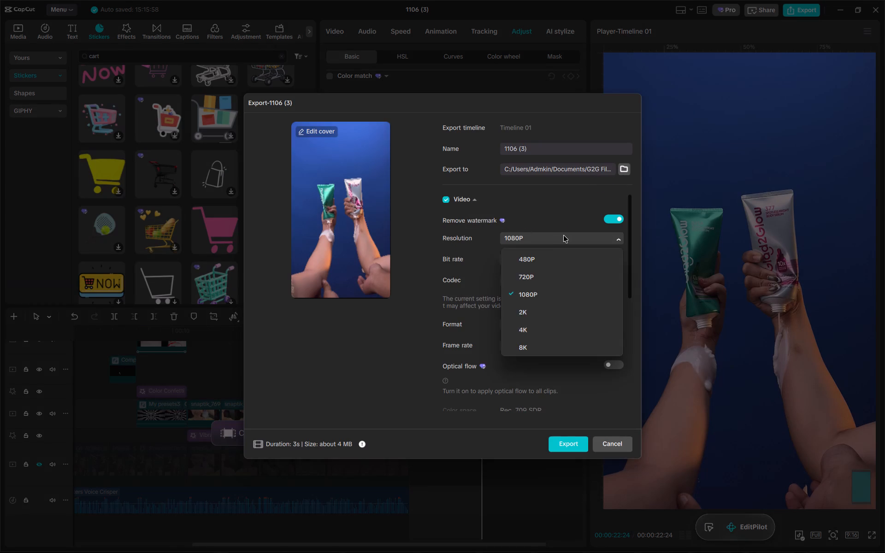
{"action": "left_click", "coordinate": [558, 233]}
{"action": "left_click", "coordinate": [540, 279]}
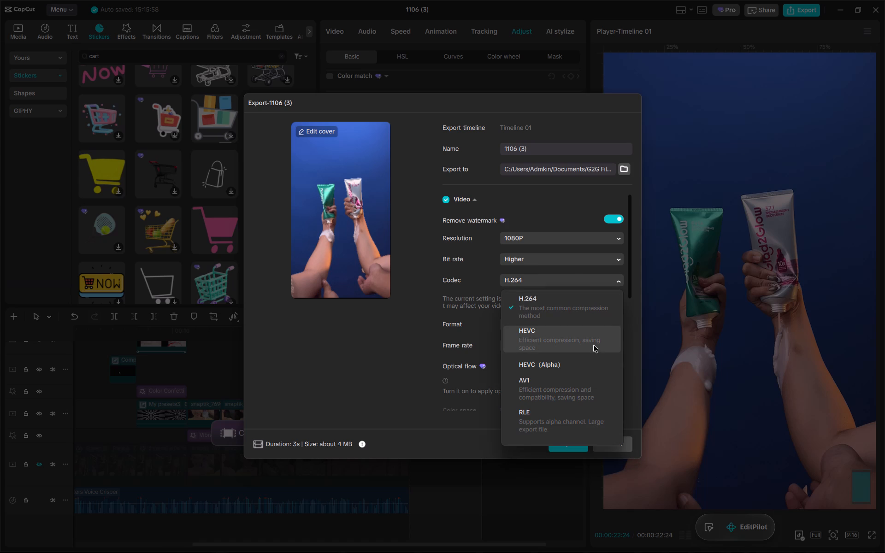
{"action": "scroll", "coordinate": [593, 340], "scroll_direction": "down", "scroll_amount": 3}
{"action": "left_click", "coordinate": [585, 345]}
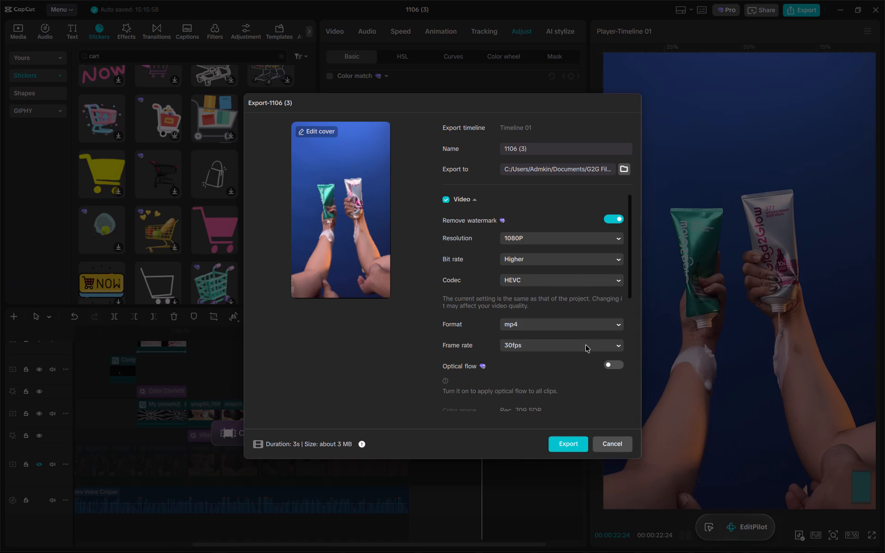
{"action": "left_click", "coordinate": [555, 281]}
{"action": "left_click", "coordinate": [564, 242]}
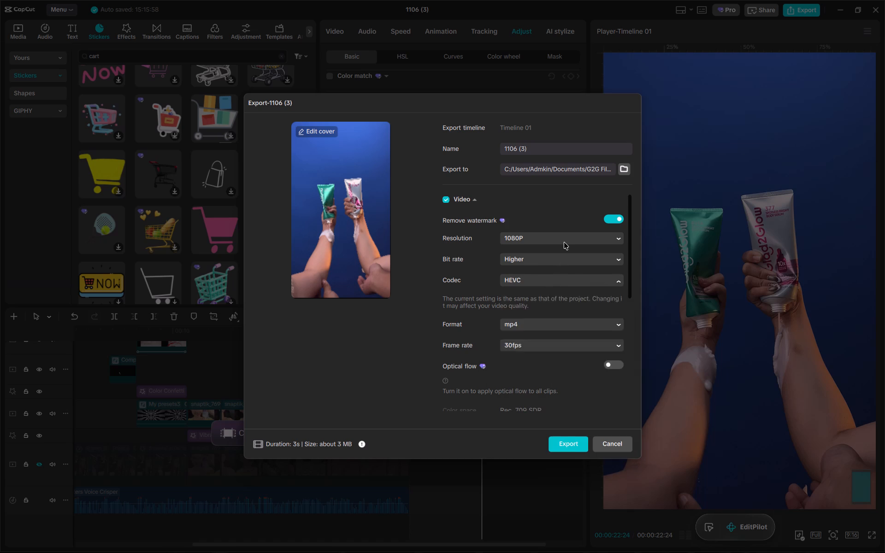
{"action": "left_click", "coordinate": [564, 242]}
Set the export location to the Desktop folder.
{"action": "left_click", "coordinate": [628, 169]}
{"action": "left_click", "coordinate": [301, 198]}
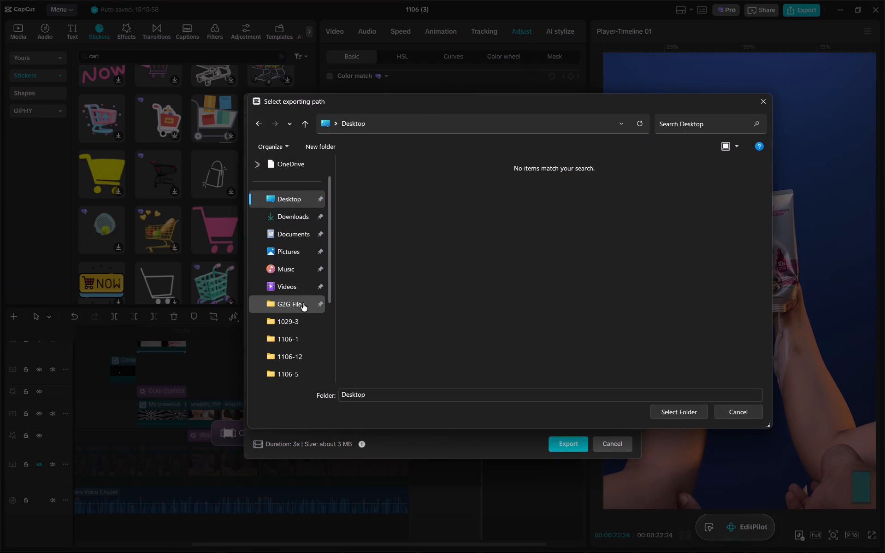
{"action": "left_click", "coordinate": [302, 303]}
{"action": "left_click", "coordinate": [301, 199]}
{"action": "left_click", "coordinate": [680, 409]}
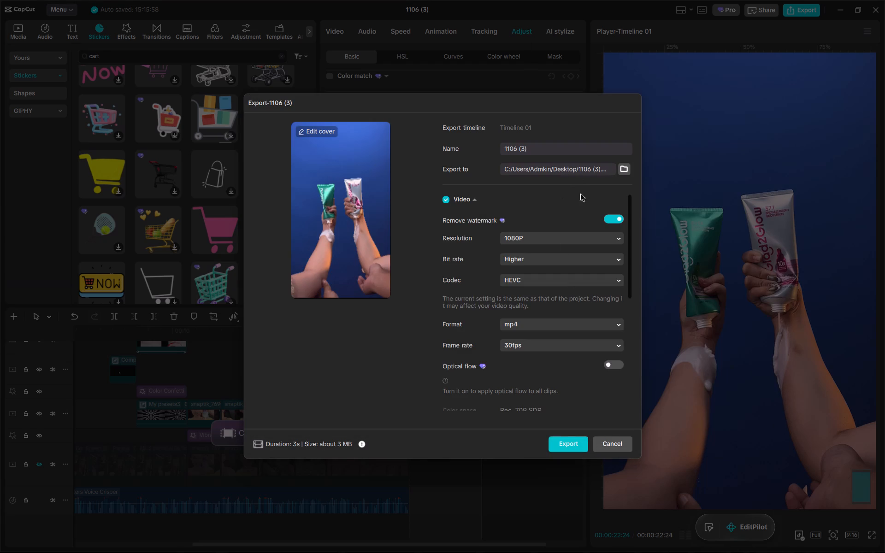
Set the export resolution to 4K, export the clip as 1106 (3), and close the export window.
{"action": "left_click", "coordinate": [582, 241]}
{"action": "left_click", "coordinate": [569, 330]}
{"action": "left_click", "coordinate": [562, 281]}
{"action": "left_click", "coordinate": [569, 280]}
{"action": "left_click", "coordinate": [575, 438]}
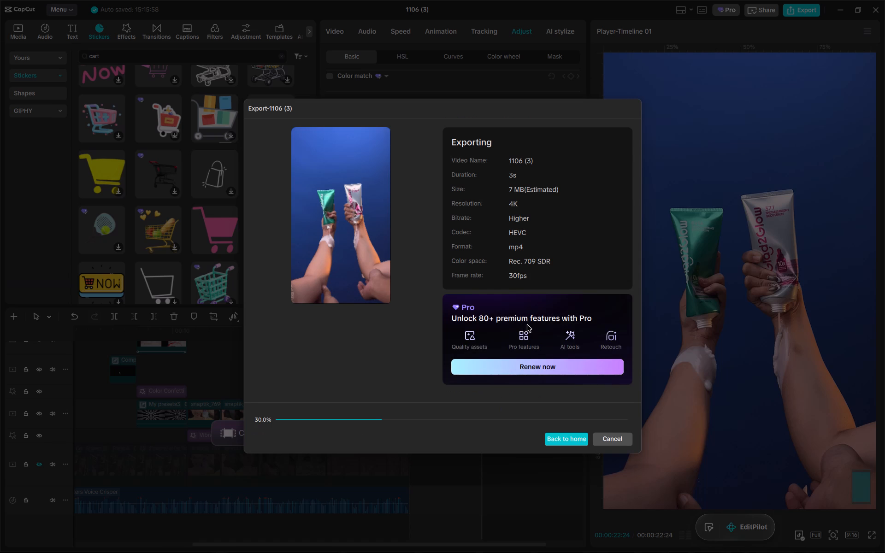
{"action": "left_click", "coordinate": [604, 430]}
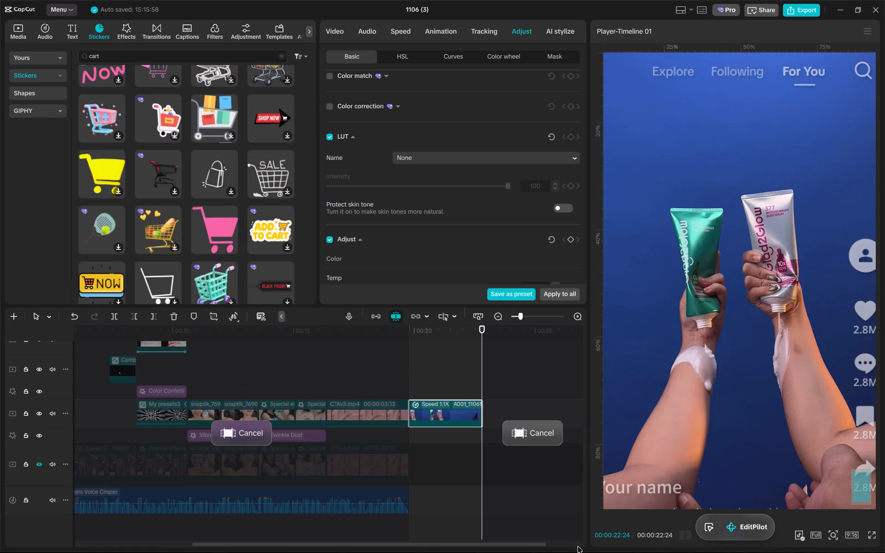
Switch to EZ-CorridorKey and remove the A001_11061405_C027 clip from the list without deleting it from disk.
{"action": "left_click", "coordinate": [577, 543]}
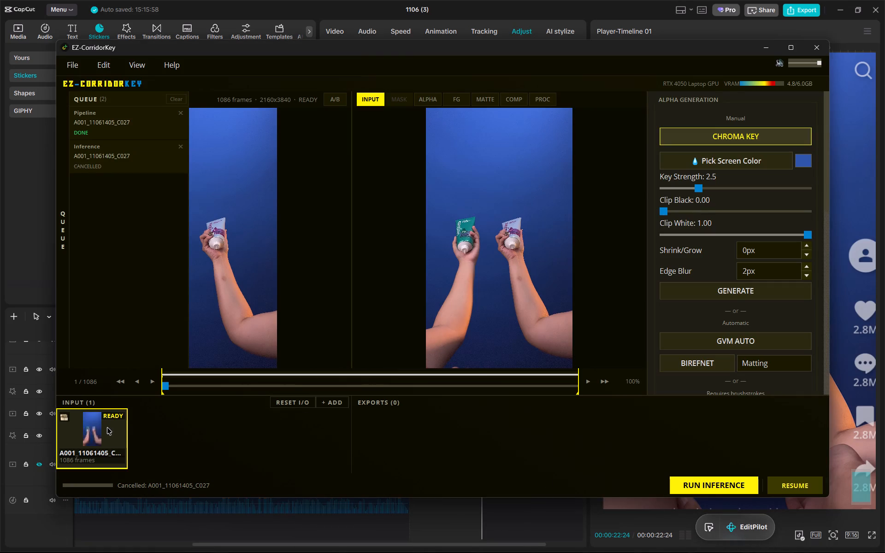
{"action": "left_click", "coordinate": [168, 437]}
{"action": "right_click", "coordinate": [112, 445]}
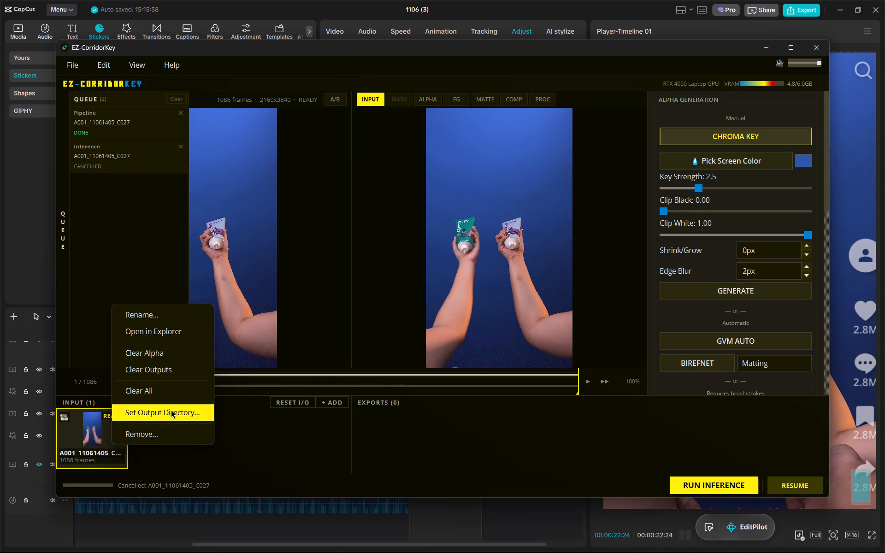
{"action": "left_click", "coordinate": [177, 440]}
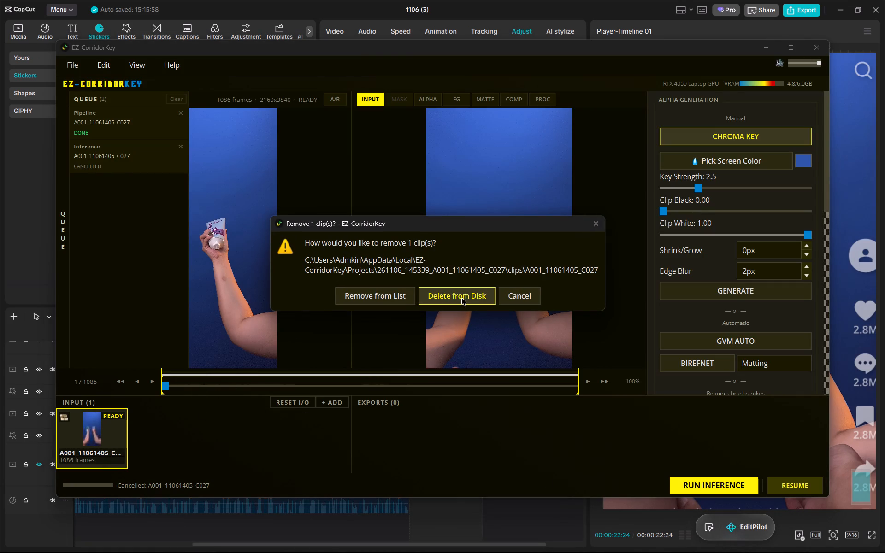
{"action": "left_click", "coordinate": [385, 295]}
Import the 1106 (3) video from the Desktop as the new input clip.
{"action": "left_click", "coordinate": [77, 60]}
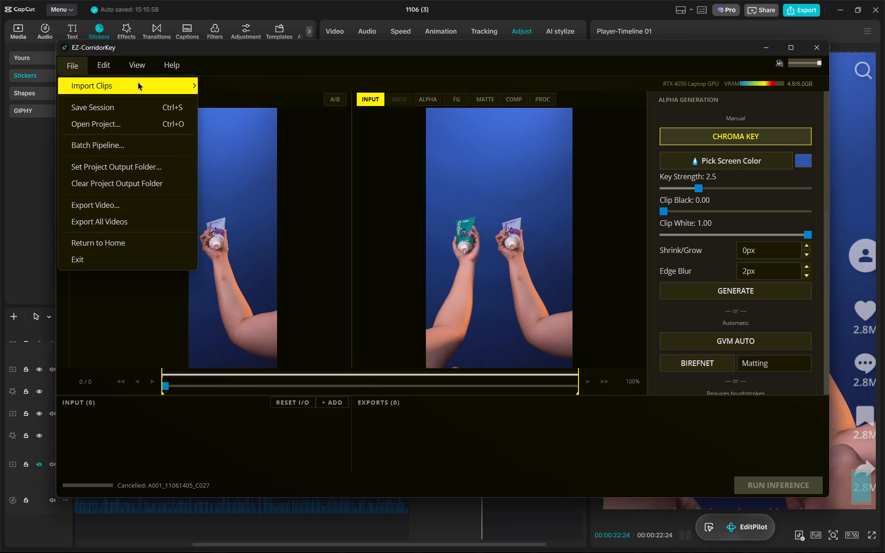
{"action": "left_click", "coordinate": [138, 82]}
{"action": "left_click", "coordinate": [252, 105]}
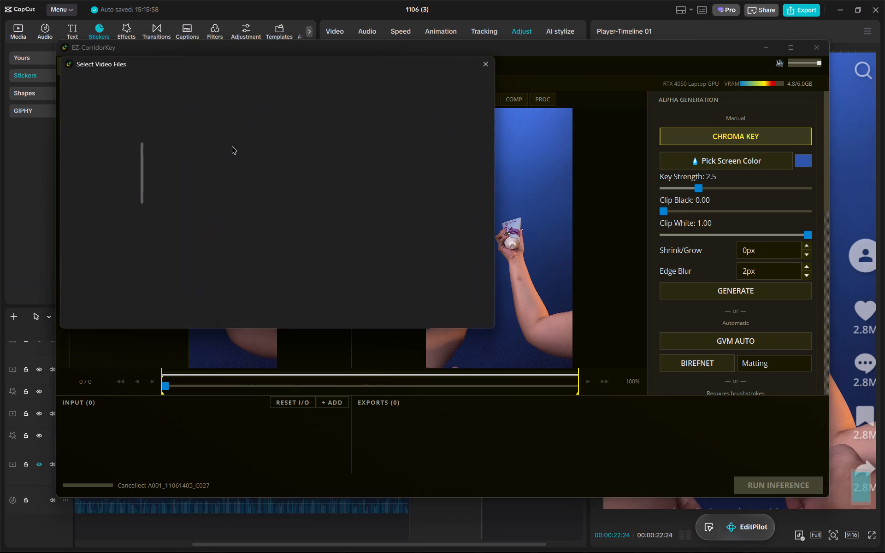
{"action": "left_click", "coordinate": [105, 160]}
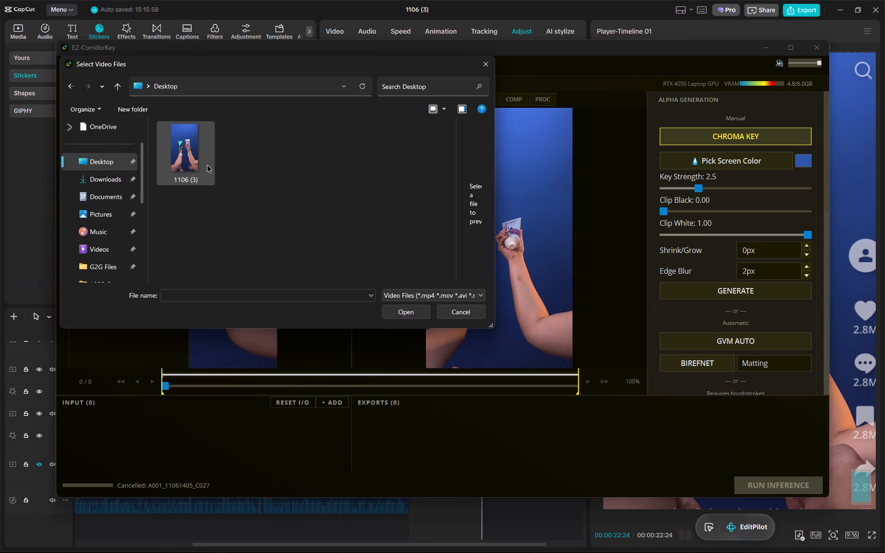
{"action": "double_click", "coordinate": [177, 163]}
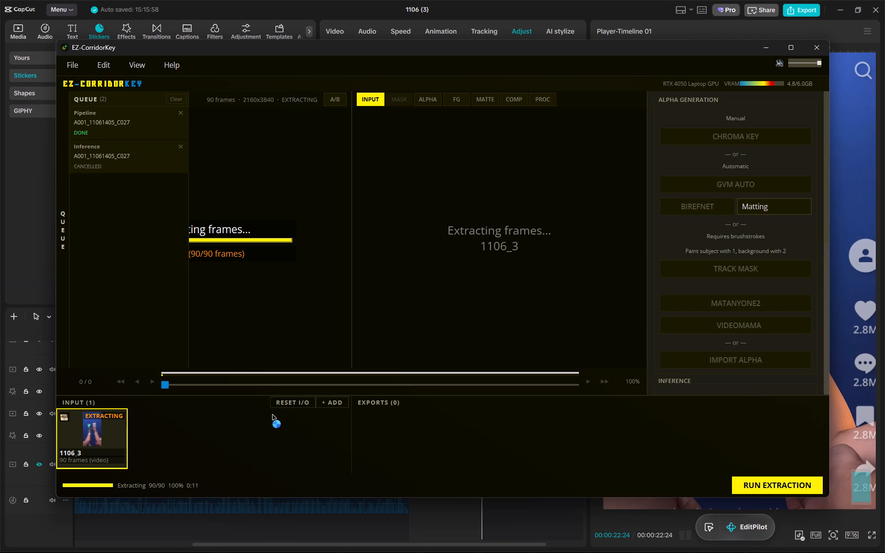
Clear the finished and cancelled A001_11061405_C027 jobs from the EZ-CorridorKey queue.
{"action": "left_click", "coordinate": [233, 408]}
{"action": "scroll", "coordinate": [693, 277], "scroll_direction": "up", "scroll_amount": 4}
{"action": "scroll", "coordinate": [788, 272], "scroll_direction": "up", "scroll_amount": 3}
{"action": "left_click_drag", "start_coordinate": [824, 235], "coordinate": [826, 259]}
{"action": "left_click", "coordinate": [177, 99]}
{"action": "left_click", "coordinate": [202, 450]}
{"action": "left_click", "coordinate": [103, 440]}
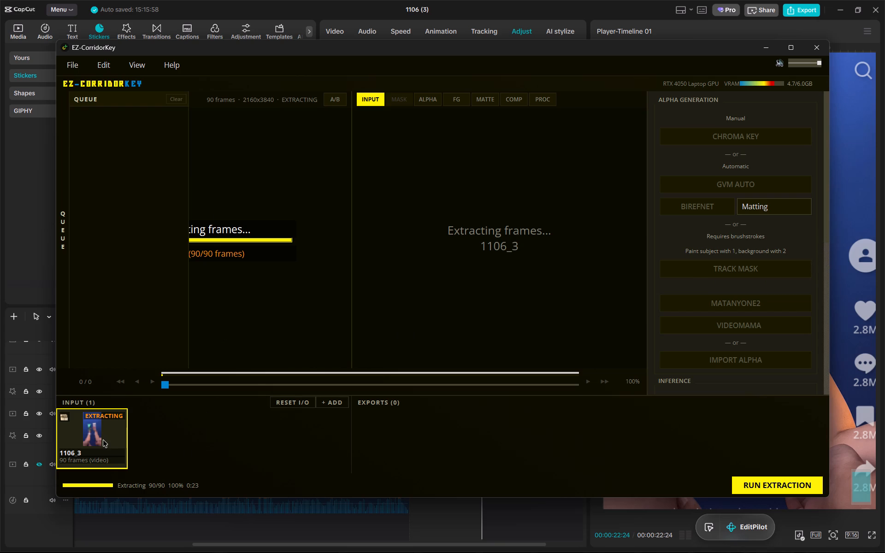
Switch to CapCut and delete the leftover A001 tube clip at the end of the timeline.
{"action": "left_click", "coordinate": [211, 517]}
{"action": "left_click", "coordinate": [536, 435]}
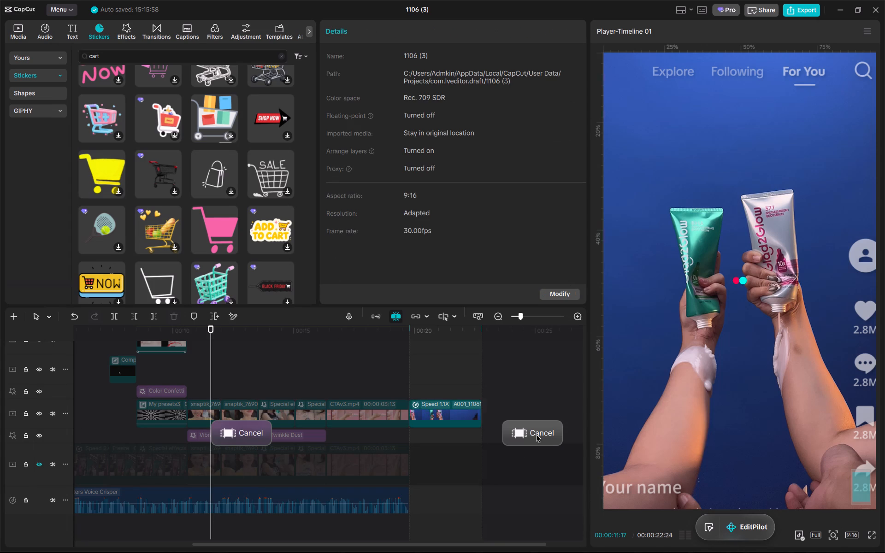
{"action": "left_click", "coordinate": [452, 420]}
{"action": "key", "text": "d"}
Unhide the main video track after checking playback around the price card and the first serum scene.
{"action": "left_click_drag", "start_coordinate": [471, 330], "coordinate": [0, 367]}
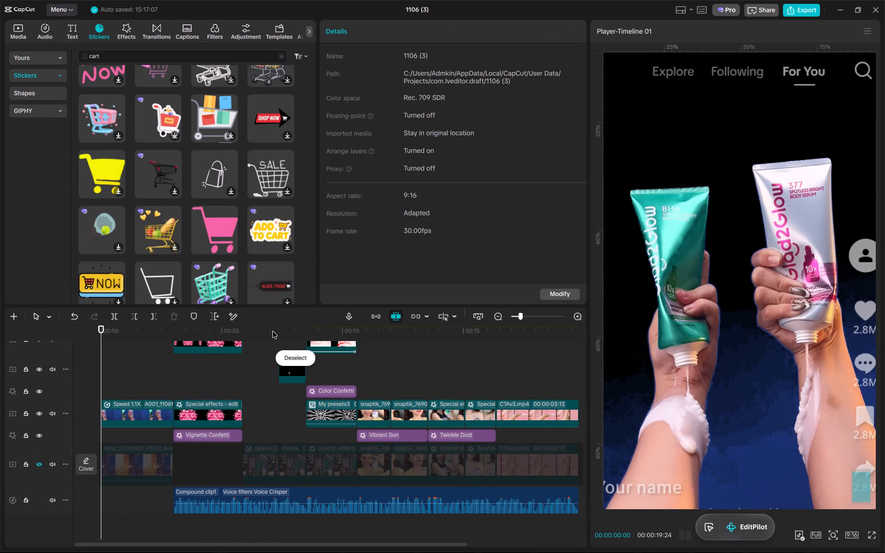
{"action": "left_click_drag", "start_coordinate": [271, 328], "coordinate": [350, 325]}
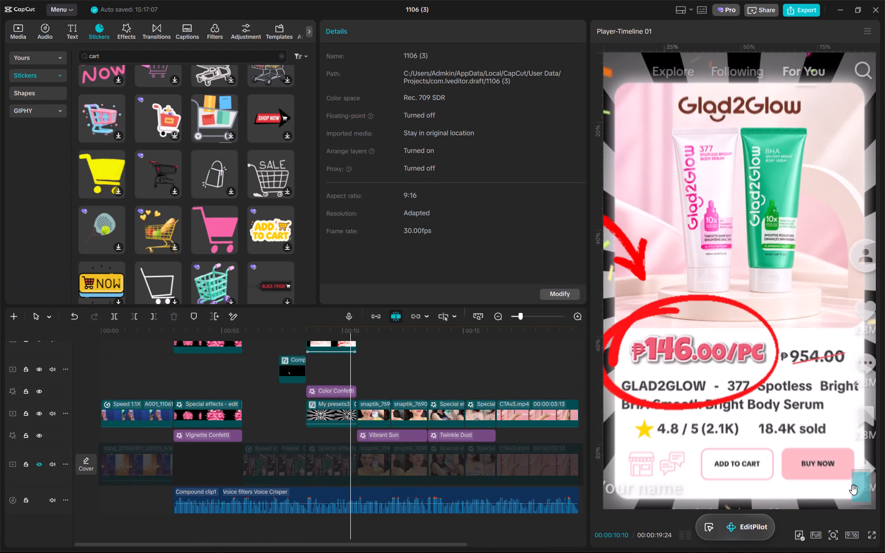
{"action": "left_click", "coordinate": [839, 535]}
{"action": "left_click_drag", "start_coordinate": [807, 519], "coordinate": [813, 520]}
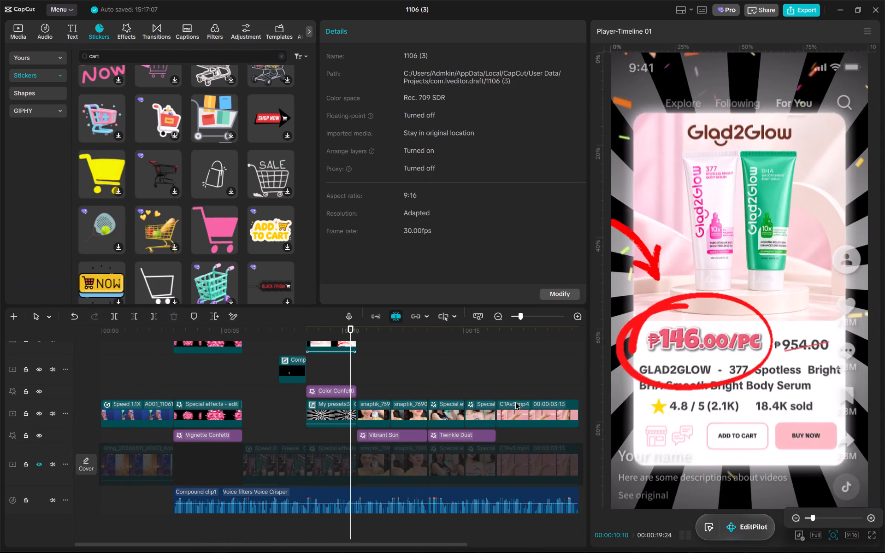
{"action": "key", "text": "space"}
{"action": "key", "text": "space"}
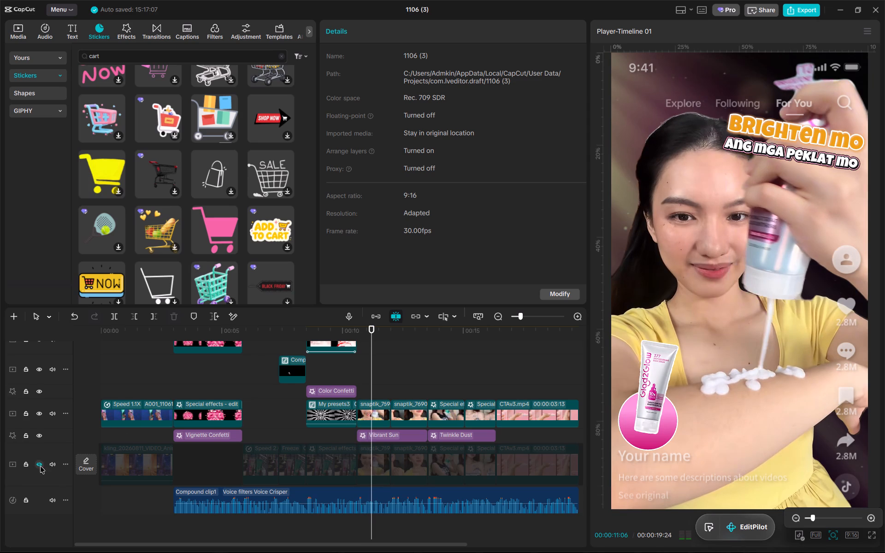
{"action": "left_click", "coordinate": [40, 466]}
Show the favourite entrance animations for the captions ang mga peklat mo, sa umaga, pawalain mo ang and sa gabi.
{"action": "left_click_drag", "start_coordinate": [391, 329], "coordinate": [368, 335]}
{"action": "scroll", "coordinate": [398, 390], "scroll_direction": "up", "scroll_amount": 10, "text": "ctrl"}
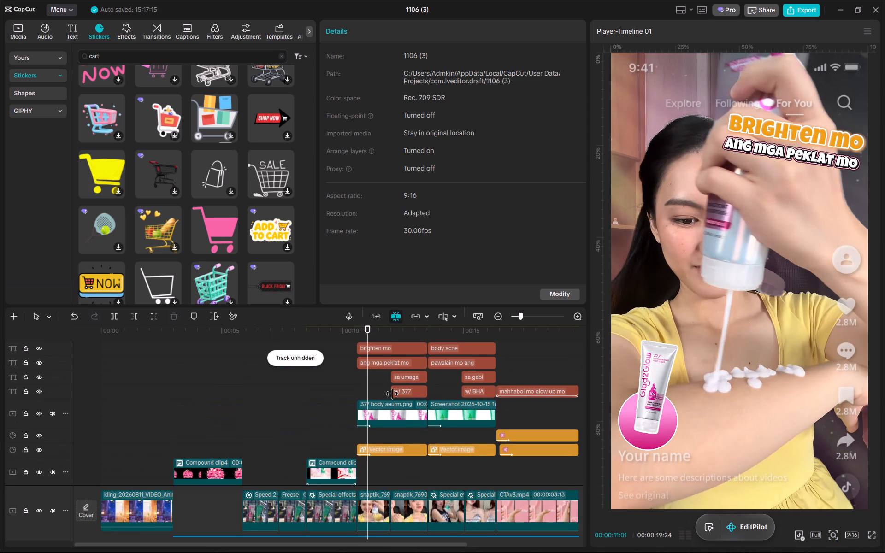
{"action": "left_click", "coordinate": [401, 348]}
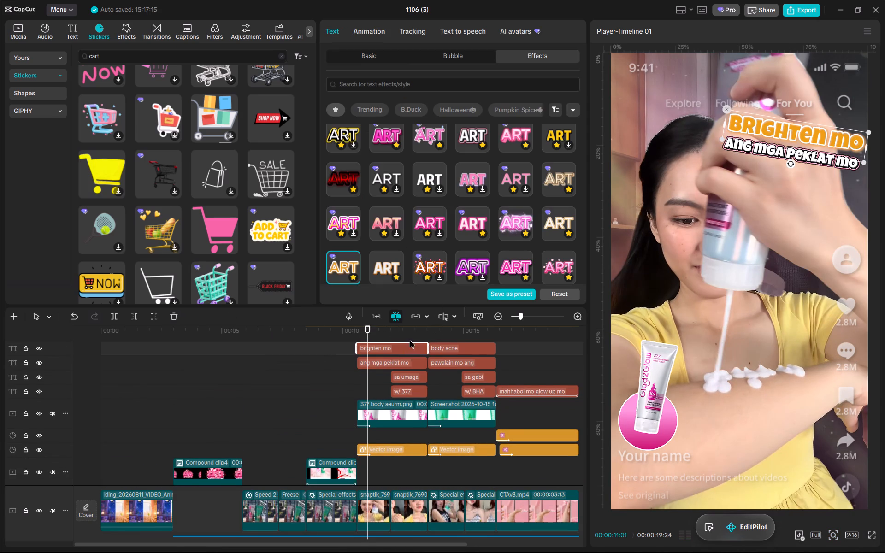
{"action": "left_click", "coordinate": [412, 337]}
{"action": "left_click", "coordinate": [412, 359]}
{"action": "left_click", "coordinate": [414, 380], "text": "ctrl"}
{"action": "left_click", "coordinate": [472, 362], "text": "ctrl"}
{"action": "left_click", "coordinate": [480, 376], "text": "ctrl"}
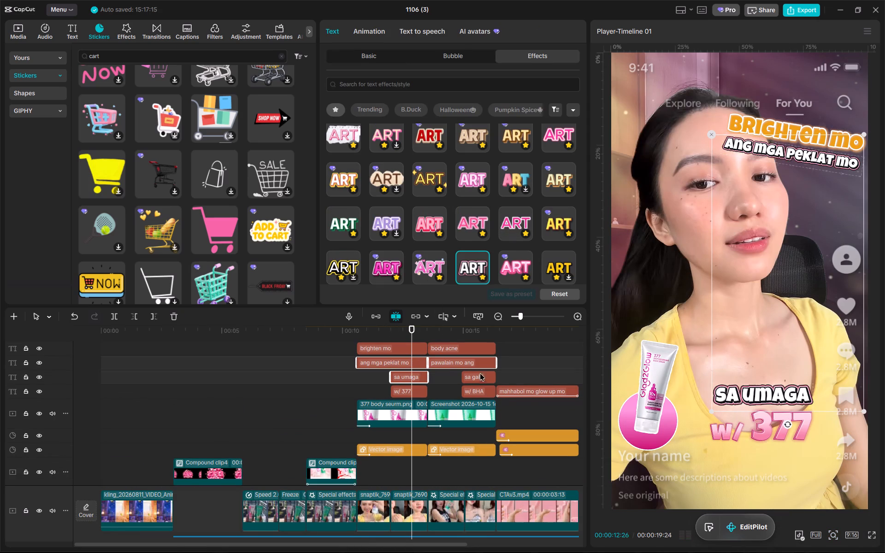
{"action": "left_click", "coordinate": [385, 29]}
{"action": "left_click", "coordinate": [388, 58]}
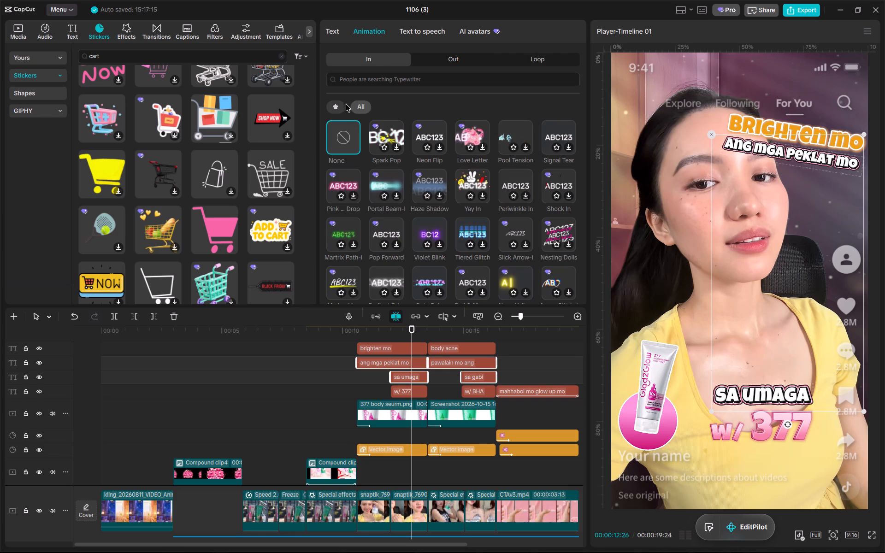
{"action": "left_click", "coordinate": [336, 104]}
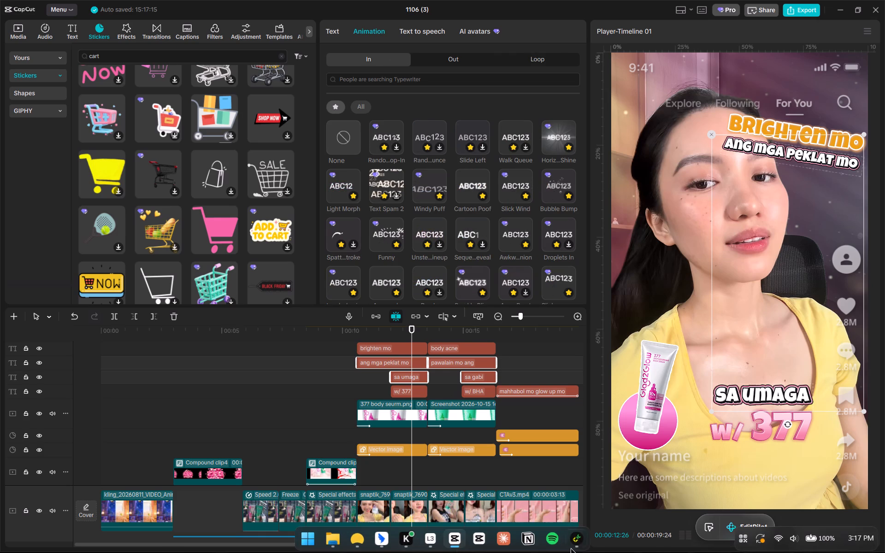
Switch to EZ-CorridorKey and start GVM Auto alpha generation on the 1106_3 clip.
{"action": "left_click", "coordinate": [578, 541]}
{"action": "left_click", "coordinate": [180, 97]}
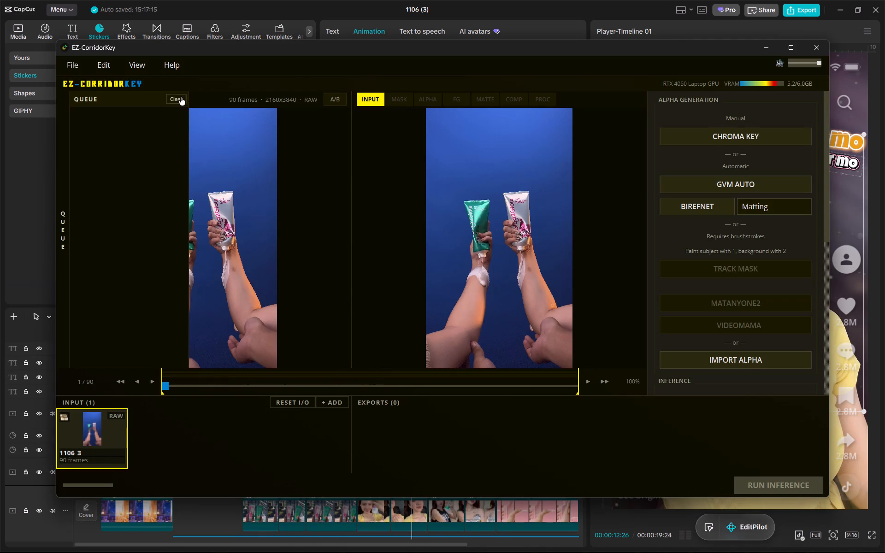
{"action": "left_click", "coordinate": [221, 419]}
{"action": "left_click", "coordinate": [65, 250]}
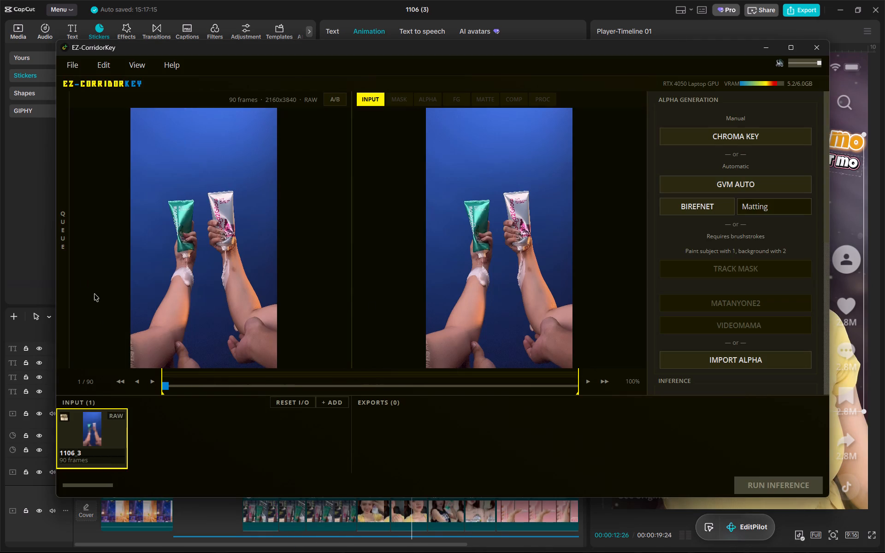
{"action": "left_click", "coordinate": [103, 442]}
{"action": "scroll", "coordinate": [750, 145], "scroll_direction": "up", "scroll_amount": 3}
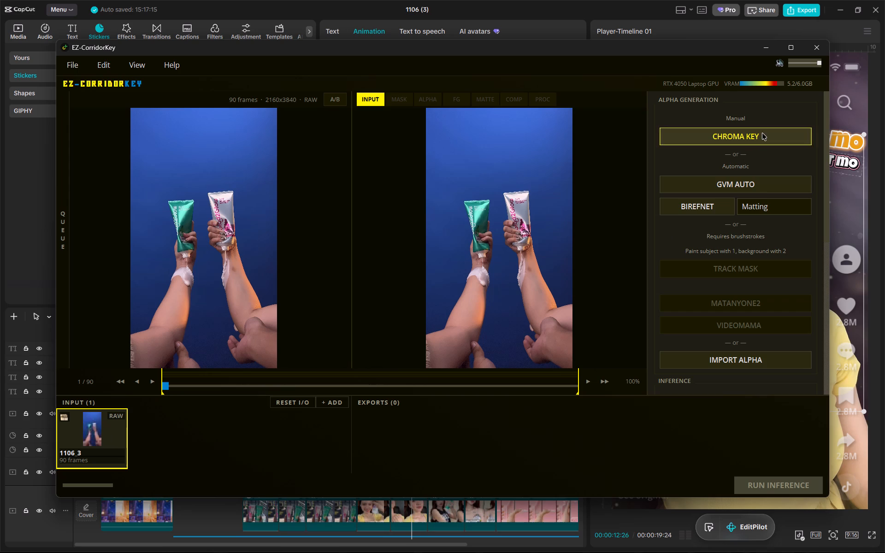
{"action": "left_click", "coordinate": [758, 181]}
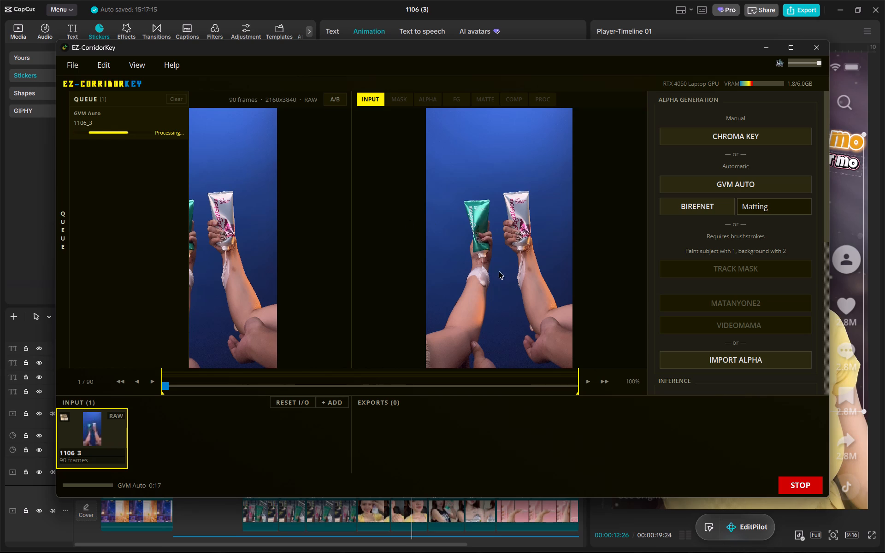
In CapCut, apply the Tiny Jump entrance animation to ang mga peklat mo, sa umaga, pawalain mo ang and sa gabi, and preview it.
{"action": "left_click", "coordinate": [340, 525]}
{"action": "left_click_drag", "start_coordinate": [391, 330], "coordinate": [364, 350]}
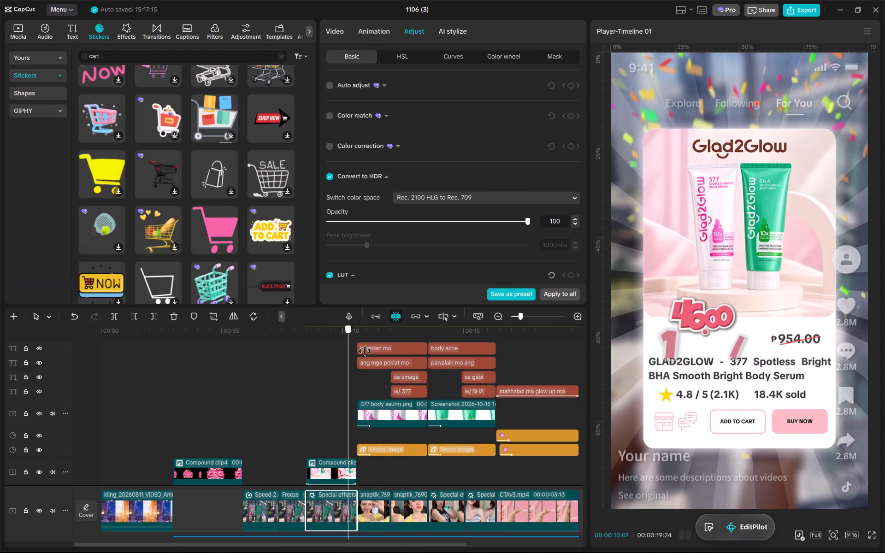
{"action": "left_click_drag", "start_coordinate": [364, 350], "coordinate": [537, 366]}
{"action": "scroll", "coordinate": [514, 425], "scroll_direction": "left", "scroll_amount": 1}
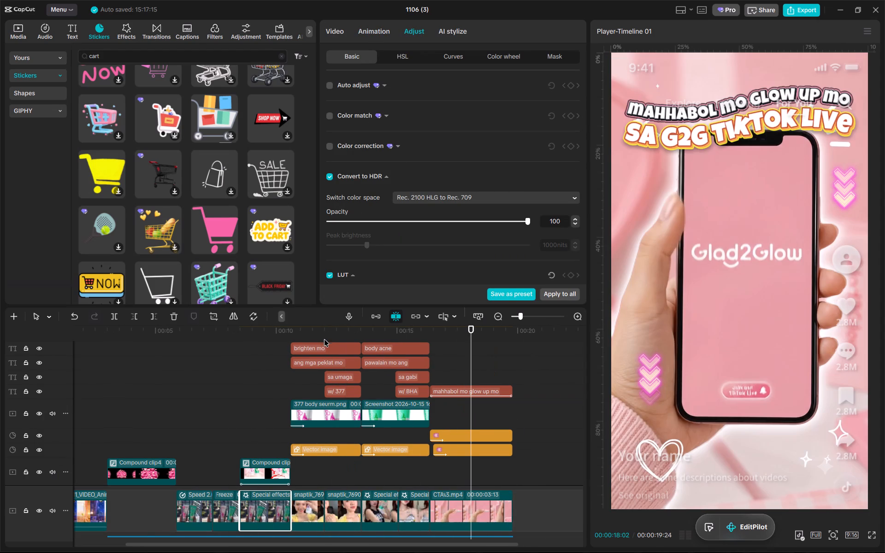
{"action": "left_click", "coordinate": [323, 338]}
{"action": "left_click_drag", "start_coordinate": [338, 329], "coordinate": [348, 330]}
{"action": "left_click", "coordinate": [338, 364]}
{"action": "left_click", "coordinate": [346, 376], "text": "ctrl"}
{"action": "left_click", "coordinate": [402, 361], "text": "ctrl"}
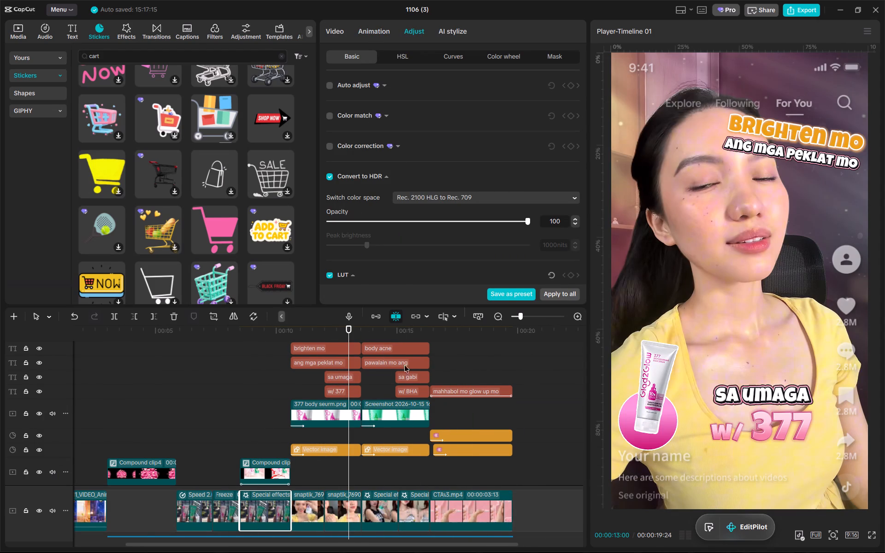
{"action": "left_click", "coordinate": [418, 380], "text": "ctrl"}
{"action": "left_click", "coordinate": [366, 33]}
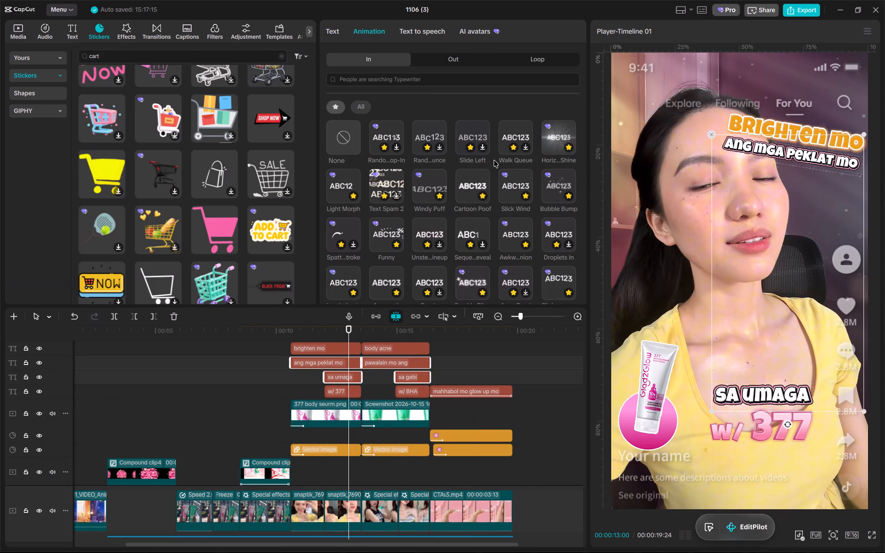
{"action": "scroll", "coordinate": [494, 160], "scroll_direction": "down", "scroll_amount": 2}
{"action": "scroll", "coordinate": [516, 223], "scroll_direction": "down", "scroll_amount": 4}
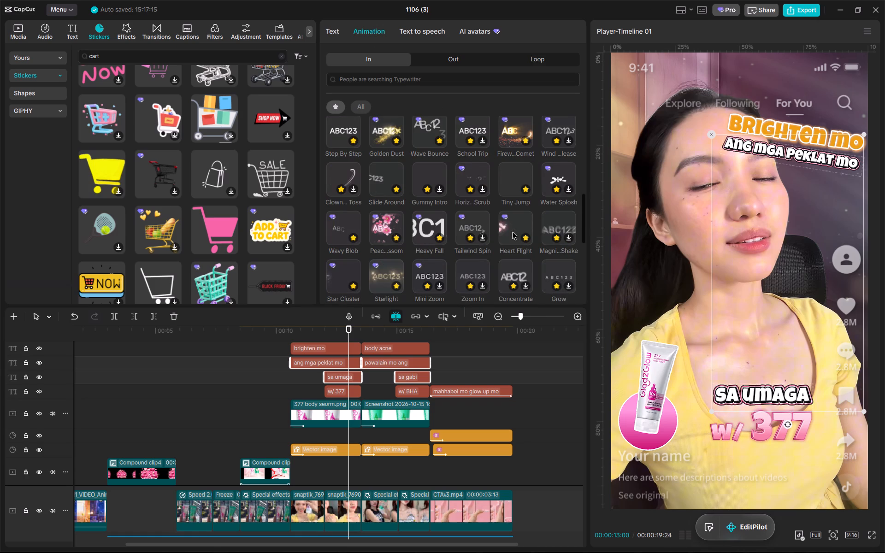
{"action": "left_click", "coordinate": [520, 170]}
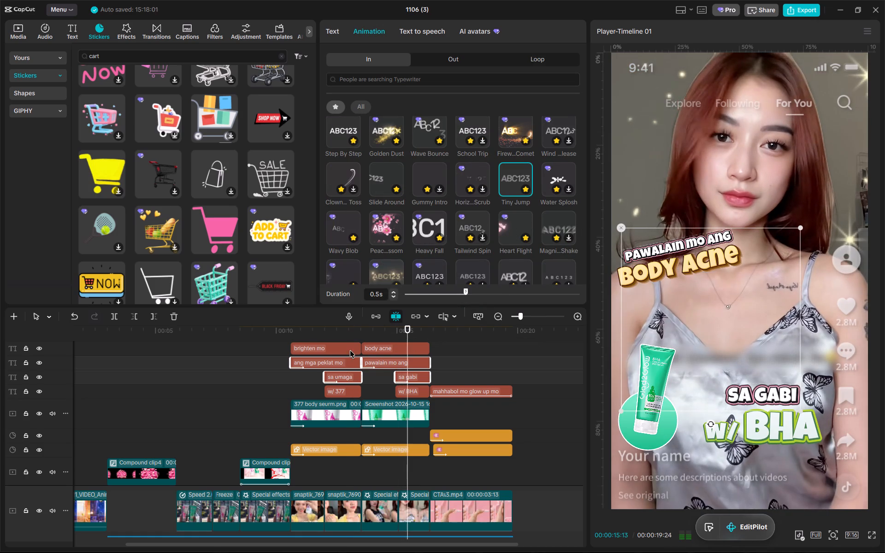
{"action": "left_click_drag", "start_coordinate": [302, 333], "coordinate": [294, 333]}
{"action": "key", "text": "space"}
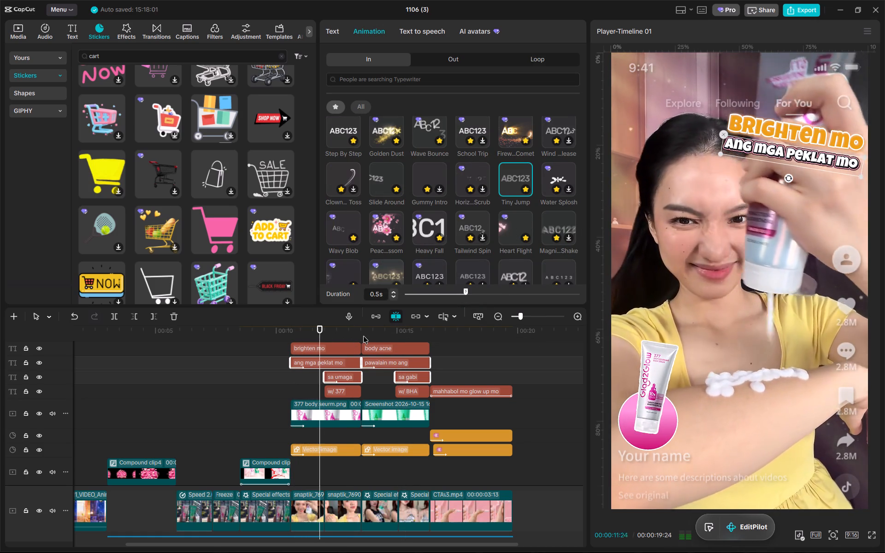
{"action": "key", "text": "space"}
Apply the Flicker entrance animation to the body acne caption, checking the GVM Auto job in EZ-CorridorKey meanwhile.
{"action": "left_click", "coordinate": [410, 337]}
{"action": "left_click", "coordinate": [413, 344]}
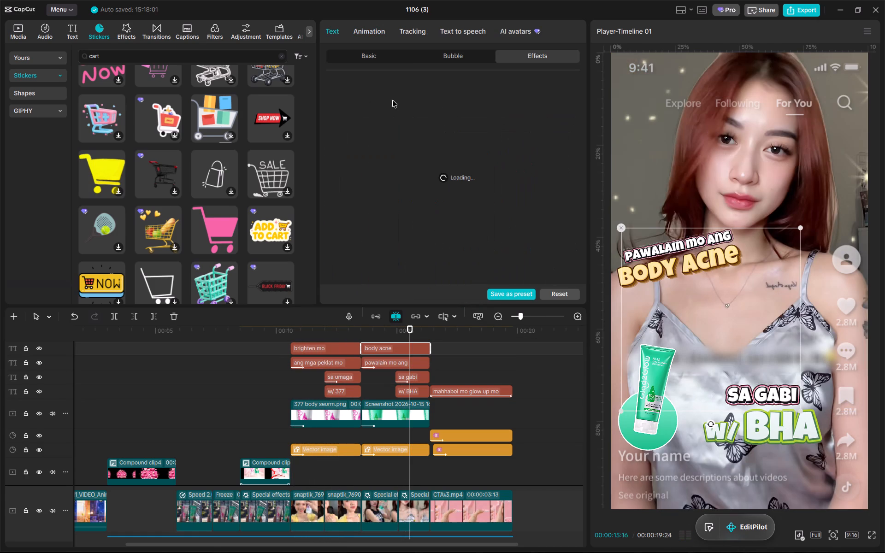
{"action": "left_click", "coordinate": [371, 30]}
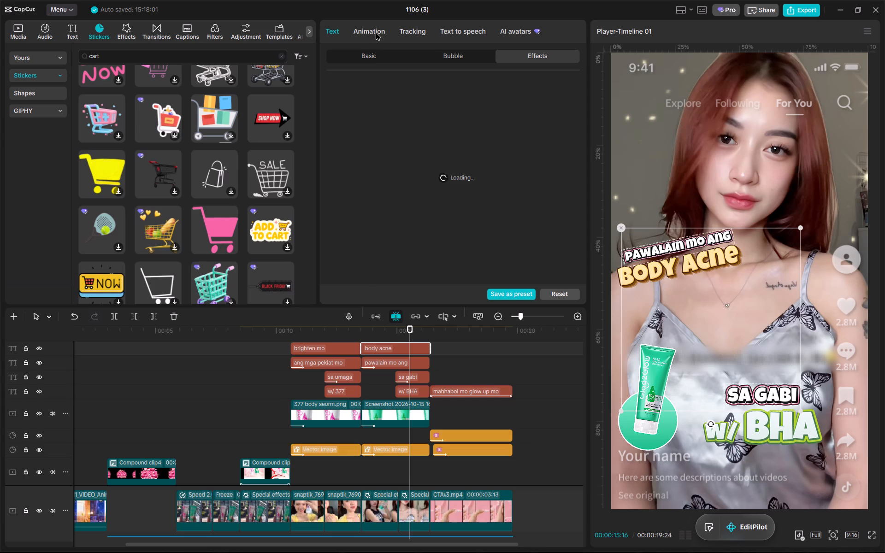
{"action": "left_click", "coordinate": [374, 31]}
{"action": "left_click", "coordinate": [581, 537]}
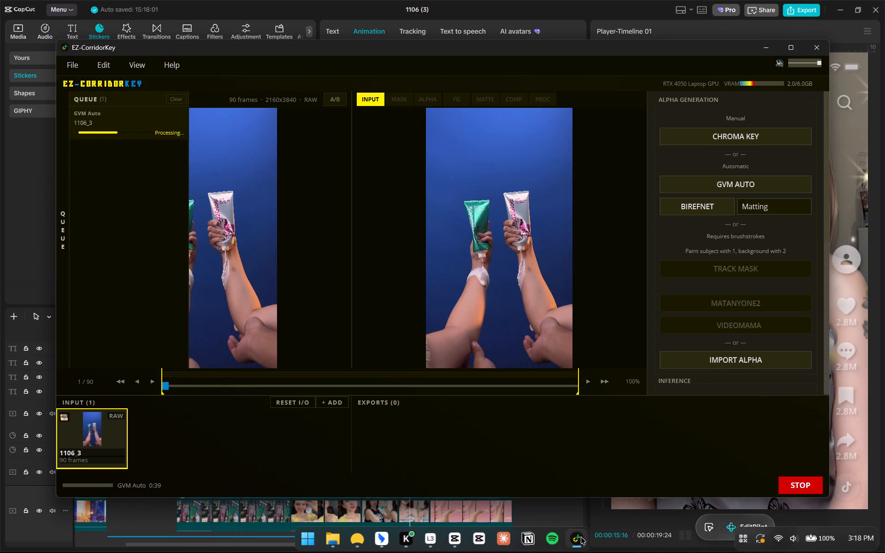
{"action": "left_click", "coordinate": [581, 537]}
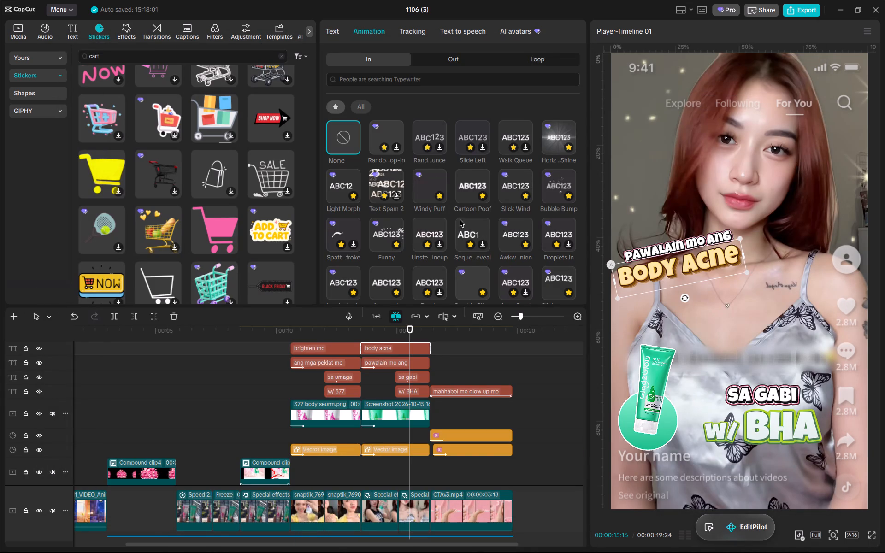
{"action": "scroll", "coordinate": [477, 276], "scroll_direction": "down", "scroll_amount": 2}
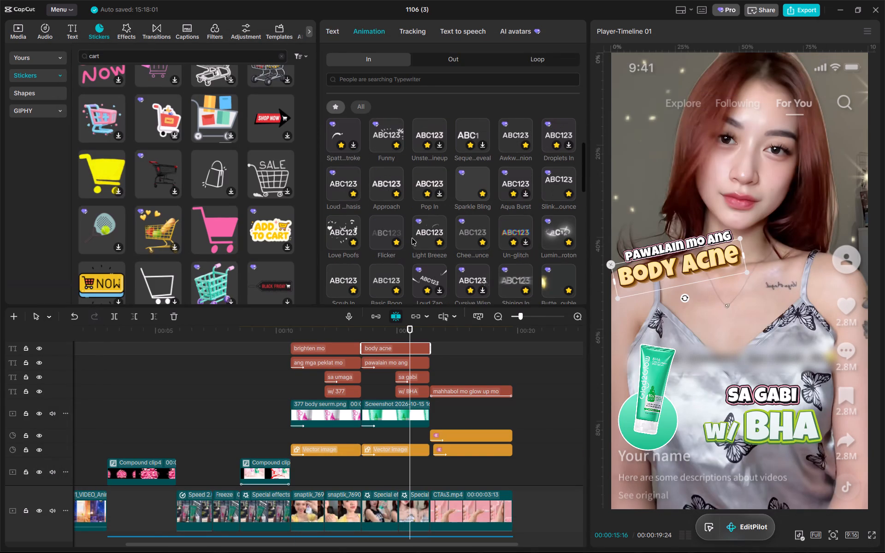
{"action": "left_click", "coordinate": [394, 226]}
Apply the favourited Horiz...Shine entrance animation to the brighten mo caption.
{"action": "left_click", "coordinate": [337, 340]}
{"action": "left_click", "coordinate": [341, 351]}
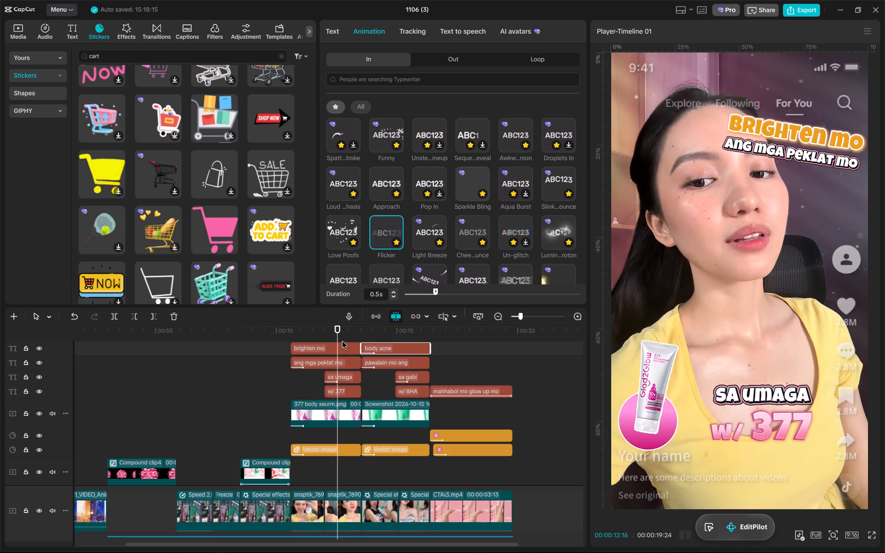
{"action": "left_click", "coordinate": [367, 35]}
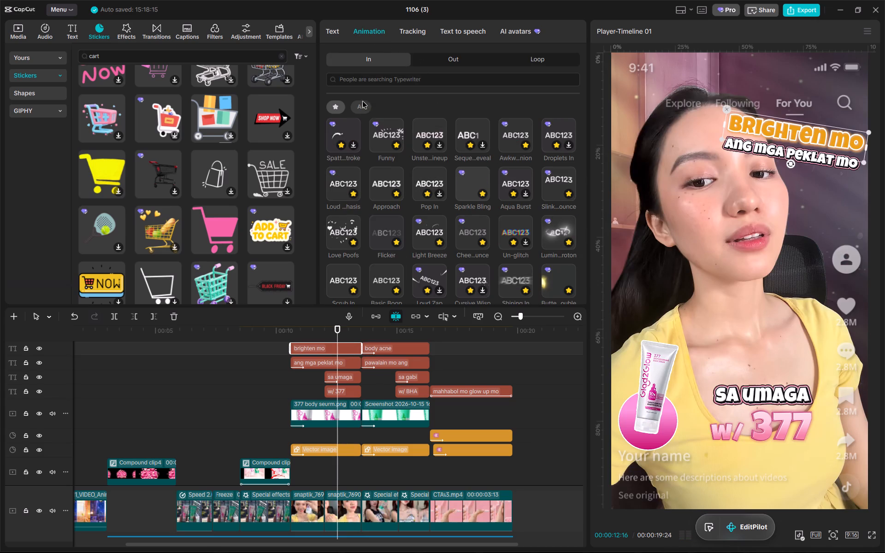
{"action": "scroll", "coordinate": [498, 157], "scroll_direction": "up", "scroll_amount": 4}
{"action": "left_click", "coordinate": [570, 133]}
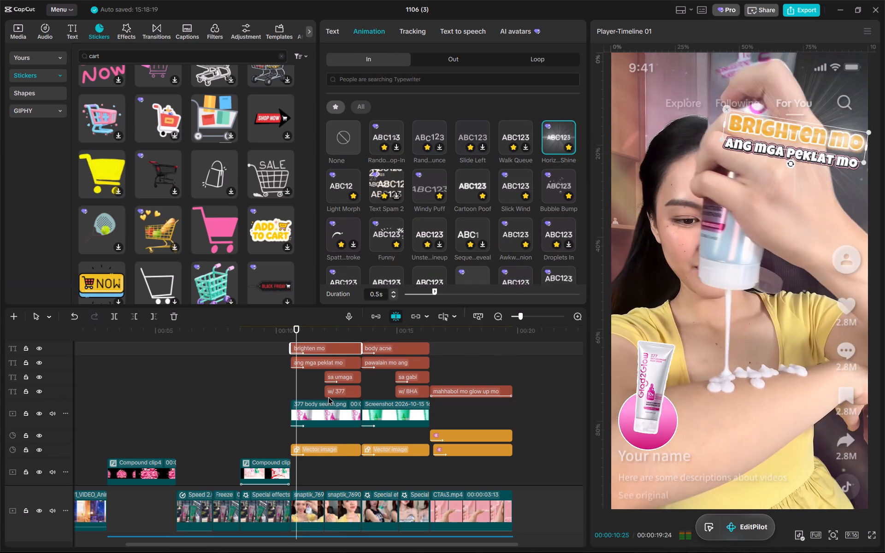
Apply the Love Poofs entrance animation to the w/ 377 caption.
{"action": "left_click", "coordinate": [345, 389]}
{"action": "left_click", "coordinate": [371, 25]}
{"action": "scroll", "coordinate": [536, 234], "scroll_direction": "down", "scroll_amount": 1}
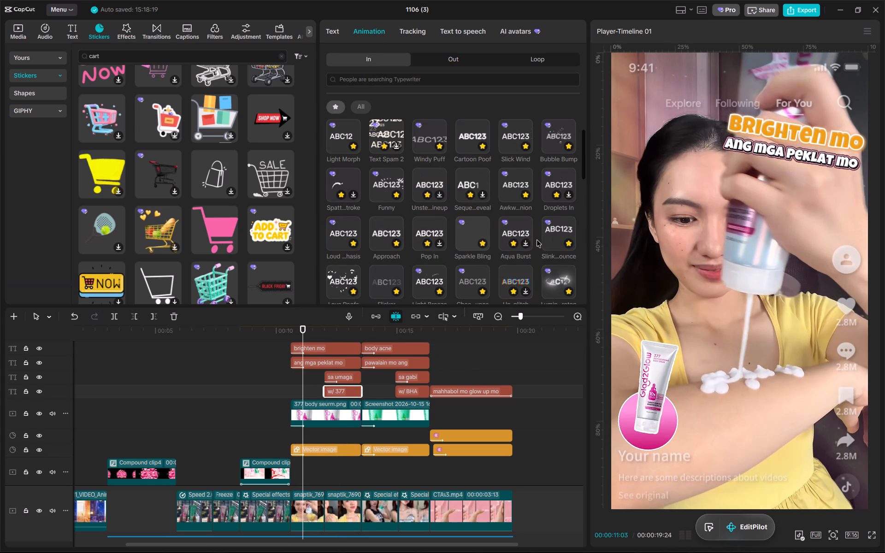
{"action": "scroll", "coordinate": [496, 231], "scroll_direction": "down", "scroll_amount": 2}
{"action": "left_click", "coordinate": [348, 174]}
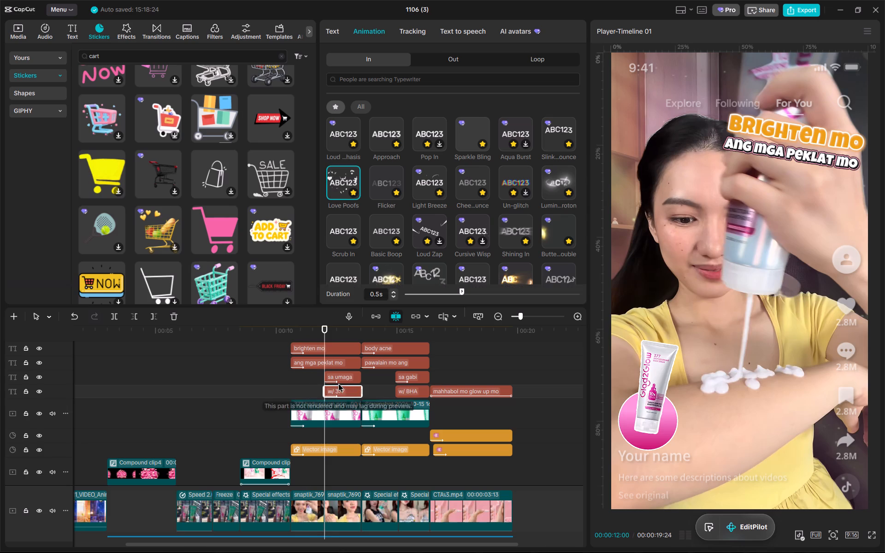
Apply the favourited Butte...ouble entrance animation to the w/ BHA caption.
{"action": "left_click", "coordinate": [407, 334]}
{"action": "left_click", "coordinate": [418, 395]}
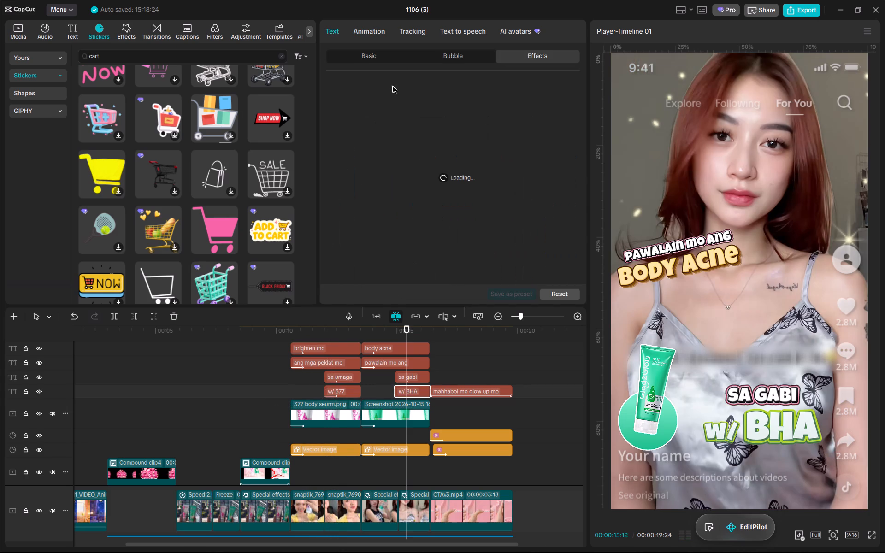
{"action": "left_click", "coordinate": [385, 35]}
{"action": "scroll", "coordinate": [517, 253], "scroll_direction": "down", "scroll_amount": 1}
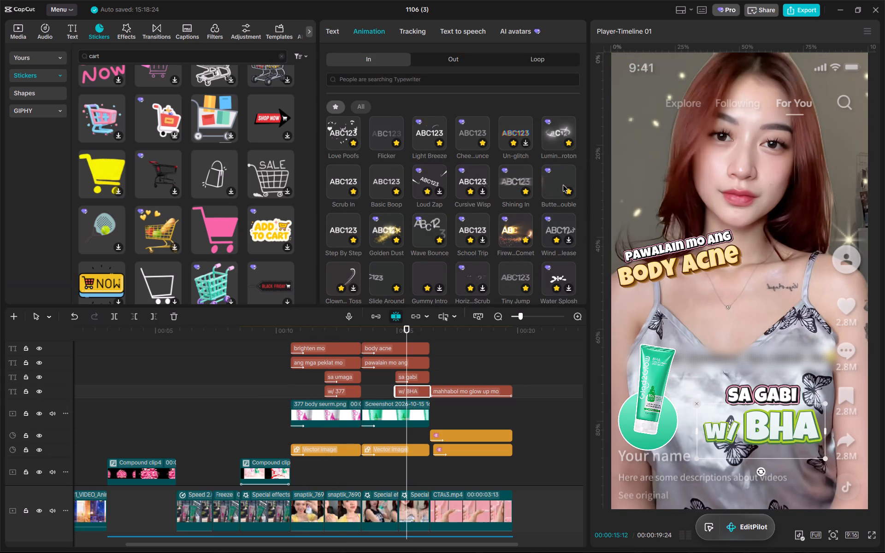
{"action": "left_click", "coordinate": [563, 182]}
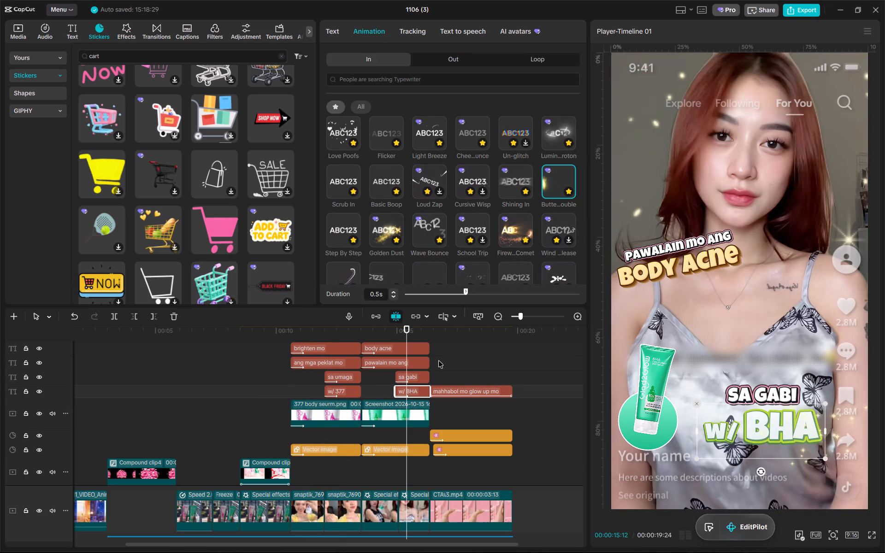
Play back the two-tube hand-hold scene repeatedly, checking the tube pop-outs and the change to the price page.
{"action": "left_click_drag", "start_coordinate": [430, 336], "coordinate": [297, 354]}
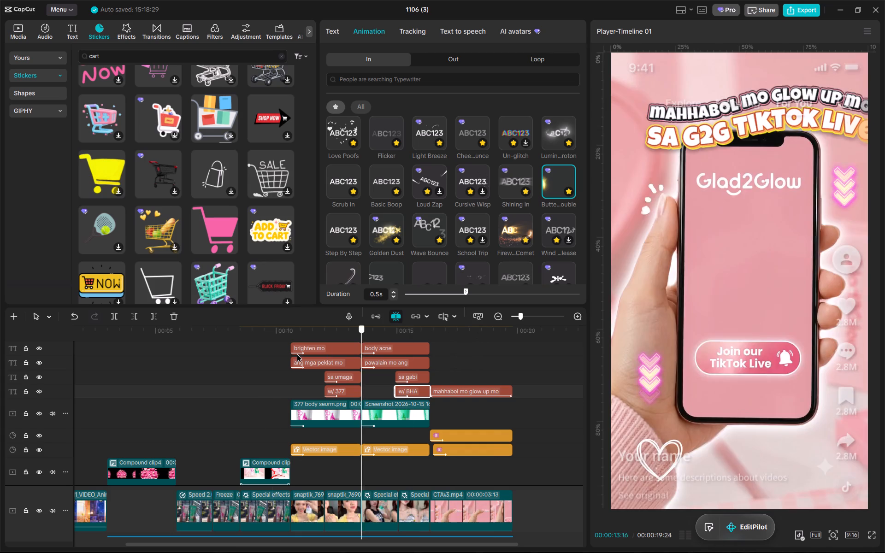
{"action": "left_click_drag", "start_coordinate": [297, 354], "coordinate": [202, 377]}
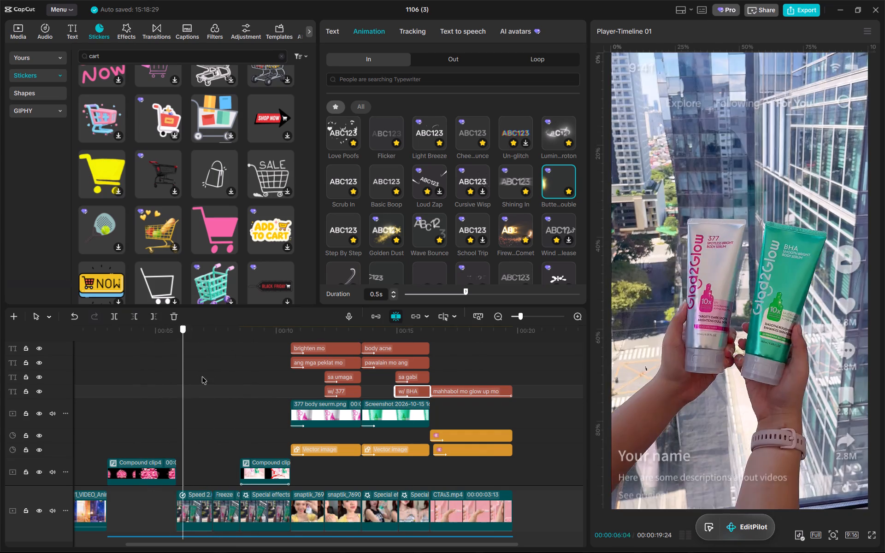
{"action": "left_click_drag", "start_coordinate": [202, 377], "coordinate": [210, 378]}
{"action": "key", "text": "space"}
{"action": "scroll", "coordinate": [234, 410], "scroll_direction": "up", "scroll_amount": 8, "text": "alt"}
{"action": "key", "text": "space"}
{"action": "scroll", "coordinate": [233, 410], "scroll_direction": "up", "scroll_amount": 5, "text": "alt"}
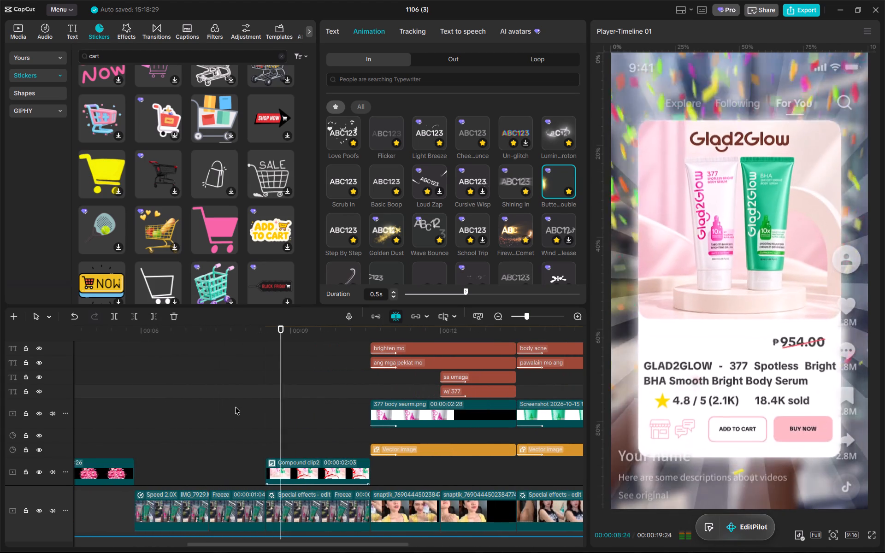
{"action": "key", "text": "space"}
{"action": "left_click", "coordinate": [237, 332]}
{"action": "key", "text": "space"}
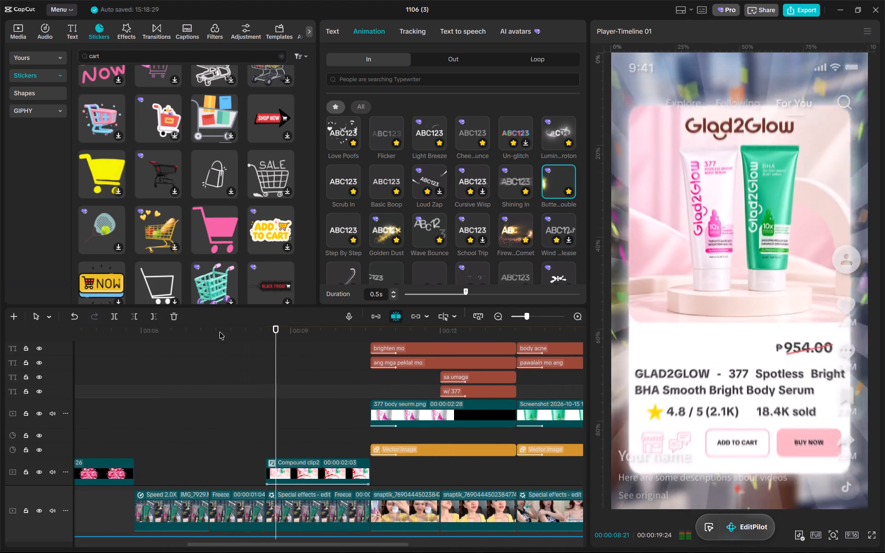
{"action": "left_click", "coordinate": [211, 332]}
{"action": "key", "text": "space"}
{"action": "left_click", "coordinate": [211, 332]}
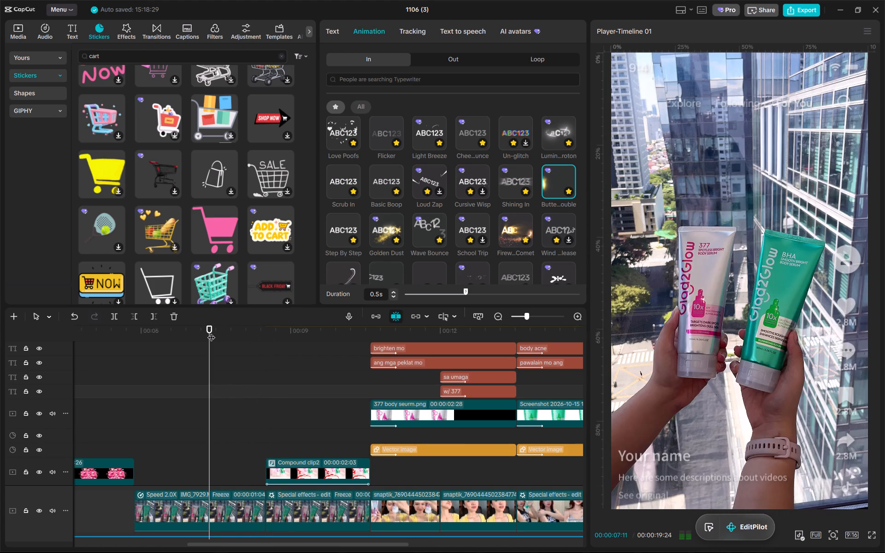
{"action": "key", "text": "space"}
{"action": "left_click", "coordinate": [211, 332]}
{"action": "key", "text": "space"}
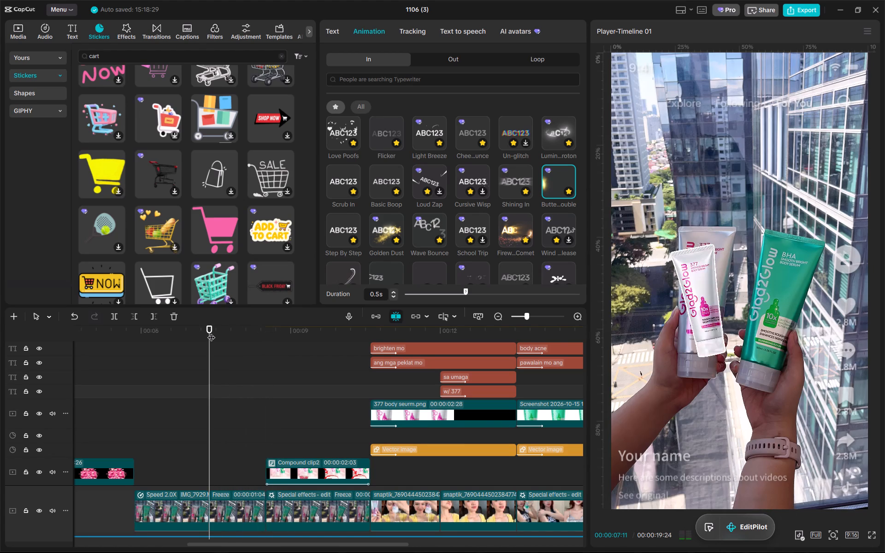
{"action": "key", "text": "space"}
{"action": "key", "text": "space"}
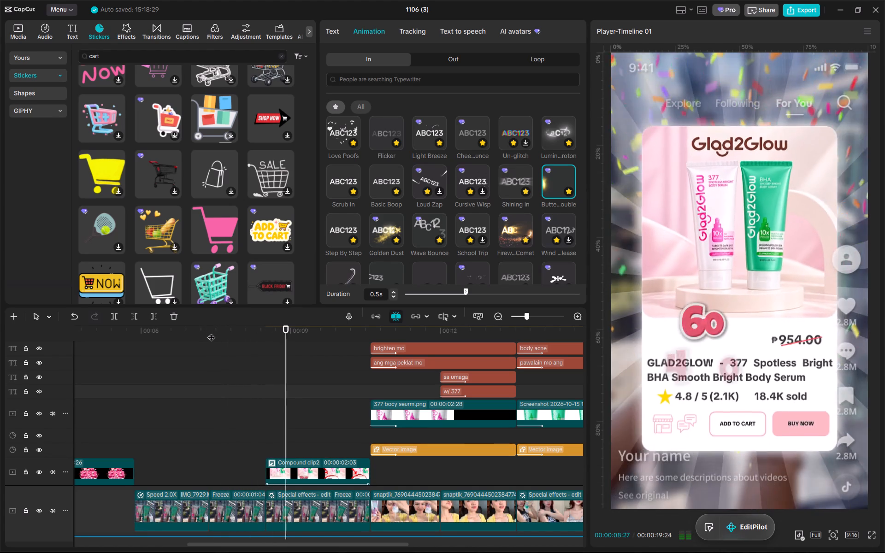
{"action": "left_click_drag", "start_coordinate": [211, 332], "coordinate": [138, 333]}
{"action": "left_click", "coordinate": [138, 333]}
Switch to Dia and open the hand hold scene's script line in cell G68 of the Detail Script 11.06 sheet.
{"action": "key", "text": "alt+Tab"}
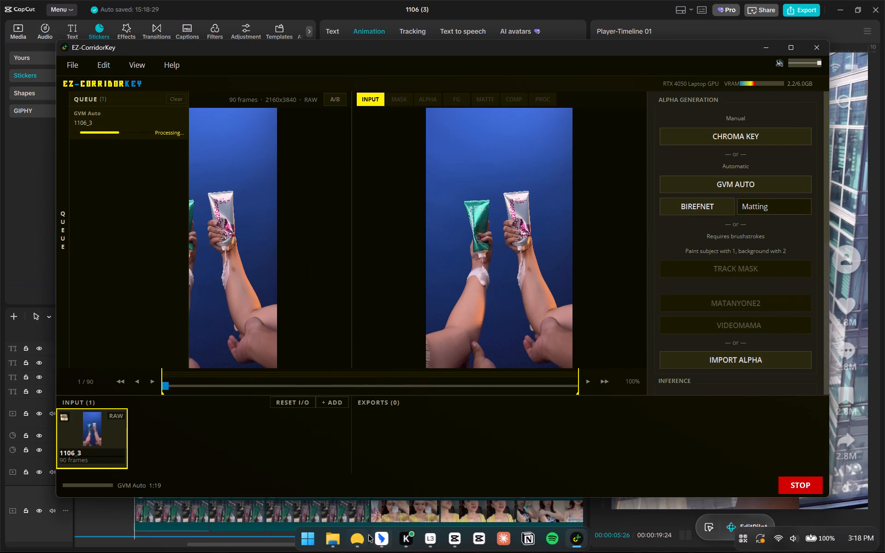
{"action": "left_click", "coordinate": [355, 536]}
{"action": "left_click", "coordinate": [342, 298]}
{"action": "double_click", "coordinate": [374, 345]}
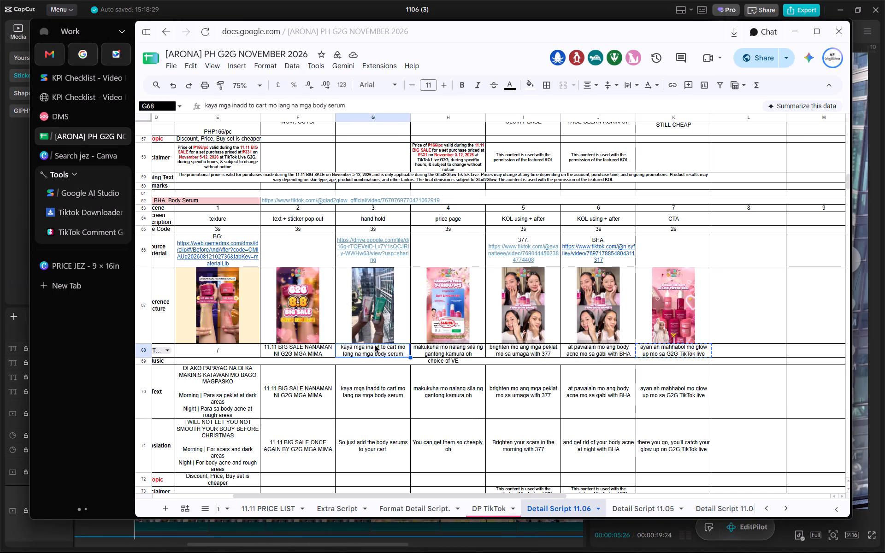
{"action": "double_click", "coordinate": [348, 349]}
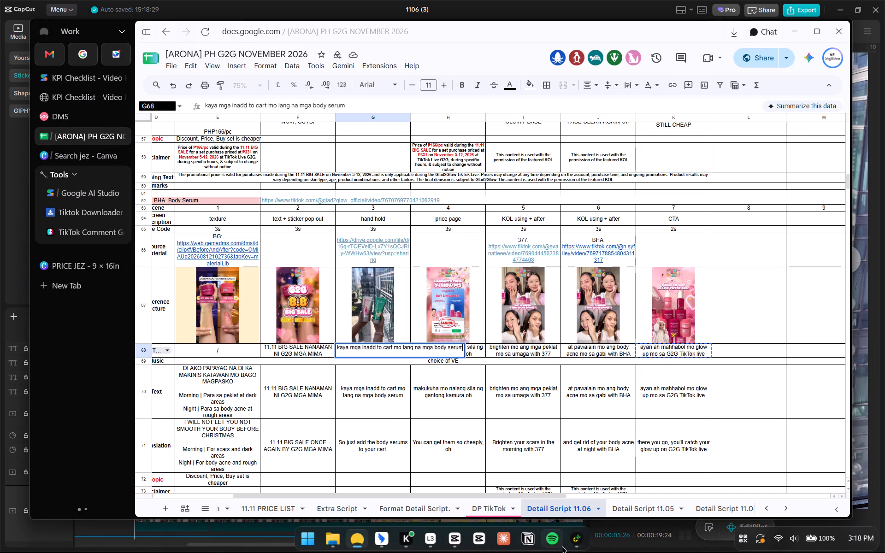
{"action": "left_click", "coordinate": [450, 541]}
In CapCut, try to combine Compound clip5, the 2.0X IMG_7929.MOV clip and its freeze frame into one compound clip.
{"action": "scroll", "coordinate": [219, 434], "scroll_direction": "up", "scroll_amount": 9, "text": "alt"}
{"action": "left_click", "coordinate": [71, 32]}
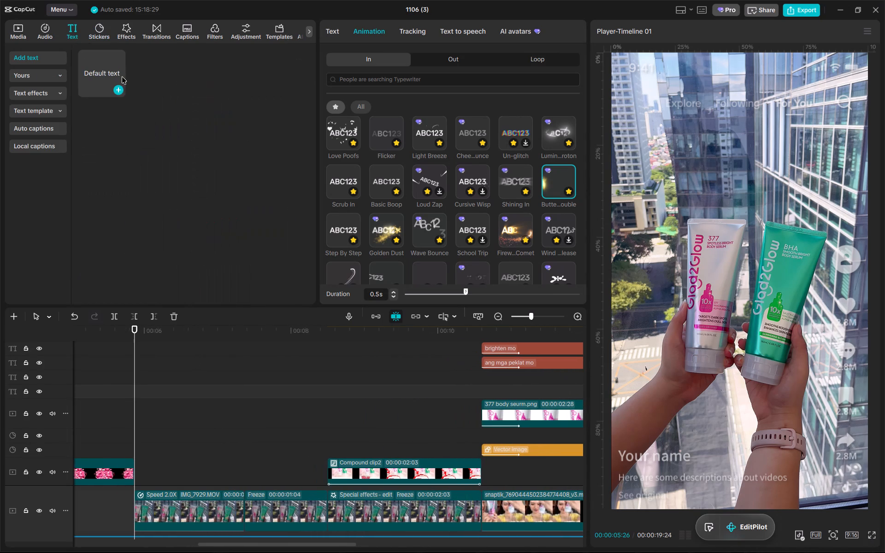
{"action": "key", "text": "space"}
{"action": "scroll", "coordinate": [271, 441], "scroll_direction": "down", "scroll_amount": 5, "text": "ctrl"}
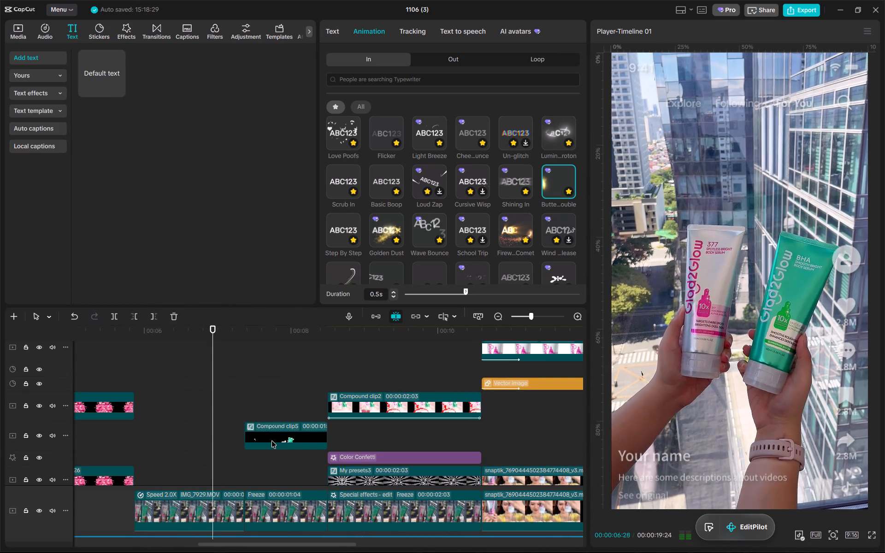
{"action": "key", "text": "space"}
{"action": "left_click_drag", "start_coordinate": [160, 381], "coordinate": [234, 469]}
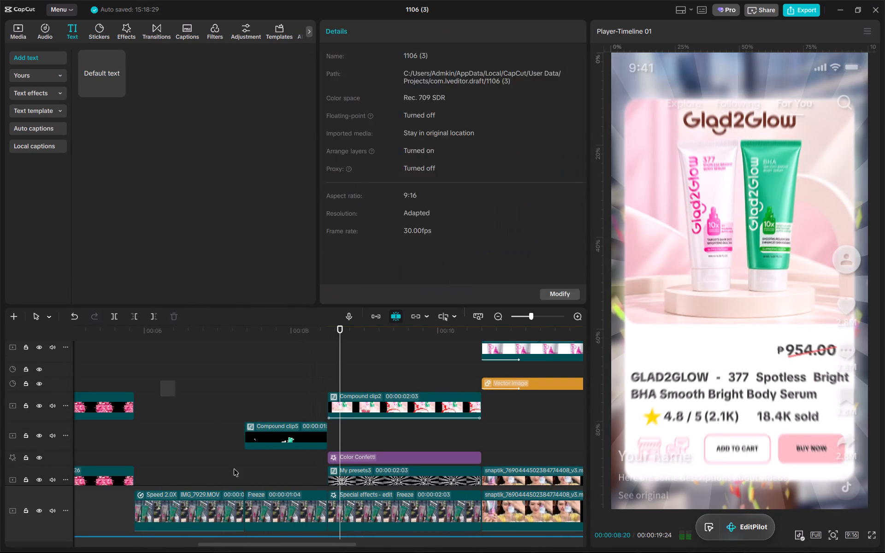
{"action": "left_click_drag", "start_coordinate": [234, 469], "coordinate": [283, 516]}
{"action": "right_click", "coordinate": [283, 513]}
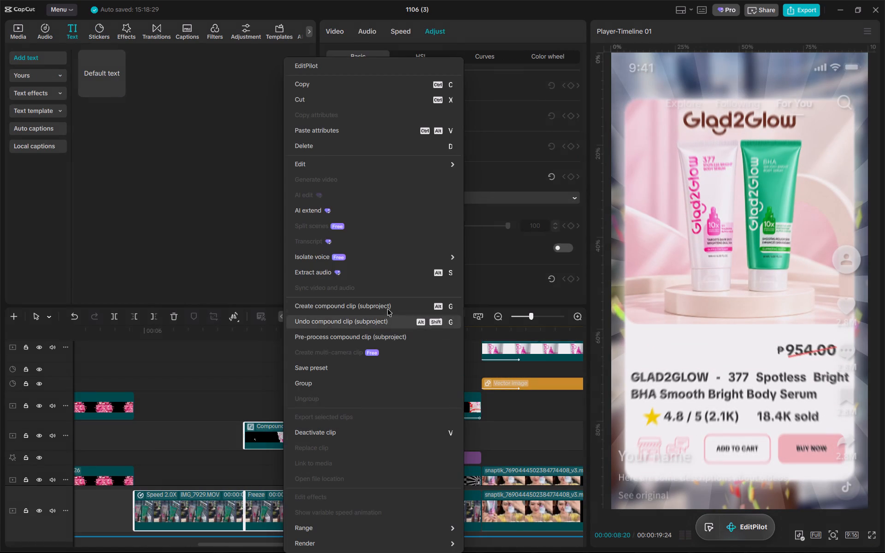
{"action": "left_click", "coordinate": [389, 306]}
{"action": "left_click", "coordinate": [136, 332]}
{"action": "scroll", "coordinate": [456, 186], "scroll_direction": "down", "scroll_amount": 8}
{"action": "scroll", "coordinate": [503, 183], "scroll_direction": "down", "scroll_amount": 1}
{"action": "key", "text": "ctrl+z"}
Break Compound clip5 above the hand-hold freeze frame back into its separate clips.
{"action": "left_click", "coordinate": [276, 436]}
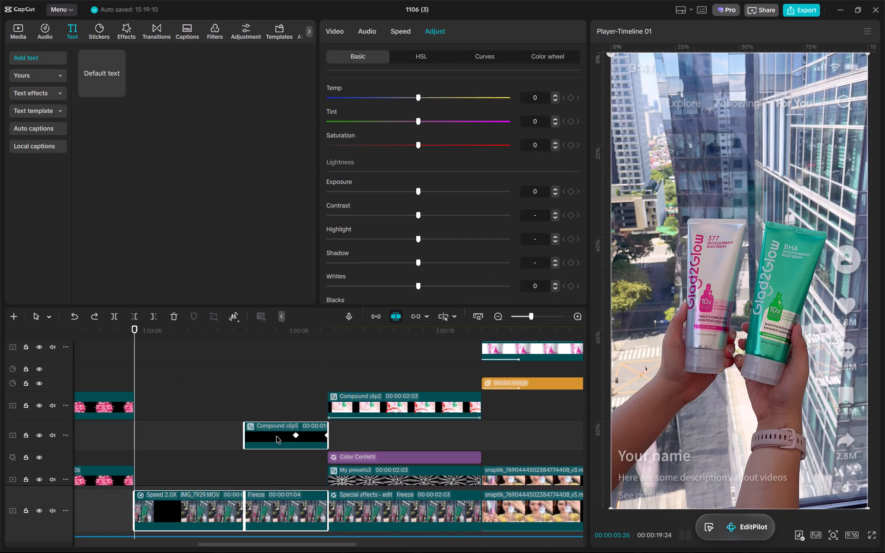
{"action": "right_click", "coordinate": [276, 436]}
{"action": "left_click", "coordinate": [351, 310]}
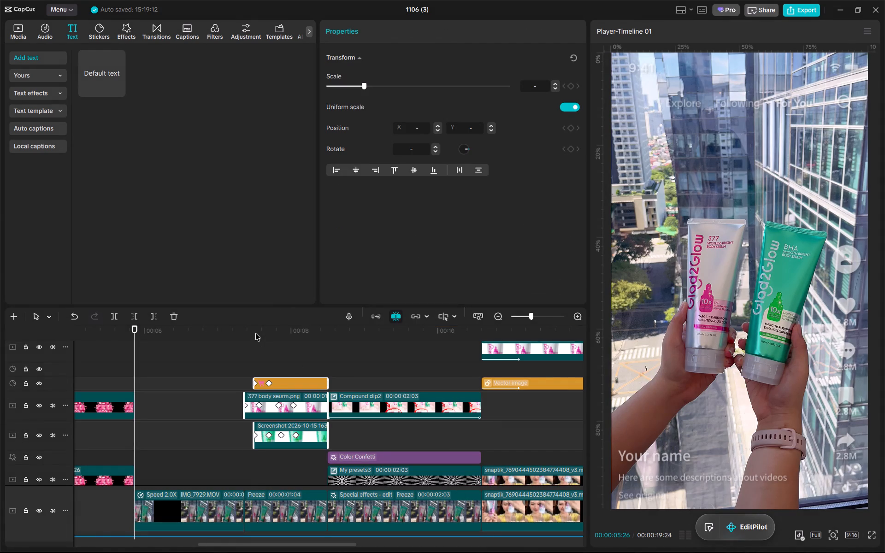
Add a position keyframe at the start of the 377 body seurm.png overlay, at 00:00:07:11.
{"action": "left_click", "coordinate": [255, 332]}
{"action": "scroll", "coordinate": [271, 372], "scroll_direction": "up", "scroll_amount": 20, "text": "alt"}
{"action": "scroll", "coordinate": [271, 372], "scroll_direction": "up", "scroll_amount": 6, "text": "alt"}
{"action": "left_click", "coordinate": [300, 418]}
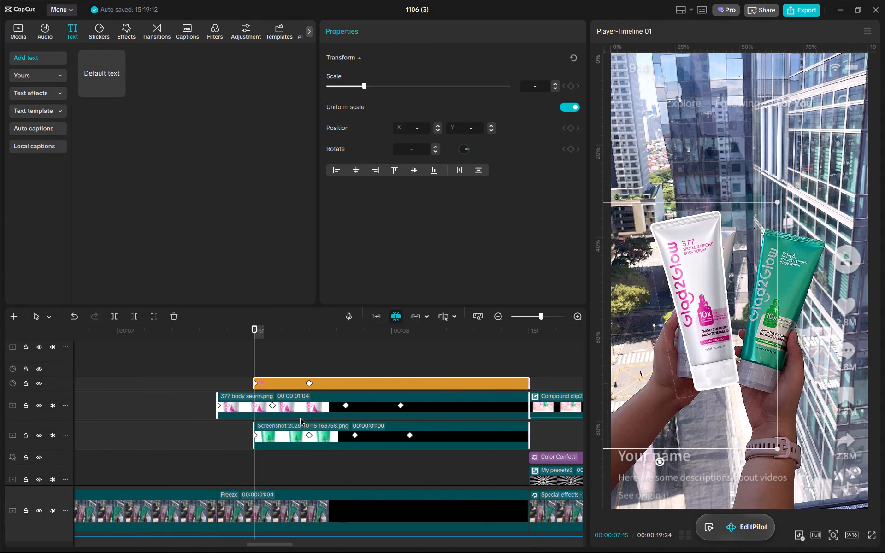
{"action": "left_click", "coordinate": [298, 432]}
{"action": "left_click", "coordinate": [303, 402]}
{"action": "left_click_drag", "start_coordinate": [329, 326], "coordinate": [348, 325]}
{"action": "scroll", "coordinate": [517, 150], "scroll_direction": "down", "scroll_amount": 20}
{"action": "scroll", "coordinate": [517, 150], "scroll_direction": "down", "scroll_amount": 2}
{"action": "left_click", "coordinate": [330, 27]}
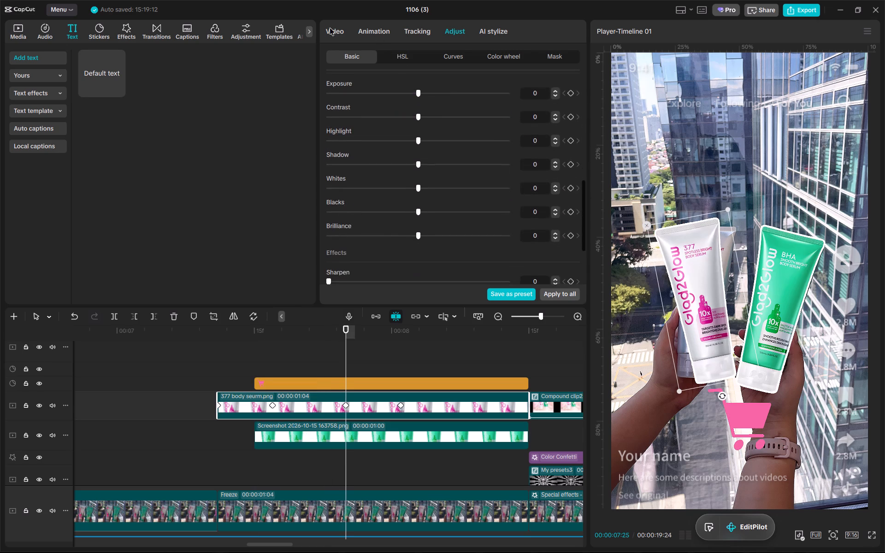
{"action": "scroll", "coordinate": [495, 124], "scroll_direction": "down", "scroll_amount": 1}
{"action": "left_click", "coordinate": [214, 329]}
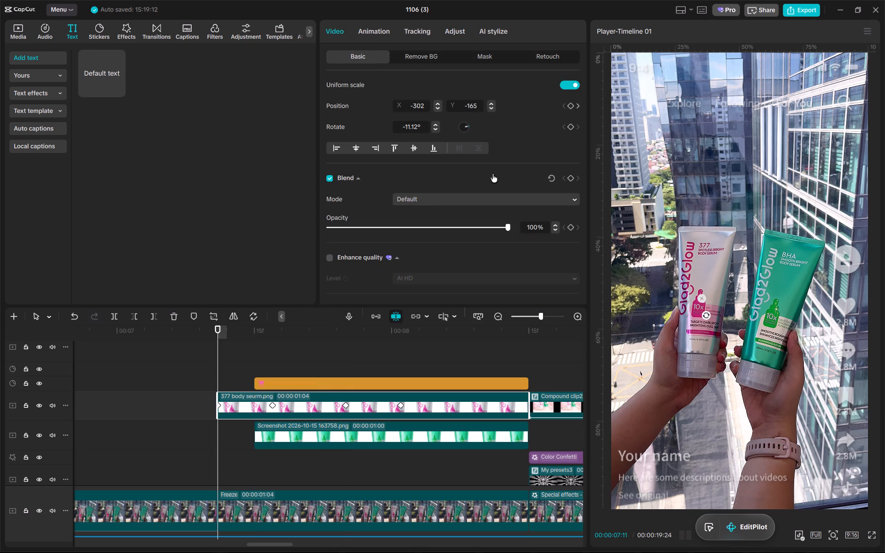
{"action": "left_click", "coordinate": [571, 105]}
At 00:00:07:17, rotate the 377 body seurm.png overlay to 4.36° and add a position keyframe.
{"action": "left_click_drag", "start_coordinate": [241, 332], "coordinate": [303, 334]}
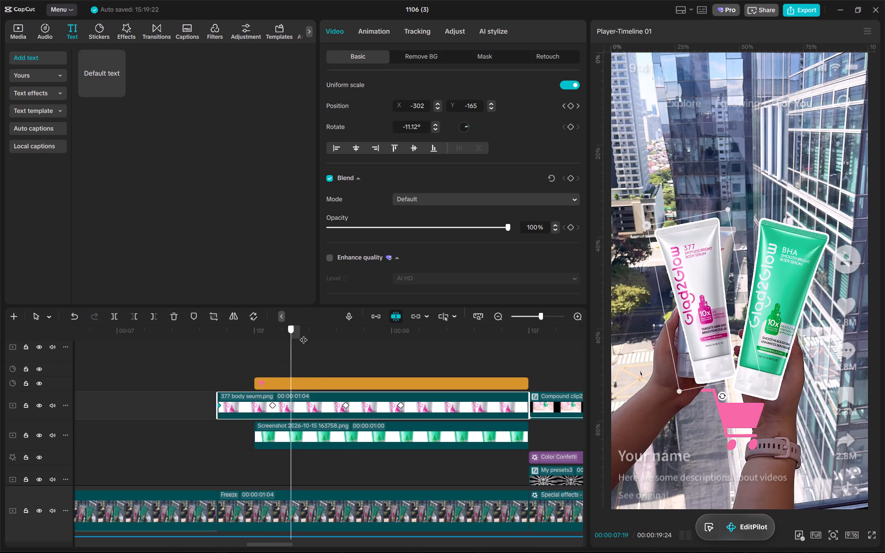
{"action": "left_click_drag", "start_coordinate": [303, 334], "coordinate": [349, 333]}
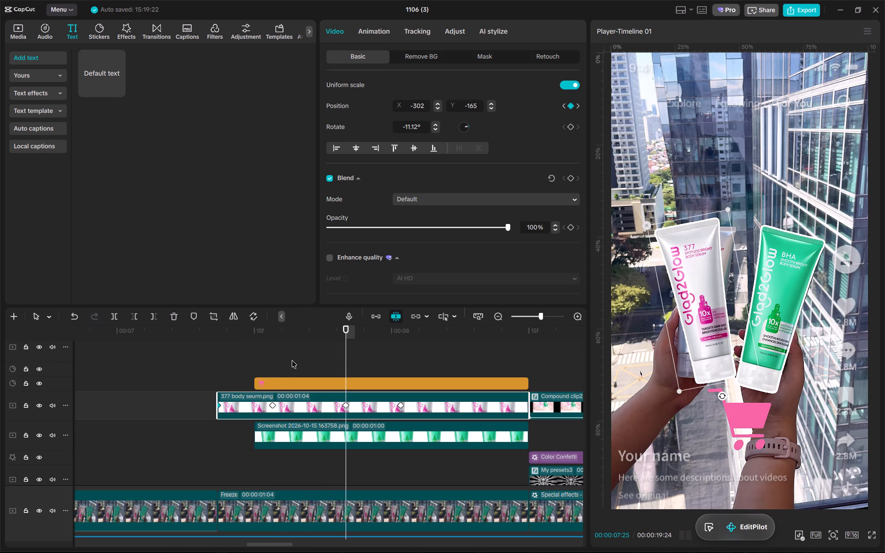
{"action": "left_click", "coordinate": [359, 438]}
{"action": "left_click", "coordinate": [365, 403]}
{"action": "left_click_drag", "start_coordinate": [335, 335], "coordinate": [352, 337]}
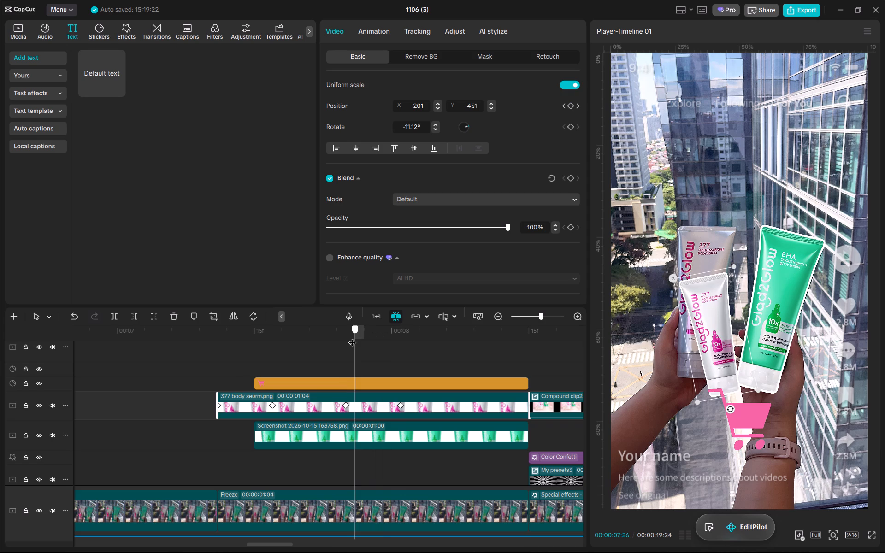
{"action": "left_click_drag", "start_coordinate": [352, 337], "coordinate": [266, 341]}
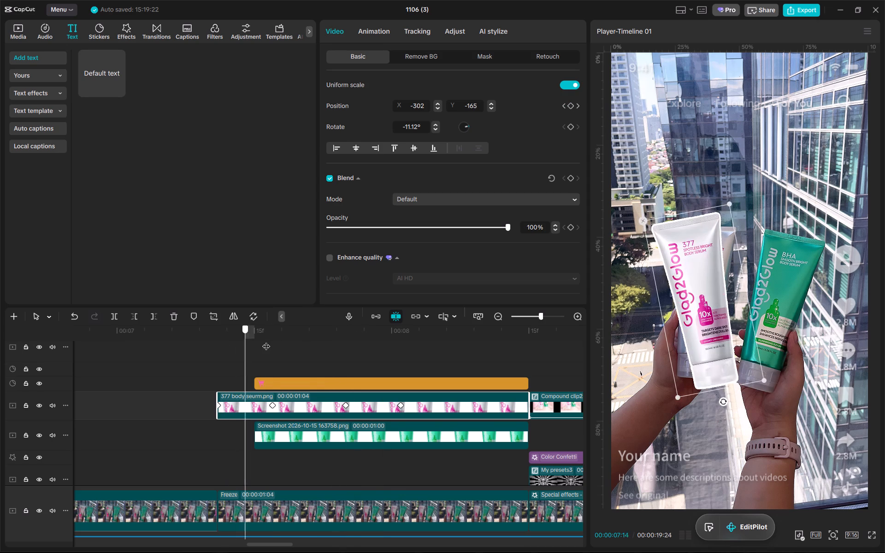
{"action": "left_click_drag", "start_coordinate": [266, 341], "coordinate": [275, 339]}
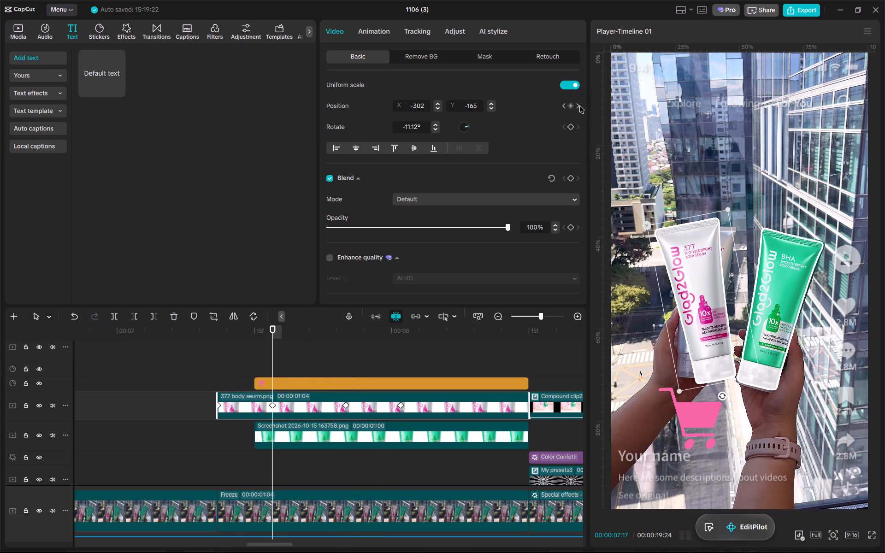
{"action": "left_click_drag", "start_coordinate": [721, 393], "coordinate": [706, 393]}
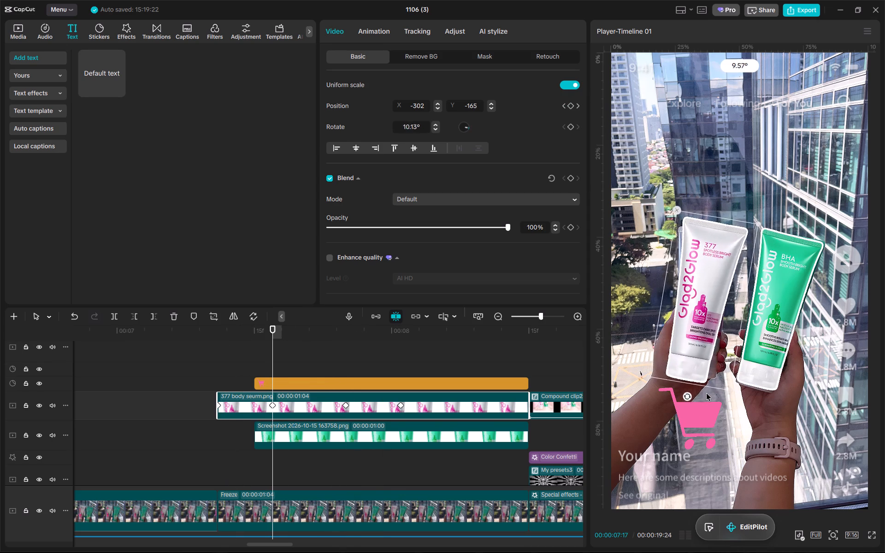
{"action": "left_click_drag", "start_coordinate": [706, 393], "coordinate": [709, 394]}
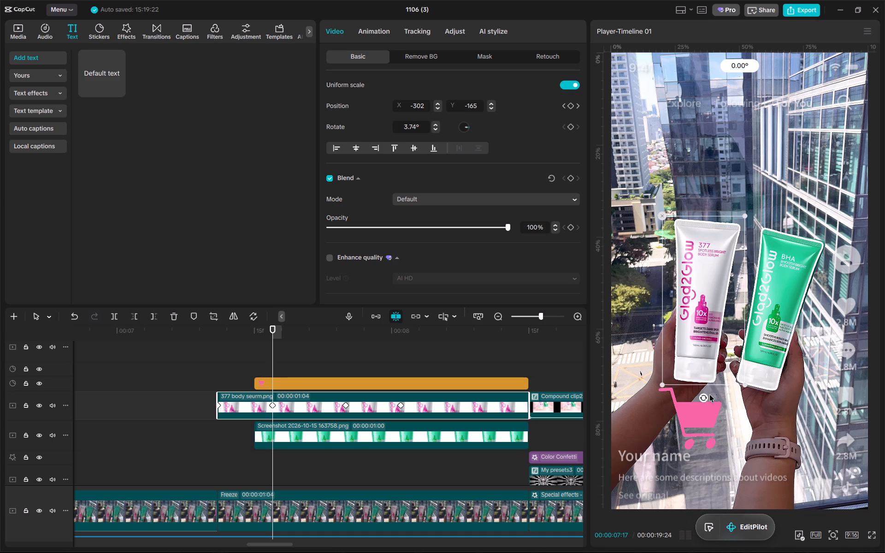
{"action": "left_click_drag", "start_coordinate": [709, 394], "coordinate": [703, 392]}
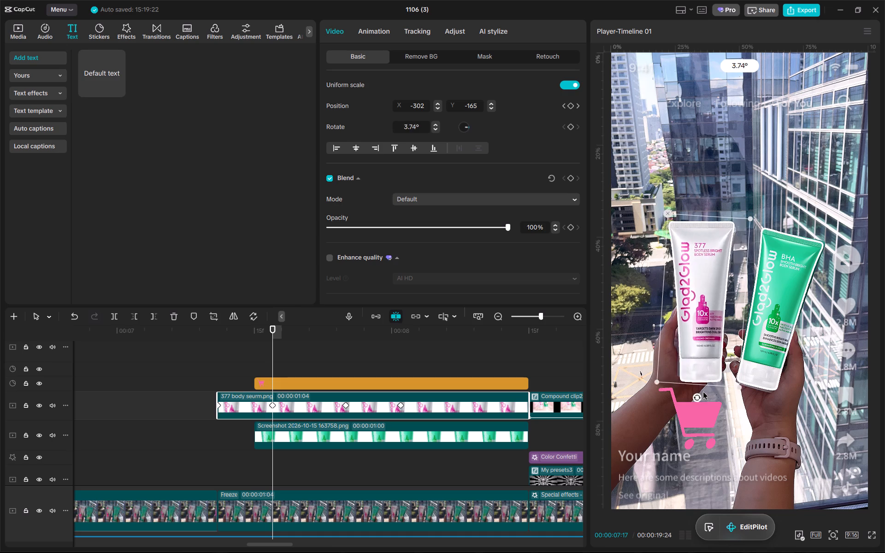
{"action": "left_click_drag", "start_coordinate": [703, 392], "coordinate": [696, 388]}
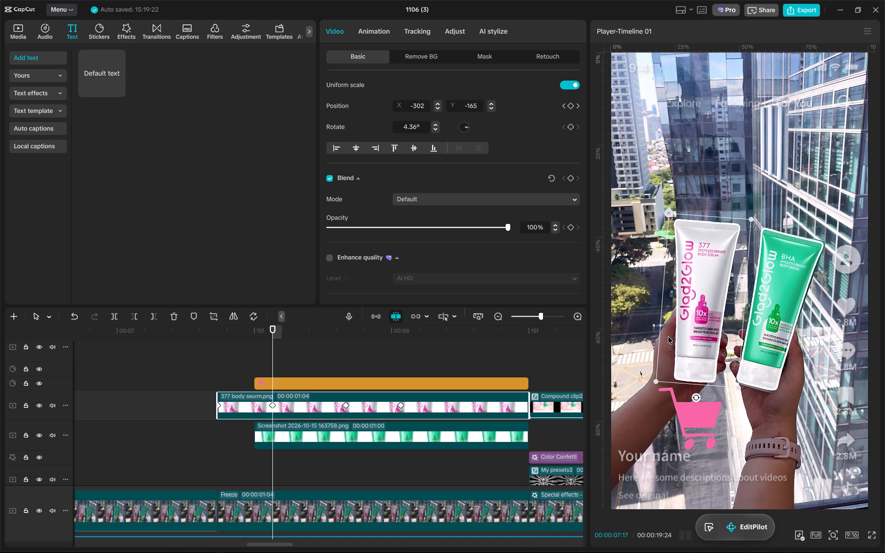
{"action": "left_click", "coordinate": [573, 106]}
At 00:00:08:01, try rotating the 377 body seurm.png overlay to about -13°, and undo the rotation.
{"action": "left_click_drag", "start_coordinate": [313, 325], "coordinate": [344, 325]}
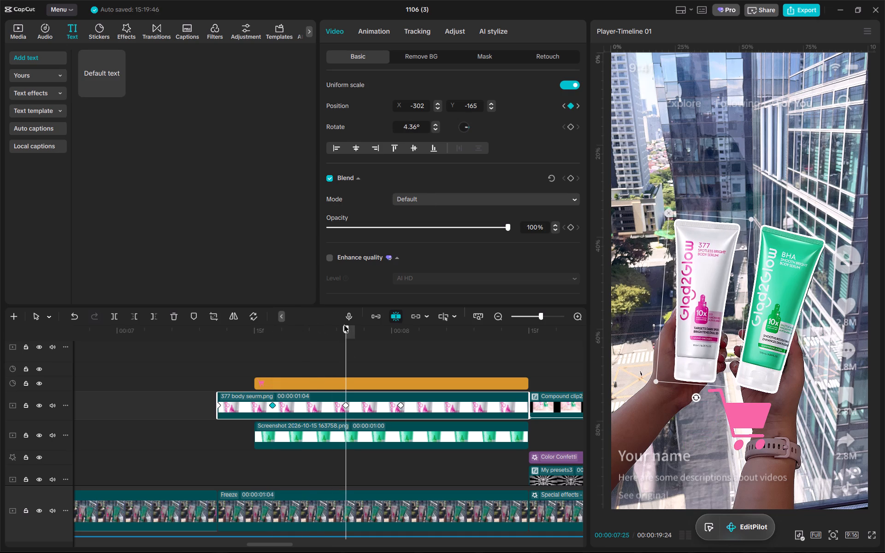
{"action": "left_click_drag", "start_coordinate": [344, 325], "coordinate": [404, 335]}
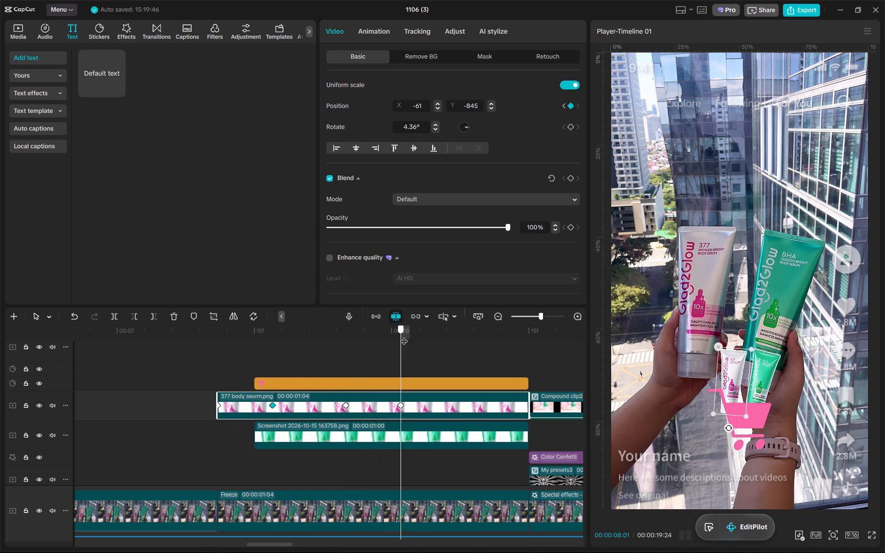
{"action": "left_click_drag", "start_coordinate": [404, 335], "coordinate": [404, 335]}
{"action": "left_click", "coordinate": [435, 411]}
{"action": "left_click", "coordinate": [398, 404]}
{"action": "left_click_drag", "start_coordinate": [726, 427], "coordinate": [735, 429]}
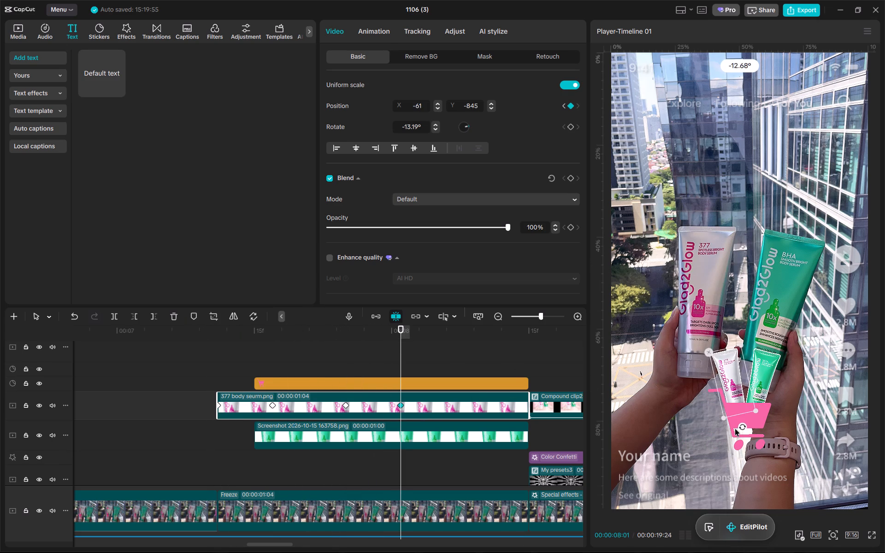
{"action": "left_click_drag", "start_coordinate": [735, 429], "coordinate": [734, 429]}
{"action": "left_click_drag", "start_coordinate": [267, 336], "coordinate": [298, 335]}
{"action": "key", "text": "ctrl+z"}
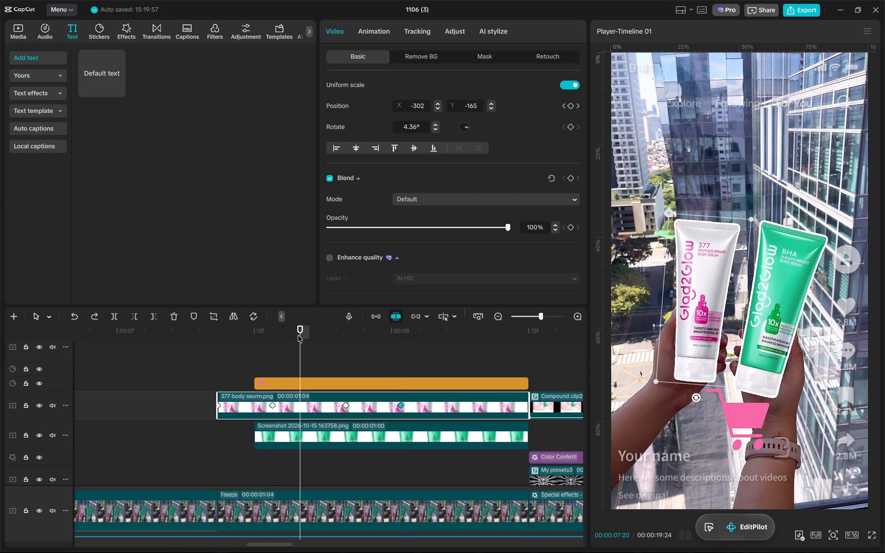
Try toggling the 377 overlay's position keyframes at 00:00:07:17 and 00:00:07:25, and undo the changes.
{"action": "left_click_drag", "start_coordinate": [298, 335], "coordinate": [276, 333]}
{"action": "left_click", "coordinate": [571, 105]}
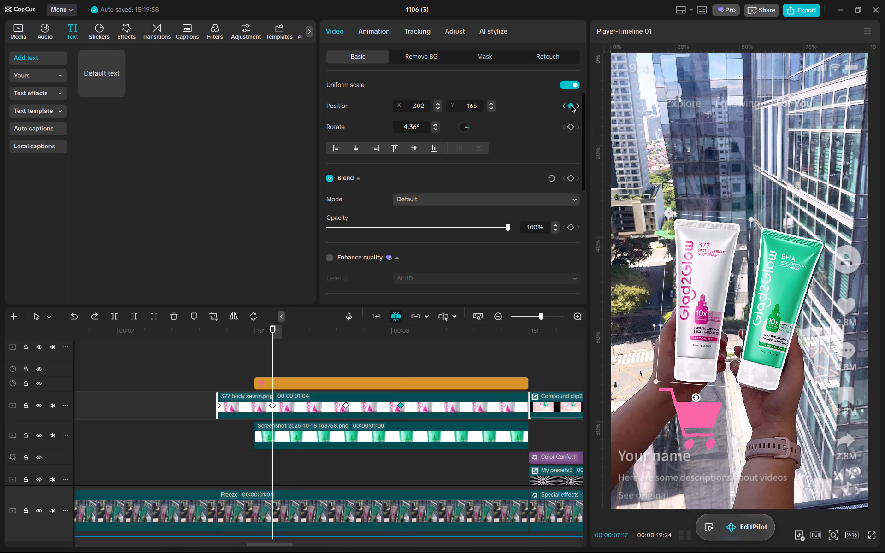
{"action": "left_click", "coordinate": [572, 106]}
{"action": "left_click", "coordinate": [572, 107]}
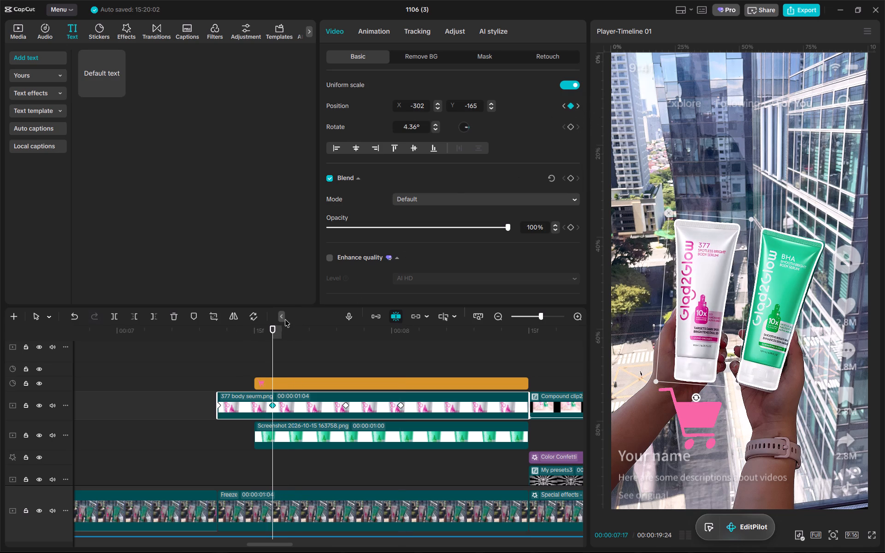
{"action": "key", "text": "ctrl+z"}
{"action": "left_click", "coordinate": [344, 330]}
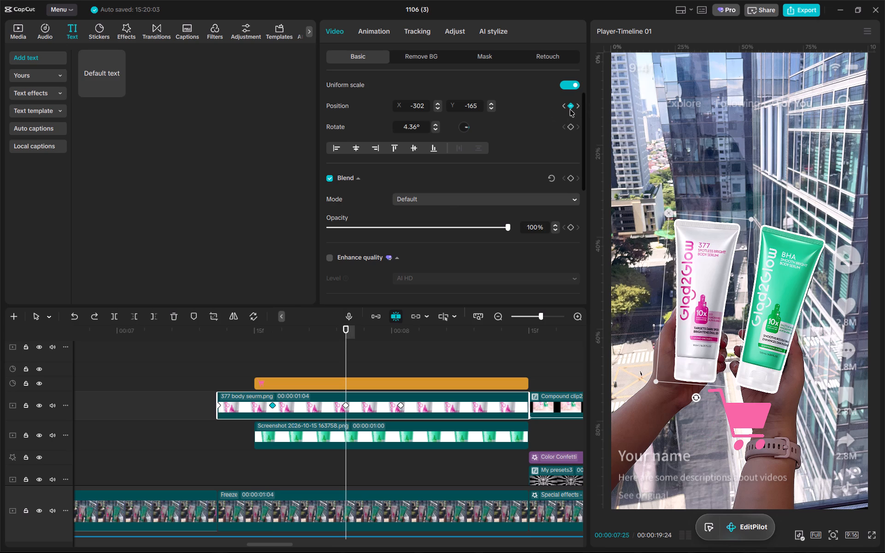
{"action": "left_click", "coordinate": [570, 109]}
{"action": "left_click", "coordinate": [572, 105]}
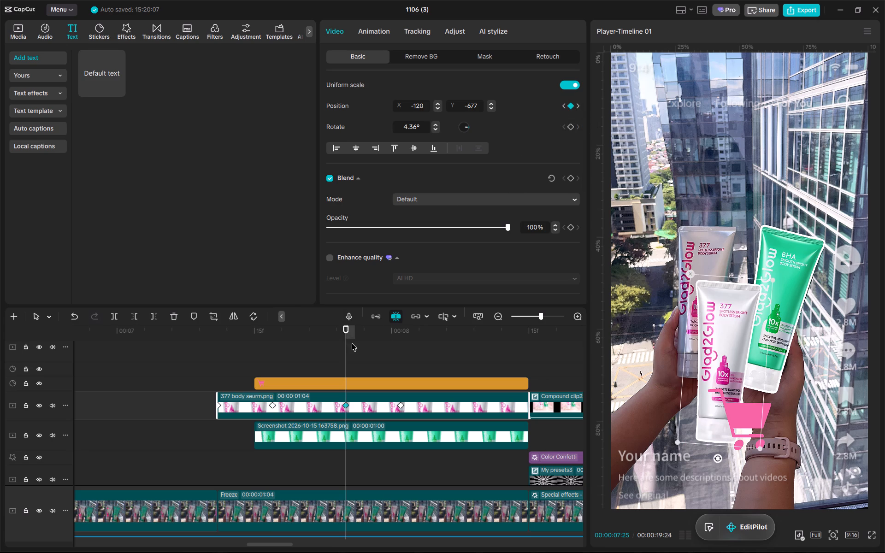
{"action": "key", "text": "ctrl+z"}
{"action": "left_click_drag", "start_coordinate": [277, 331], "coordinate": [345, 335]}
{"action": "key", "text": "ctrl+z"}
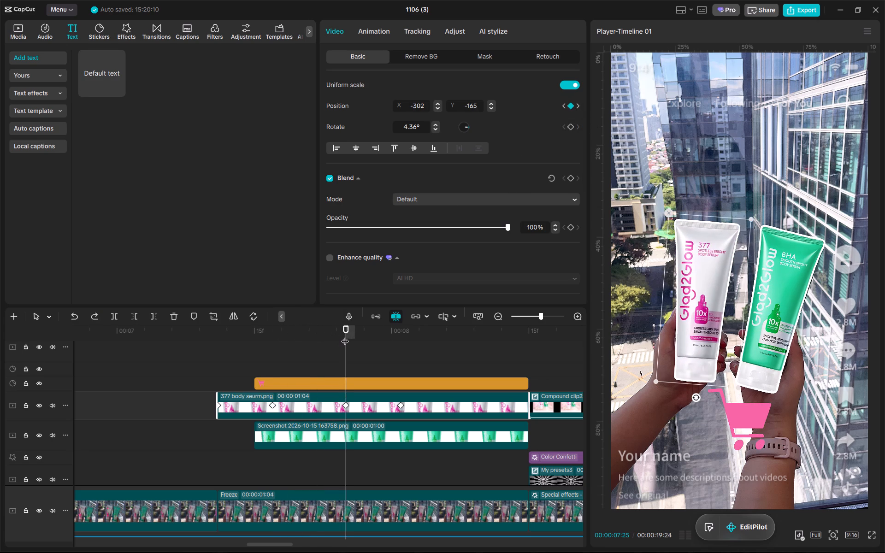
Add a position keyframe to the 377 body seurm.png overlay at 00:00:07:17.
{"action": "left_click_drag", "start_coordinate": [254, 338], "coordinate": [275, 347]}
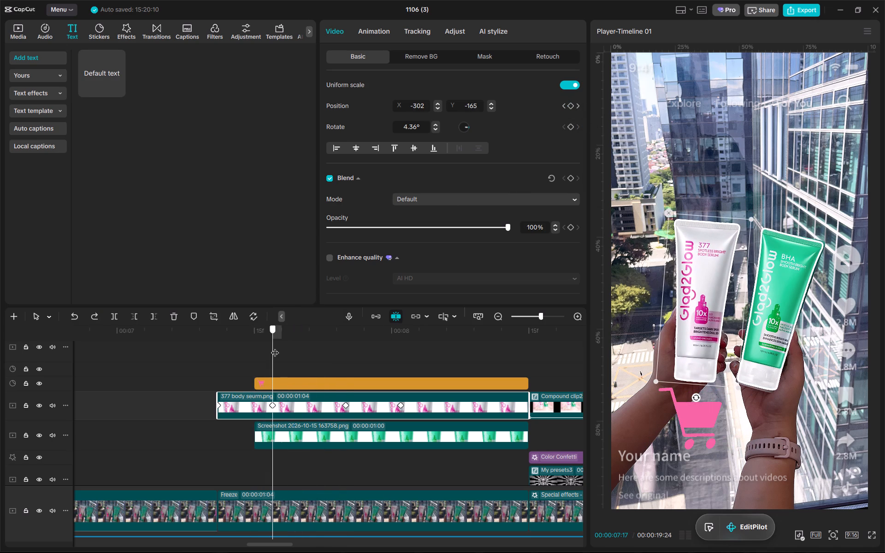
{"action": "left_click_drag", "start_coordinate": [275, 347], "coordinate": [273, 347]}
{"action": "left_click", "coordinate": [570, 107]}
At 00:00:08:01, rotate the 377 body seurm.png overlay to -8.81° so it tilts toward the cart.
{"action": "left_click_drag", "start_coordinate": [341, 333], "coordinate": [342, 333]}
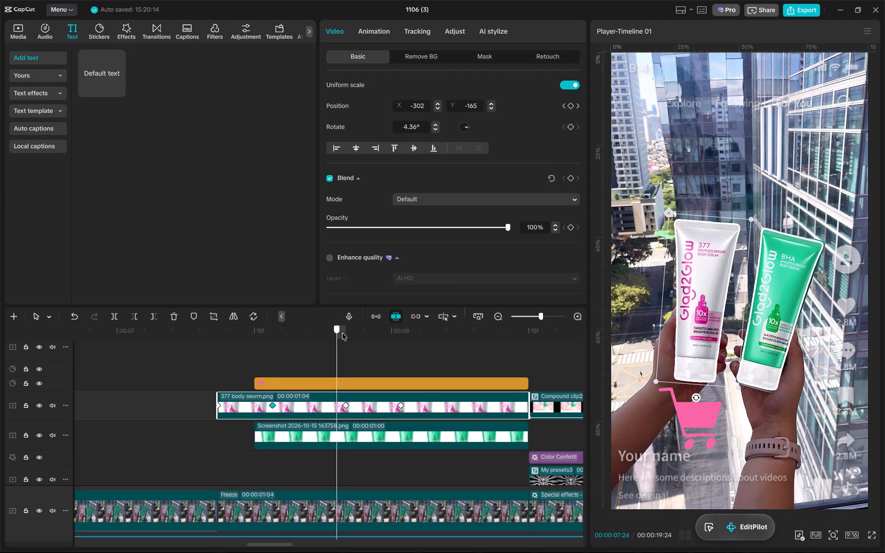
{"action": "left_click_drag", "start_coordinate": [342, 333], "coordinate": [401, 334]}
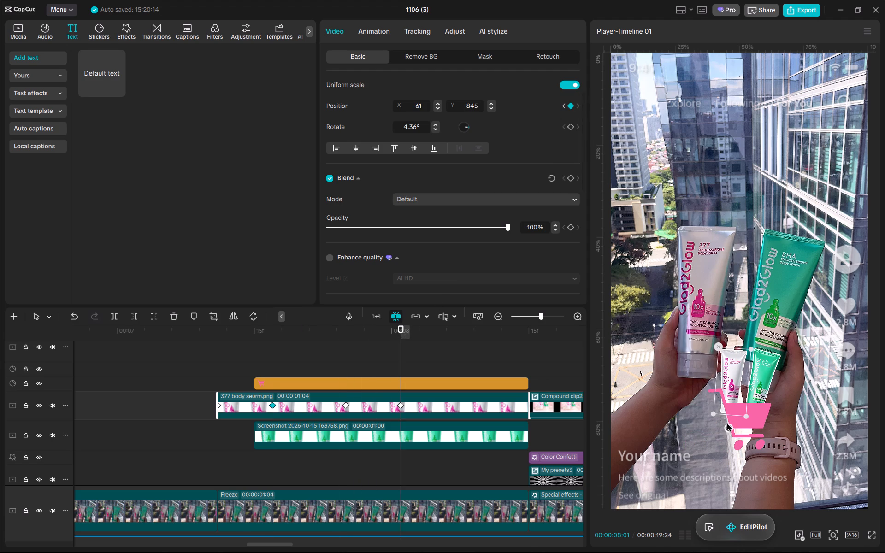
{"action": "left_click_drag", "start_coordinate": [727, 424], "coordinate": [733, 425]}
Review the tilted 377 tube's movement into the shopping cart between 00:00:07:17 and 00:00:08:00.
{"action": "left_click_drag", "start_coordinate": [266, 335], "coordinate": [284, 335]}
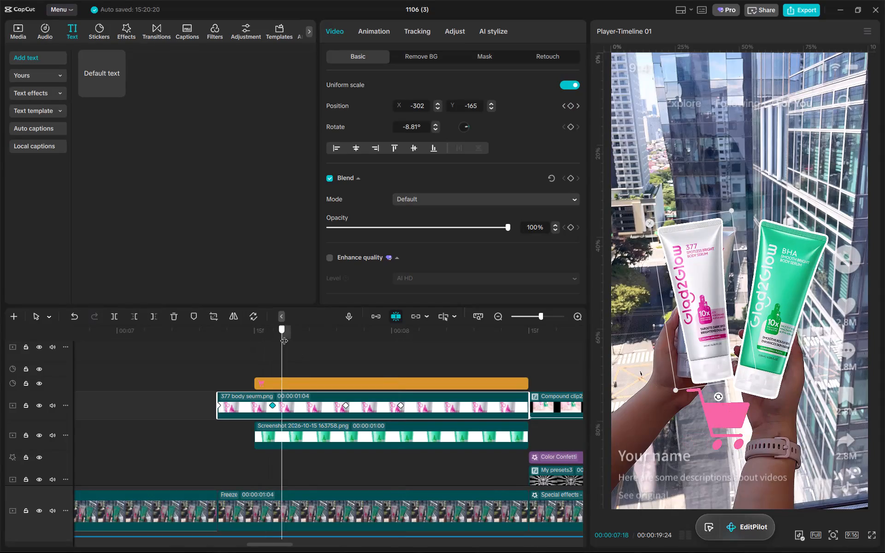
{"action": "left_click_drag", "start_coordinate": [284, 335], "coordinate": [275, 353]}
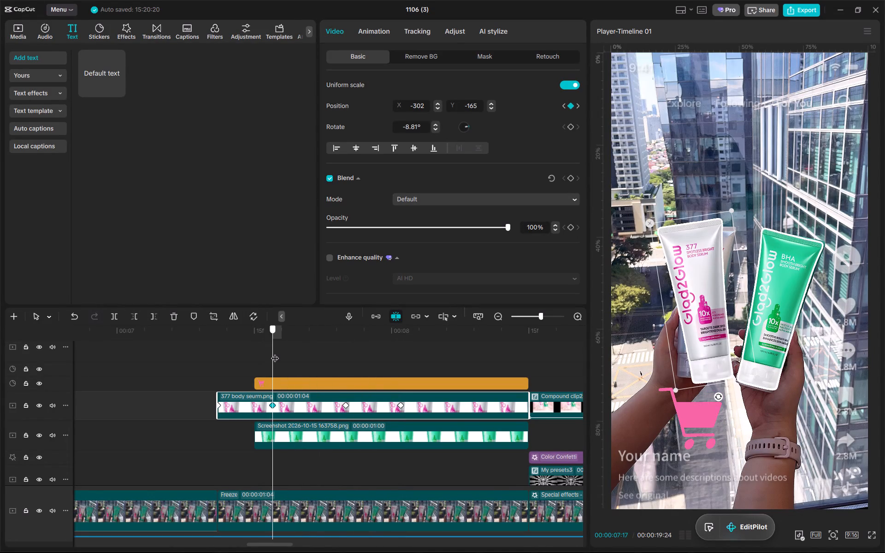
{"action": "left_click_drag", "start_coordinate": [275, 353], "coordinate": [348, 342]}
{"action": "left_click_drag", "start_coordinate": [343, 335], "coordinate": [363, 335]}
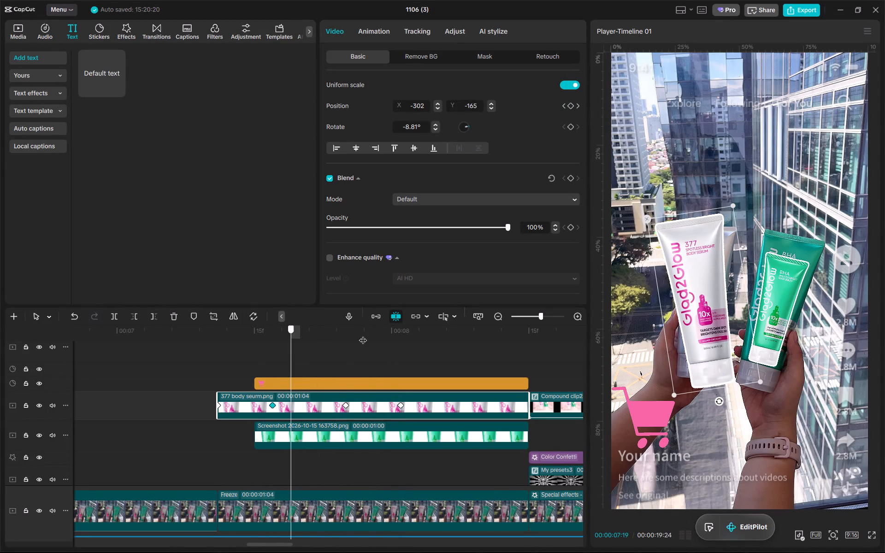
{"action": "left_click_drag", "start_coordinate": [363, 335], "coordinate": [384, 335]}
{"action": "left_click_drag", "start_coordinate": [358, 334], "coordinate": [385, 334]}
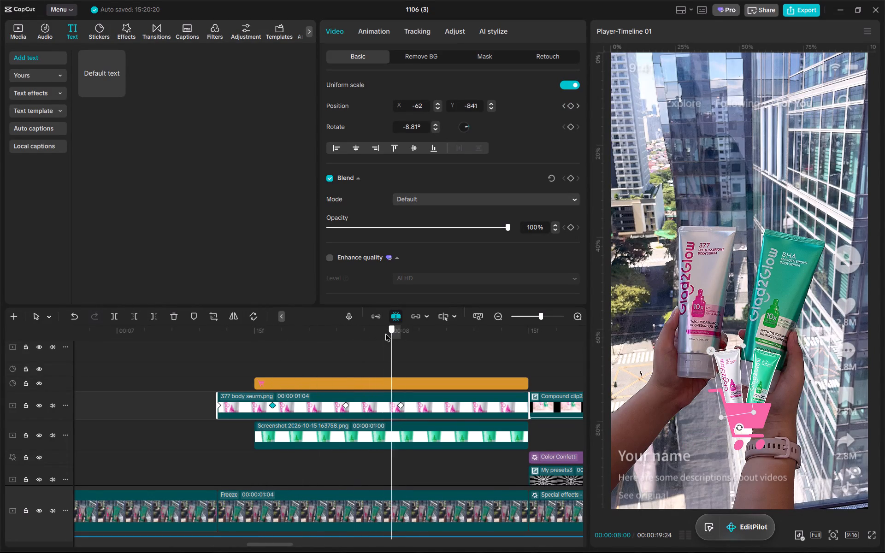
{"action": "left_click_drag", "start_coordinate": [385, 334], "coordinate": [387, 340]}
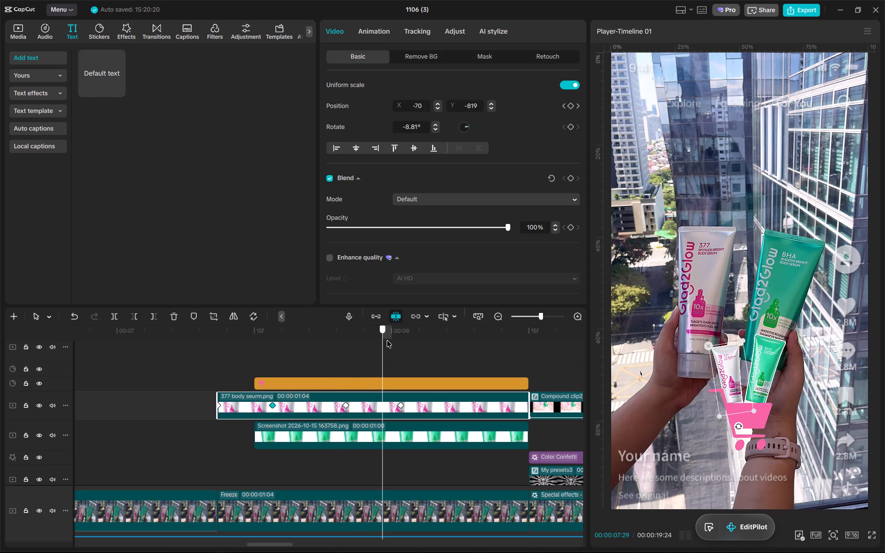
Add rotation keyframes at -8.81° to the 377 body seurm.png overlay at 00:00:07:17, 00:00:07:25 and 00:00:08:01.
{"action": "left_click_drag", "start_coordinate": [387, 340], "coordinate": [269, 347]}
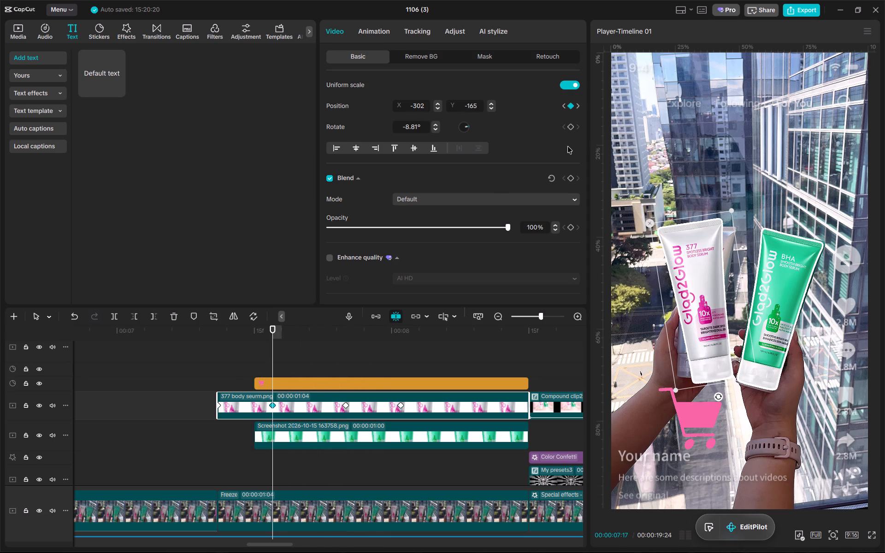
{"action": "left_click", "coordinate": [570, 130]}
{"action": "left_click_drag", "start_coordinate": [305, 325], "coordinate": [336, 324]}
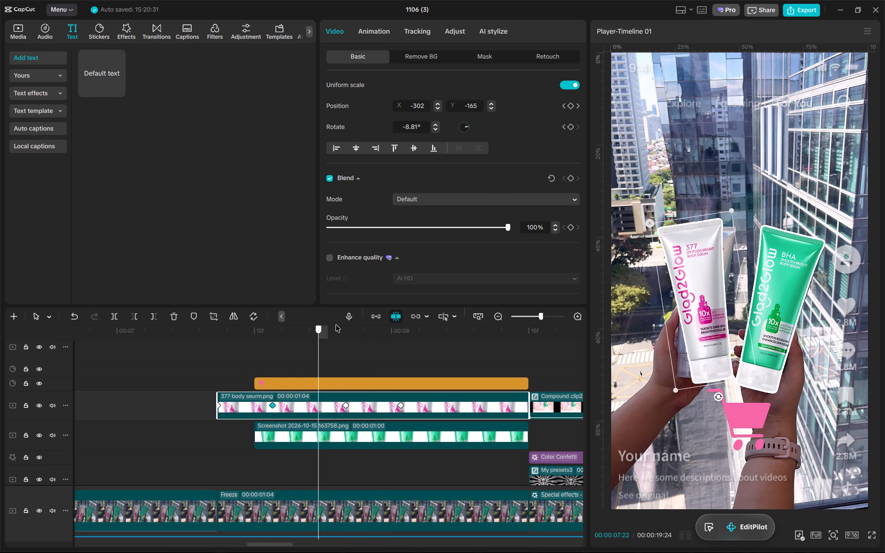
{"action": "left_click_drag", "start_coordinate": [336, 324], "coordinate": [346, 323]}
{"action": "left_click", "coordinate": [571, 125]}
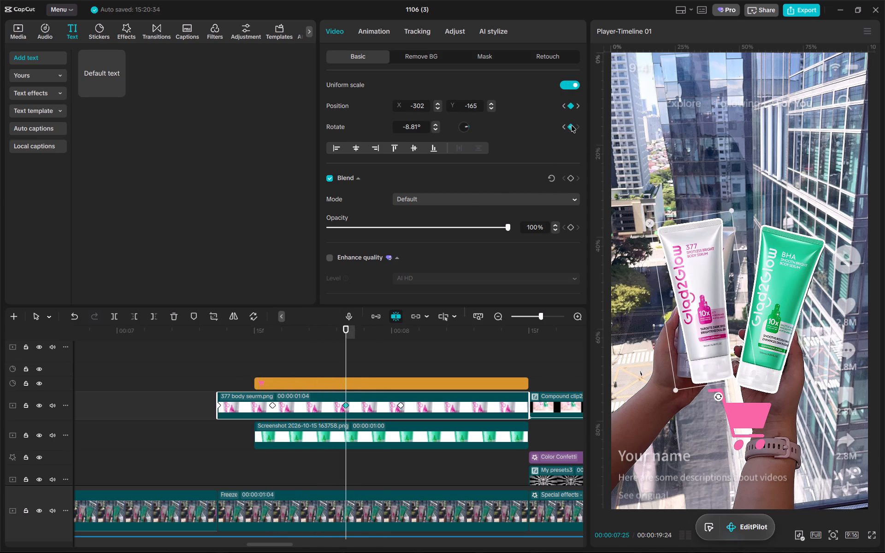
{"action": "left_click_drag", "start_coordinate": [363, 333], "coordinate": [400, 330]}
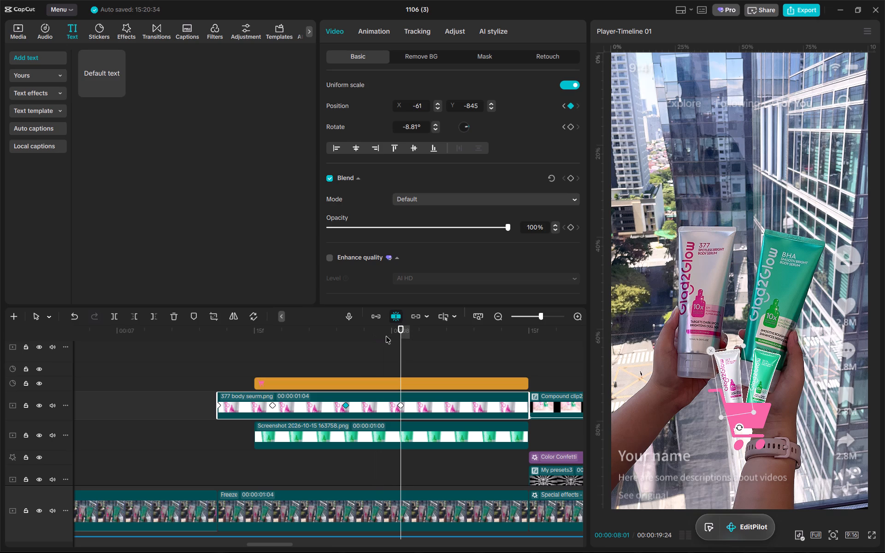
{"action": "left_click_drag", "start_coordinate": [340, 333], "coordinate": [349, 326]}
{"action": "left_click_drag", "start_coordinate": [349, 327], "coordinate": [407, 331]}
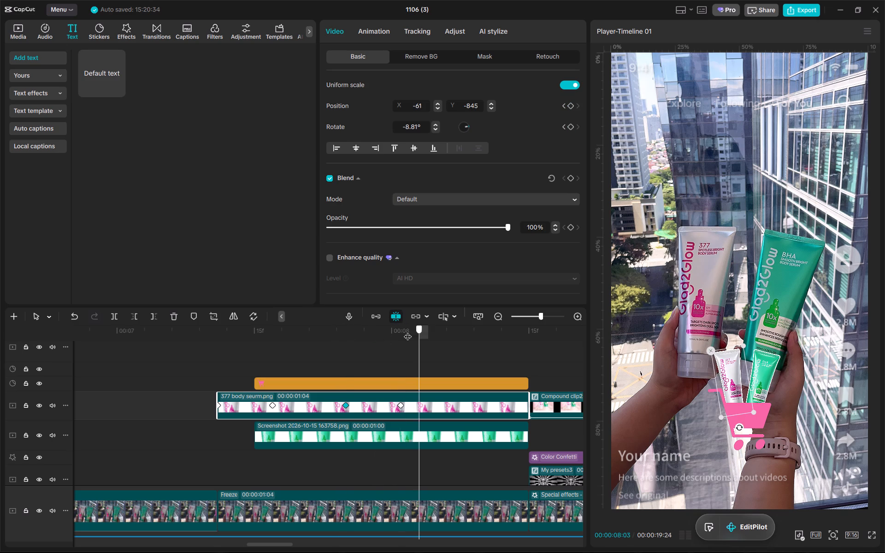
{"action": "left_click_drag", "start_coordinate": [407, 331], "coordinate": [403, 330]}
{"action": "left_click", "coordinate": [570, 129]}
At the 00:00:07:25 keyframe, rotate the 377 body seurm.png overlay to 5.35°.
{"action": "left_click", "coordinate": [563, 129]}
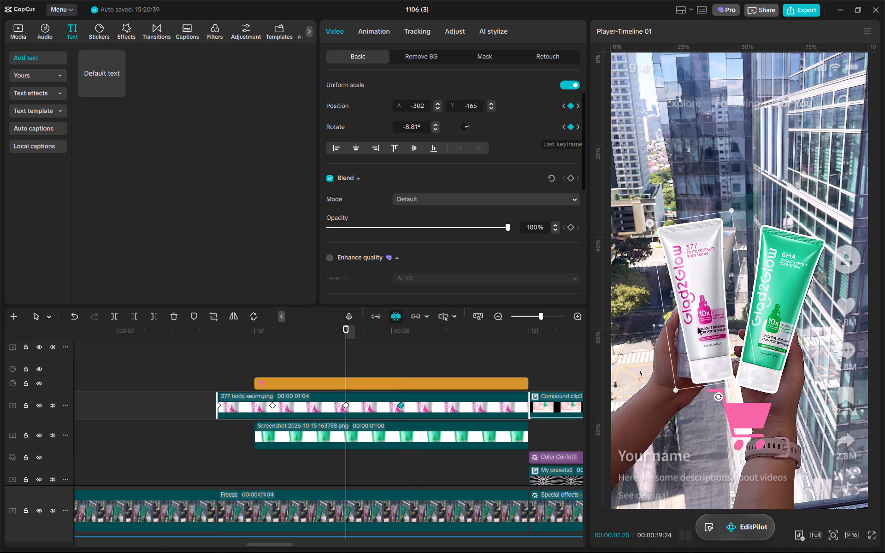
{"action": "left_click_drag", "start_coordinate": [722, 396], "coordinate": [703, 391]}
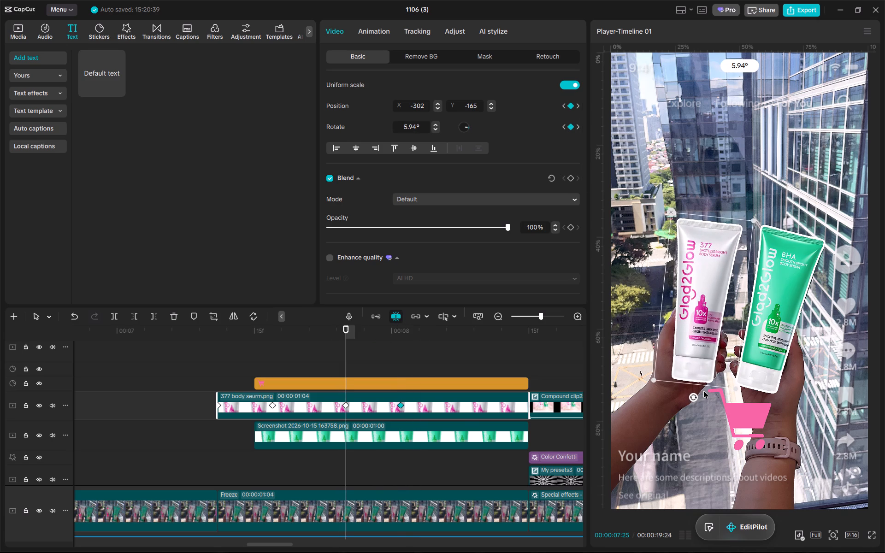
{"action": "left_click_drag", "start_coordinate": [703, 391], "coordinate": [704, 391]}
Apply the Cubic Out preset curve to the 377 overlay's keyframe at 00:00:08:01 and preview the eased motion.
{"action": "left_click", "coordinate": [403, 403]}
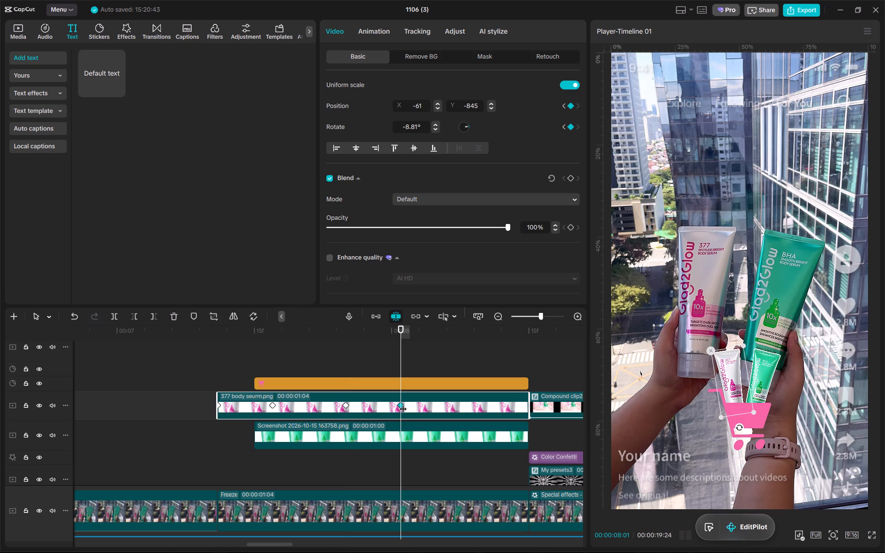
{"action": "right_click", "coordinate": [403, 403]}
{"action": "left_click", "coordinate": [481, 472]}
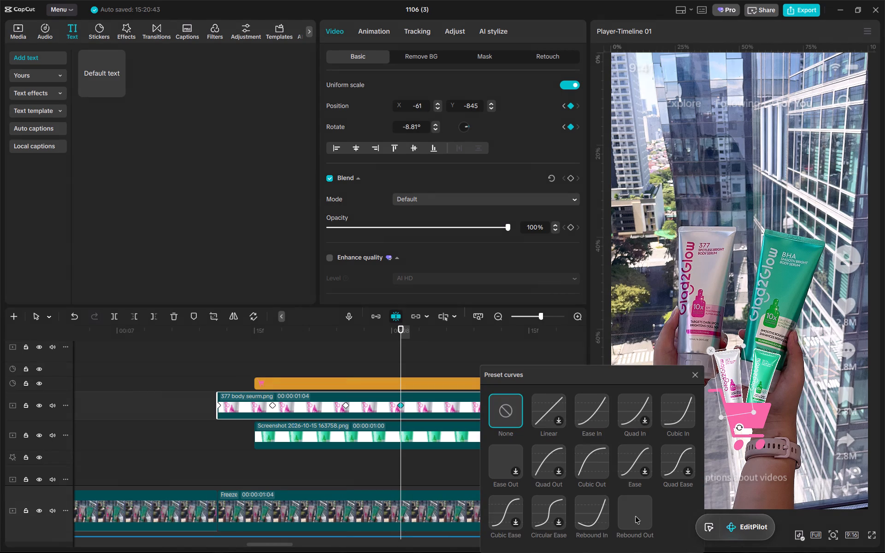
{"action": "left_click", "coordinate": [595, 451]}
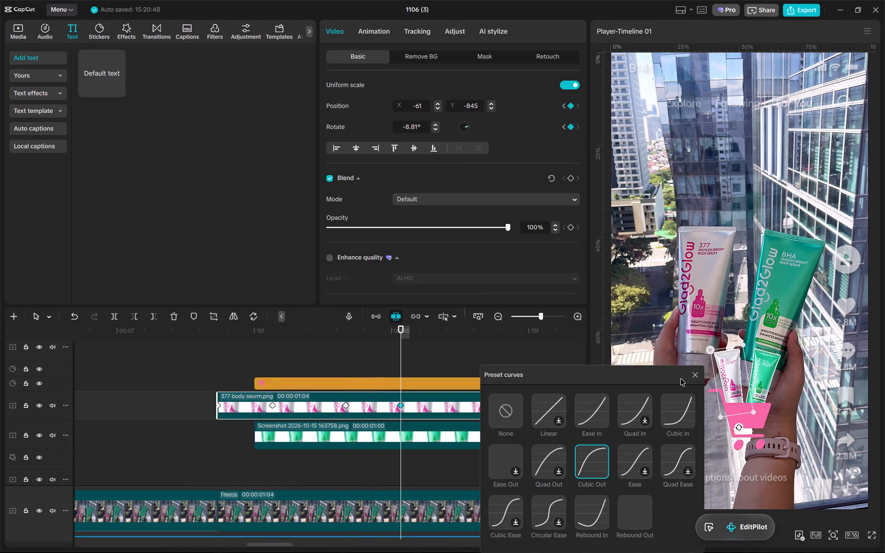
{"action": "left_click", "coordinate": [680, 378]}
{"action": "left_click_drag", "start_coordinate": [335, 339], "coordinate": [340, 334]}
{"action": "left_click_drag", "start_coordinate": [340, 331], "coordinate": [383, 328]}
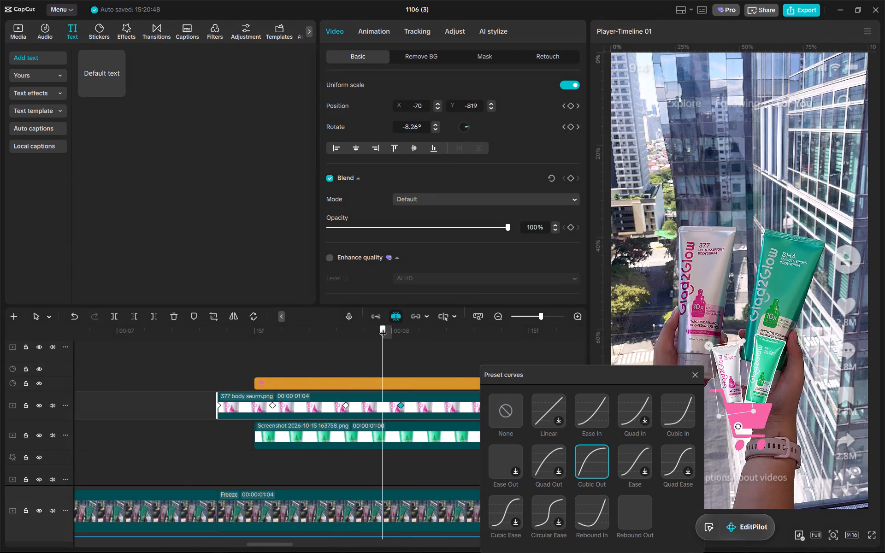
{"action": "left_click_drag", "start_coordinate": [383, 328], "coordinate": [289, 335]}
{"action": "key", "text": "space"}
{"action": "key", "text": "space"}
{"action": "left_click_drag", "start_coordinate": [289, 335], "coordinate": [277, 335]}
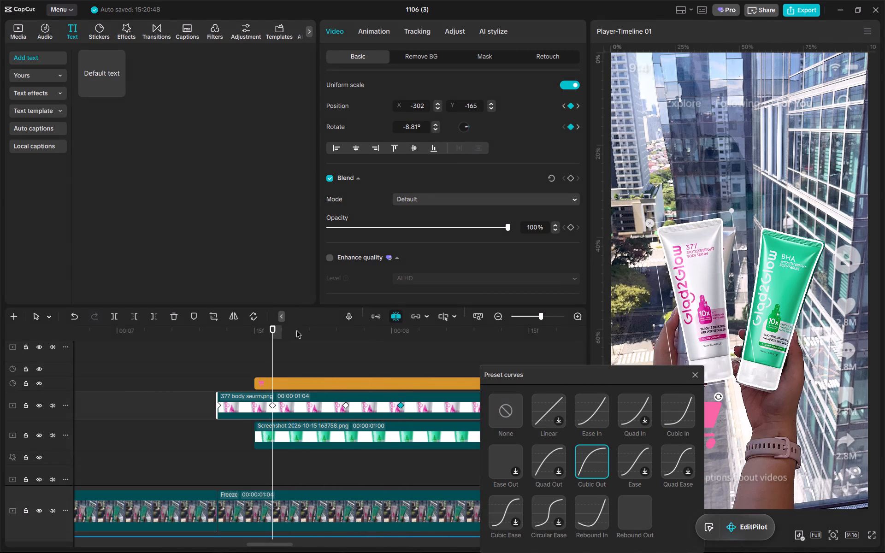
{"action": "left_click", "coordinate": [697, 371]}
Examine the 377 body seurm.png overlay's rotation and motion across its keyframes between 00:00:07:13 and 00:00:07:29.
{"action": "left_click", "coordinate": [349, 336]}
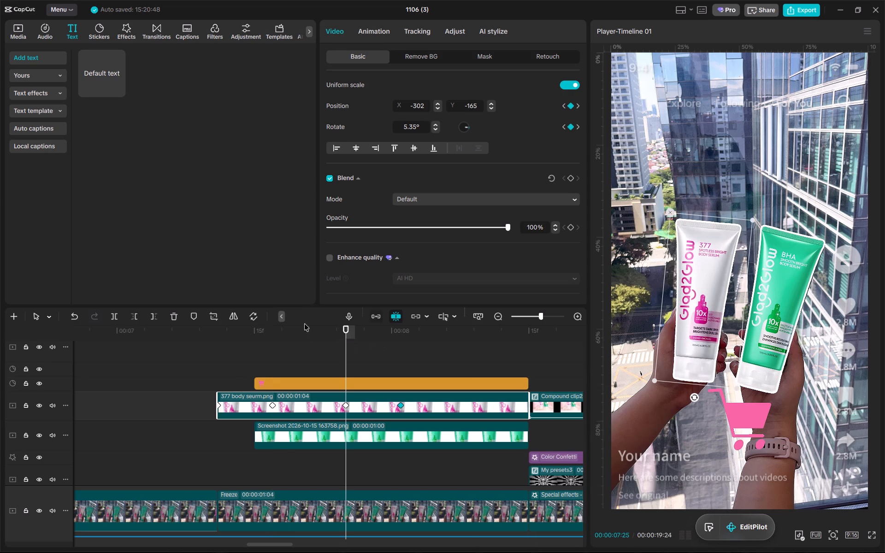
{"action": "left_click", "coordinate": [271, 331]}
{"action": "triple_click", "coordinate": [413, 127]}
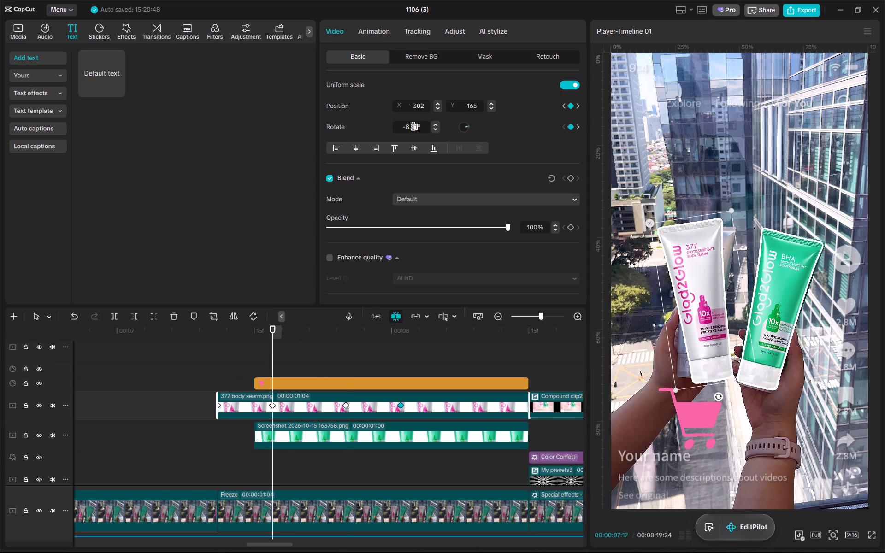
{"action": "left_click_drag", "start_coordinate": [341, 330], "coordinate": [346, 329]}
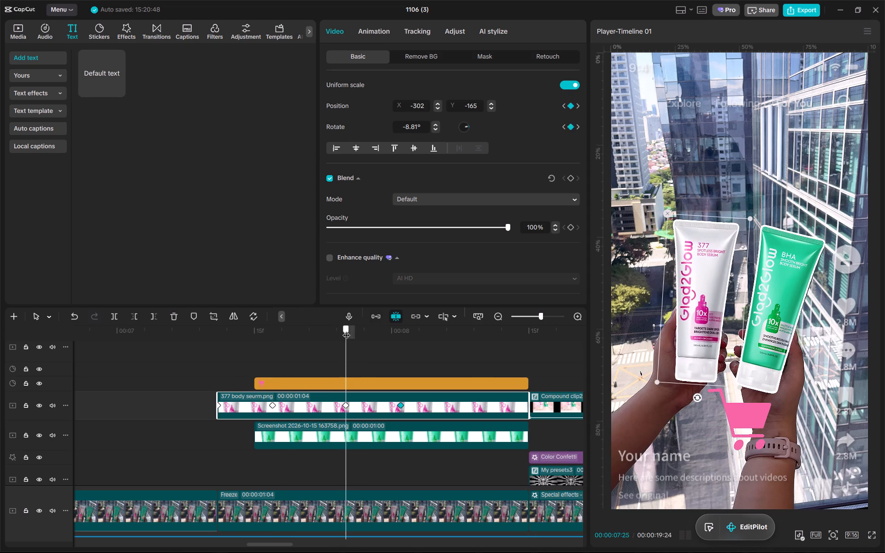
{"action": "left_click_drag", "start_coordinate": [346, 329], "coordinate": [347, 341]}
{"action": "left_click", "coordinate": [348, 408]}
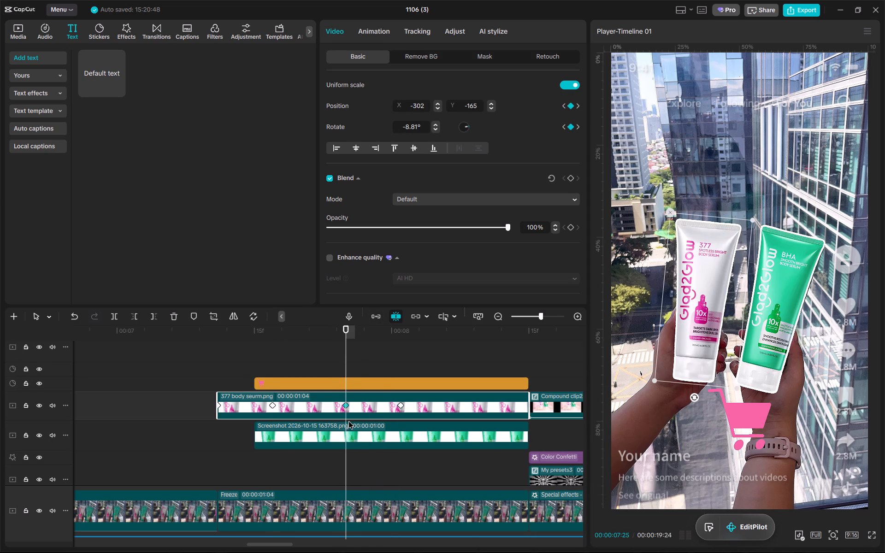
{"action": "left_click", "coordinate": [271, 400]}
{"action": "left_click_drag", "start_coordinate": [349, 333], "coordinate": [383, 332]}
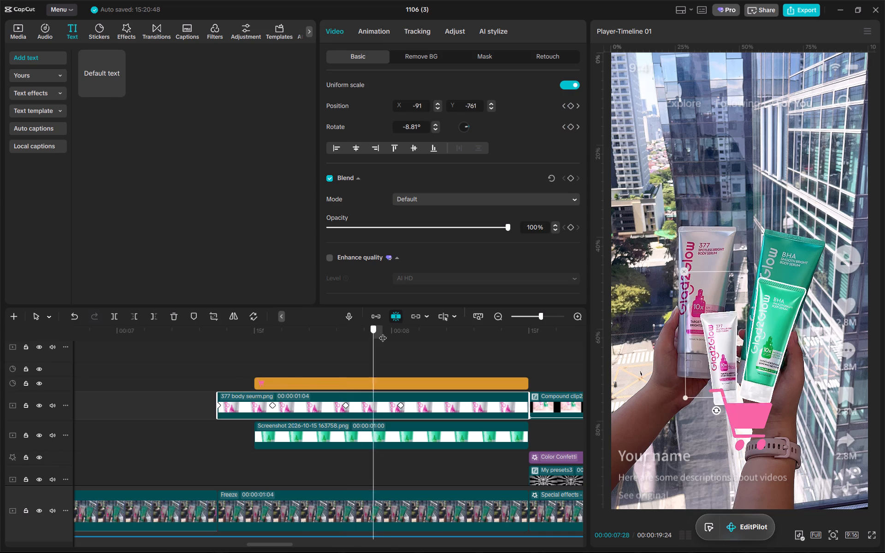
{"action": "left_click_drag", "start_coordinate": [383, 332], "coordinate": [393, 333]}
{"action": "left_click_drag", "start_coordinate": [368, 324], "coordinate": [323, 324]}
{"action": "left_click_drag", "start_coordinate": [320, 320], "coordinate": [312, 319]}
{"action": "left_click_drag", "start_coordinate": [309, 318], "coordinate": [319, 321]}
{"action": "left_click_drag", "start_coordinate": [322, 334], "coordinate": [233, 342]}
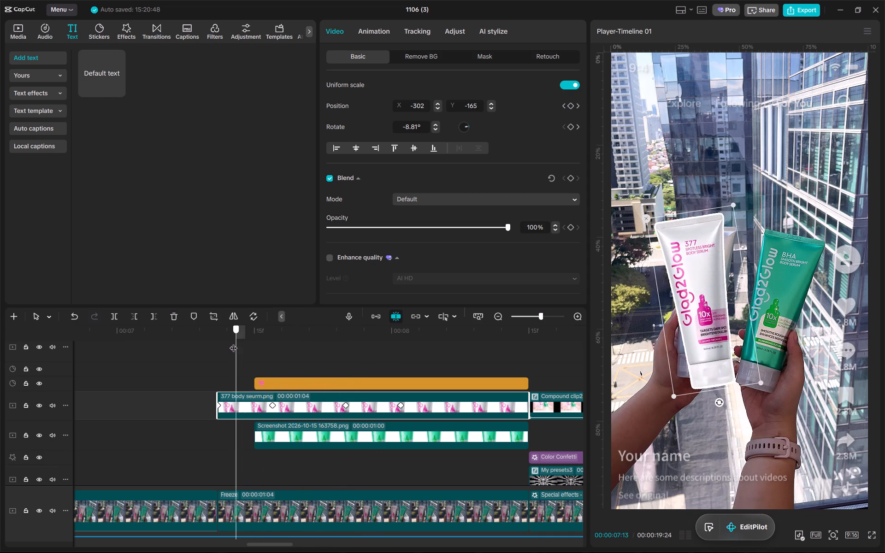
{"action": "left_click_drag", "start_coordinate": [233, 342], "coordinate": [341, 340]}
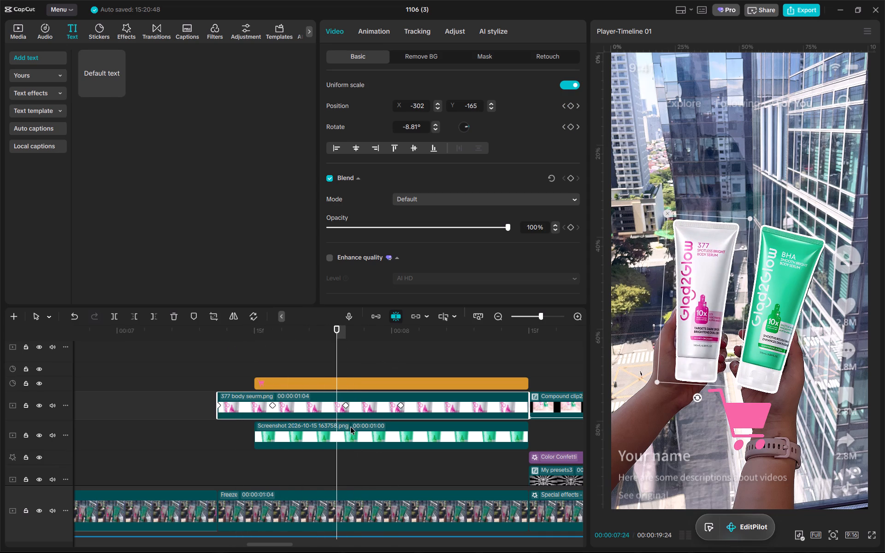
{"action": "left_click", "coordinate": [362, 451]}
{"action": "left_click", "coordinate": [366, 415]}
{"action": "left_click_drag", "start_coordinate": [348, 338], "coordinate": [379, 333]}
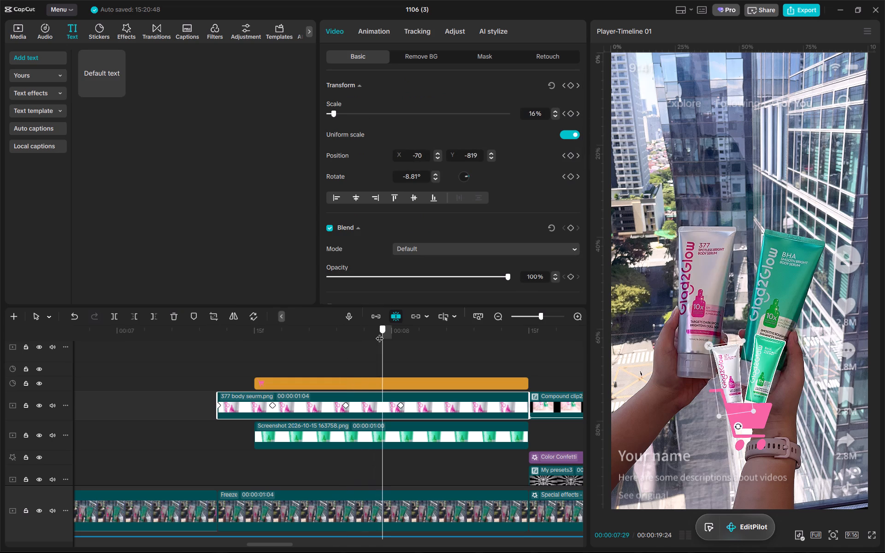
{"action": "left_click_drag", "start_coordinate": [379, 333], "coordinate": [247, 345]}
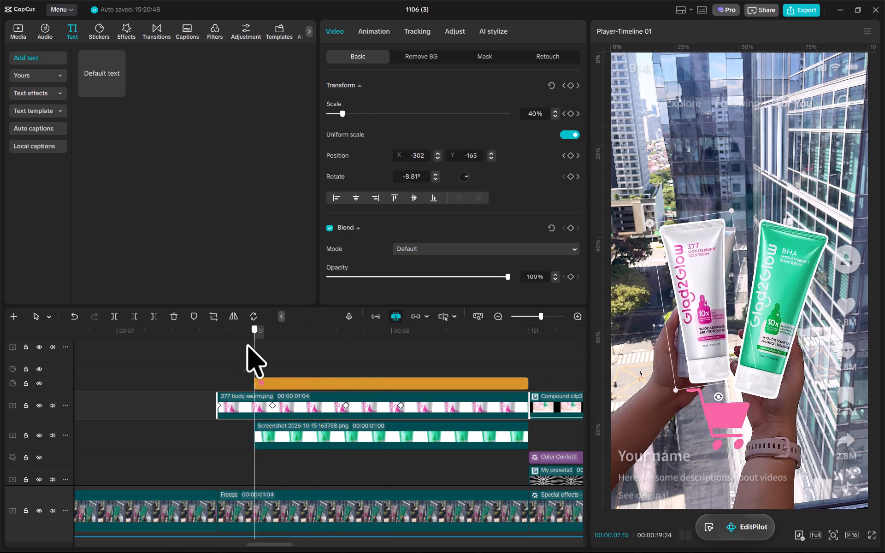
Add a rotation keyframe at -8.81° to the 377 body seurm.png overlay at 00:00:07:11.
{"action": "left_click_drag", "start_coordinate": [247, 345], "coordinate": [215, 341]}
{"action": "left_click", "coordinate": [573, 177]}
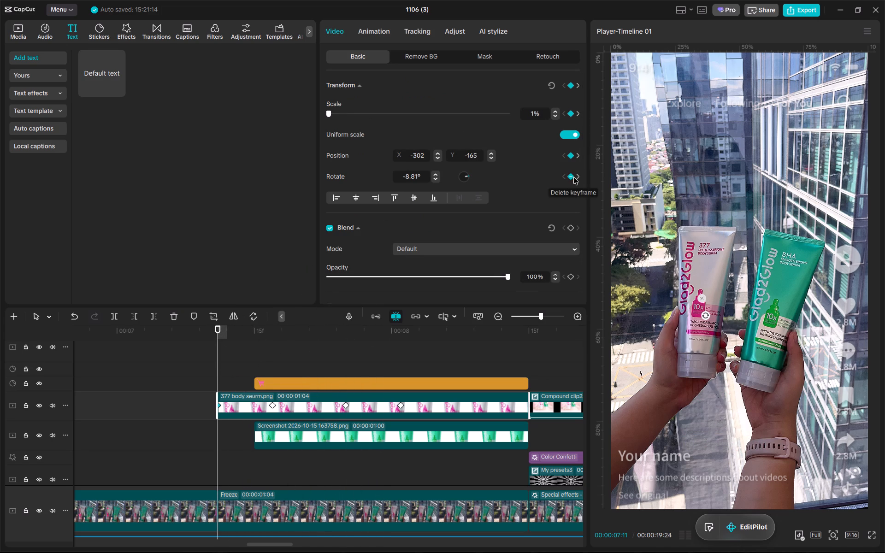
Review the 377 overlay's keyframes and its drop into the shopping cart between 00:00:07:11 and 00:00:08:02.
{"action": "left_click_drag", "start_coordinate": [260, 331], "coordinate": [350, 330]}
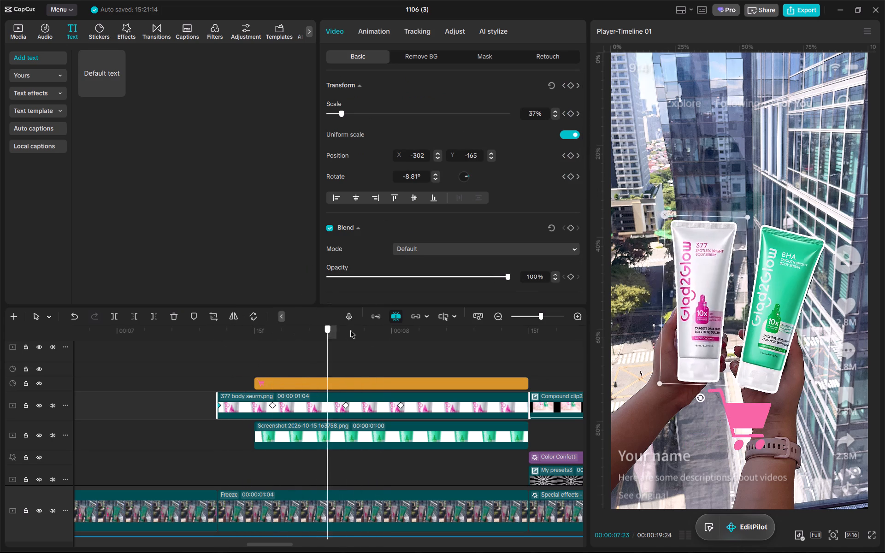
{"action": "left_click_drag", "start_coordinate": [350, 330], "coordinate": [392, 328]}
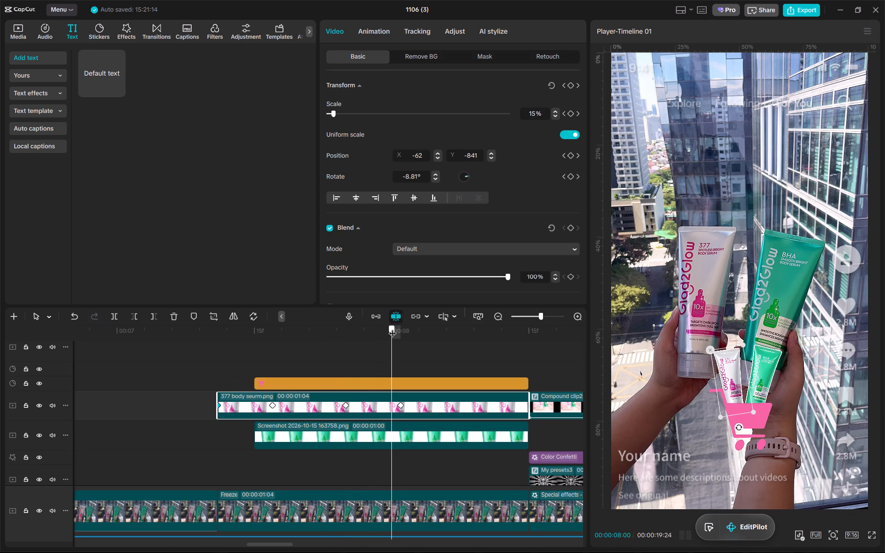
{"action": "left_click_drag", "start_coordinate": [392, 328], "coordinate": [400, 329]}
{"action": "left_click", "coordinate": [410, 413]}
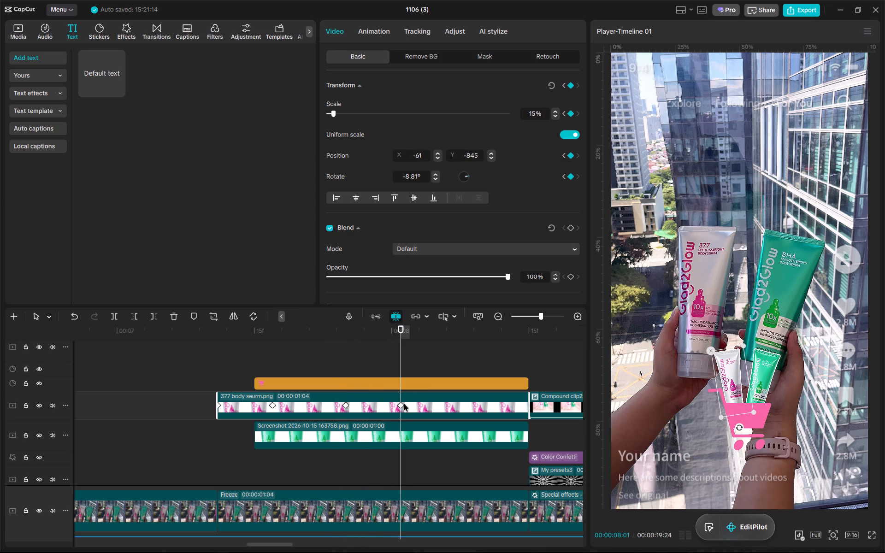
{"action": "left_click", "coordinate": [401, 406]}
{"action": "left_click", "coordinate": [348, 407]}
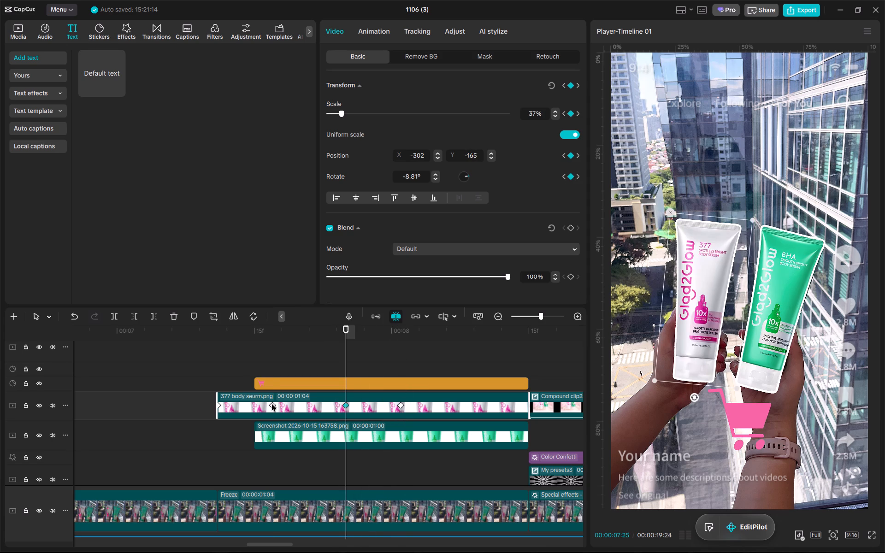
{"action": "left_click", "coordinate": [271, 404]}
{"action": "left_click", "coordinate": [218, 407]}
{"action": "left_click_drag", "start_coordinate": [266, 330], "coordinate": [273, 330]}
{"action": "left_click_drag", "start_coordinate": [344, 339], "coordinate": [359, 340]}
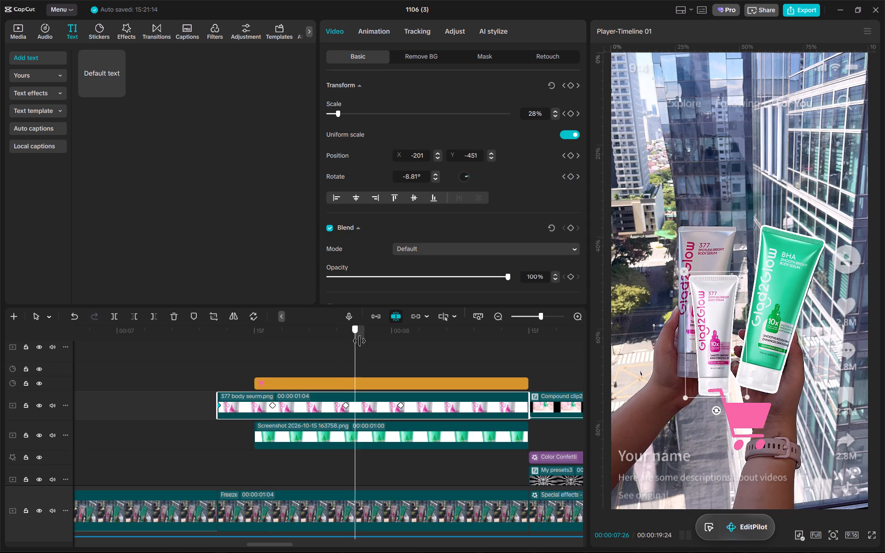
{"action": "left_click_drag", "start_coordinate": [359, 340], "coordinate": [390, 331]}
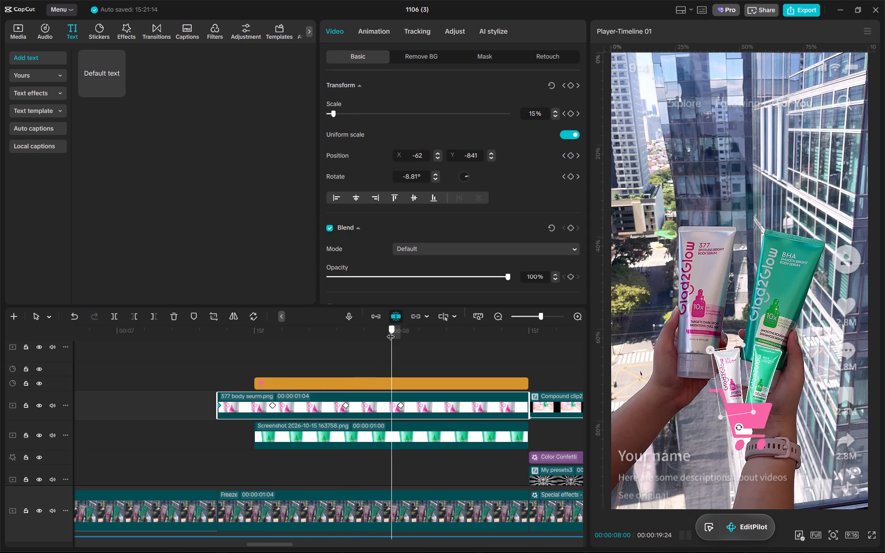
{"action": "left_click_drag", "start_coordinate": [390, 331], "coordinate": [287, 335]}
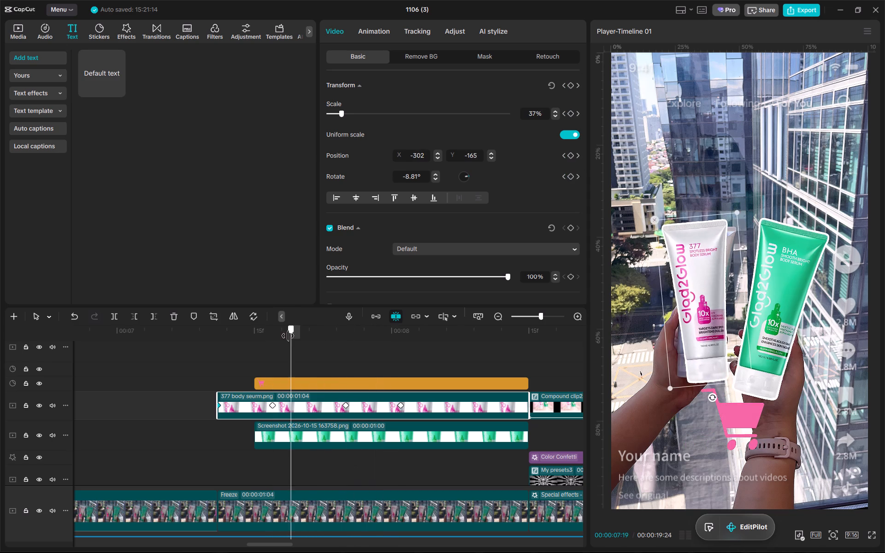
{"action": "left_click_drag", "start_coordinate": [287, 335], "coordinate": [396, 338]}
{"action": "left_click", "coordinate": [413, 462]}
{"action": "left_click", "coordinate": [425, 410]}
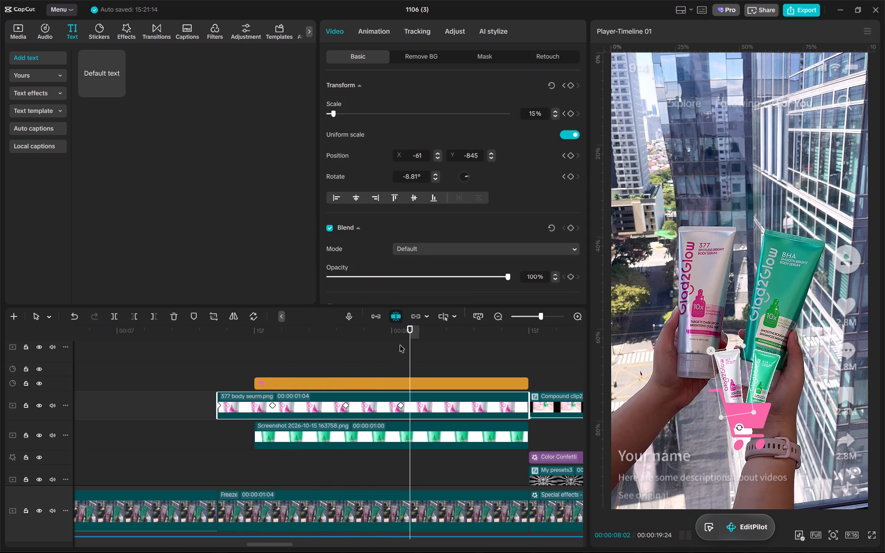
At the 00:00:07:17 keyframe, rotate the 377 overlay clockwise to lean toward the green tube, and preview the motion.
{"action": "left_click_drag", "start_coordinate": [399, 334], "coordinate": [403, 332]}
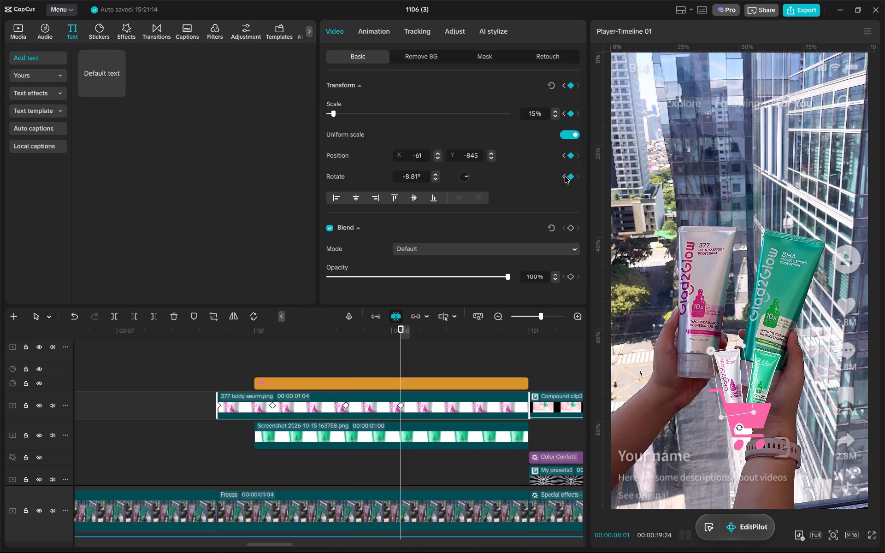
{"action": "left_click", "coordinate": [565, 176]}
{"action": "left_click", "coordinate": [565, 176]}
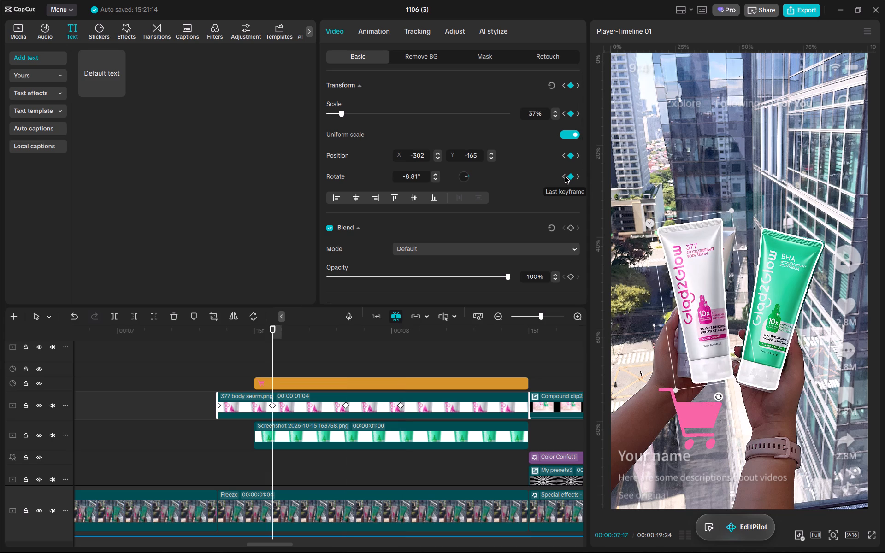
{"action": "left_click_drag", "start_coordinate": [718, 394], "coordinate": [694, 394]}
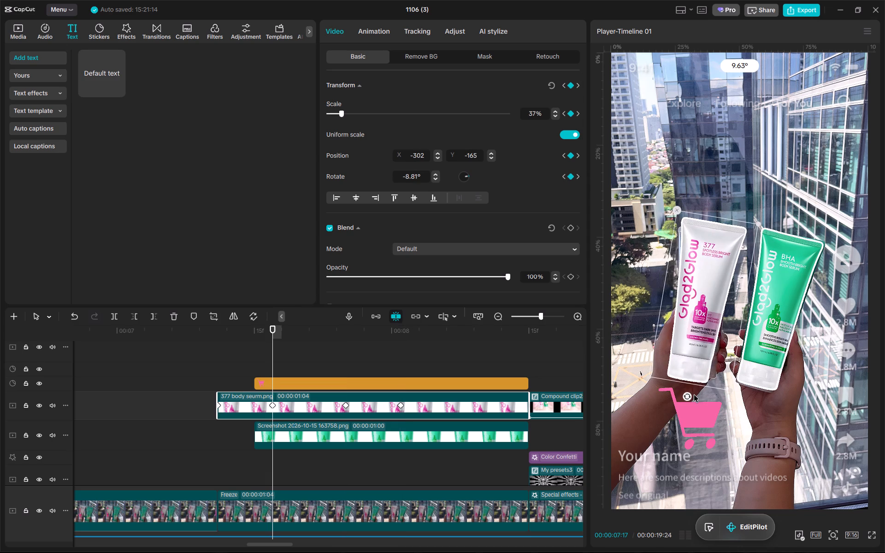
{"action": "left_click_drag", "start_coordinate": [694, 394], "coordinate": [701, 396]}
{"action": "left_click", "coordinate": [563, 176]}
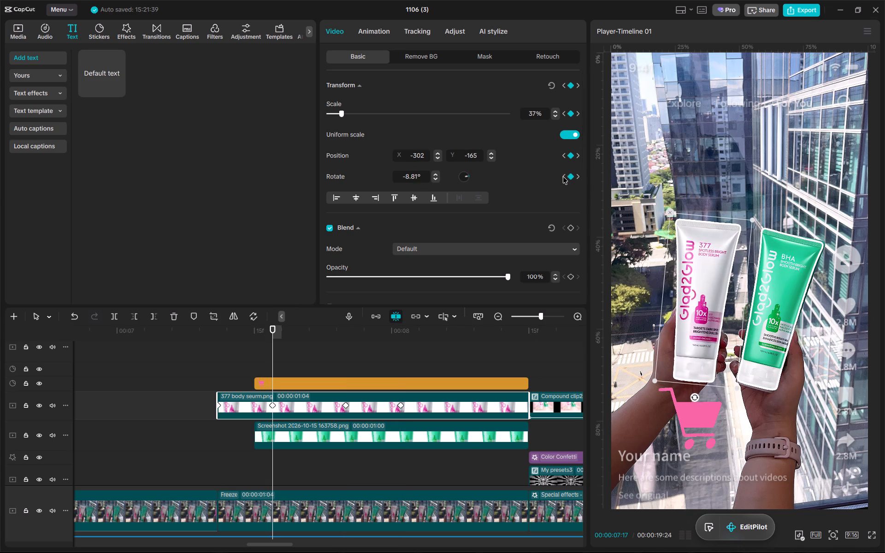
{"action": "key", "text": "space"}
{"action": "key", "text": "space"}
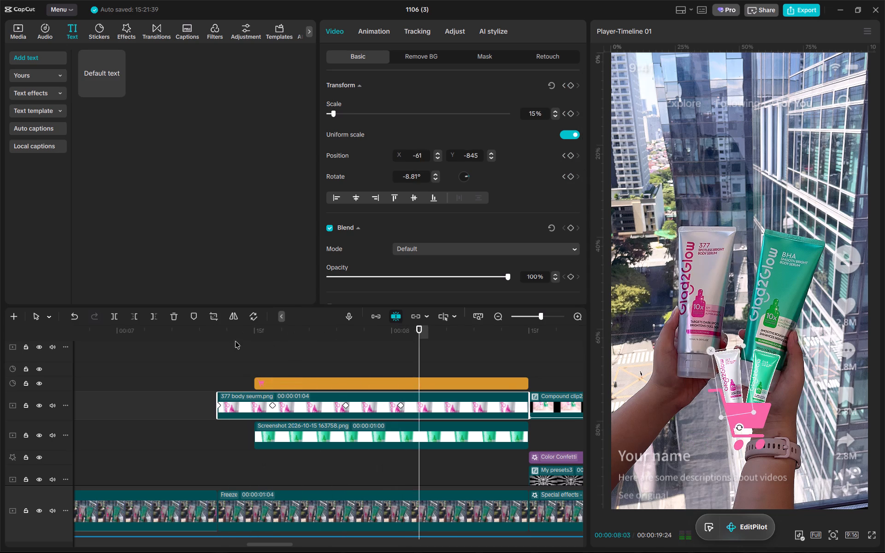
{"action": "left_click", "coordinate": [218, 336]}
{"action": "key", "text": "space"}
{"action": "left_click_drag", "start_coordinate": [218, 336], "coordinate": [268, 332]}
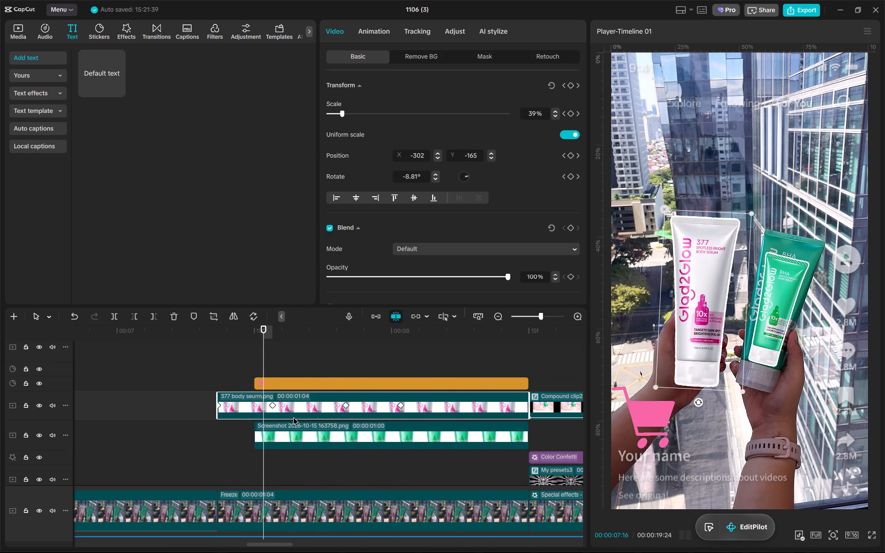
Apply the Cubic Out preset curve to the 377 overlay's keyframe at 00:00:07:17 and preview the eased motion.
{"action": "left_click", "coordinate": [271, 408]}
{"action": "right_click", "coordinate": [271, 408]}
{"action": "left_click", "coordinate": [348, 477]}
{"action": "left_click", "coordinate": [444, 467]}
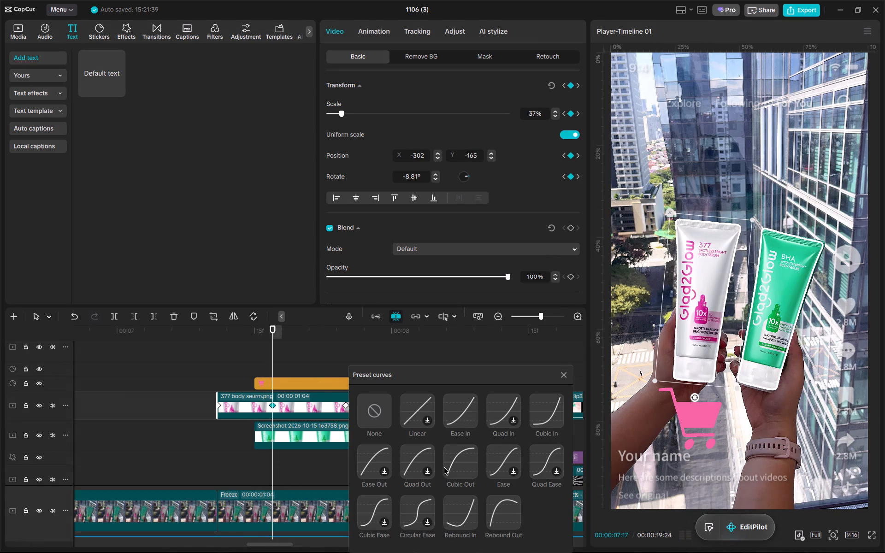
{"action": "left_click", "coordinate": [566, 371]}
{"action": "left_click", "coordinate": [207, 337]}
{"action": "key", "text": "space"}
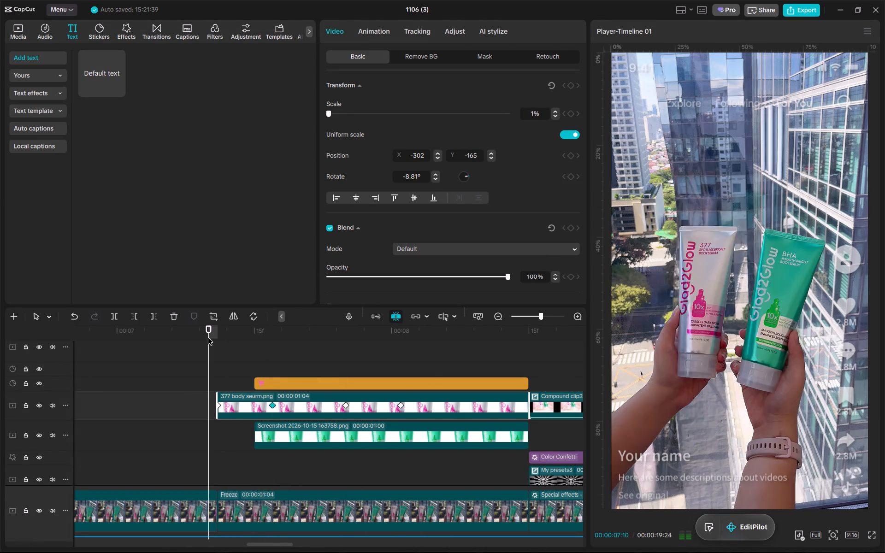
{"action": "key", "text": "space"}
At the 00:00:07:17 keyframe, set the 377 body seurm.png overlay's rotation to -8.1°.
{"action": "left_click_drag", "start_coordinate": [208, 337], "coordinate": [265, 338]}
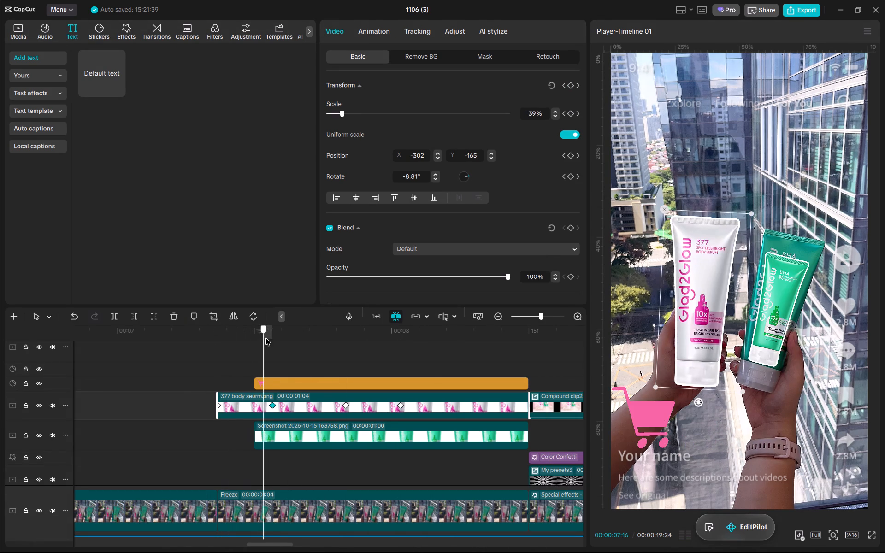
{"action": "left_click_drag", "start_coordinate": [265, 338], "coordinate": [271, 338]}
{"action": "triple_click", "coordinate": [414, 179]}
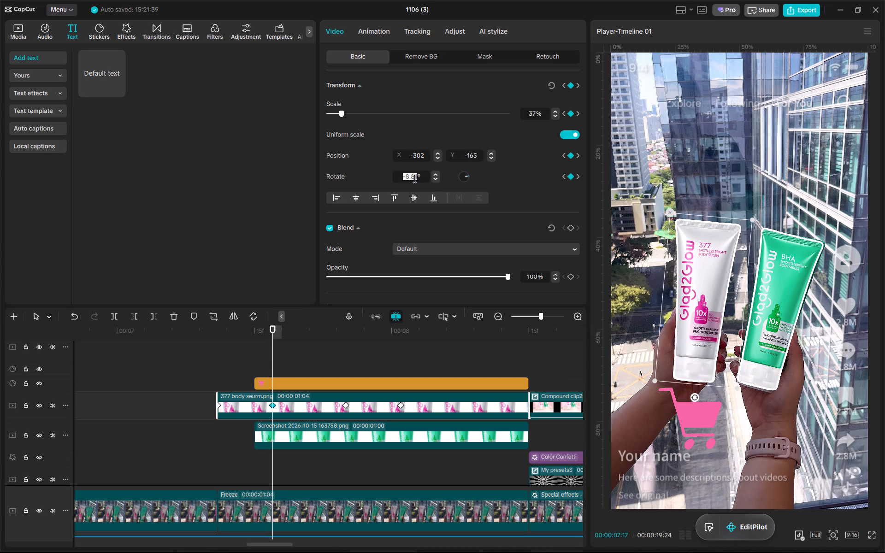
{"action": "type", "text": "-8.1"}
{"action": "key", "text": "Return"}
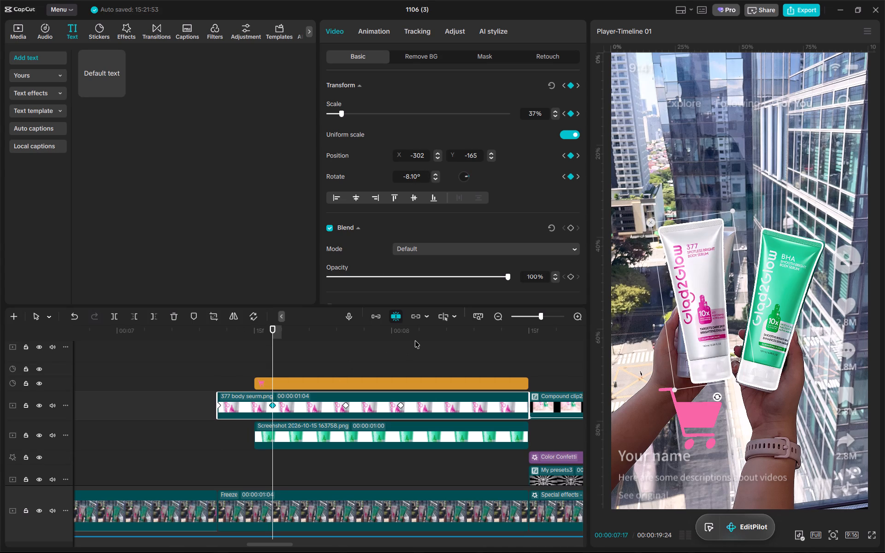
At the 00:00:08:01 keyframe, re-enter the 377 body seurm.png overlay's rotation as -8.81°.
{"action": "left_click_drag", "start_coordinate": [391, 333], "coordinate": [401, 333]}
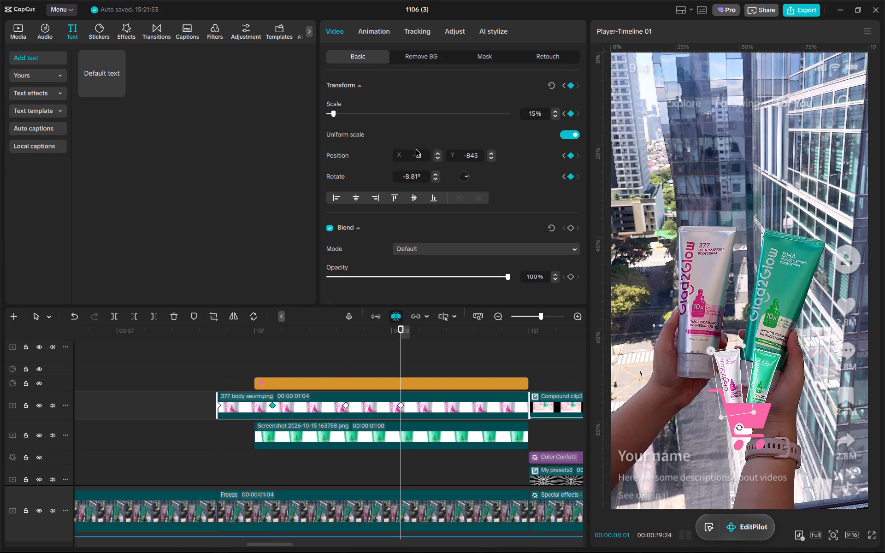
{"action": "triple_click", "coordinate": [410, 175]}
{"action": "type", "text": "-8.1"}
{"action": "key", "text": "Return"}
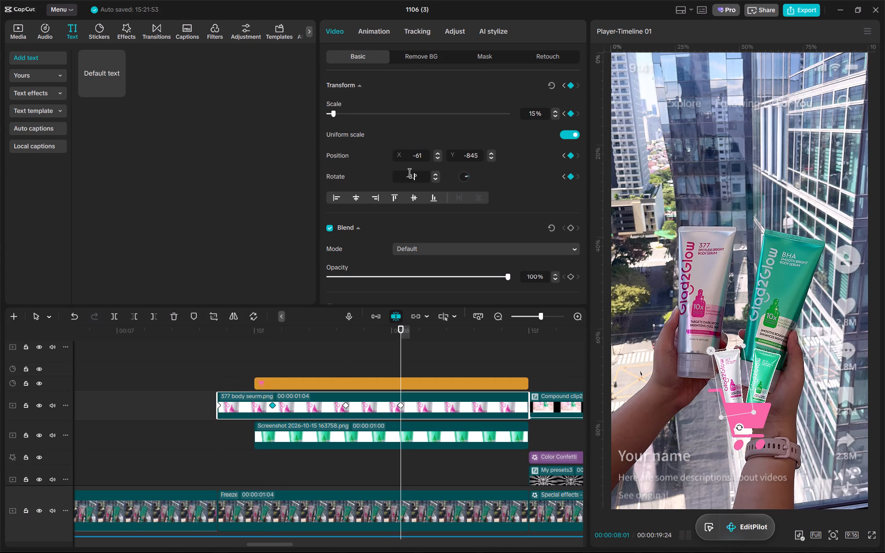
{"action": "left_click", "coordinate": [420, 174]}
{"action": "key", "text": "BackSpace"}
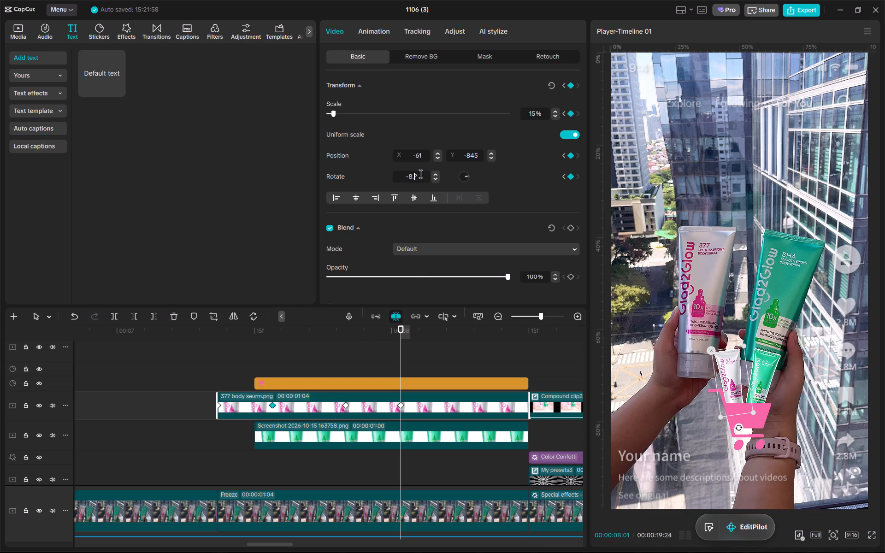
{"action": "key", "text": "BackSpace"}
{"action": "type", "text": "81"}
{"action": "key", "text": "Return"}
At the 00:00:07:17 keyframe, set the 377 body seurm.png overlay's rotation to -5.35°.
{"action": "left_click", "coordinate": [351, 335]}
{"action": "left_click_drag", "start_coordinate": [348, 333], "coordinate": [344, 333]}
{"action": "left_click_drag", "start_coordinate": [275, 333], "coordinate": [271, 333]}
{"action": "triple_click", "coordinate": [416, 177]}
{"action": "left_click", "coordinate": [416, 177]}
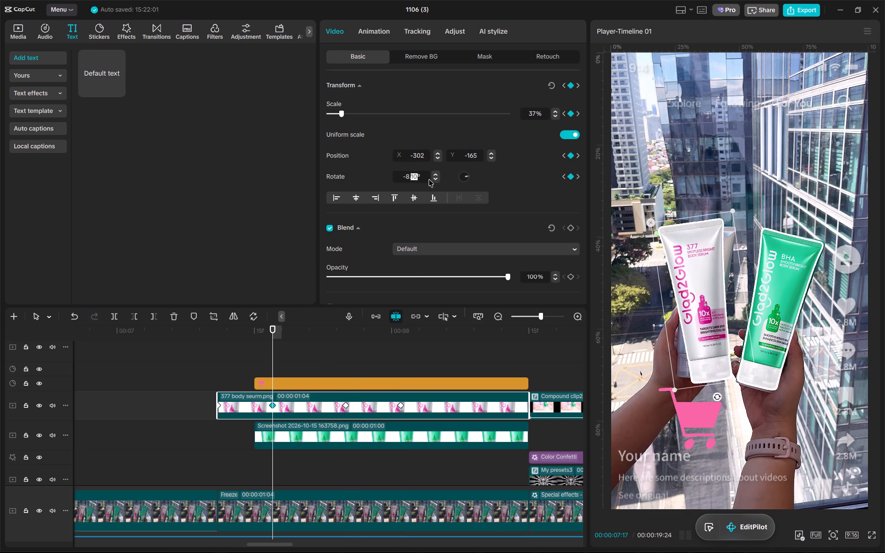
{"action": "key", "text": "BackSpace"}
{"action": "key", "text": "BackSpace"}
{"action": "key", "text": "BackSpace"}
{"action": "type", "text": "5.35"}
{"action": "key", "text": "Return"}
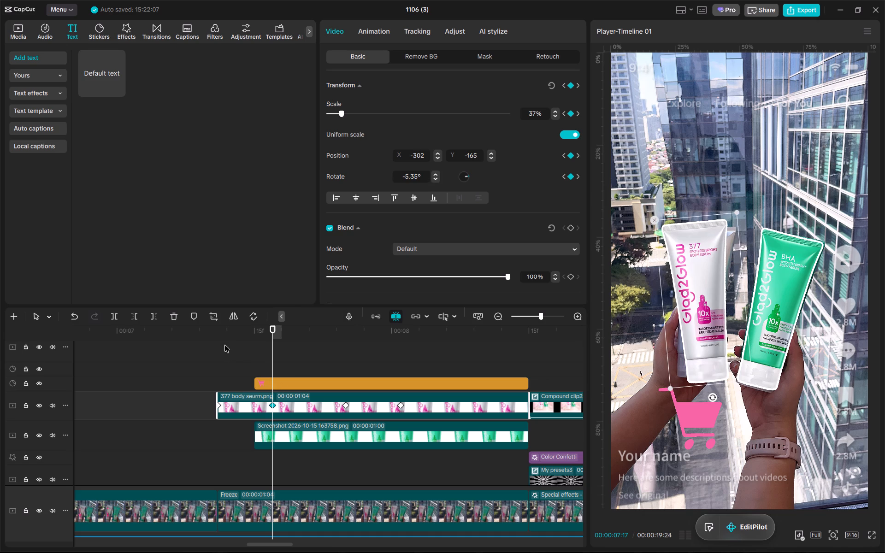
At the 377 body seurm.png overlay's starting keyframe at 00:00:07:11, set the rotation to 5.35°.
{"action": "left_click", "coordinate": [216, 332]}
{"action": "double_click", "coordinate": [418, 176]}
{"action": "key", "text": "BackSpace"}
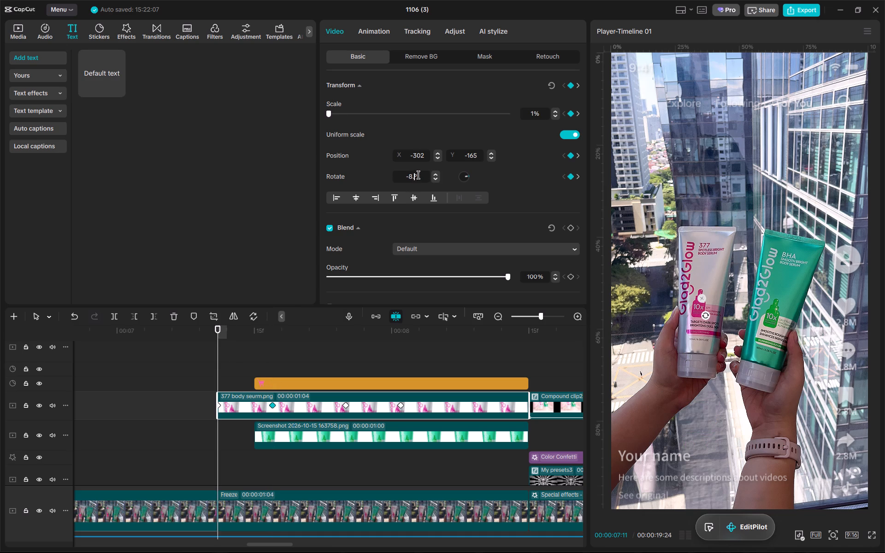
{"action": "key", "text": "BackSpace"}
{"action": "key", "text": "BackSpace"}
{"action": "type", "text": "5.35"}
{"action": "key", "text": "BackSpace"}
{"action": "key", "text": "BackSpace"}
{"action": "key", "text": "BackSpace"}
{"action": "key", "text": "BackSpace"}
{"action": "key", "text": "BackSpace"}
{"action": "key", "text": "BackSpace"}
{"action": "type", "text": "5.35"}
{"action": "key", "text": "Return"}
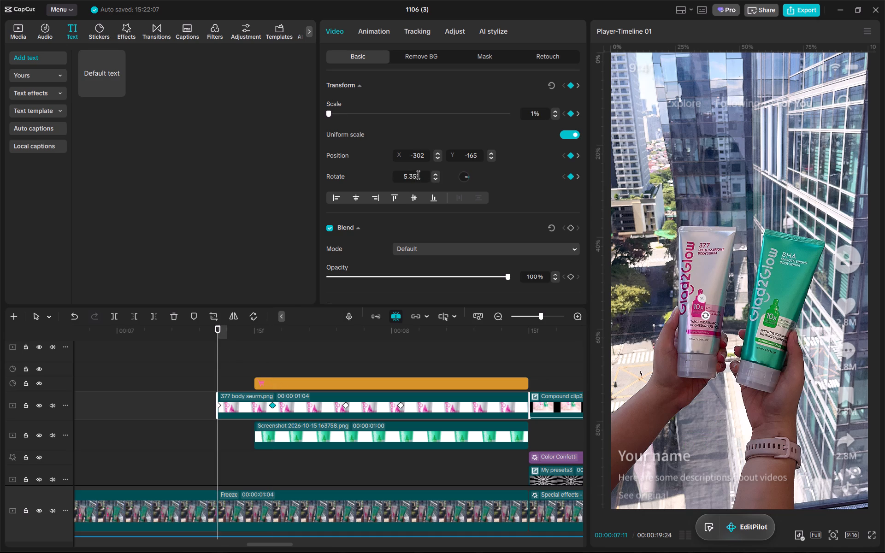
At the 00:00:07:17 keyframe, set the 377 body seurm.png overlay's rotation to 5.35° and preview the drop into the cart.
{"action": "left_click", "coordinate": [273, 331]}
{"action": "triple_click", "coordinate": [415, 172]}
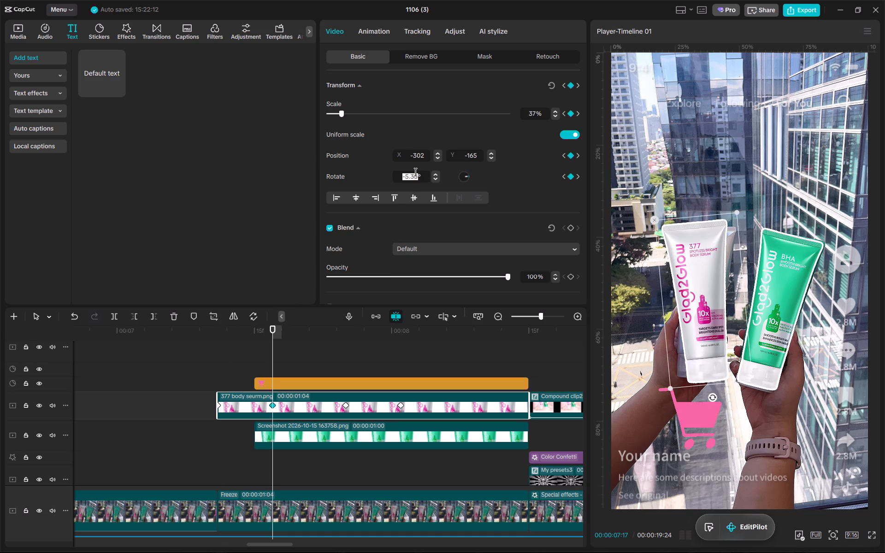
{"action": "type", "text": "5.35"}
{"action": "key", "text": "Return"}
{"action": "left_click_drag", "start_coordinate": [303, 332], "coordinate": [352, 335]}
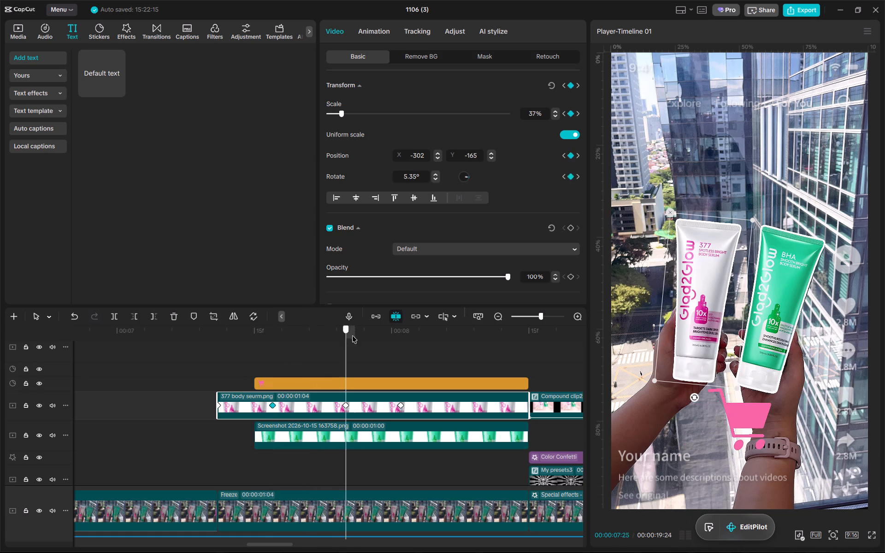
{"action": "left_click_drag", "start_coordinate": [352, 335], "coordinate": [368, 337]}
{"action": "left_click", "coordinate": [274, 336]}
{"action": "key", "text": "space"}
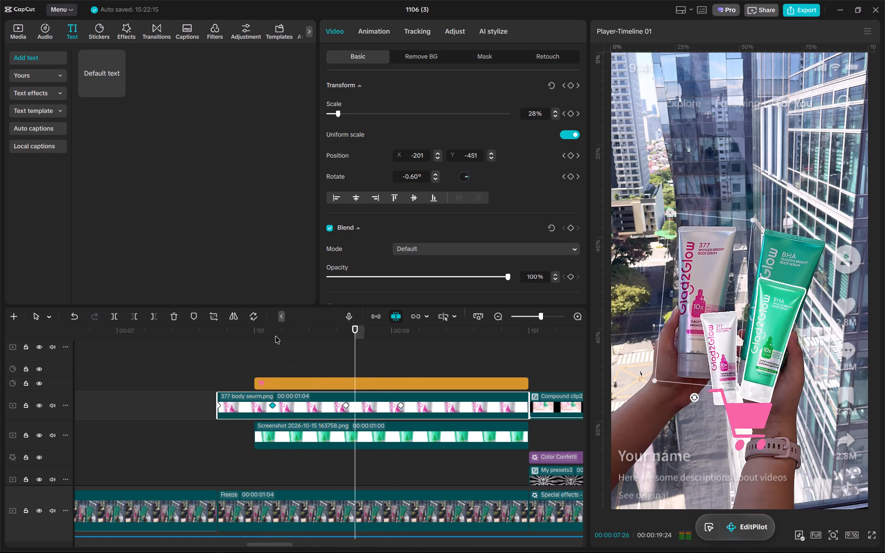
{"action": "left_click", "coordinate": [275, 336]}
Combine the cart graphic, the 377 tube overlay and the green BHA tube overlay into one compound clip.
{"action": "scroll", "coordinate": [388, 404], "scroll_direction": "down", "scroll_amount": 15, "text": "alt"}
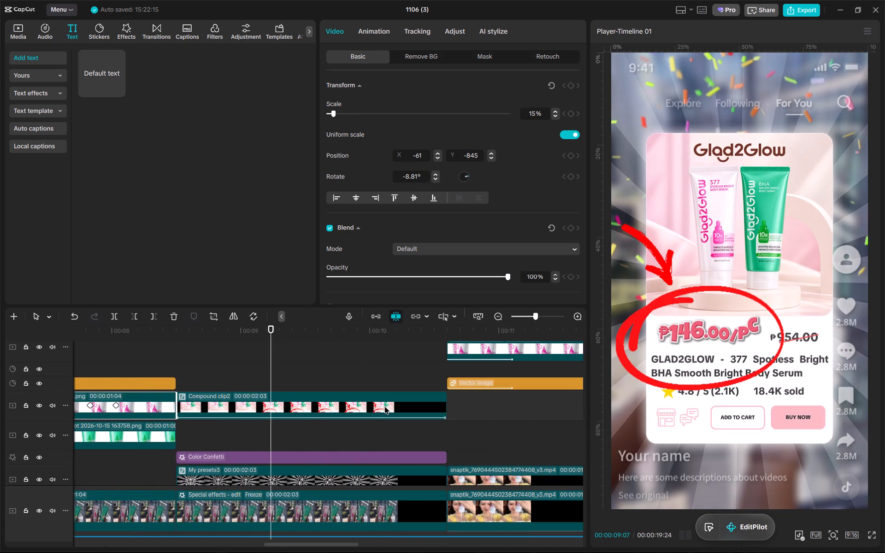
{"action": "scroll", "coordinate": [236, 395], "scroll_direction": "right", "scroll_amount": 2}
{"action": "left_click_drag", "start_coordinate": [204, 360], "coordinate": [286, 435]}
{"action": "right_click", "coordinate": [286, 435]}
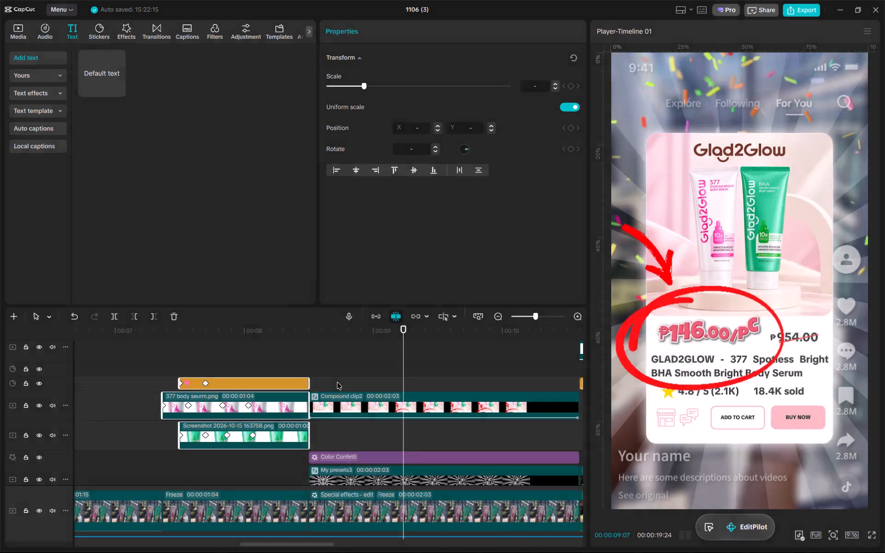
{"action": "left_click", "coordinate": [378, 409]}
Keyframe Compound clip6's position just past 8 seconds, and move it sideways out of frame to X 1366 at 00:00:08:14.
{"action": "left_click_drag", "start_coordinate": [255, 330], "coordinate": [260, 326]}
{"action": "left_click", "coordinate": [569, 154]}
{"action": "left_click_drag", "start_coordinate": [288, 334], "coordinate": [303, 333]}
{"action": "left_click_drag", "start_coordinate": [726, 410], "coordinate": [846, 408]}
{"action": "left_click_drag", "start_coordinate": [805, 408], "coordinate": [842, 411]}
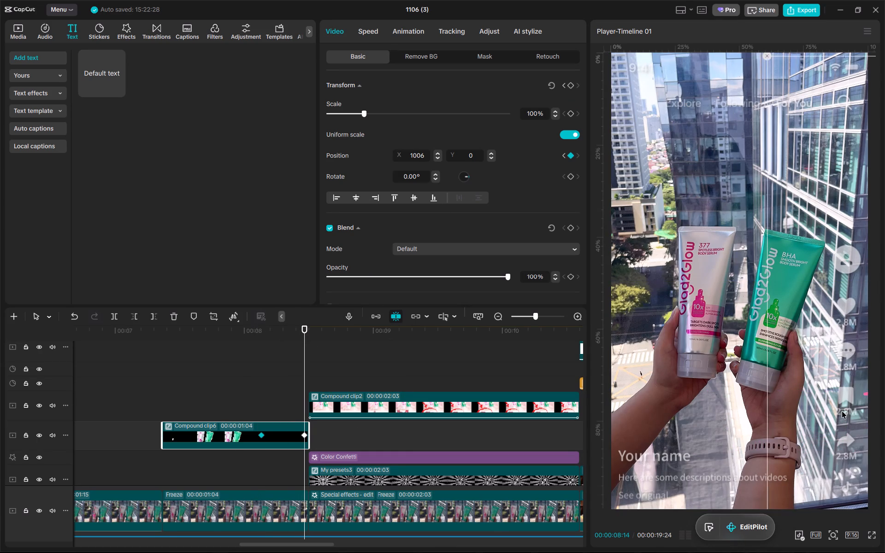
{"action": "left_click_drag", "start_coordinate": [842, 411], "coordinate": [848, 408]}
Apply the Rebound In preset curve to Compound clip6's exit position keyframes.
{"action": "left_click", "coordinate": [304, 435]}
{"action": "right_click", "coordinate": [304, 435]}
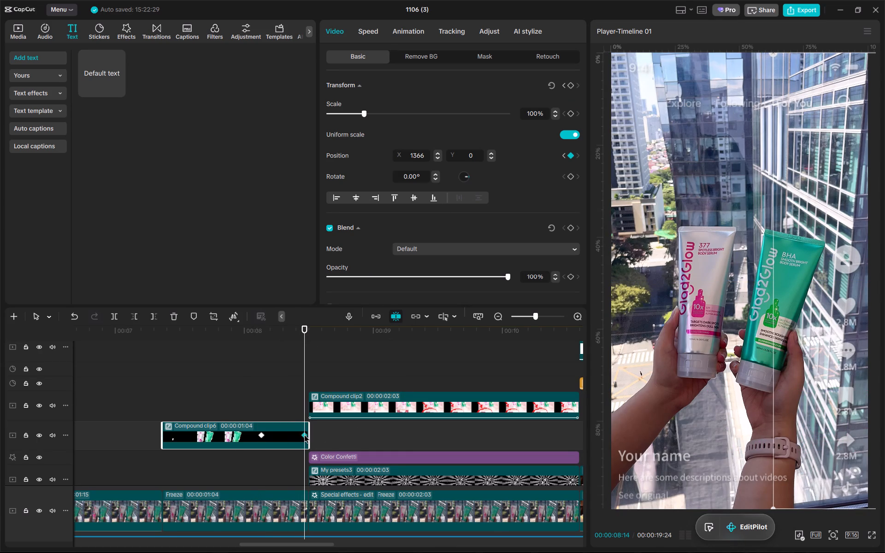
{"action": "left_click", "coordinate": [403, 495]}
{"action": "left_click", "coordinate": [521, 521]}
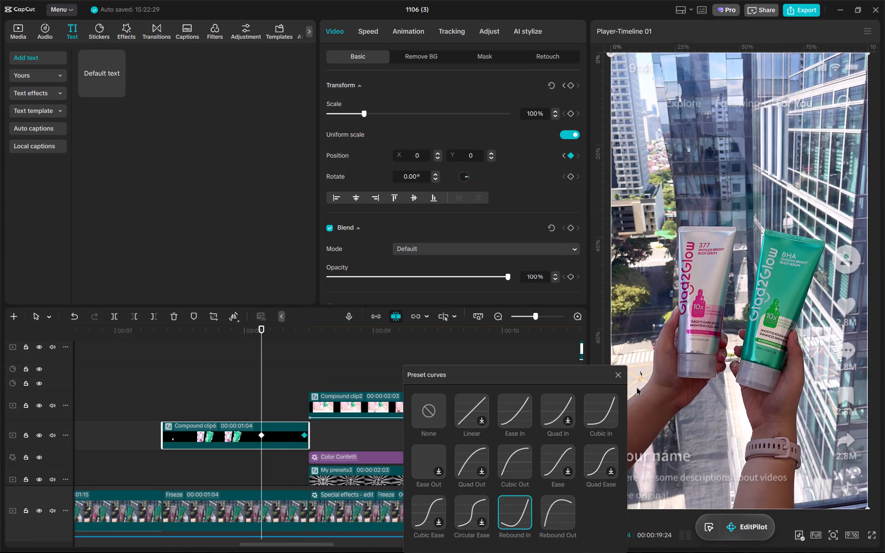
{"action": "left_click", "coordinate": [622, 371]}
Move Compound clip6's last position keyframe to the clip's end and apply the Rebound In preset curve to it.
{"action": "left_click_drag", "start_coordinate": [304, 433], "coordinate": [337, 434]}
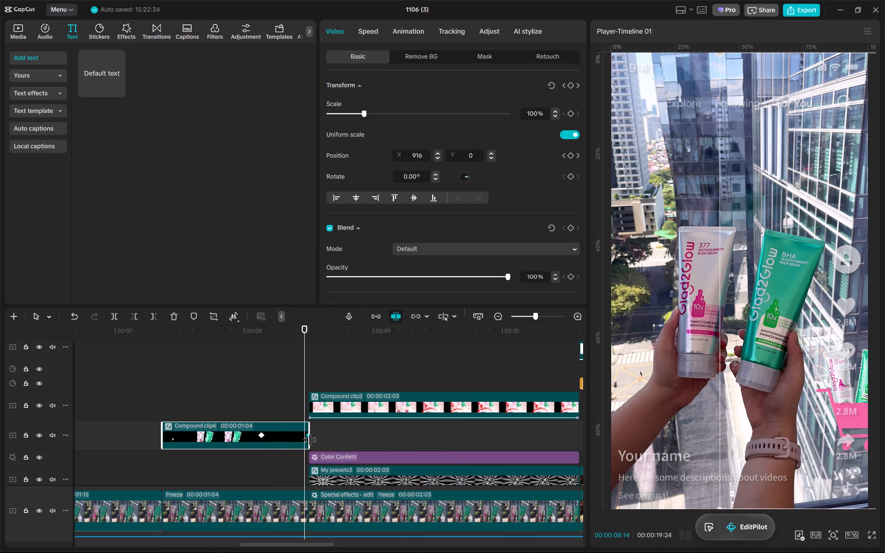
{"action": "right_click", "coordinate": [309, 436]}
{"action": "left_click", "coordinate": [264, 427]}
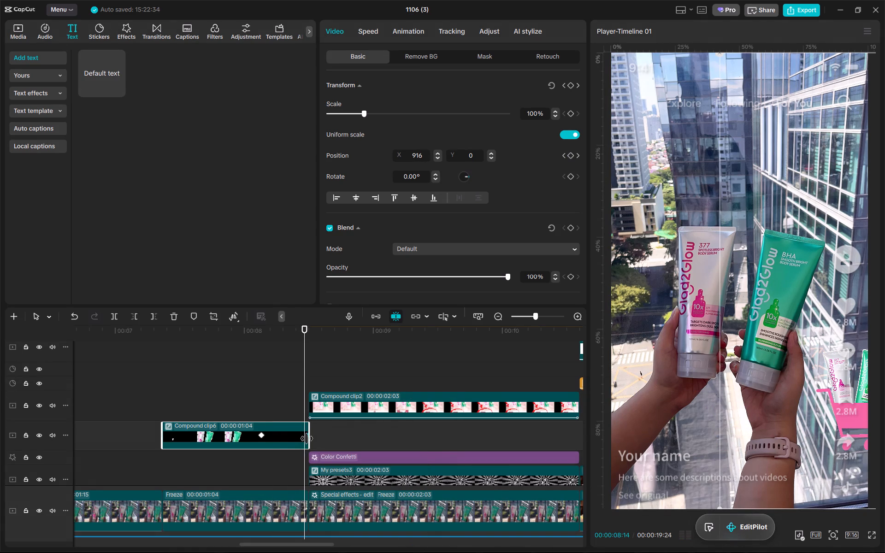
{"action": "right_click", "coordinate": [306, 436]}
{"action": "left_click", "coordinate": [364, 490]}
{"action": "left_click", "coordinate": [483, 516]}
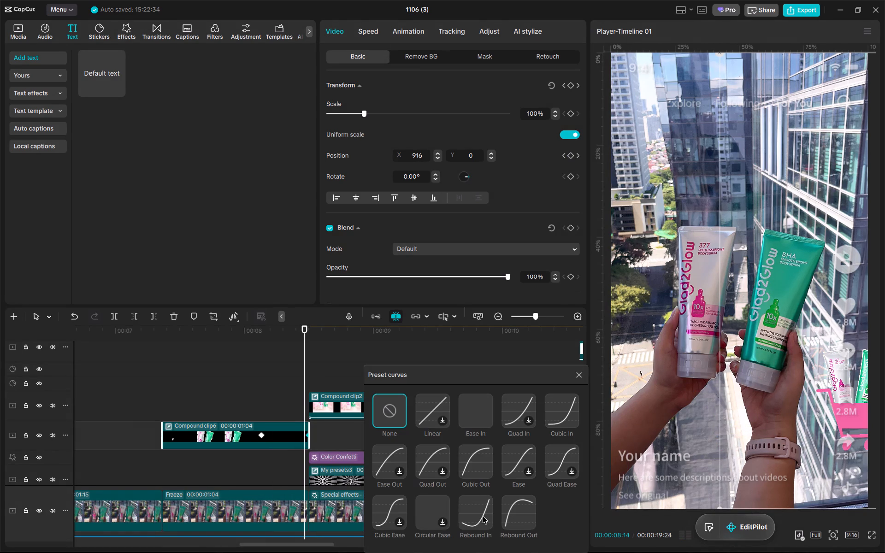
Switch to EZ-CorridorKey and cancel the running GVM Auto processing of 1106_3.
{"action": "left_click", "coordinate": [581, 547]}
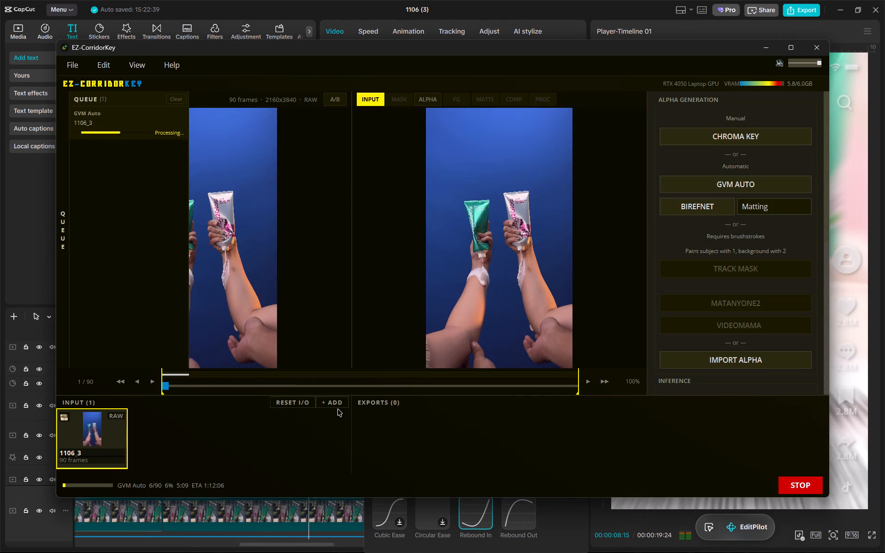
{"action": "left_click", "coordinate": [807, 486]}
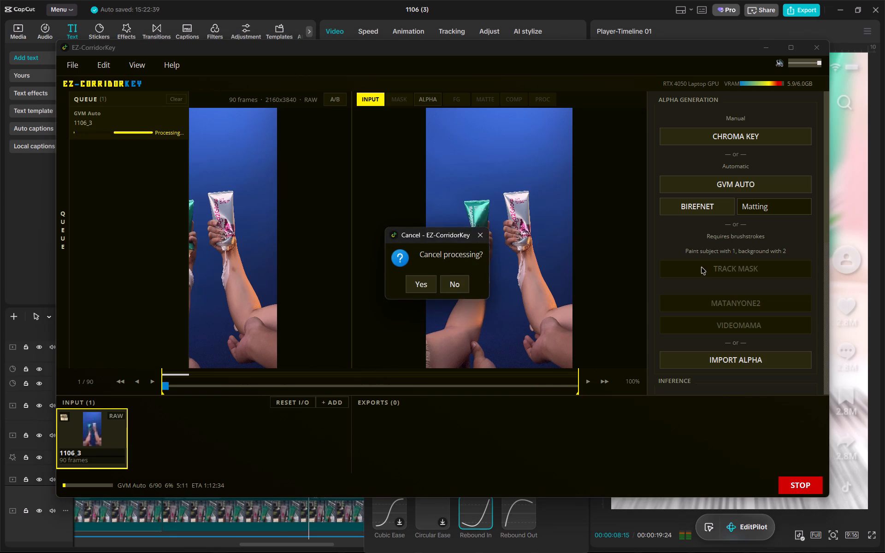
{"action": "left_click", "coordinate": [428, 284]}
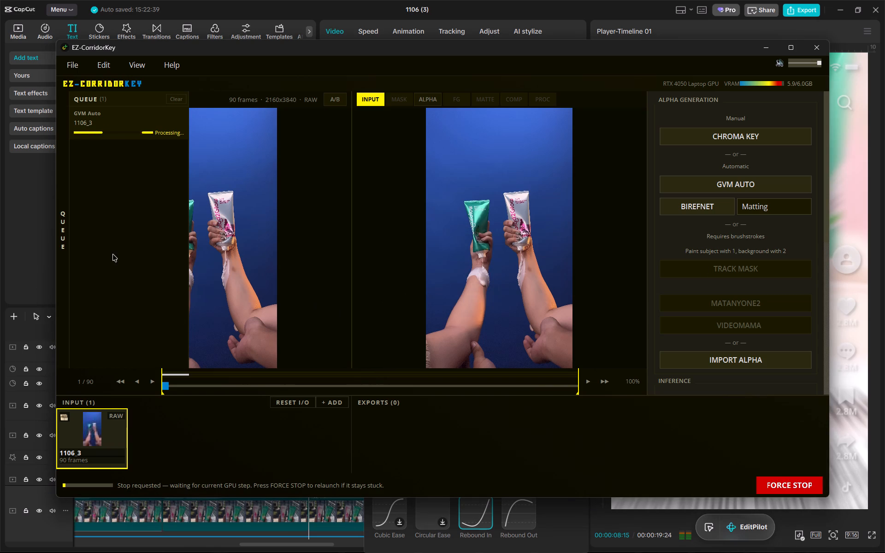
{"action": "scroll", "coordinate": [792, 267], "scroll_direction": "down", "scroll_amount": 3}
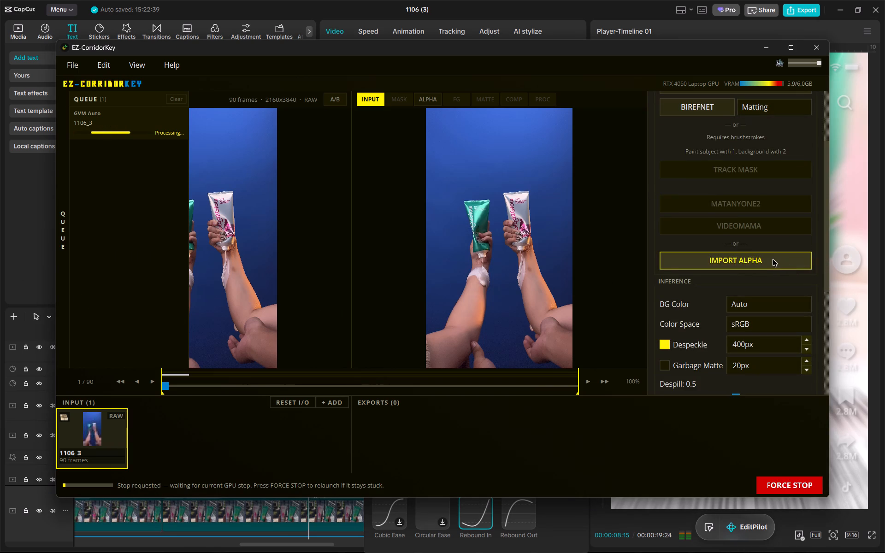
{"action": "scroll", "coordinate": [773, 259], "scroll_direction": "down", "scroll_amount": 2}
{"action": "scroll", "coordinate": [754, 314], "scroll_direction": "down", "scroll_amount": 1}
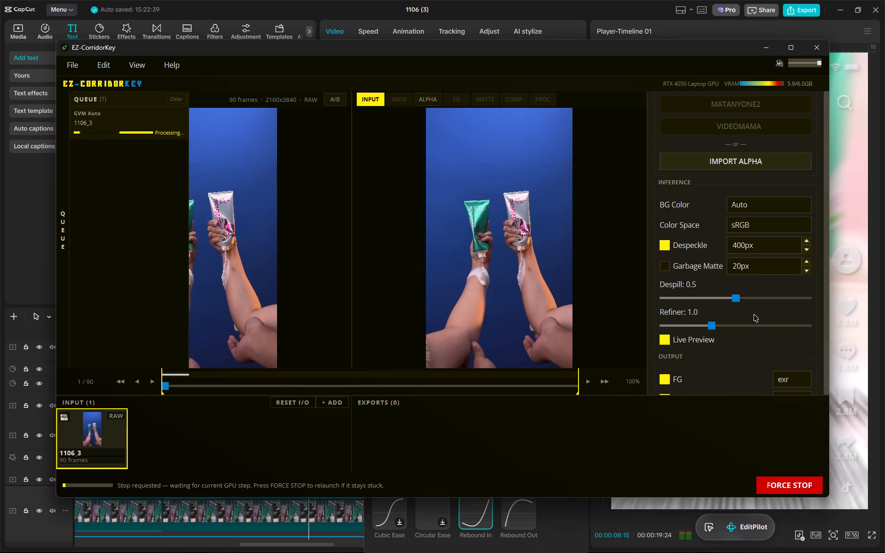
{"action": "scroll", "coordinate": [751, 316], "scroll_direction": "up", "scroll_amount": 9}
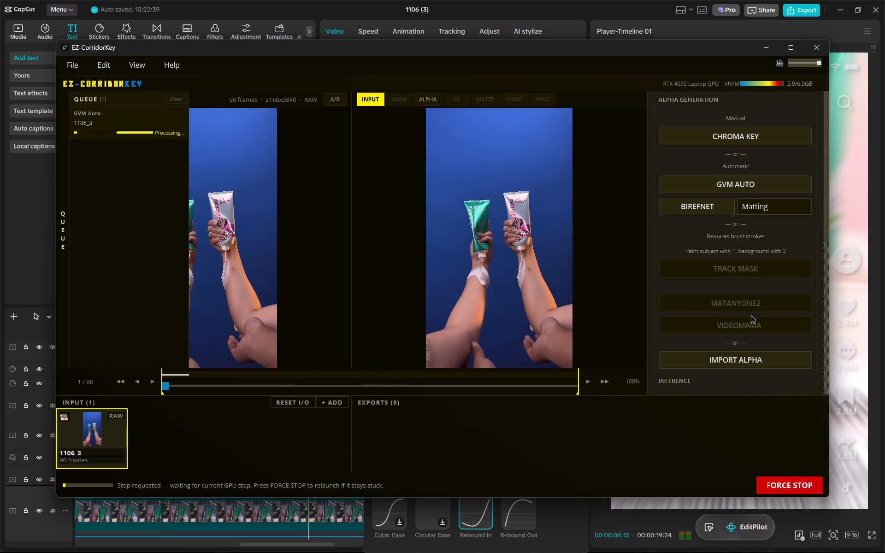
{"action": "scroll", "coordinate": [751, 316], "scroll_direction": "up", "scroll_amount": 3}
Return to CapCut and close the preset curves window.
{"action": "left_click", "coordinate": [4, 235]}
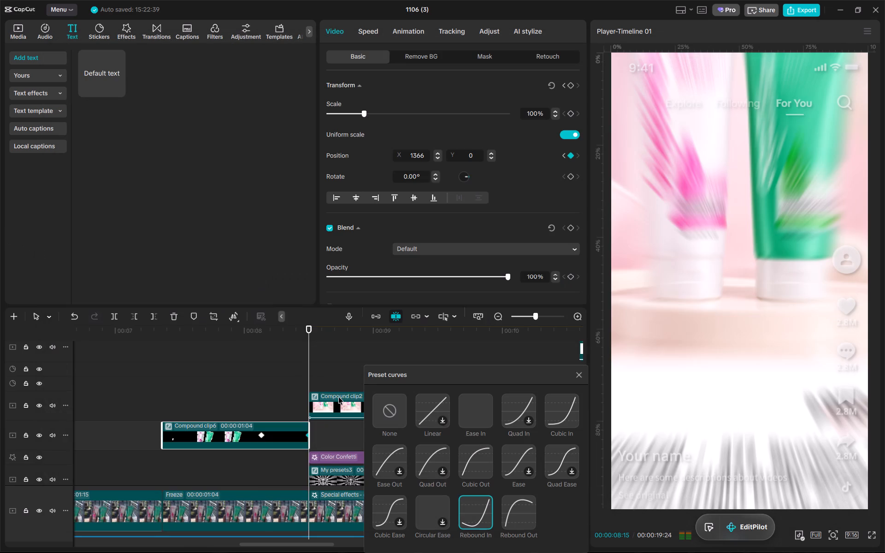
{"action": "left_click_drag", "start_coordinate": [283, 362], "coordinate": [276, 362]}
{"action": "left_click_drag", "start_coordinate": [218, 330], "coordinate": [153, 340]}
{"action": "scroll", "coordinate": [153, 345], "scroll_direction": "right", "scroll_amount": 6}
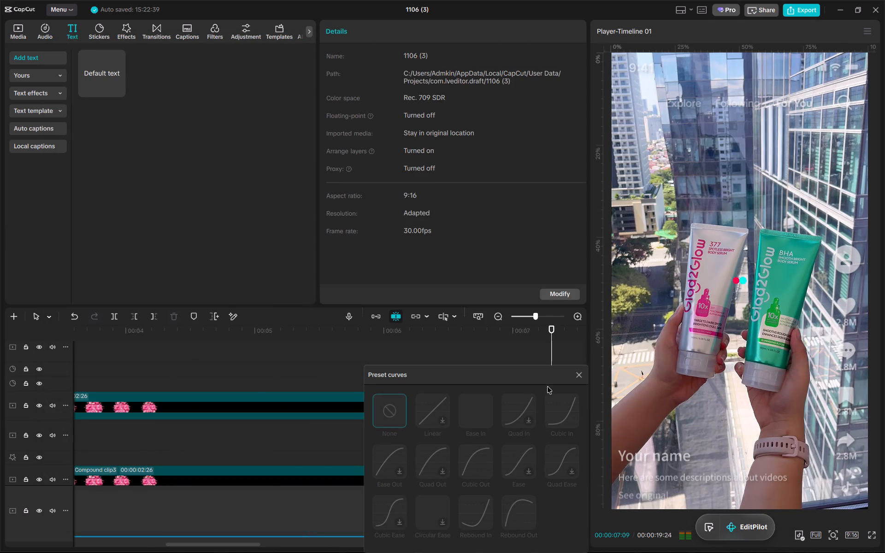
{"action": "left_click", "coordinate": [584, 382]}
Combine Compound clip6, the 2.0X speed hand footage and its adjoining freeze frame into one compound clip.
{"action": "scroll", "coordinate": [419, 452], "scroll_direction": "down", "scroll_amount": 20, "text": "alt"}
{"action": "scroll", "coordinate": [419, 452], "scroll_direction": "down", "scroll_amount": 14, "text": "alt"}
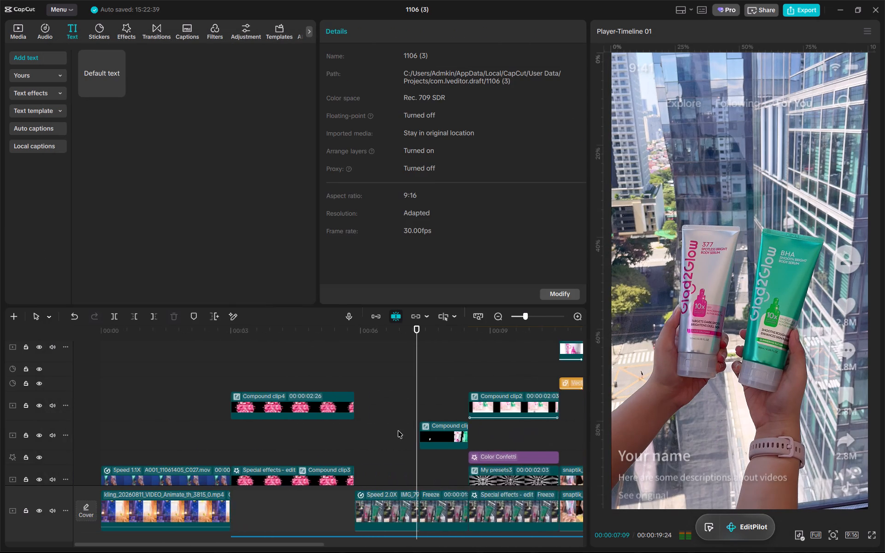
{"action": "scroll", "coordinate": [398, 430], "scroll_direction": "down", "scroll_amount": 7, "text": "alt"}
{"action": "left_click_drag", "start_coordinate": [385, 367], "coordinate": [441, 465]}
{"action": "right_click", "coordinate": [442, 465]}
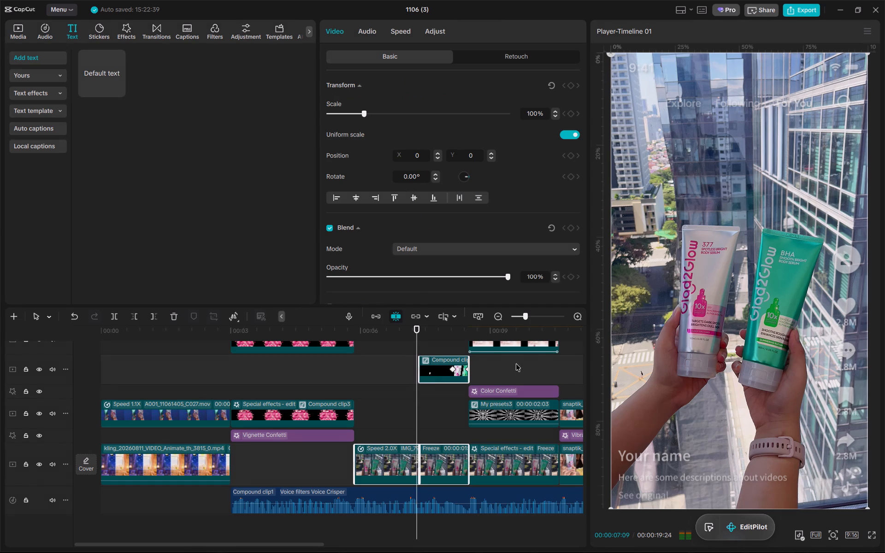
{"action": "left_click", "coordinate": [540, 304]}
At Compound clip7's start, 00:00:05:26, add position and scale keyframes and set the scale to 110%.
{"action": "left_click", "coordinate": [356, 329]}
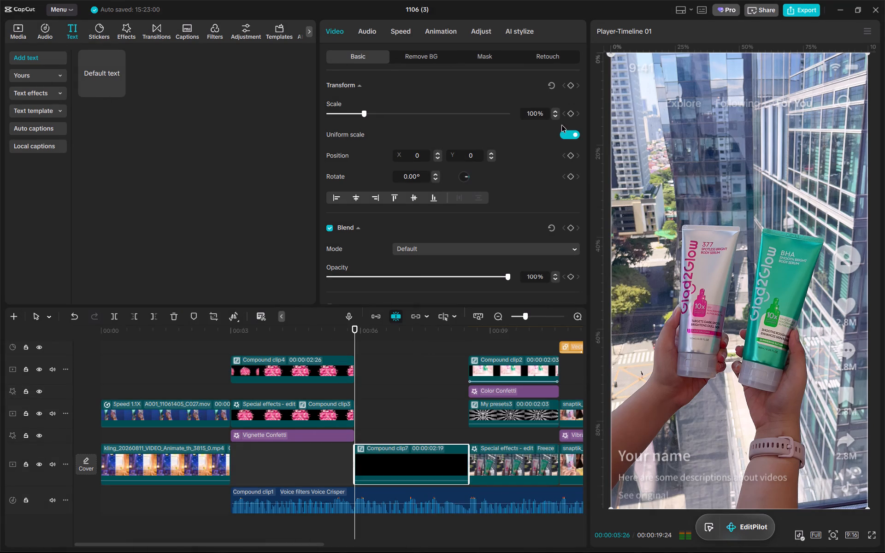
{"action": "left_click", "coordinate": [571, 154]}
{"action": "left_click", "coordinate": [571, 110]}
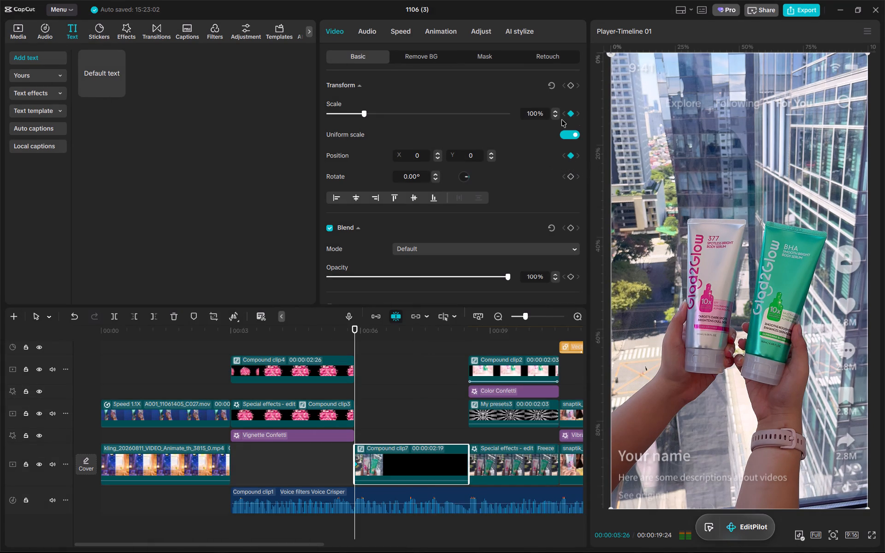
{"action": "left_click", "coordinate": [541, 114]}
{"action": "double_click", "coordinate": [532, 112]}
{"action": "type", "text": "110"}
{"action": "key", "text": "Return"}
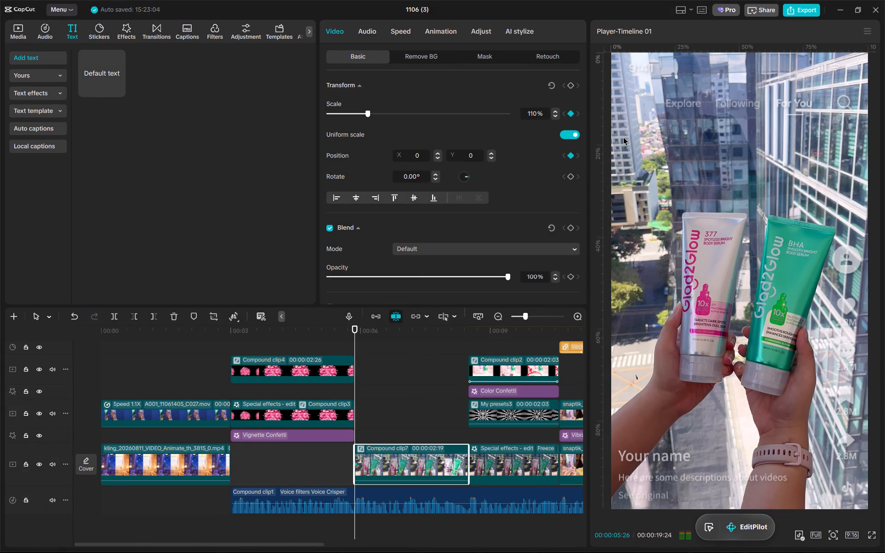
At 00:00:07:11 in Compound clip7, add position and scale keyframes and set the scale to 115%.
{"action": "scroll", "coordinate": [462, 398], "scroll_direction": "up", "scroll_amount": 6, "text": "alt"}
{"action": "left_click_drag", "start_coordinate": [409, 335], "coordinate": [446, 329]}
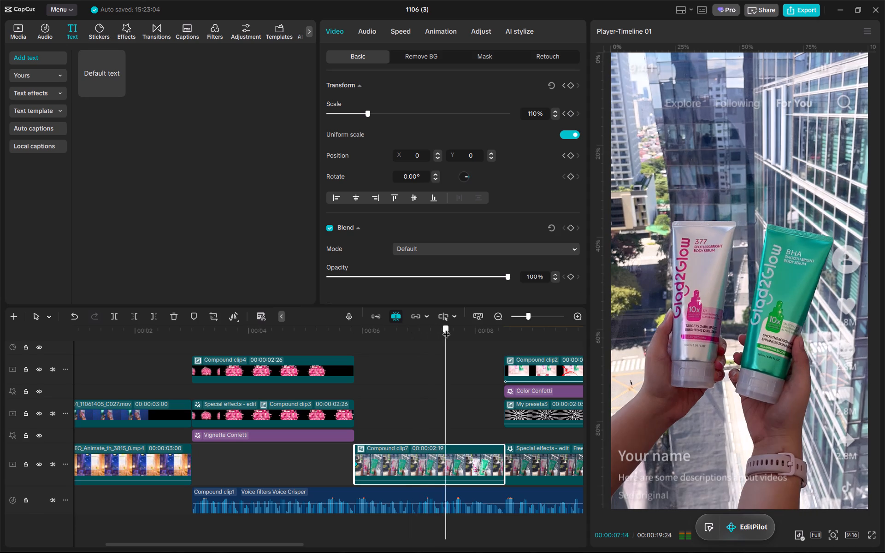
{"action": "left_click_drag", "start_coordinate": [446, 329], "coordinate": [442, 331]}
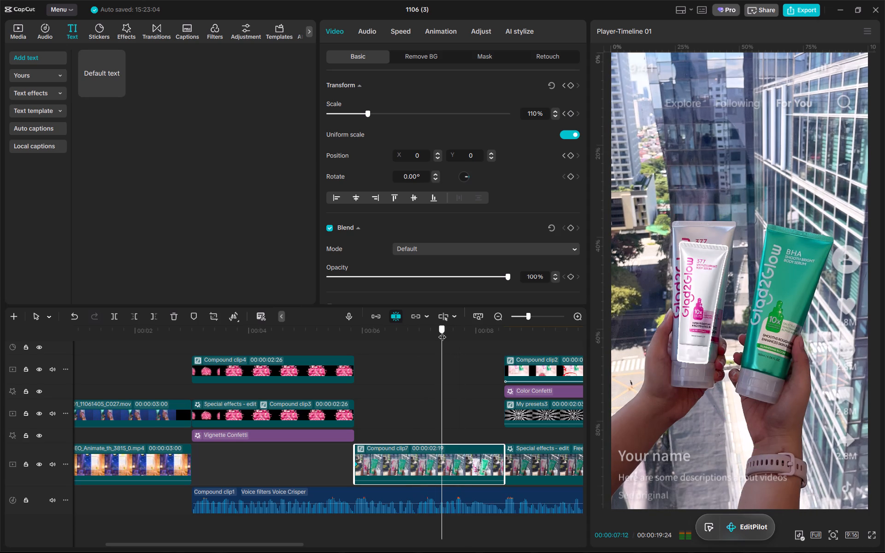
{"action": "left_click_drag", "start_coordinate": [442, 331], "coordinate": [441, 331]}
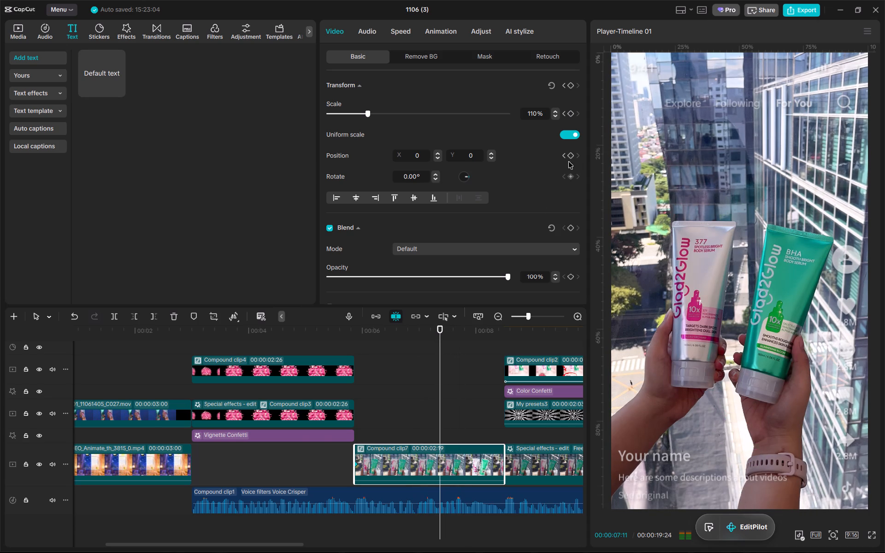
{"action": "left_click", "coordinate": [568, 159]}
{"action": "left_click", "coordinate": [570, 115]}
{"action": "double_click", "coordinate": [530, 115]}
{"action": "type", "text": "11"}
{"action": "key", "text": "5"}
{"action": "key", "text": "Return"}
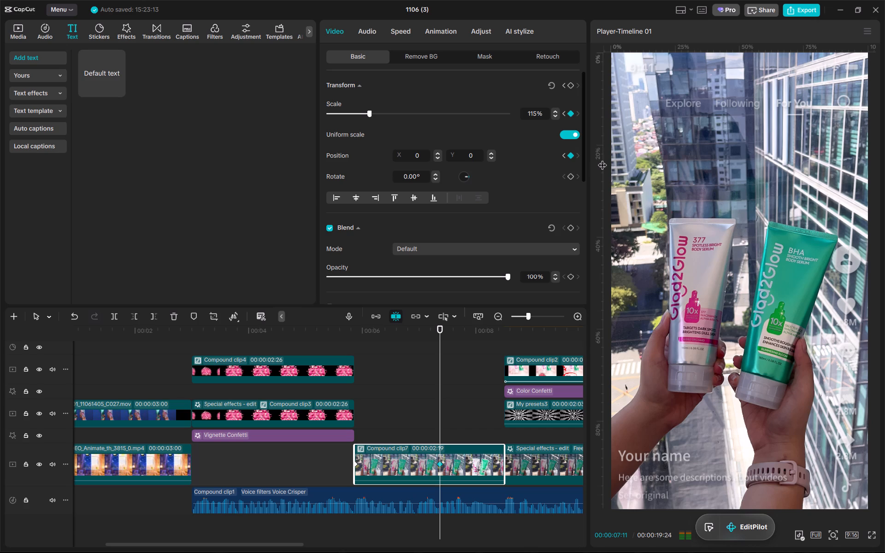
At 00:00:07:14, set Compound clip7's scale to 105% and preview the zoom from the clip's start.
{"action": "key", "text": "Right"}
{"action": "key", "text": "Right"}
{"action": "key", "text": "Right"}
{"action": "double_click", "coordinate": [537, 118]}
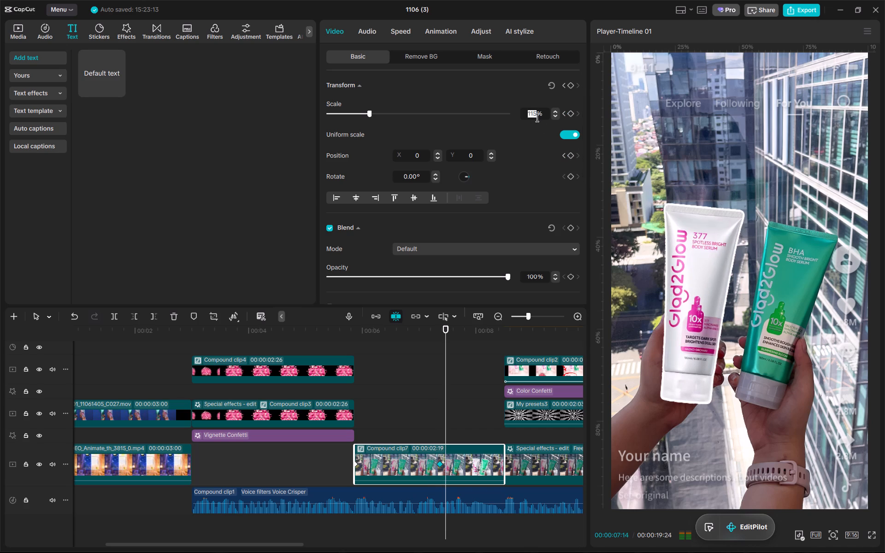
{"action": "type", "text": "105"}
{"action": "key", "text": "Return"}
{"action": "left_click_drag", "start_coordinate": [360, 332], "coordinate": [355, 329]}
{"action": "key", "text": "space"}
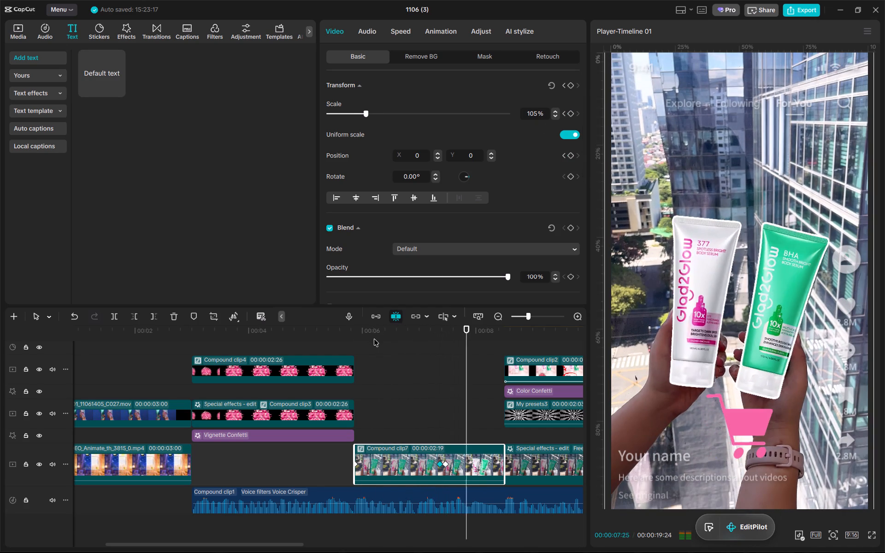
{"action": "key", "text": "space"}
At the 00:00:07:14 keyframe, set Compound clip7's scale to 100%.
{"action": "left_click_drag", "start_coordinate": [423, 335], "coordinate": [448, 339]}
{"action": "double_click", "coordinate": [541, 112]}
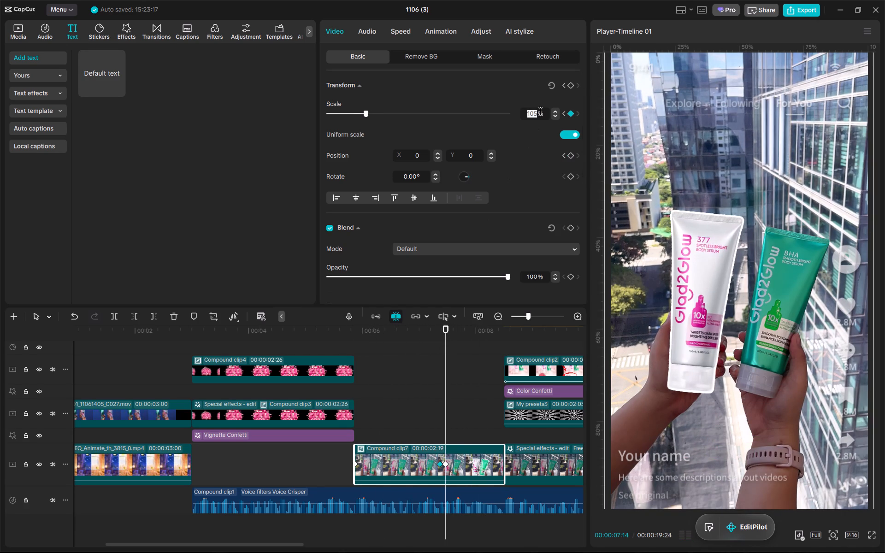
{"action": "type", "text": "100"}
{"action": "key", "text": "Return"}
{"action": "left_click", "coordinate": [411, 324]}
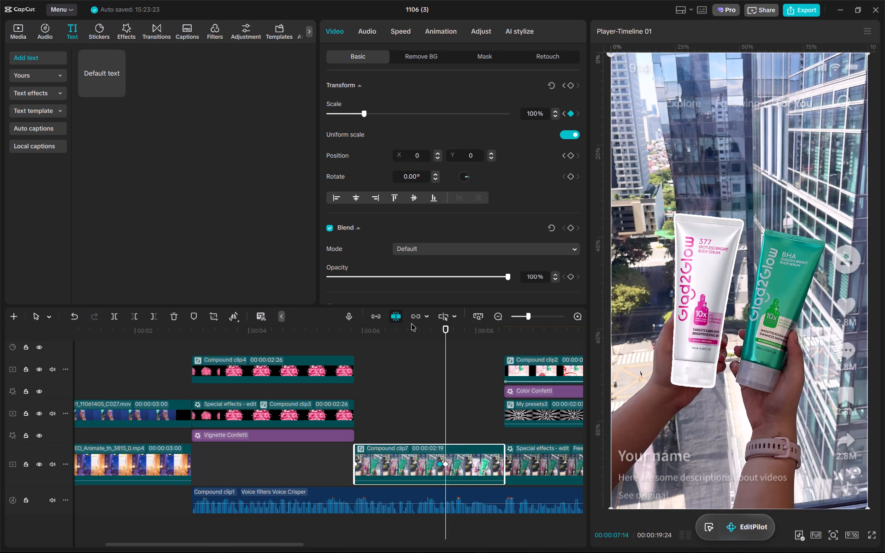
Play back the moment the cart appears in Compound clip7 and add scale and position keyframes at 00:00:07:25.
{"action": "key", "text": "space"}
{"action": "left_click", "coordinate": [409, 327]}
{"action": "key", "text": "space"}
{"action": "left_click_drag", "start_coordinate": [409, 327], "coordinate": [448, 328]}
{"action": "key", "text": "space"}
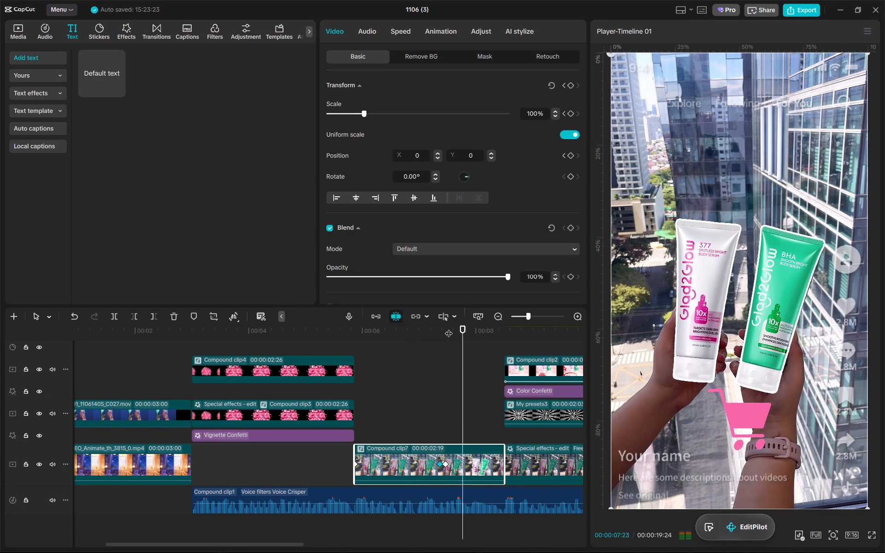
{"action": "key", "text": "space"}
{"action": "left_click", "coordinate": [448, 328]}
{"action": "key", "text": "space"}
{"action": "key", "text": "space"}
{"action": "left_click_drag", "start_coordinate": [448, 328], "coordinate": [460, 328]}
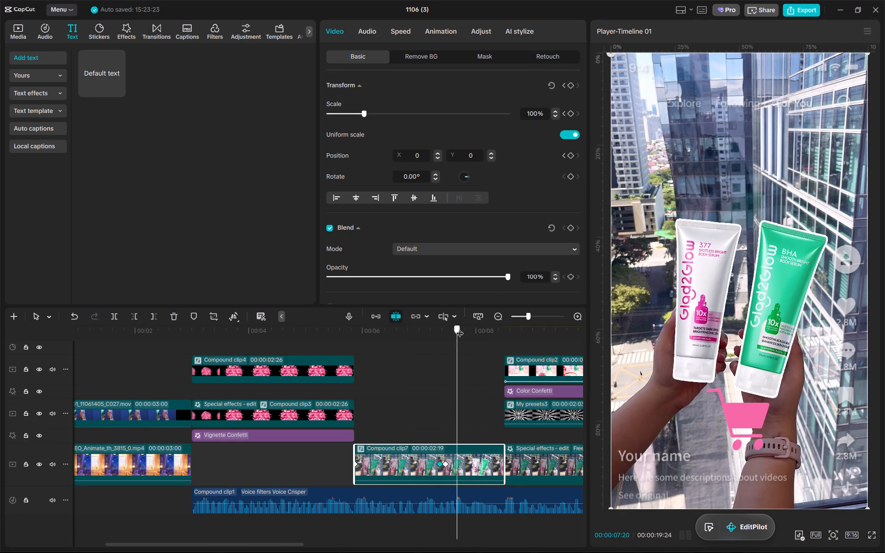
{"action": "left_click_drag", "start_coordinate": [460, 328], "coordinate": [466, 326]}
{"action": "left_click", "coordinate": [571, 115]}
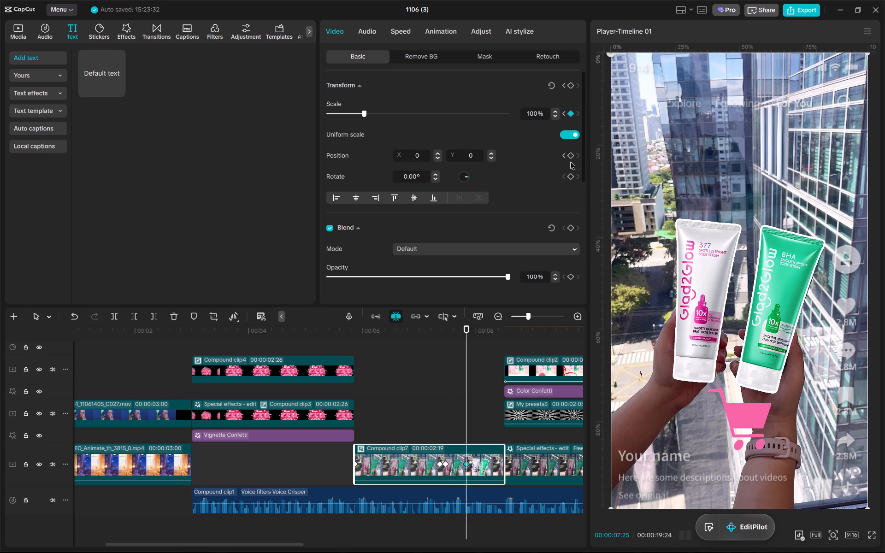
{"action": "left_click", "coordinate": [570, 162]}
{"action": "left_click", "coordinate": [572, 159]}
At 00:00:07:28 in Compound clip7, set the scale to 125% and move the clip up to about Y 478.
{"action": "key", "text": "Right"}
{"action": "key", "text": "Right"}
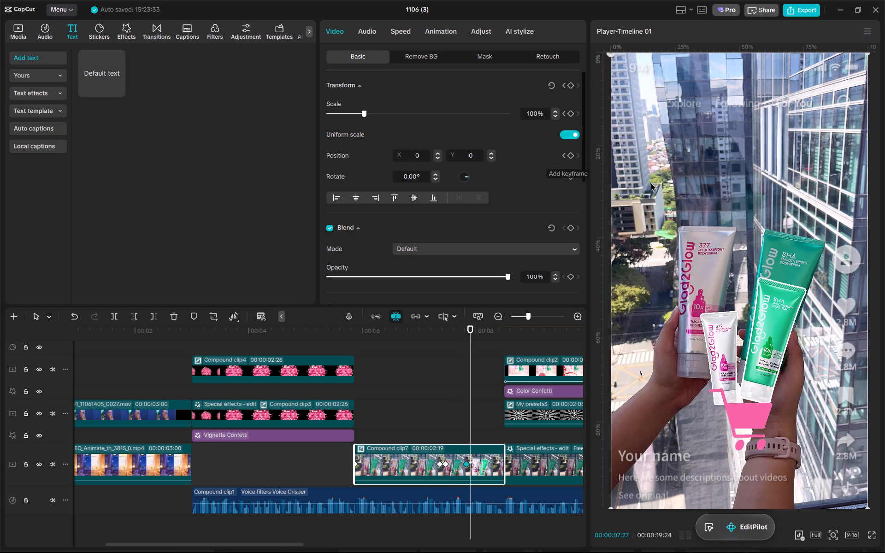
{"action": "key", "text": "Right"}
{"action": "double_click", "coordinate": [538, 114]}
{"action": "type", "text": "125"}
{"action": "key", "text": "Return"}
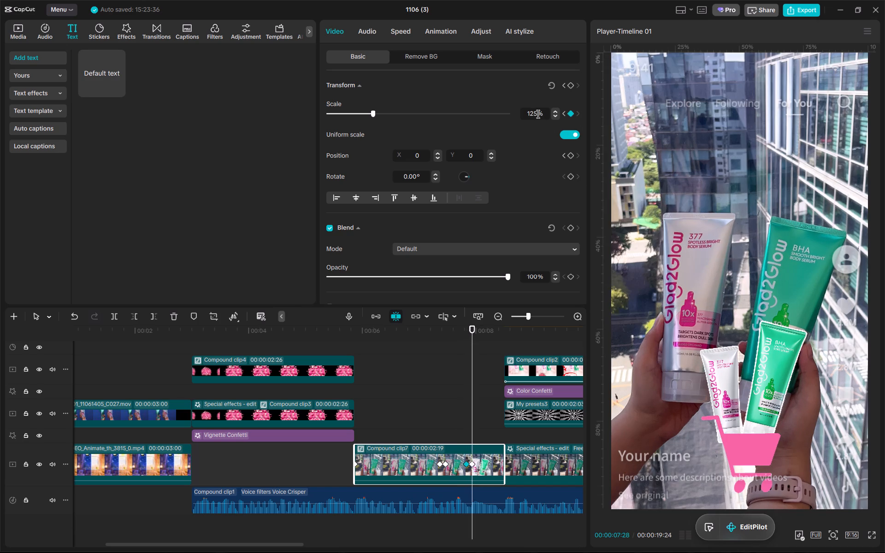
{"action": "left_click_drag", "start_coordinate": [753, 371], "coordinate": [755, 316]}
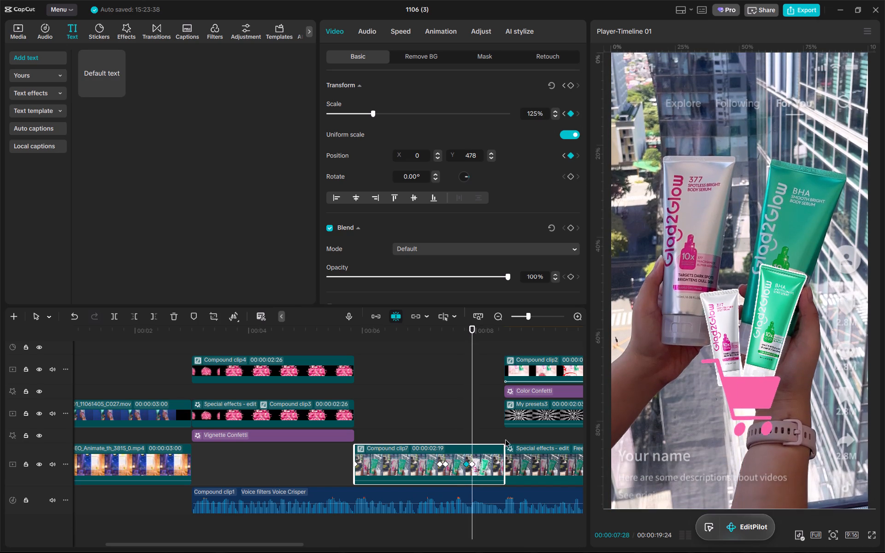
Play back Compound clip7 from about 00:00:07:08 to check both zooms and the change to the following clip.
{"action": "left_click", "coordinate": [464, 342]}
{"action": "key", "text": "space"}
{"action": "left_click_drag", "start_coordinate": [464, 341], "coordinate": [429, 344]}
{"action": "left_click", "coordinate": [434, 339]}
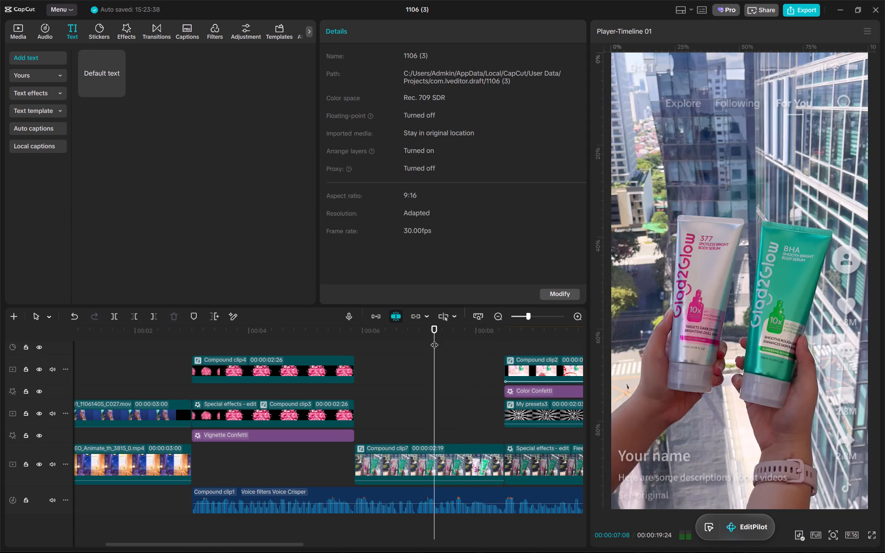
{"action": "key", "text": "space"}
{"action": "key", "text": "space"}
{"action": "left_click", "coordinate": [482, 481]}
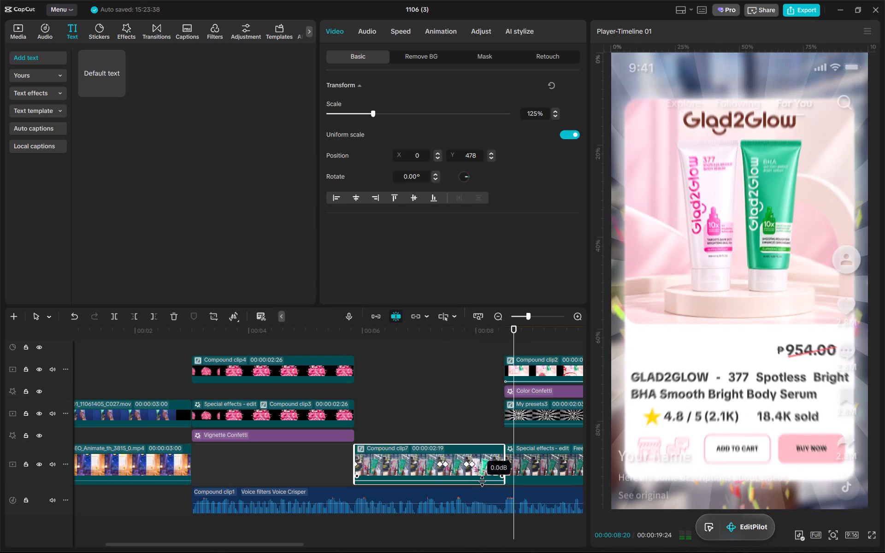
{"action": "left_click", "coordinate": [431, 342]}
{"action": "key", "text": "space"}
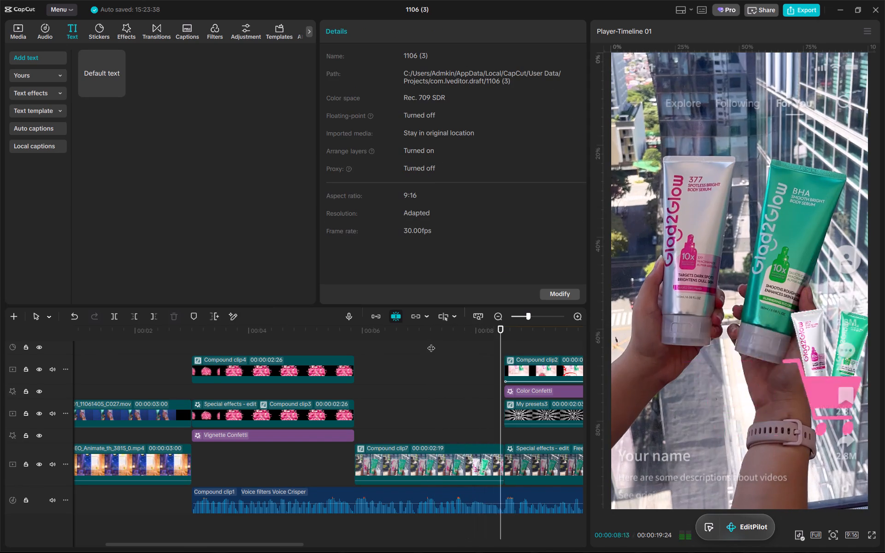
{"action": "left_click", "coordinate": [431, 342]}
Apply the Cubic Out preset curve to Compound clip7's keyframe near 00:00:07:14.
{"action": "left_click", "coordinate": [464, 465]}
{"action": "left_click", "coordinate": [445, 467]}
{"action": "right_click", "coordinate": [448, 466]}
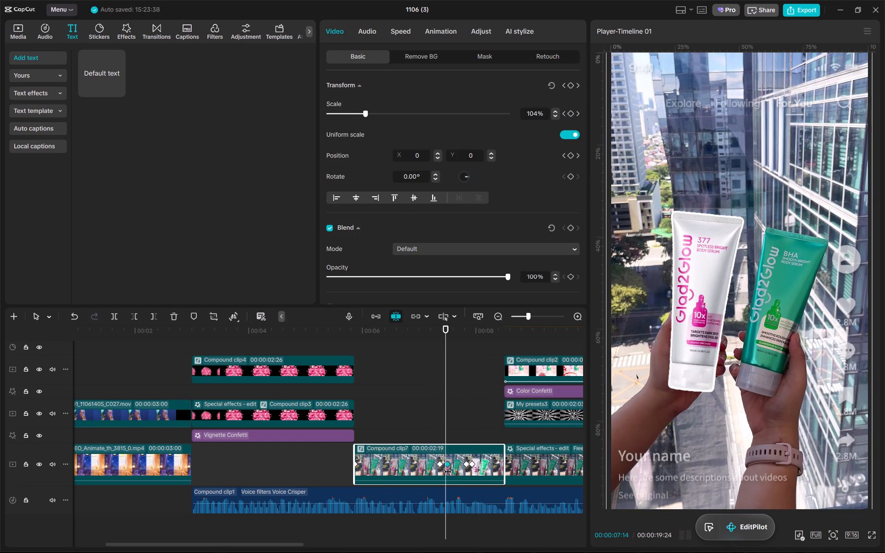
{"action": "left_click", "coordinate": [519, 494]}
{"action": "left_click", "coordinate": [628, 471]}
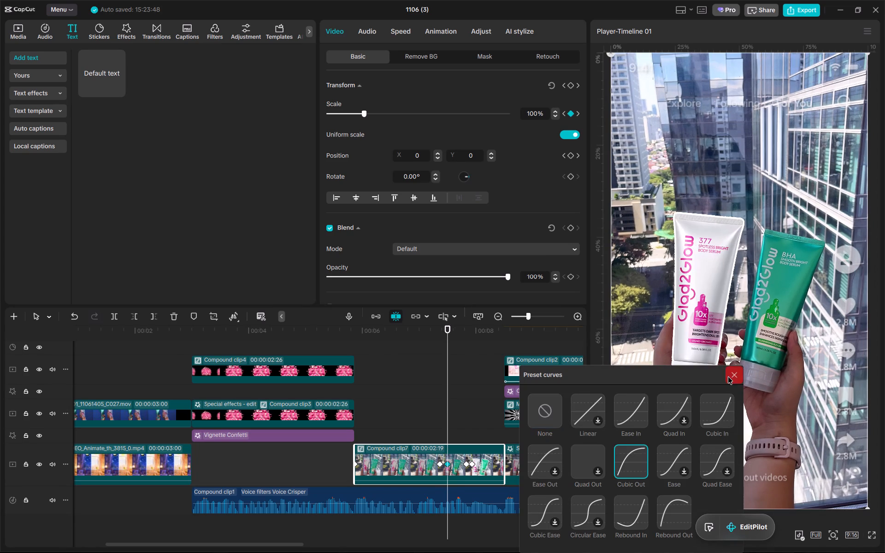
{"action": "left_click", "coordinate": [728, 377]}
Apply the Cubic Out preset curve to Compound clip7's last zoom keyframe, near 00:00:07:28.
{"action": "left_click", "coordinate": [480, 476]}
{"action": "left_click", "coordinate": [472, 464]}
{"action": "right_click", "coordinate": [474, 464]}
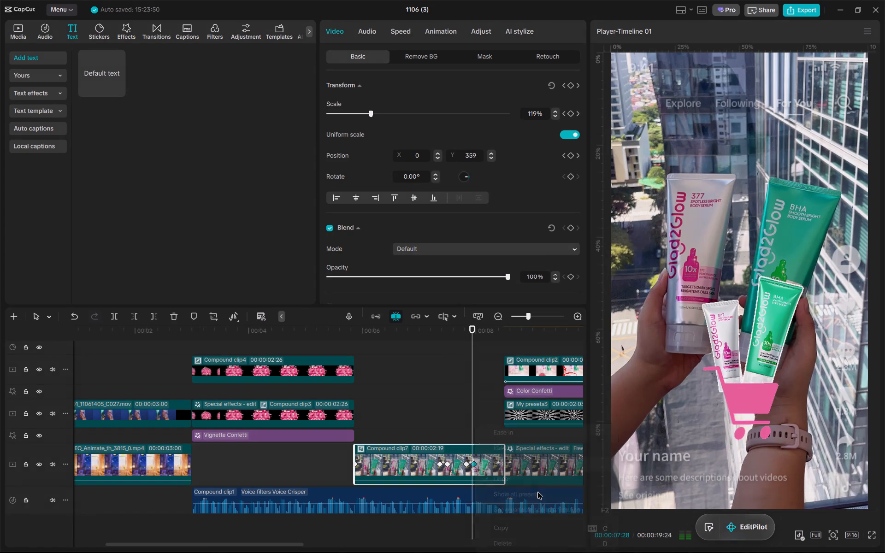
{"action": "left_click", "coordinate": [550, 497]}
{"action": "left_click", "coordinate": [671, 471]}
{"action": "left_click", "coordinate": [765, 378]}
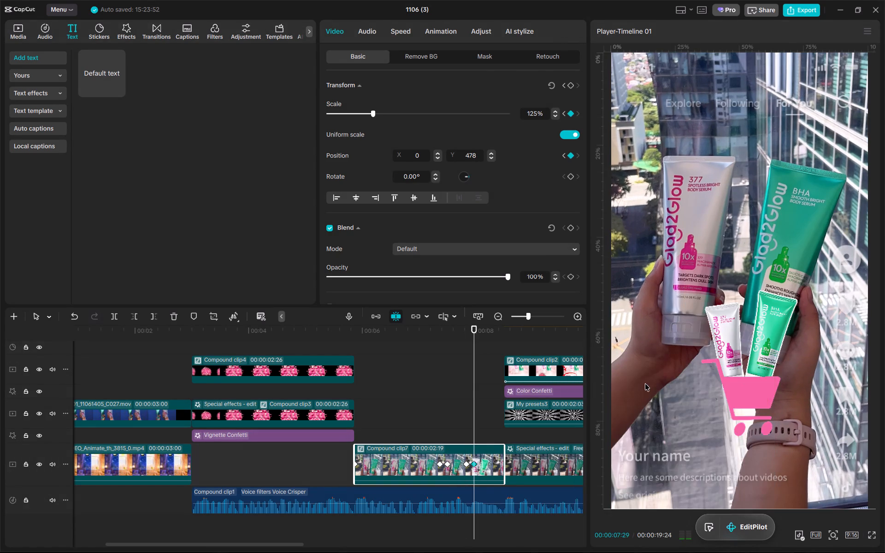
Play back the eased zooms in Compound clip7, including from just before the clip's start.
{"action": "left_click", "coordinate": [485, 380]}
{"action": "left_click", "coordinate": [432, 335]}
{"action": "key", "text": "space"}
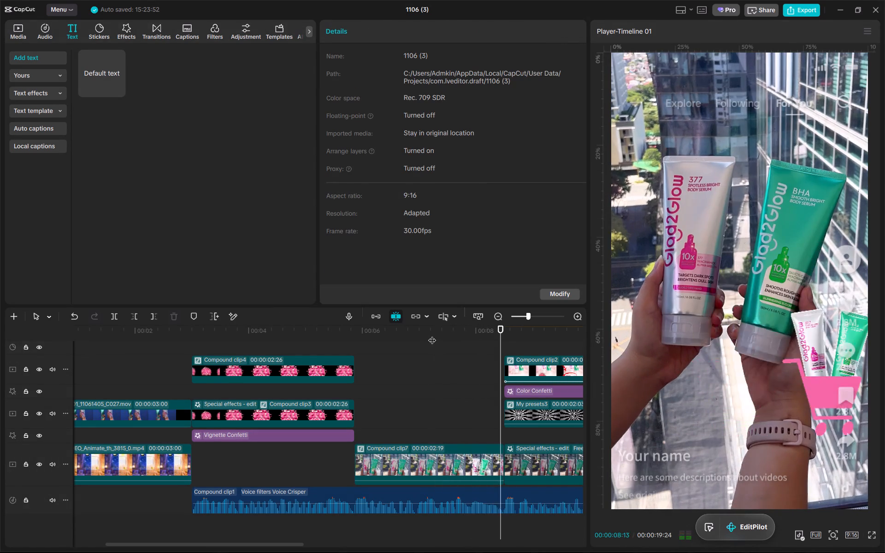
{"action": "left_click", "coordinate": [432, 335]}
{"action": "key", "text": "space"}
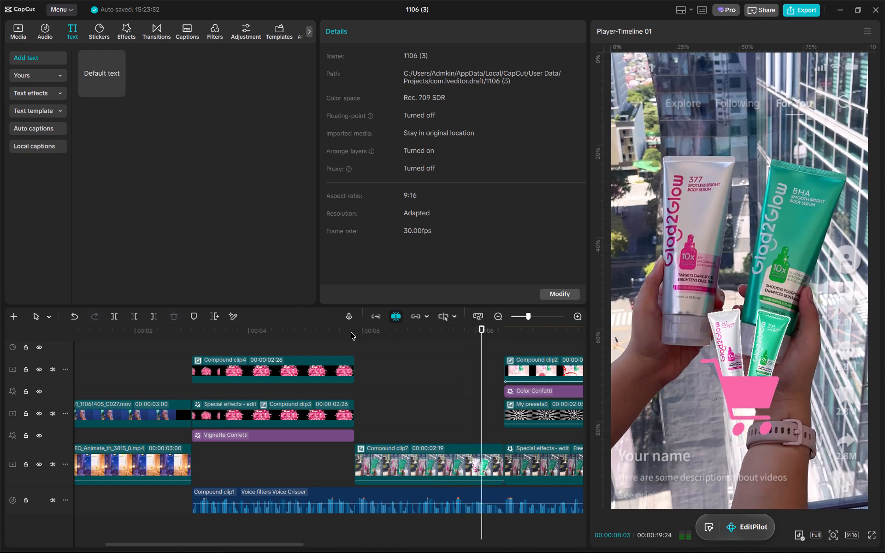
{"action": "left_click", "coordinate": [351, 332]}
{"action": "key", "text": "space"}
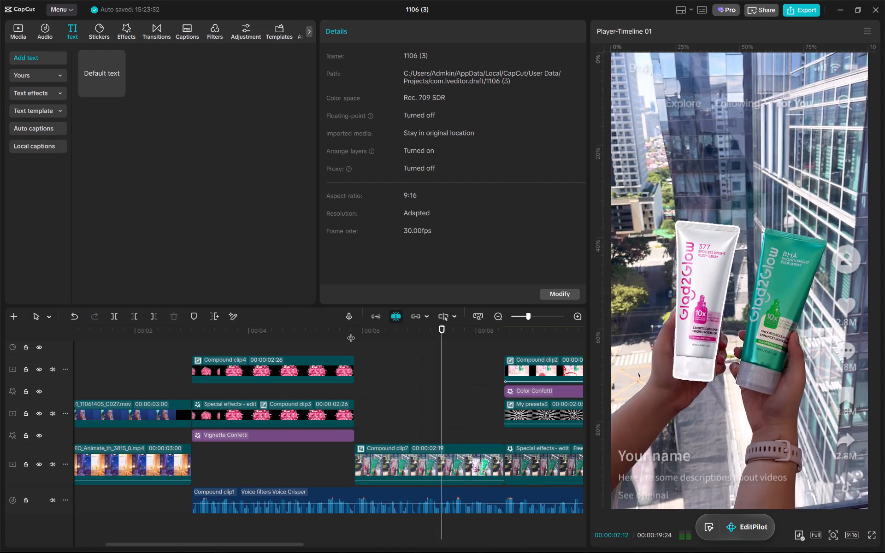
{"action": "left_click", "coordinate": [351, 332]}
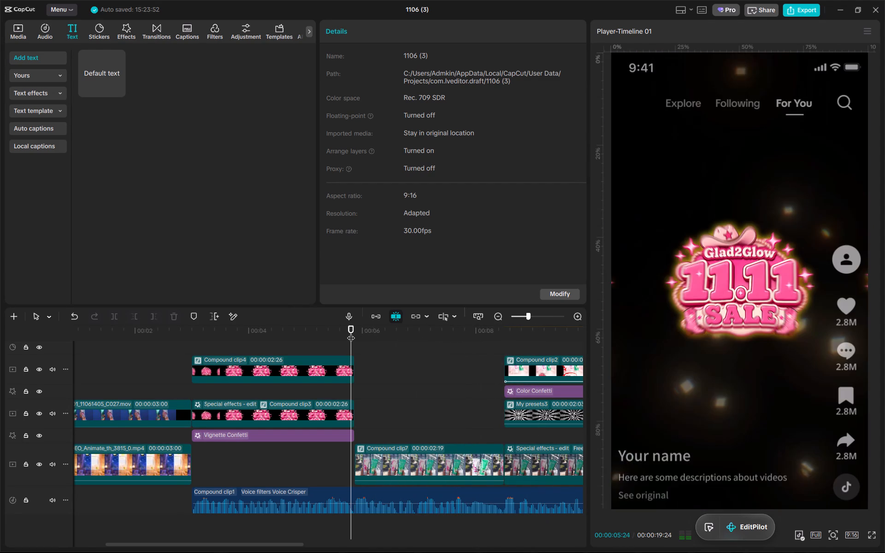
Switch to EZ-CorridorKey, choose manual Chroma Key for 1106_3, and sample the blue background between the two tubes as the screen color.
{"action": "key", "text": "alt+Tab"}
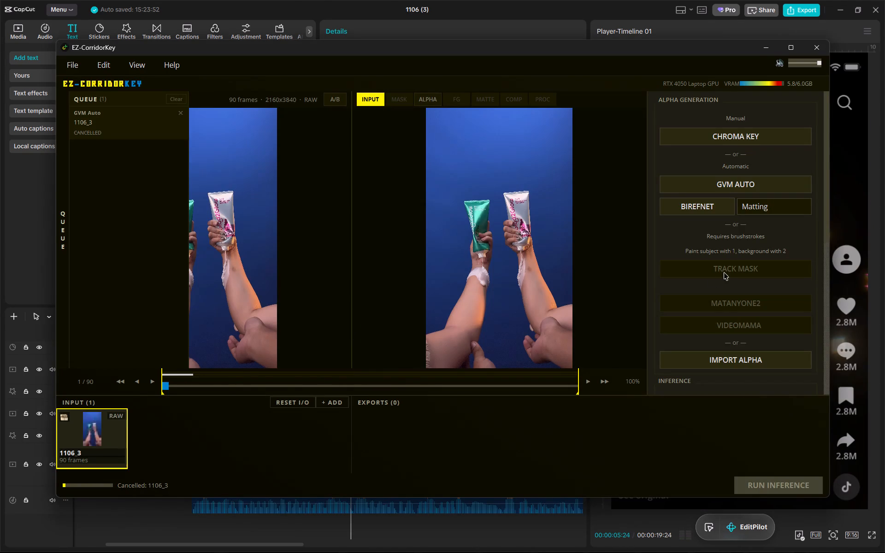
{"action": "left_click", "coordinate": [755, 133]}
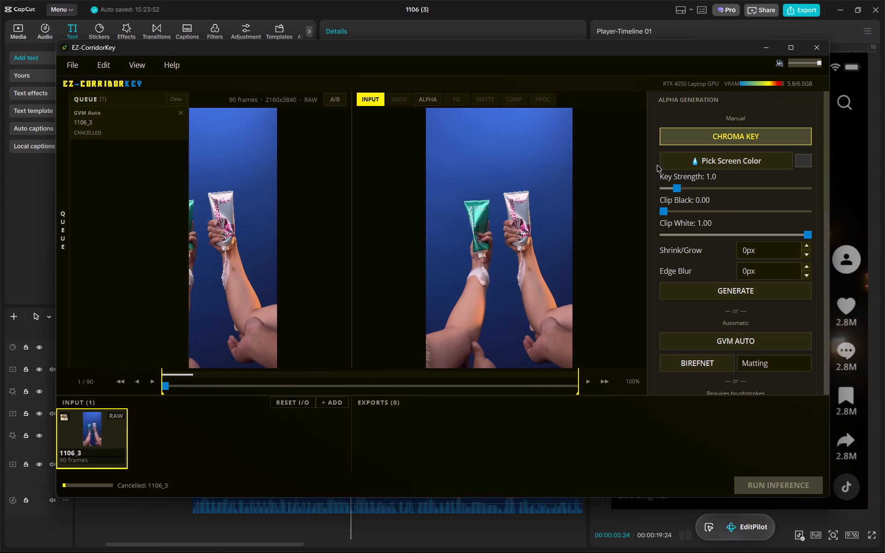
{"action": "left_click_drag", "start_coordinate": [351, 306], "coordinate": [332, 312]}
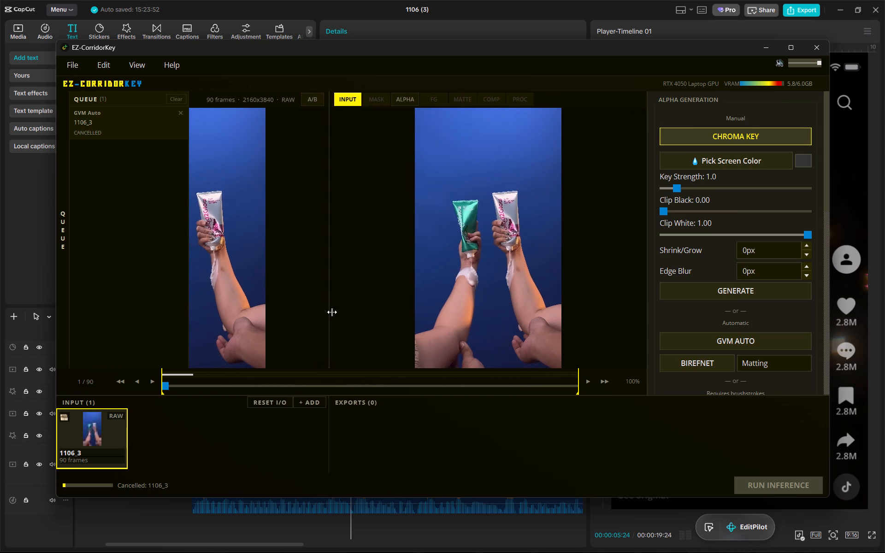
{"action": "left_click_drag", "start_coordinate": [332, 312], "coordinate": [343, 314]}
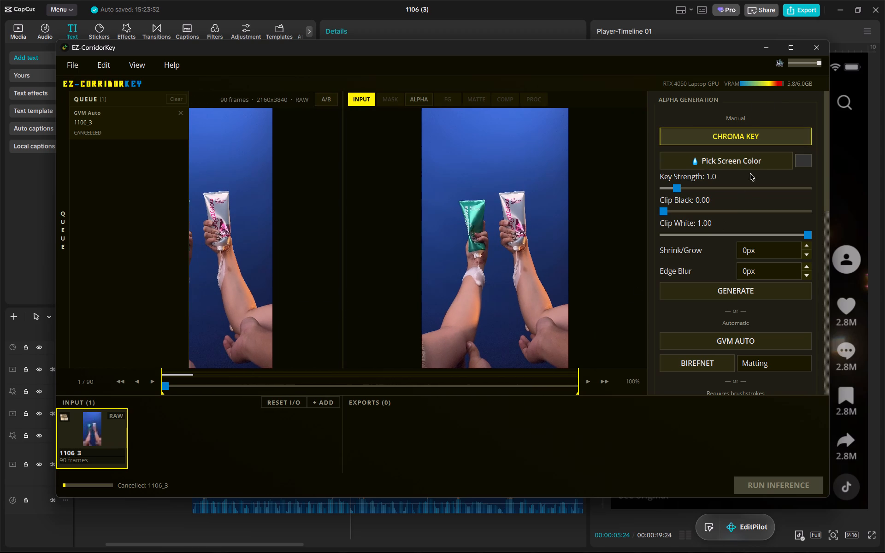
{"action": "left_click", "coordinate": [774, 161]}
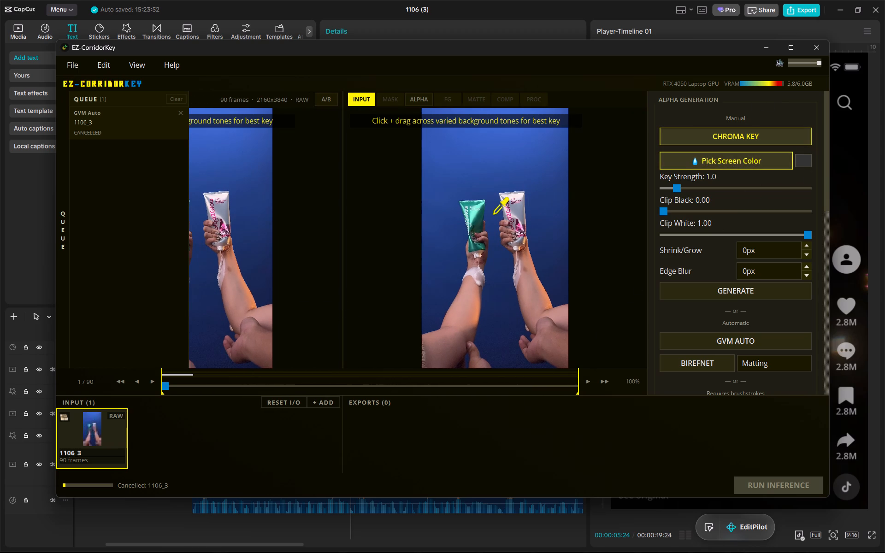
{"action": "left_click", "coordinate": [492, 213]}
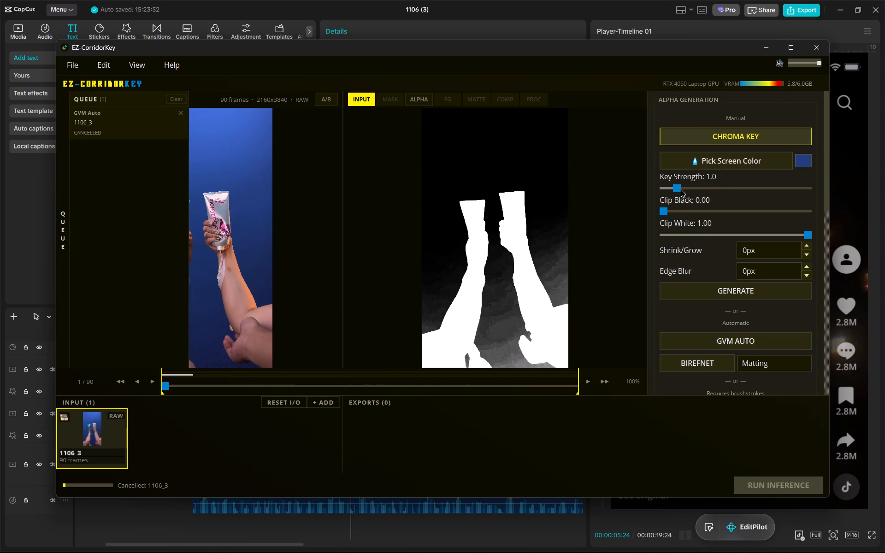
Compare different key strengths on the arms-and-tubes matte and set Key Strength to 2.0.
{"action": "left_click_drag", "start_coordinate": [678, 187], "coordinate": [699, 186]}
{"action": "left_click_drag", "start_coordinate": [698, 186], "coordinate": [692, 187]}
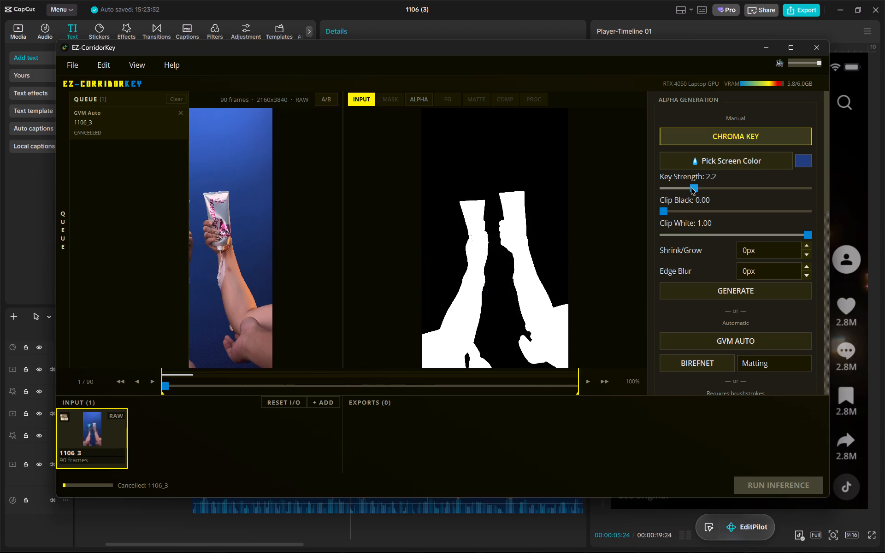
{"action": "left_click_drag", "start_coordinate": [690, 188], "coordinate": [682, 189]}
{"action": "left_click_drag", "start_coordinate": [682, 190], "coordinate": [686, 190]}
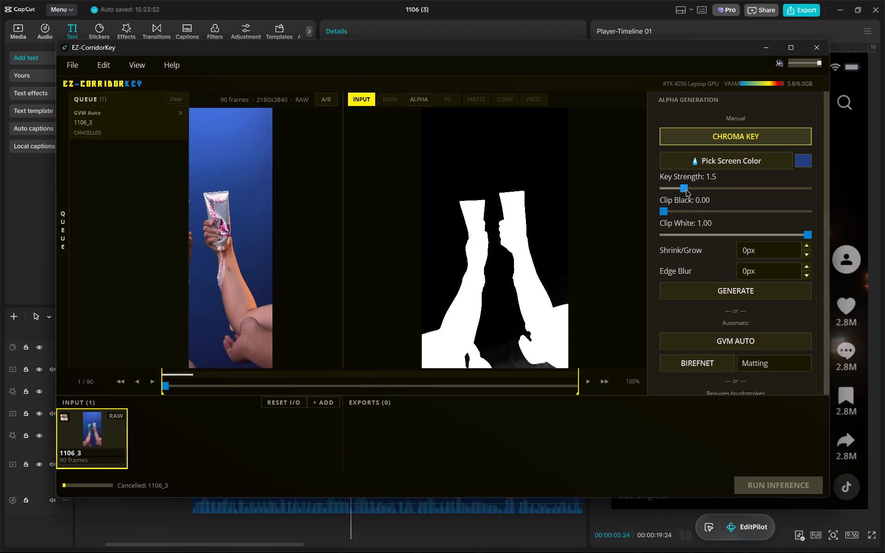
{"action": "left_click_drag", "start_coordinate": [686, 190], "coordinate": [689, 189]}
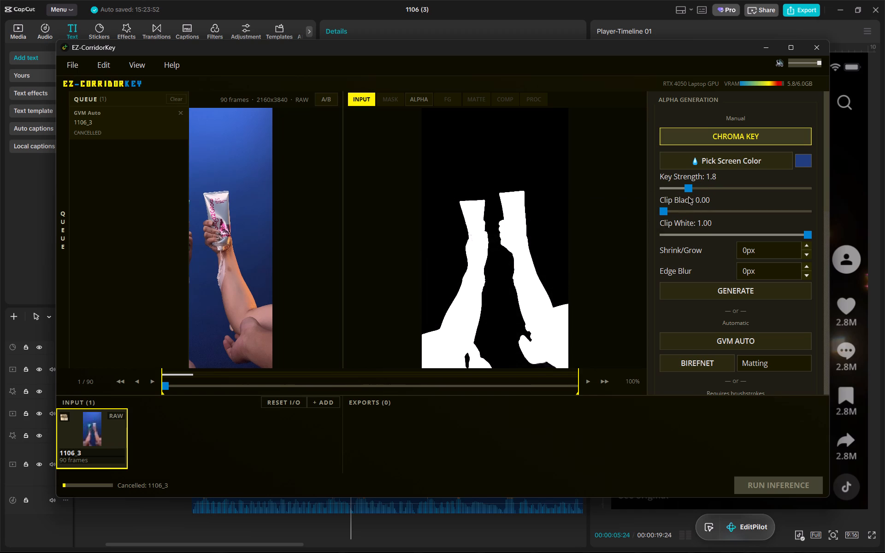
{"action": "left_click_drag", "start_coordinate": [686, 189], "coordinate": [680, 189]}
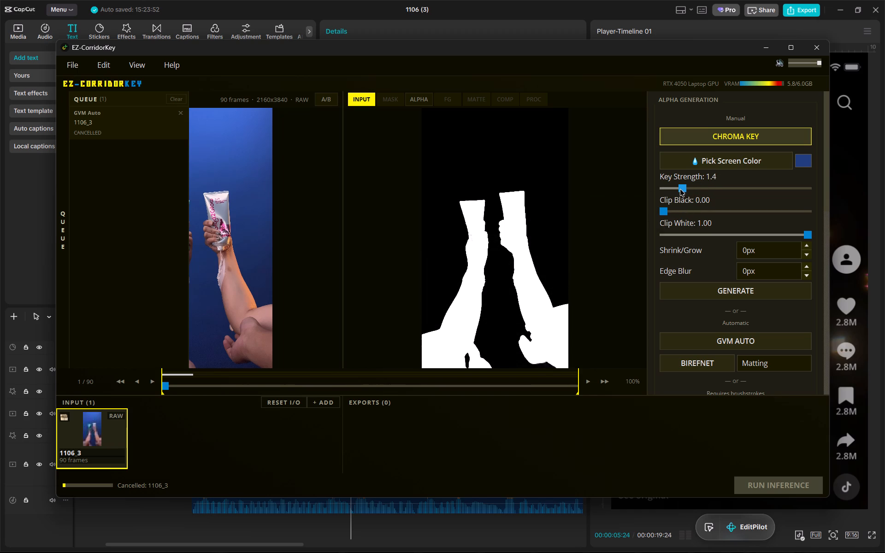
{"action": "left_click_drag", "start_coordinate": [680, 189], "coordinate": [684, 188]}
{"action": "left_click", "coordinate": [685, 188]}
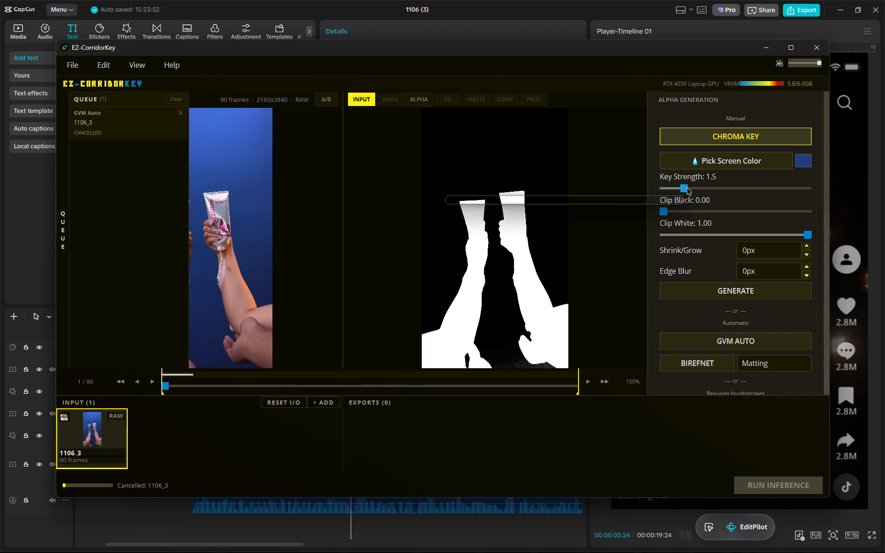
{"action": "left_click", "coordinate": [685, 188]}
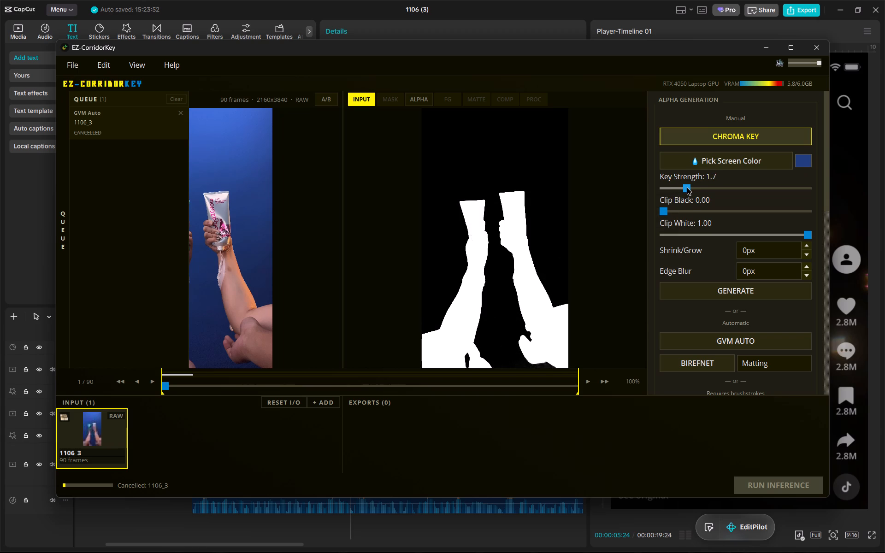
{"action": "left_click", "coordinate": [687, 188]}
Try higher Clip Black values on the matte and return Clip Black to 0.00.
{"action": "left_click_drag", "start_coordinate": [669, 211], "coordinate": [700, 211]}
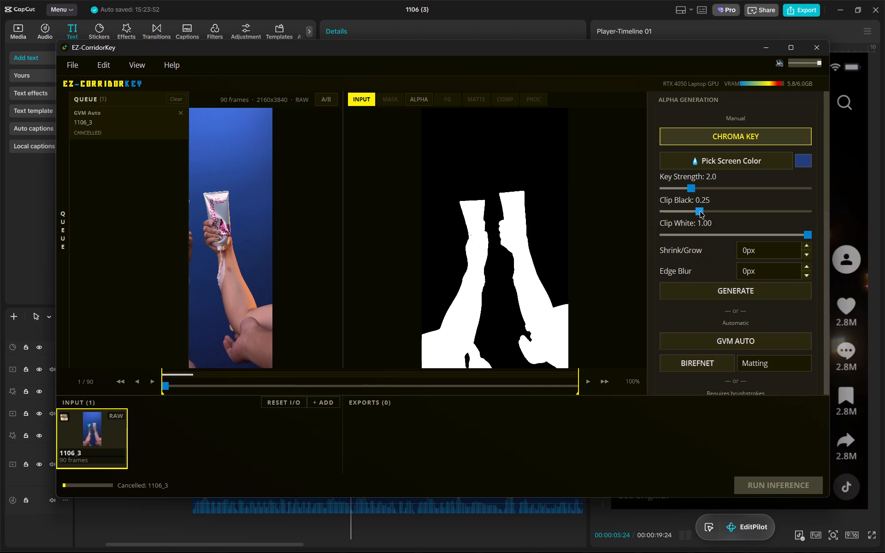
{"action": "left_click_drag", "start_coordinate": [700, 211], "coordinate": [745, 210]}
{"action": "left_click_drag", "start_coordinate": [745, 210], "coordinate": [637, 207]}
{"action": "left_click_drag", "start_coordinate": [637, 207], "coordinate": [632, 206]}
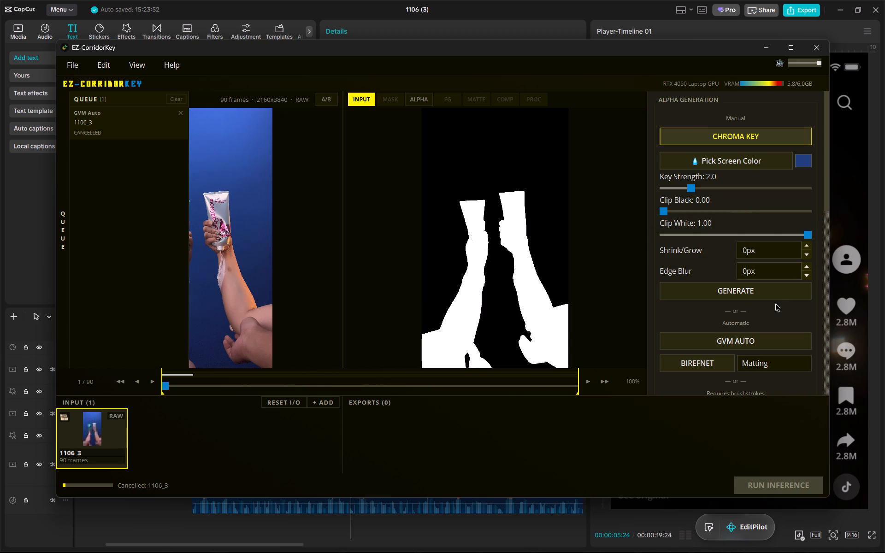
Set the chroma key's Edge Blur to 1px.
{"action": "left_click_drag", "start_coordinate": [745, 271], "coordinate": [719, 275]}
{"action": "key", "text": "1"}
{"action": "key", "text": "Return"}
{"action": "key", "text": "Return"}
{"action": "key", "text": "backslash"}
{"action": "key", "text": "Return"}
Set the chroma key's Edge Blur to 3px.
{"action": "left_click", "coordinate": [747, 273]}
{"action": "key", "text": "BackSpace"}
{"action": "key", "text": "BackSpace"}
{"action": "key", "text": "3"}
{"action": "key", "text": "Return"}
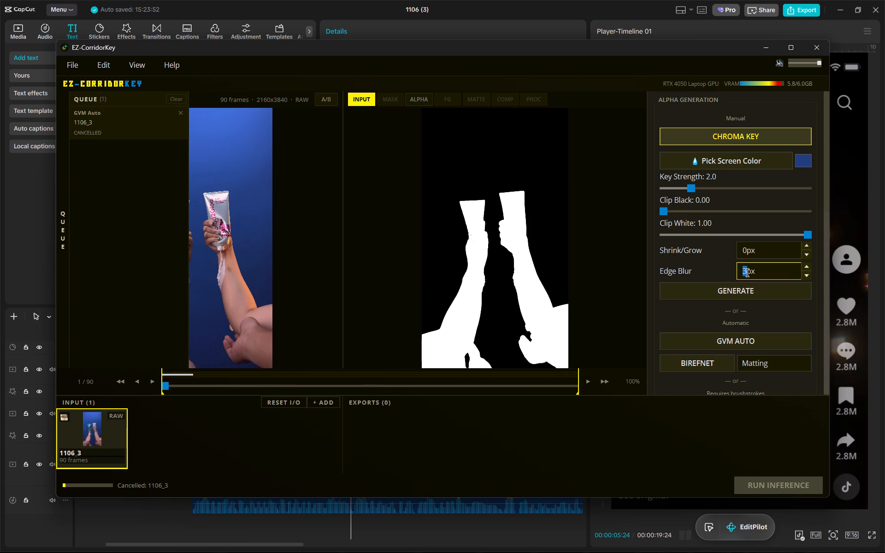
{"action": "scroll", "coordinate": [715, 265], "scroll_direction": "up", "scroll_amount": 2}
Compare different Clip White values on the arms-and-tubes matte and set Clip White to 0.36.
{"action": "left_click_drag", "start_coordinate": [783, 237], "coordinate": [692, 237]}
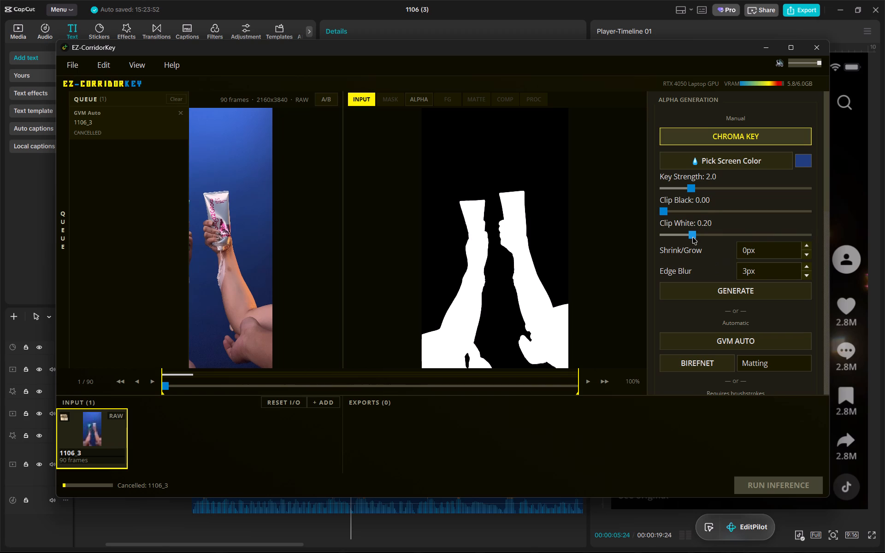
{"action": "left_click_drag", "start_coordinate": [691, 235], "coordinate": [647, 231]}
{"action": "left_click_drag", "start_coordinate": [668, 232], "coordinate": [676, 236]}
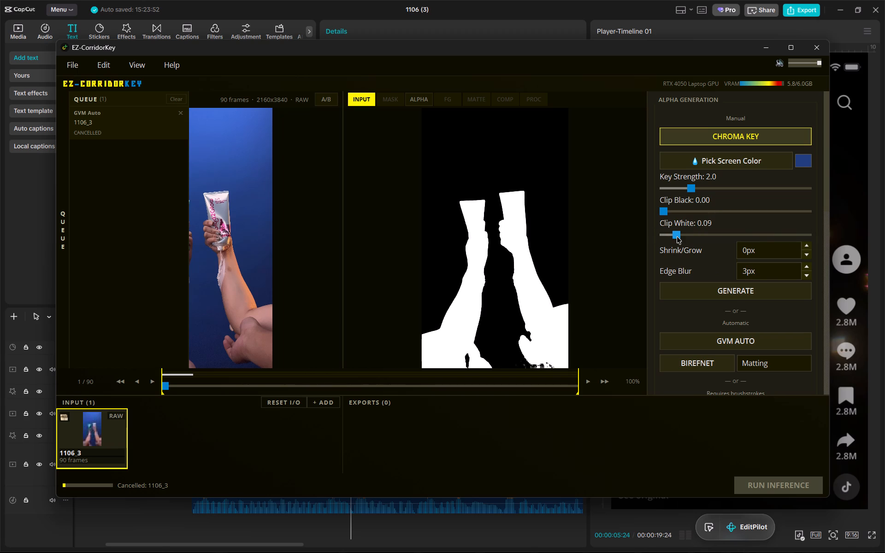
{"action": "left_click_drag", "start_coordinate": [677, 236], "coordinate": [686, 235]}
{"action": "left_click_drag", "start_coordinate": [685, 234], "coordinate": [691, 234]}
{"action": "left_click_drag", "start_coordinate": [687, 234], "coordinate": [702, 237]}
{"action": "left_click_drag", "start_coordinate": [701, 236], "coordinate": [722, 236]}
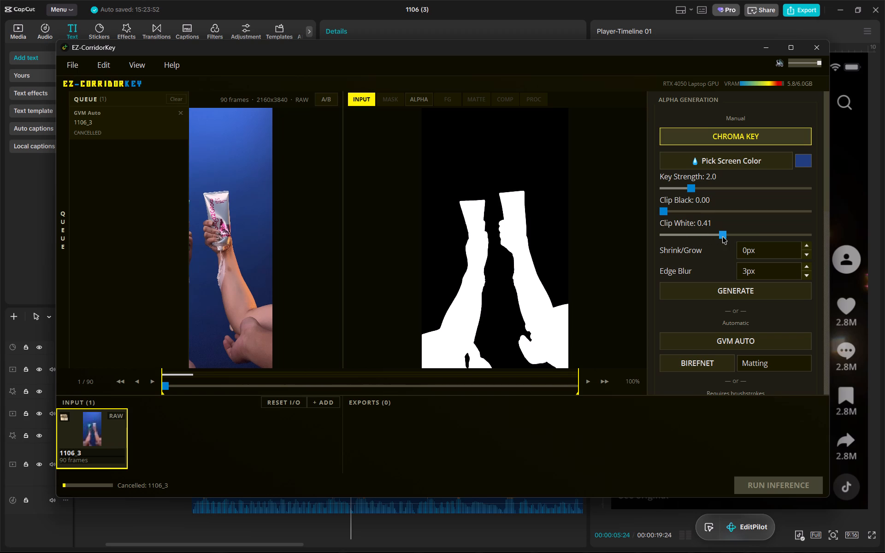
{"action": "left_click_drag", "start_coordinate": [722, 236], "coordinate": [755, 236]}
{"action": "left_click_drag", "start_coordinate": [754, 236], "coordinate": [743, 236]}
{"action": "left_click_drag", "start_coordinate": [743, 232], "coordinate": [839, 231]}
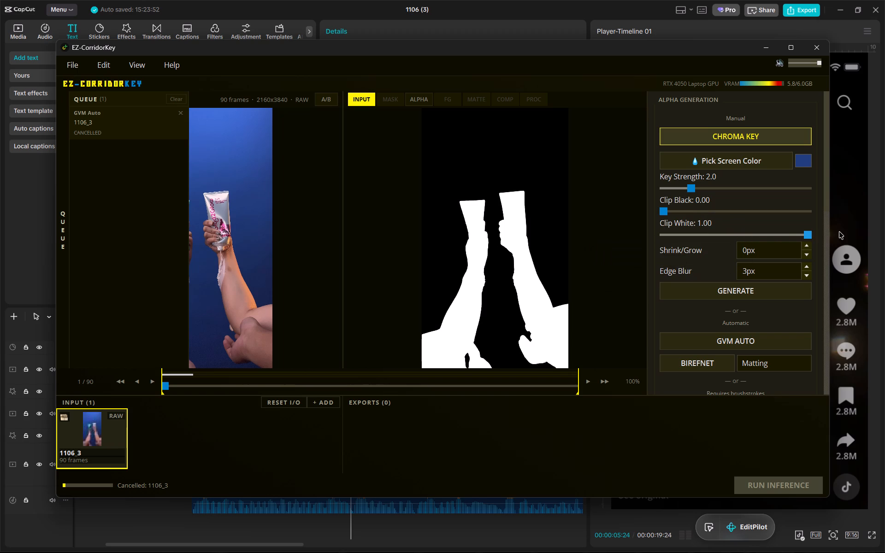
{"action": "left_click_drag", "start_coordinate": [803, 233], "coordinate": [738, 233]}
{"action": "left_click_drag", "start_coordinate": [738, 234], "coordinate": [733, 234]}
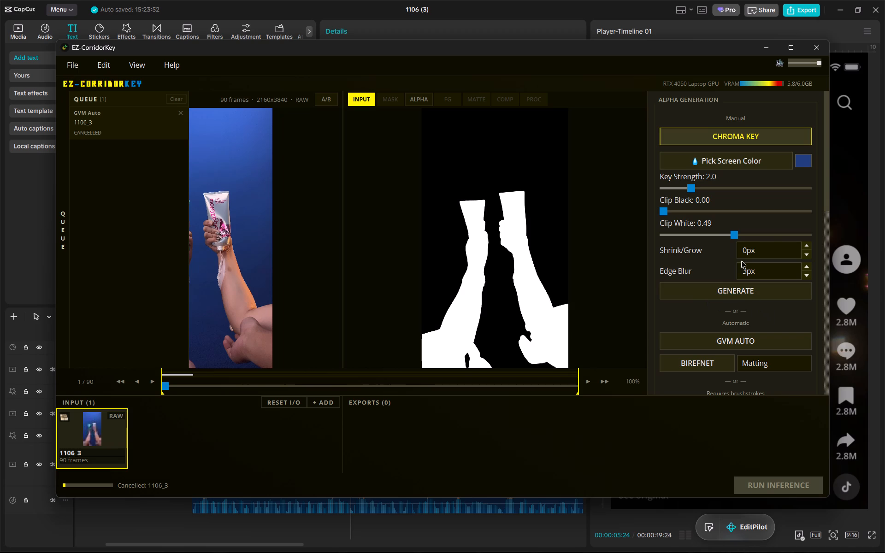
{"action": "left_click_drag", "start_coordinate": [737, 231], "coordinate": [770, 229]}
{"action": "left_click_drag", "start_coordinate": [770, 229], "coordinate": [691, 228]}
{"action": "left_click_drag", "start_coordinate": [766, 235], "coordinate": [697, 233]}
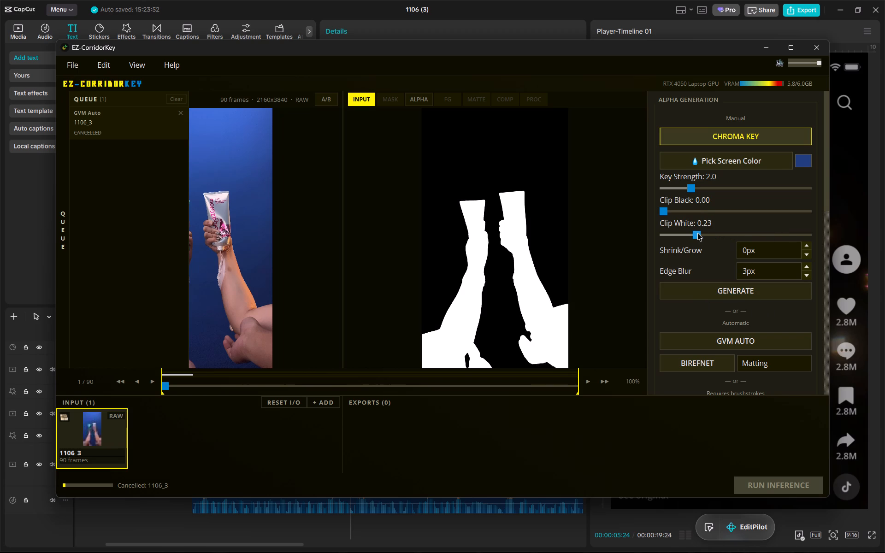
{"action": "left_click_drag", "start_coordinate": [697, 233], "coordinate": [649, 233]}
{"action": "left_click_drag", "start_coordinate": [676, 235], "coordinate": [700, 236]}
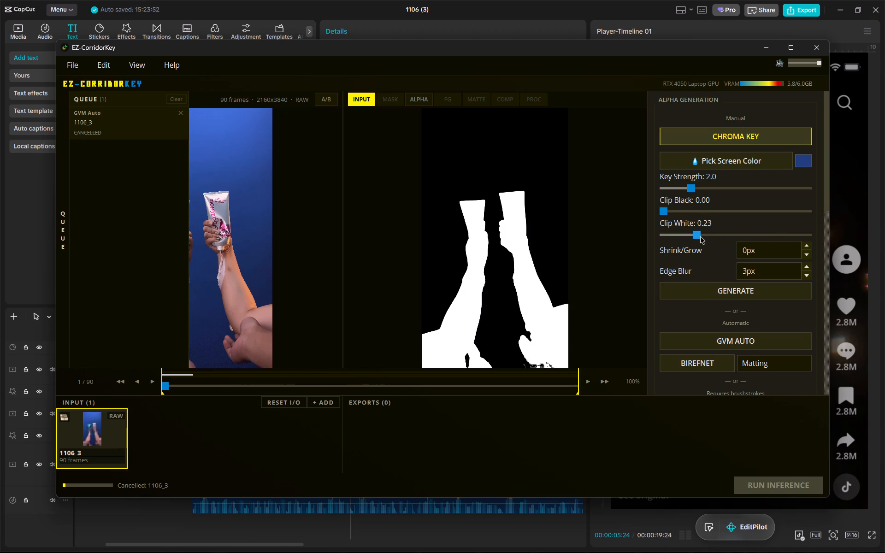
{"action": "left_click_drag", "start_coordinate": [698, 236], "coordinate": [714, 235]}
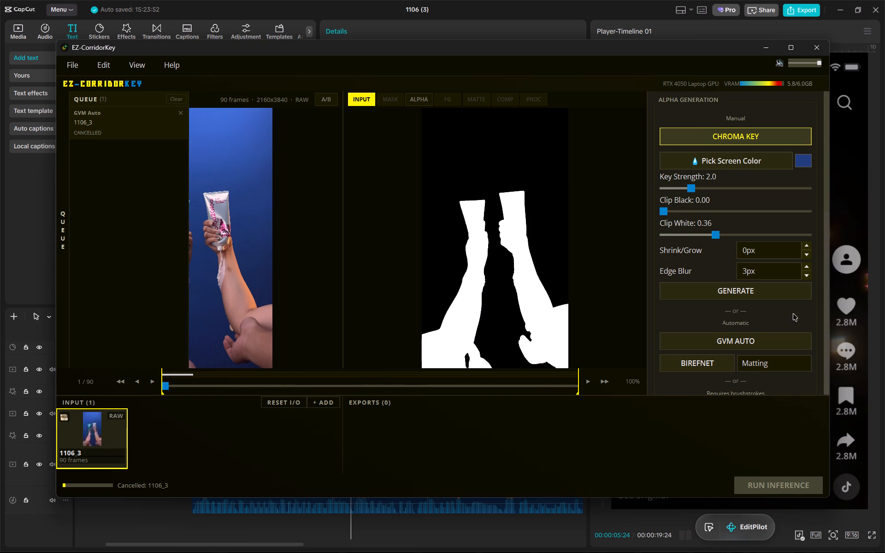
Generate the chroma key alpha hints for 1106_3, replacing its existing alpha hint images.
{"action": "scroll", "coordinate": [793, 313], "scroll_direction": "down", "scroll_amount": 2}
{"action": "left_click", "coordinate": [774, 229]}
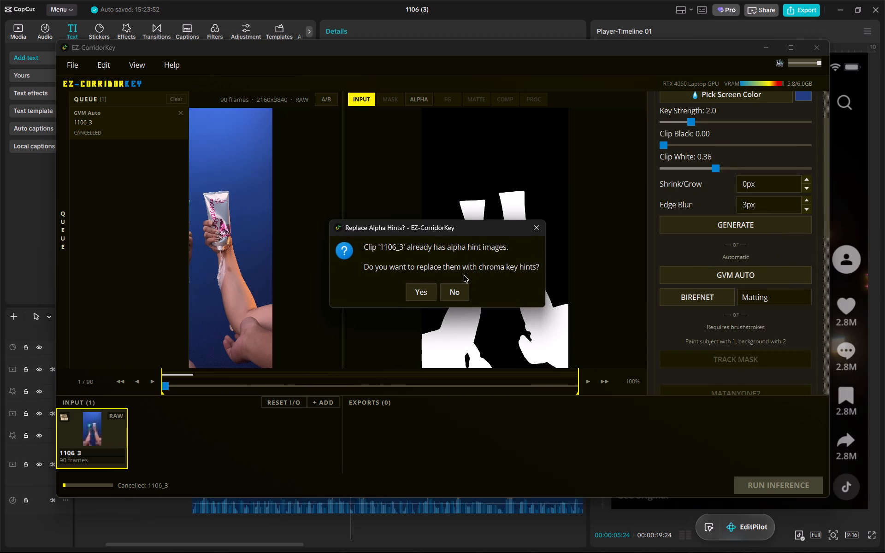
{"action": "left_click", "coordinate": [423, 292]}
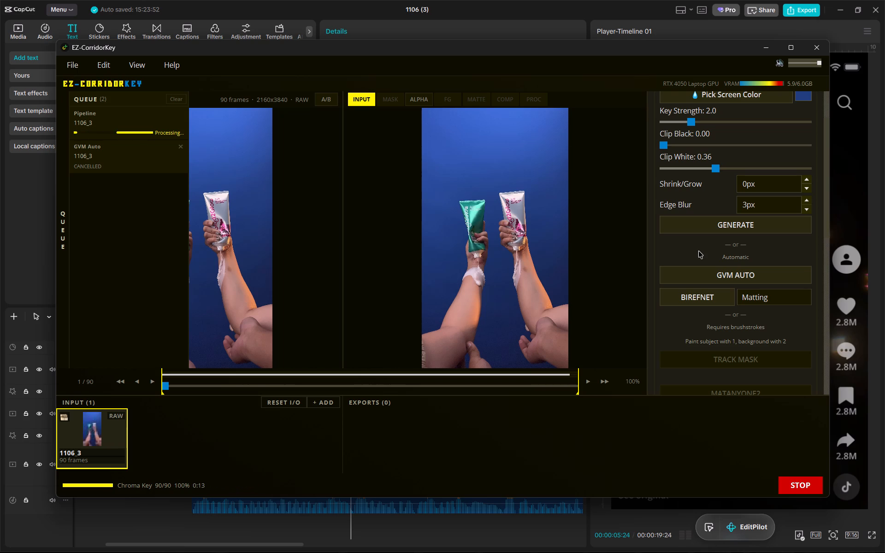
Run inference on clip 1106_3.
{"action": "left_click", "coordinate": [773, 492]}
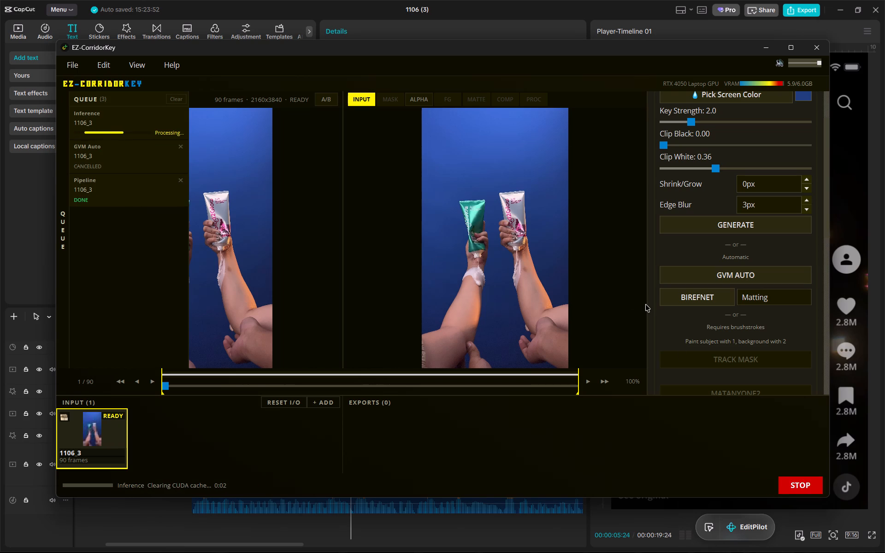
Switch to CapCut and delete the A001_11061405_C027.mov overlay clip at the start of the timeline.
{"action": "left_click", "coordinate": [345, 511]}
{"action": "left_click_drag", "start_coordinate": [354, 333], "coordinate": [522, 333]}
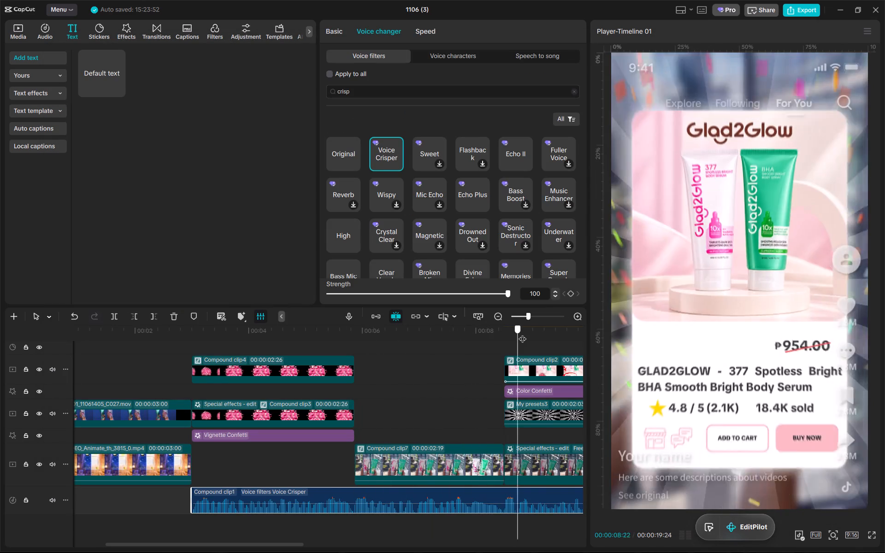
{"action": "left_click_drag", "start_coordinate": [522, 333], "coordinate": [410, 359]}
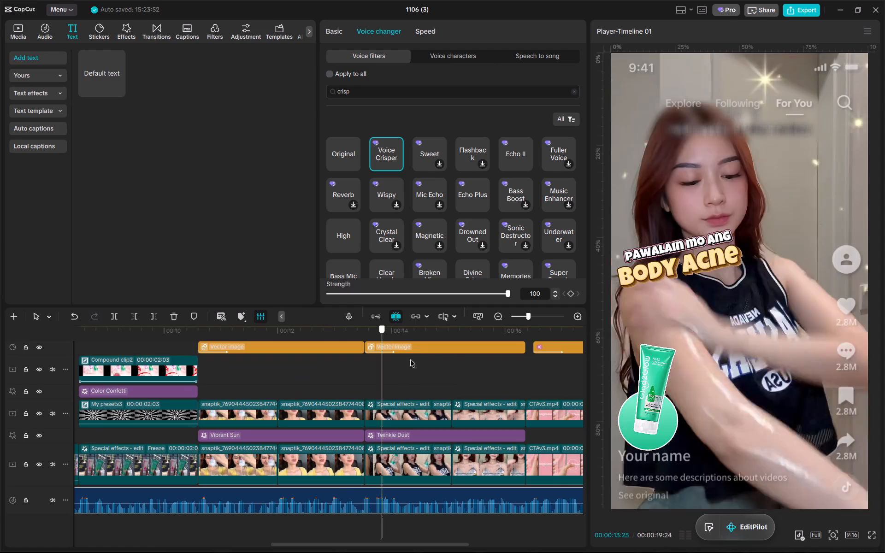
{"action": "left_click_drag", "start_coordinate": [410, 359], "coordinate": [0, 391]}
{"action": "scroll", "coordinate": [137, 402], "scroll_direction": "down", "scroll_amount": 1, "text": "alt"}
{"action": "left_click", "coordinate": [160, 413]}
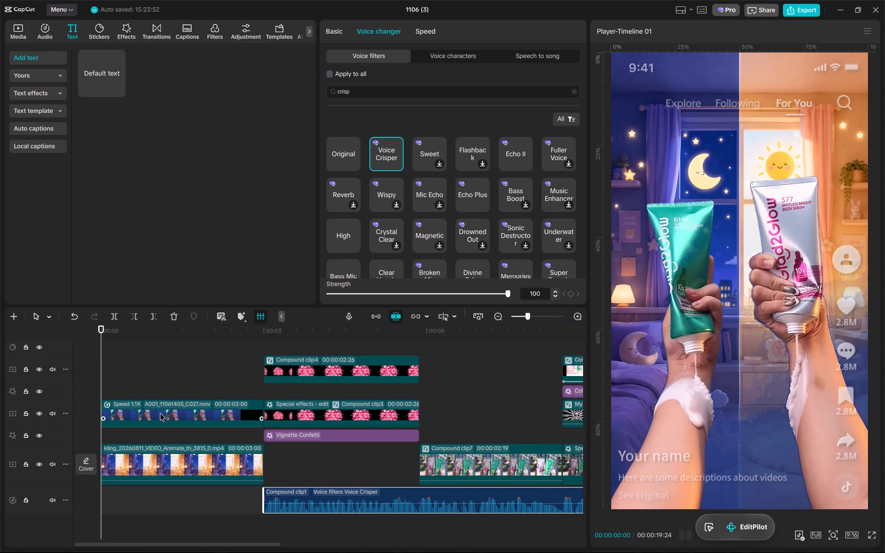
{"action": "key", "text": "d"}
Play back Compound clip7 and check how it leads into the product price card.
{"action": "left_click_drag", "start_coordinate": [266, 332], "coordinate": [417, 324]}
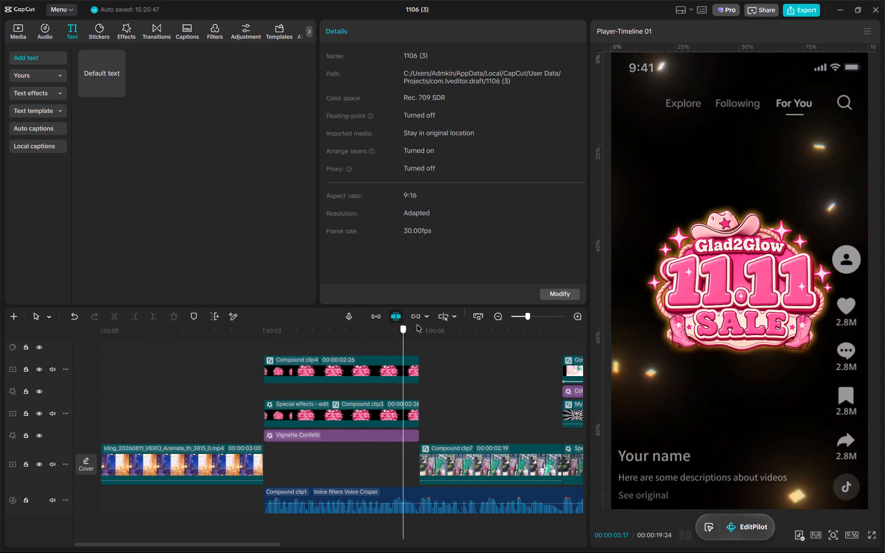
{"action": "left_click_drag", "start_coordinate": [417, 324], "coordinate": [422, 363]}
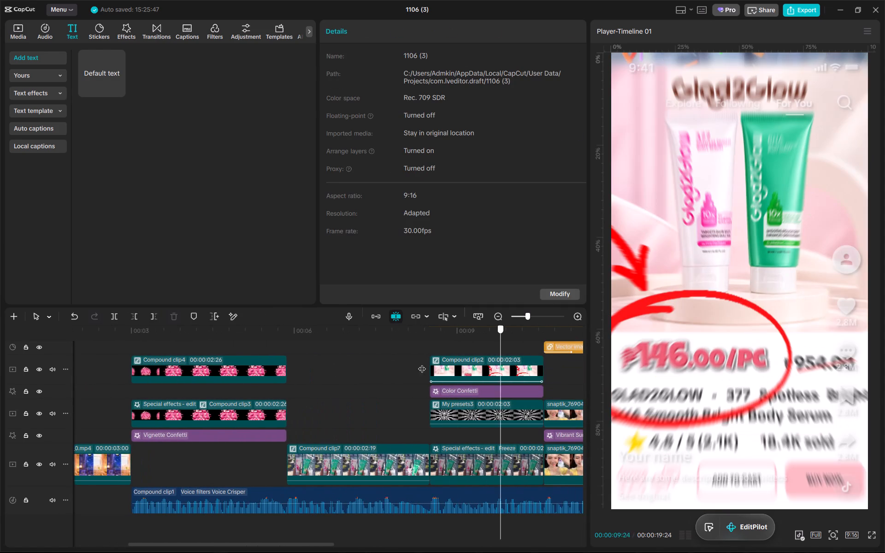
{"action": "left_click_drag", "start_coordinate": [422, 363], "coordinate": [309, 367]}
{"action": "key", "text": "space"}
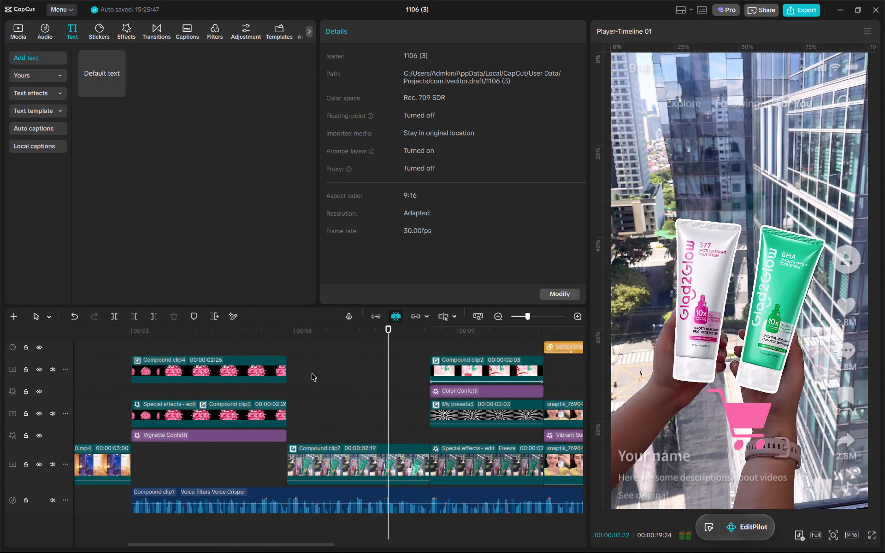
{"action": "key", "text": "space"}
{"action": "left_click_drag", "start_coordinate": [320, 334], "coordinate": [333, 332]}
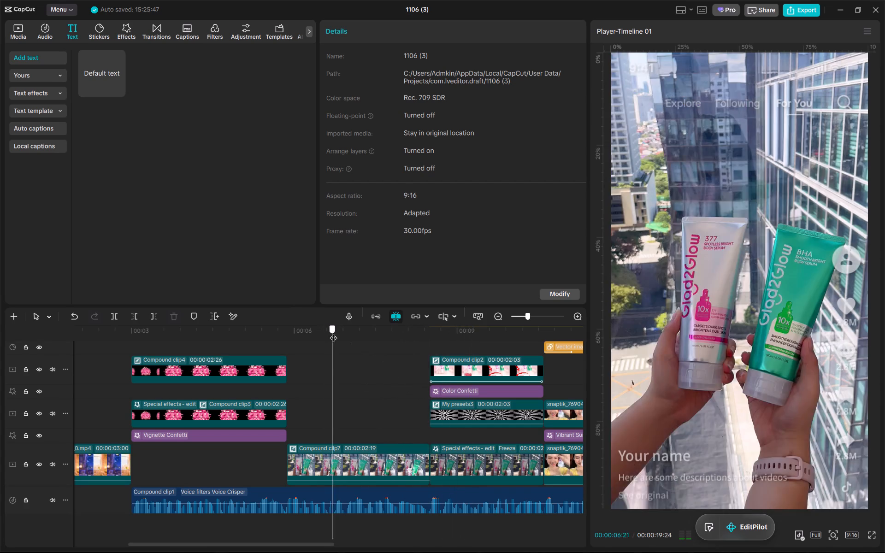
{"action": "left_click_drag", "start_coordinate": [333, 332], "coordinate": [360, 334]}
{"action": "key", "text": "space"}
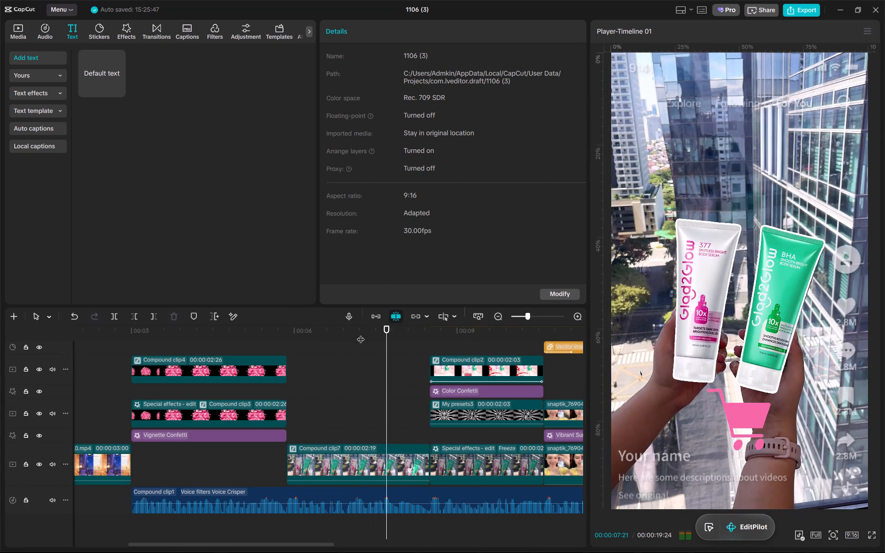
{"action": "left_click", "coordinate": [360, 334]}
{"action": "key", "text": "space"}
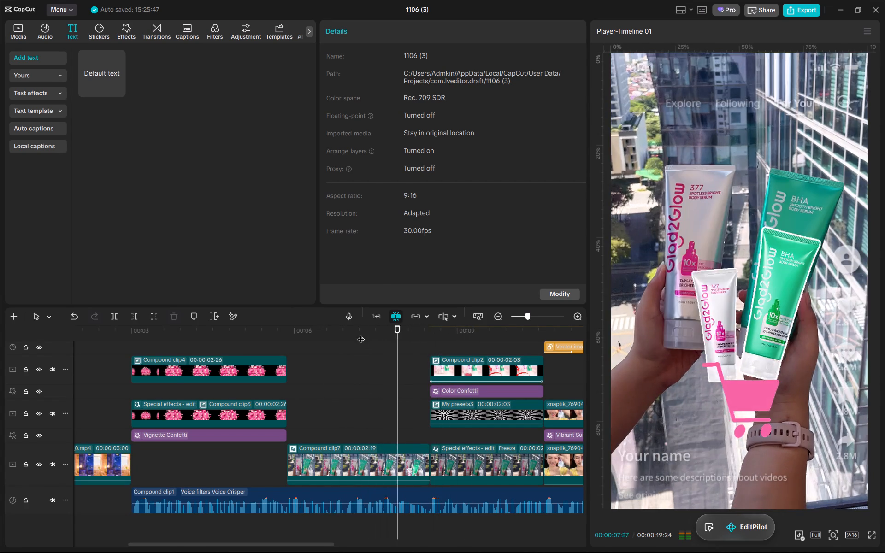
{"action": "left_click_drag", "start_coordinate": [363, 329], "coordinate": [429, 325]}
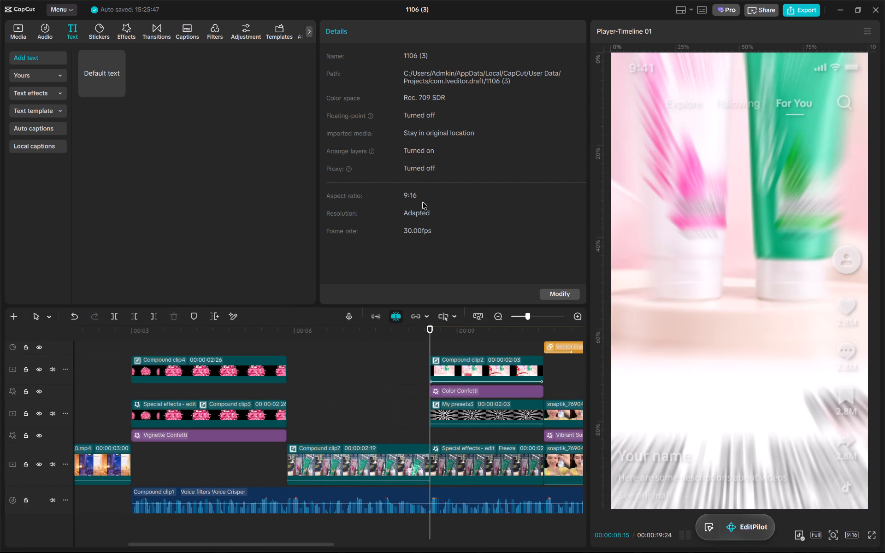
Search the combo animations for "right", apply the "Fall ...Right" animation to Compound clip2, and preview it.
{"action": "left_click", "coordinate": [496, 374]}
{"action": "left_click", "coordinate": [445, 33]}
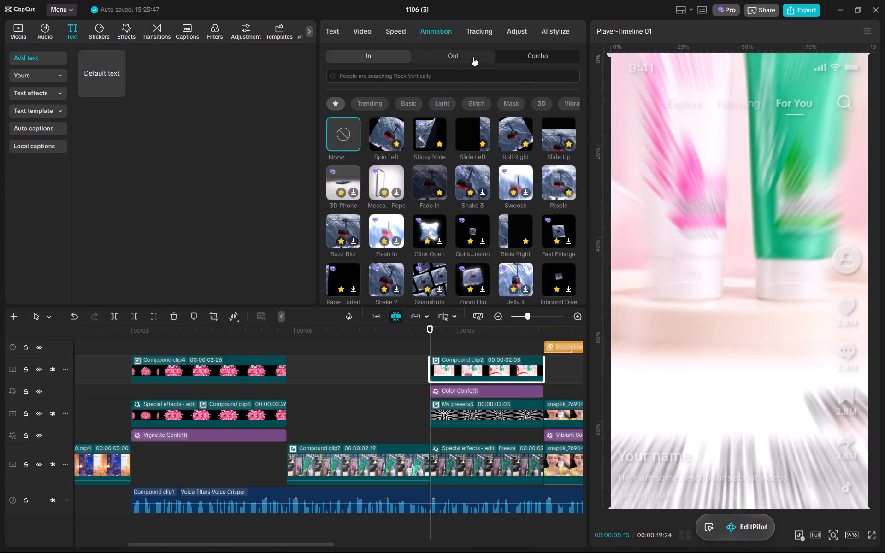
{"action": "left_click", "coordinate": [518, 59]}
{"action": "left_click", "coordinate": [483, 76]}
{"action": "type", "text": "right"}
{"action": "key", "text": "Return"}
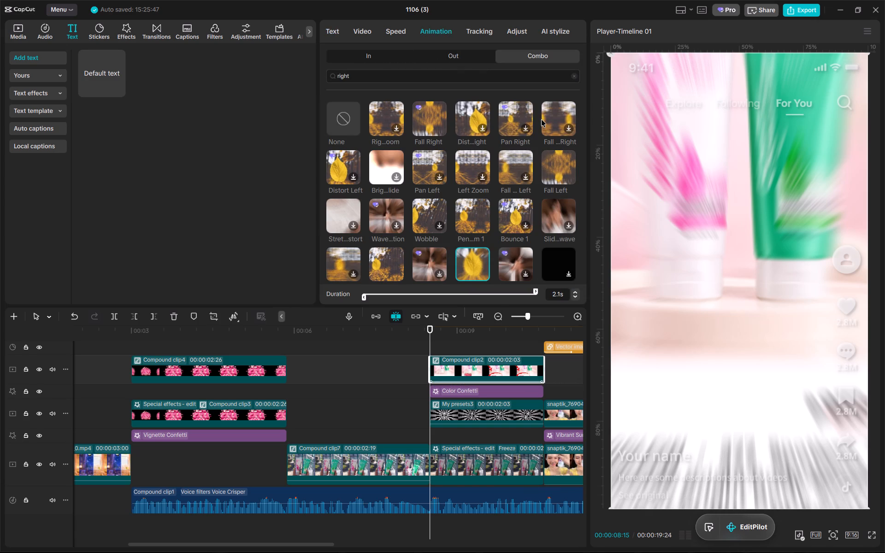
{"action": "left_click", "coordinate": [567, 119]}
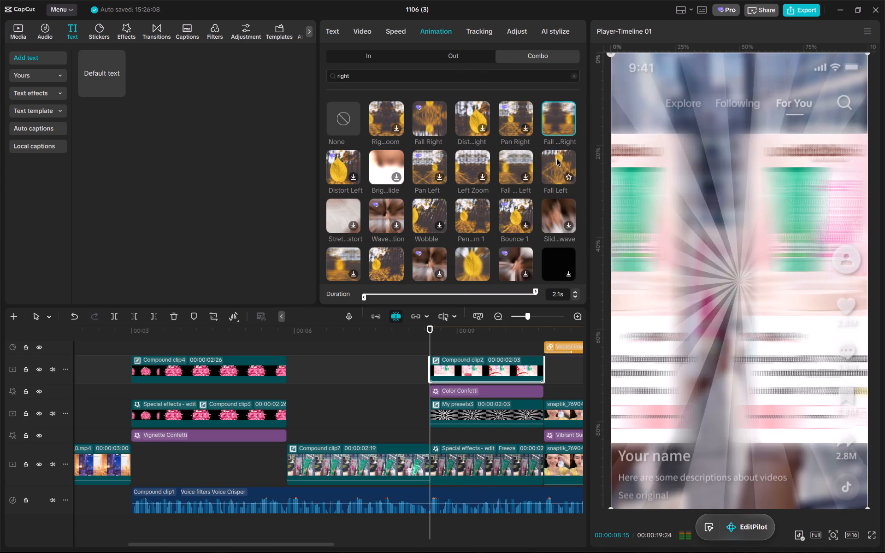
{"action": "left_click_drag", "start_coordinate": [398, 327], "coordinate": [458, 327]}
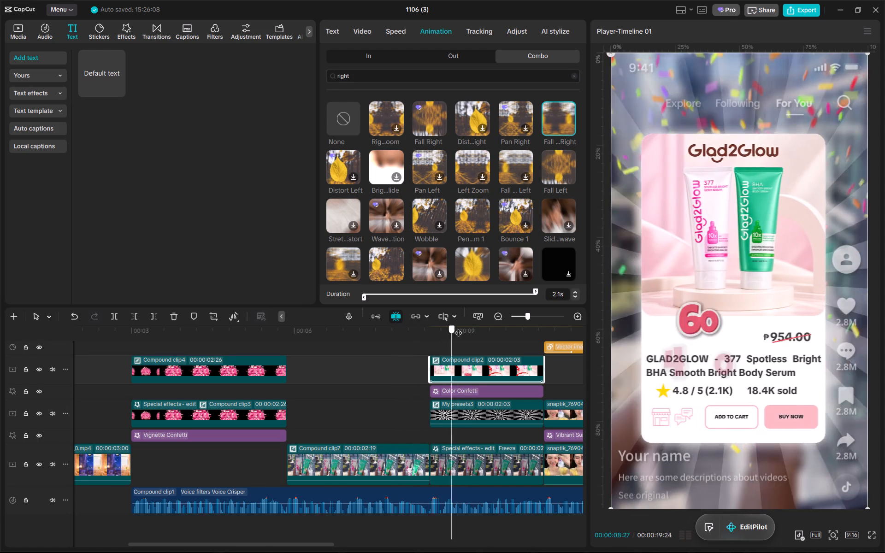
{"action": "left_click_drag", "start_coordinate": [458, 327], "coordinate": [389, 326]}
{"action": "key", "text": "space"}
{"action": "key", "text": "space"}
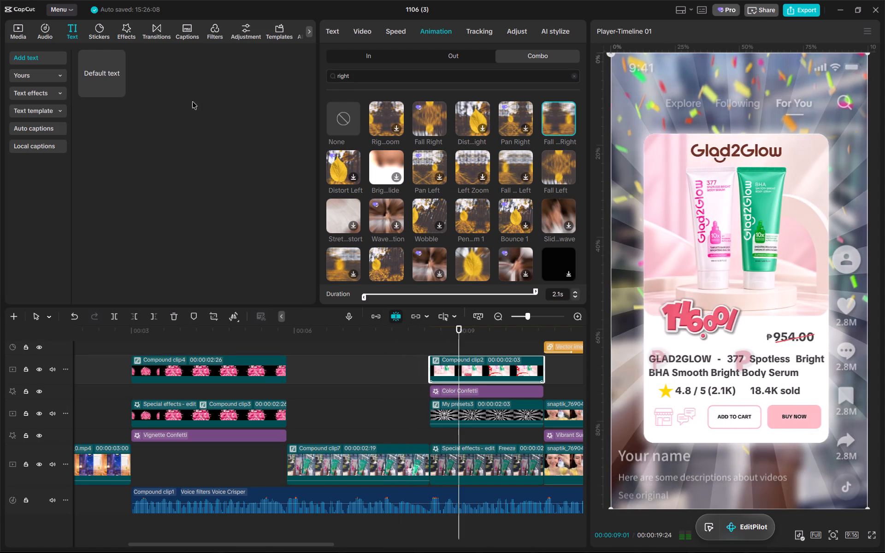
Search transitions for "right", add the first Right transition between Compound clip7 and the following freeze clip, and preview it.
{"action": "left_click", "coordinate": [149, 28]}
{"action": "left_click", "coordinate": [189, 52]}
{"action": "type", "text": "right"}
{"action": "key", "text": "Return"}
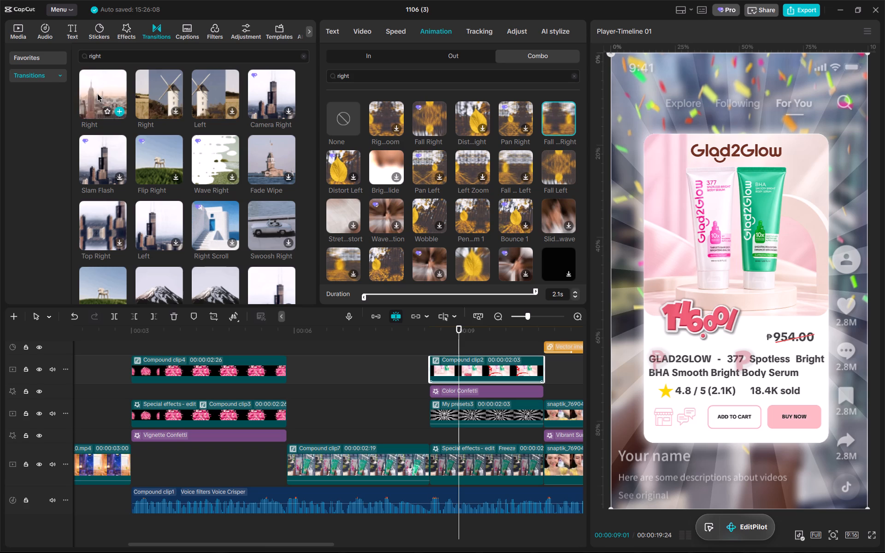
{"action": "left_click_drag", "start_coordinate": [97, 94], "coordinate": [416, 461]}
{"action": "left_click_drag", "start_coordinate": [408, 322], "coordinate": [403, 325]}
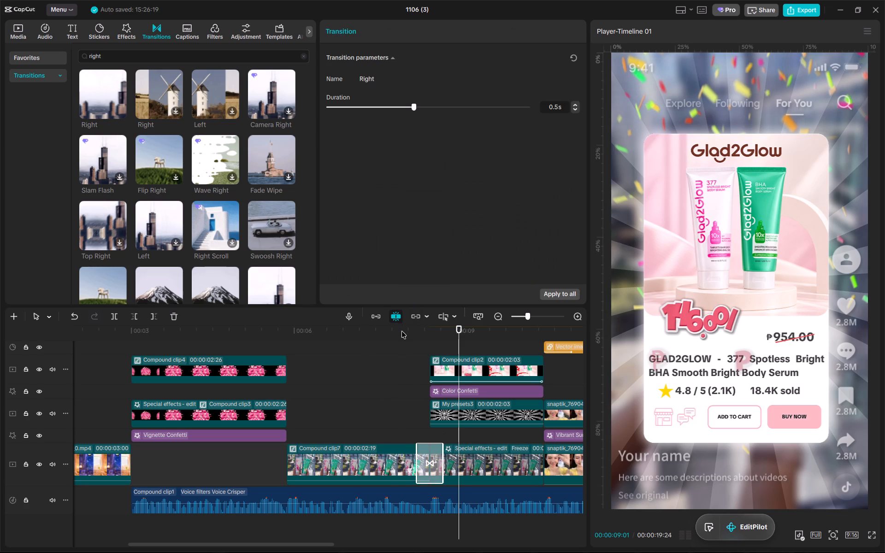
{"action": "left_click", "coordinate": [401, 331]}
{"action": "key", "text": "space"}
{"action": "left_click", "coordinate": [402, 331]}
{"action": "key", "text": "space"}
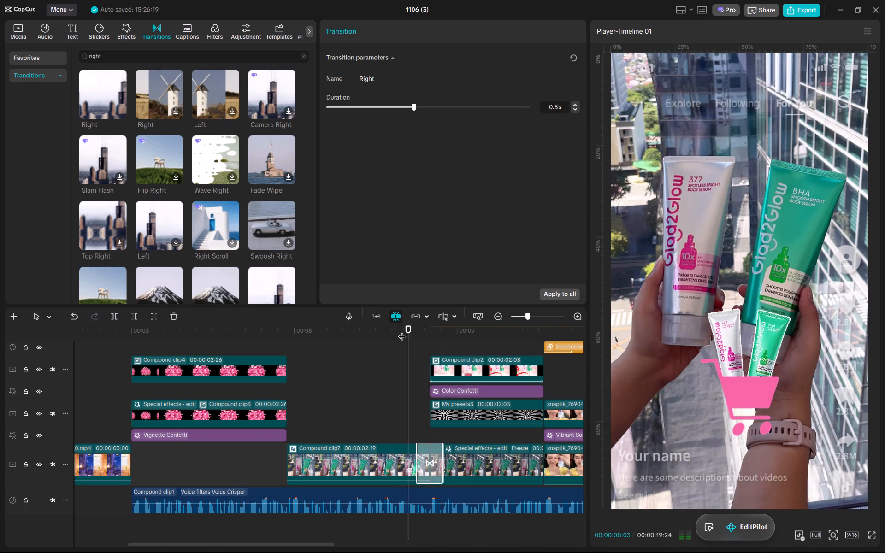
Play back the Right transition after Compound clip7 through the end of the product price card.
{"action": "left_click", "coordinate": [402, 331]}
{"action": "key", "text": "space"}
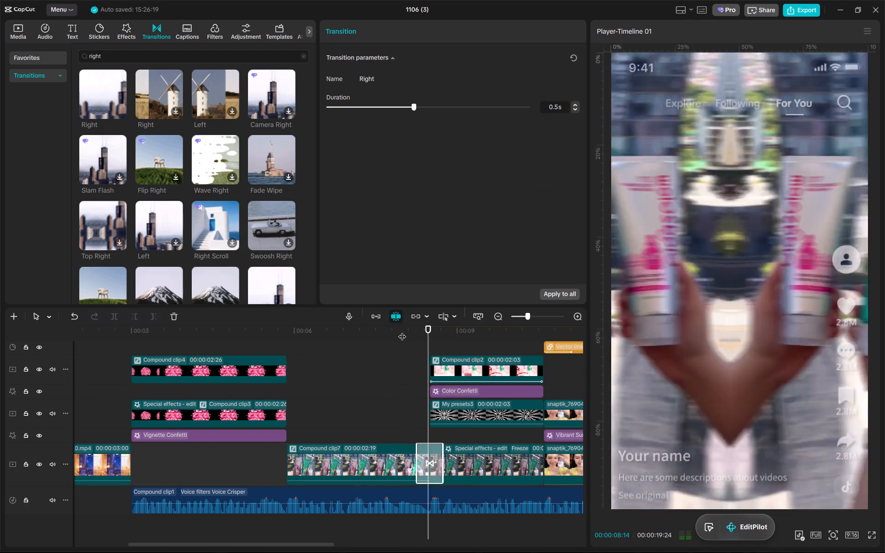
{"action": "scroll", "coordinate": [431, 367], "scroll_direction": "down", "scroll_amount": 12, "text": "alt"}
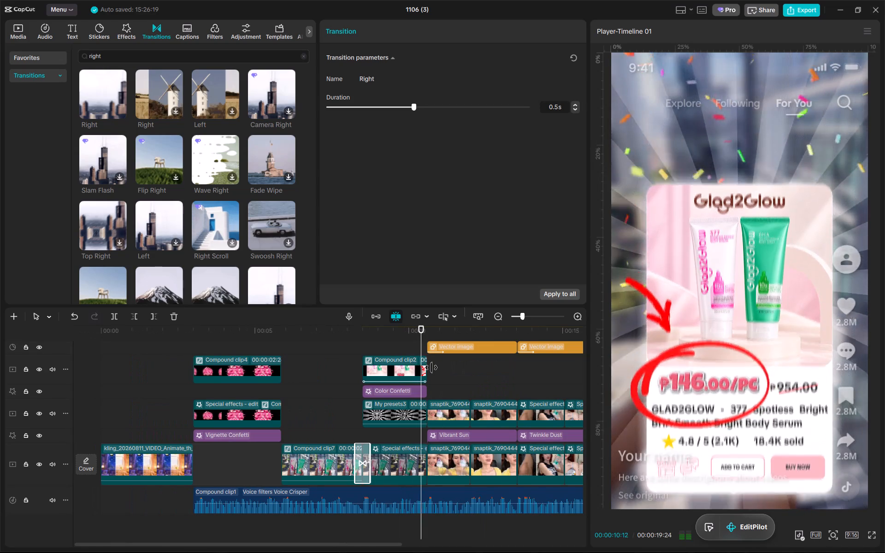
{"action": "key", "text": "space"}
Combine the snaptik clips on both video tracks and the Vibrant Sun effect, right after the price card, into one compound clip.
{"action": "left_click_drag", "start_coordinate": [416, 334], "coordinate": [433, 332]}
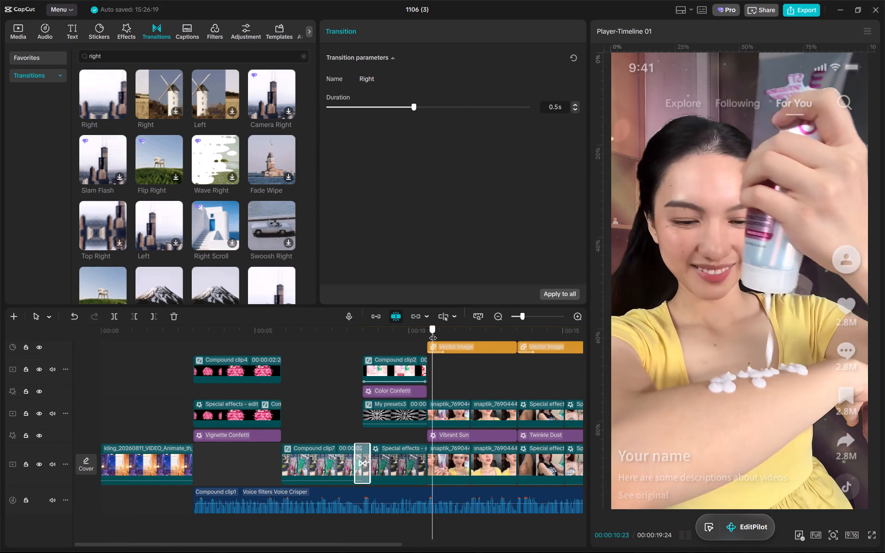
{"action": "left_click_drag", "start_coordinate": [433, 332], "coordinate": [424, 335]}
{"action": "scroll", "coordinate": [438, 362], "scroll_direction": "up", "scroll_amount": 15, "text": "alt"}
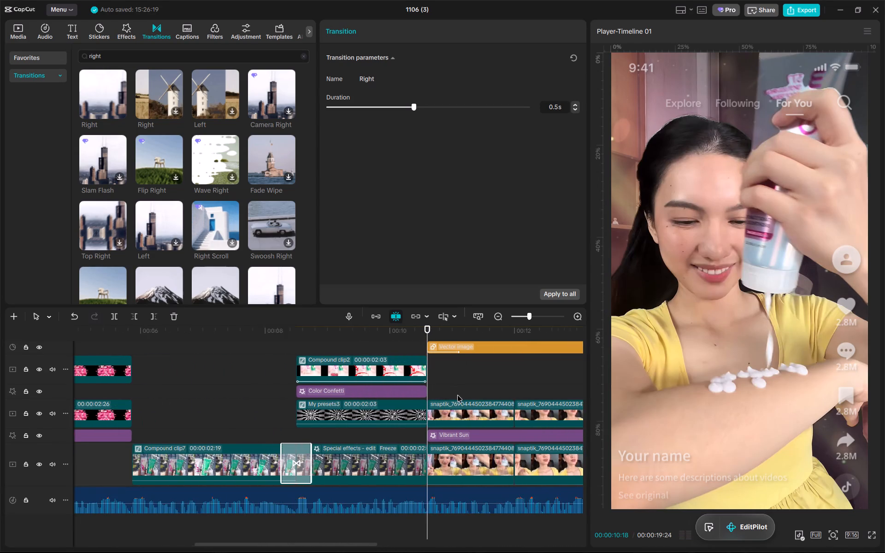
{"action": "scroll", "coordinate": [455, 395], "scroll_direction": "left", "scroll_amount": 1}
{"action": "scroll", "coordinate": [454, 395], "scroll_direction": "down", "scroll_amount": 4, "text": "alt"}
{"action": "left_click_drag", "start_coordinate": [409, 386], "coordinate": [474, 464]}
{"action": "right_click", "coordinate": [474, 463]}
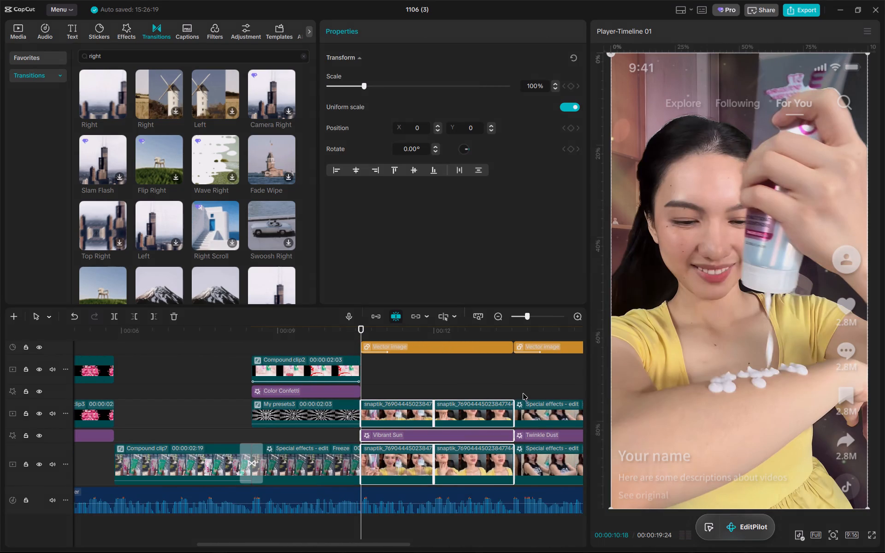
{"action": "left_click", "coordinate": [560, 417]}
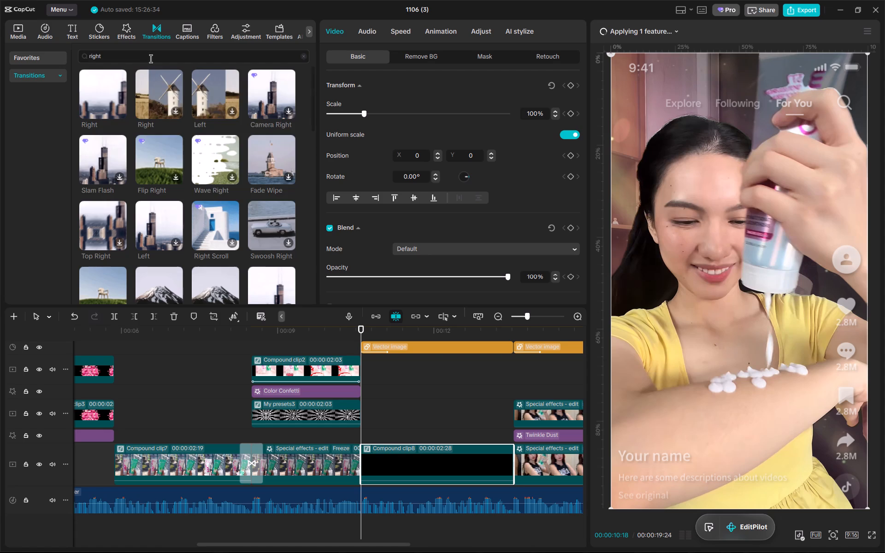
Search transitions for "down", add the Drop Down transition between the freeze clip and the new compound clip, and preview it.
{"action": "double_click", "coordinate": [151, 59]}
{"action": "type", "text": "down"}
{"action": "key", "text": "Return"}
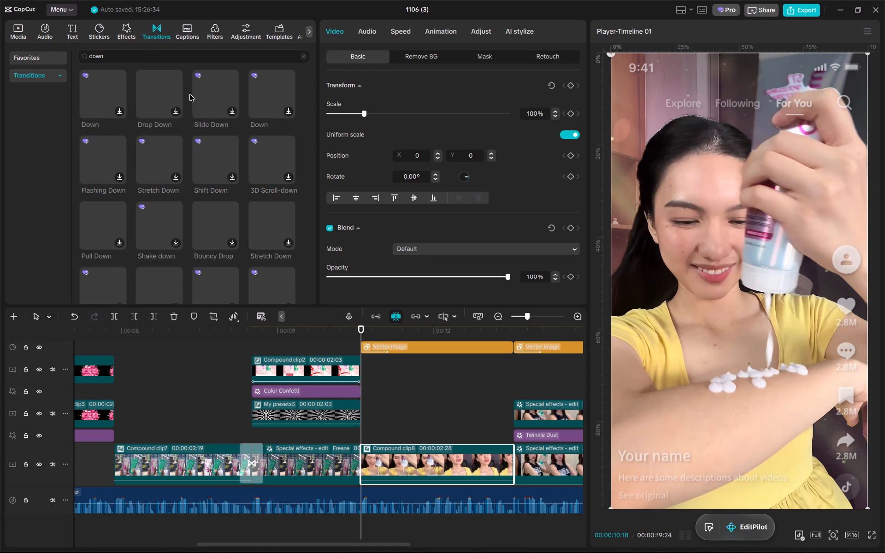
{"action": "left_click_drag", "start_coordinate": [156, 99], "coordinate": [348, 465]}
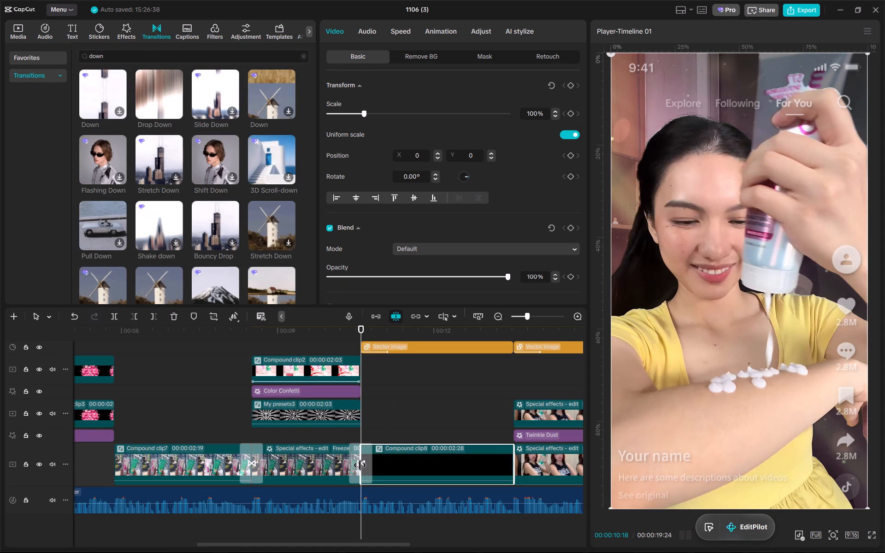
{"action": "left_click", "coordinate": [335, 334]}
{"action": "key", "text": "space"}
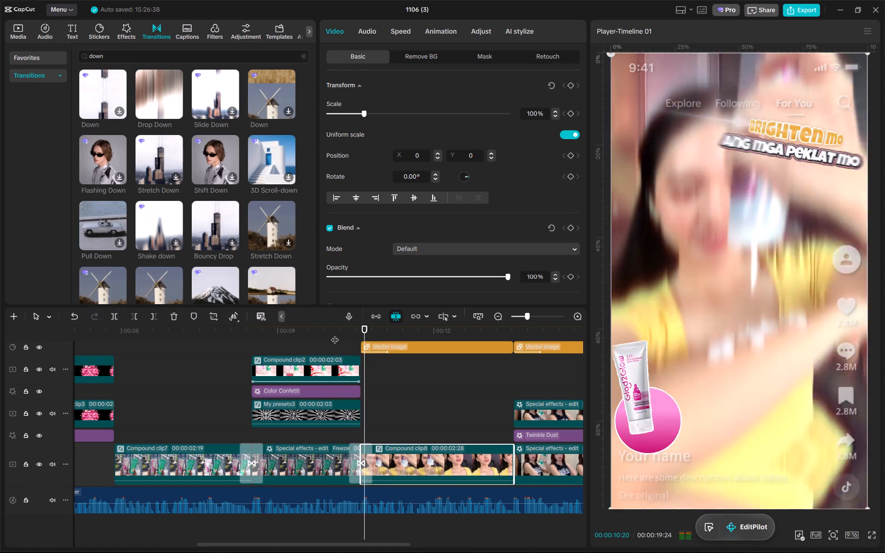
{"action": "left_click", "coordinate": [335, 334]}
{"action": "key", "text": "space"}
{"action": "key", "text": "space"}
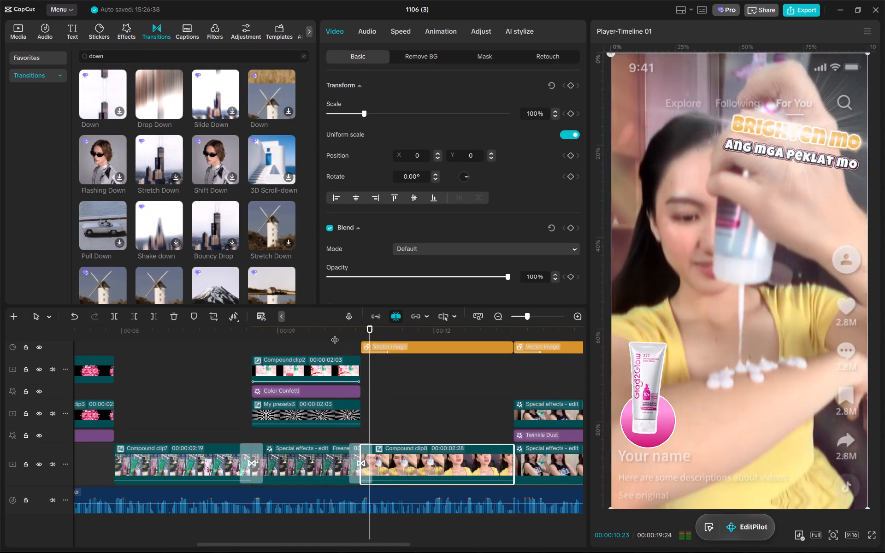
Play back the remaining body acne and CTAv3.mp4 sections to the end, and return the playhead to the timeline start.
{"action": "scroll", "coordinate": [415, 379], "scroll_direction": "down", "scroll_amount": 10, "text": "alt"}
{"action": "scroll", "coordinate": [415, 379], "scroll_direction": "left", "scroll_amount": 1}
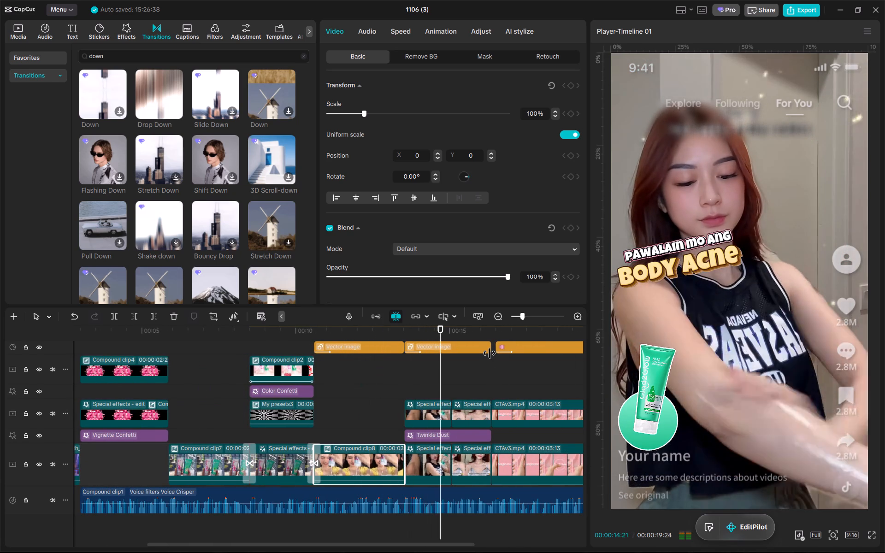
{"action": "scroll", "coordinate": [489, 353], "scroll_direction": "down", "scroll_amount": 7, "text": "alt"}
{"action": "key", "text": "space"}
{"action": "left_click_drag", "start_coordinate": [476, 333], "coordinate": [467, 333]}
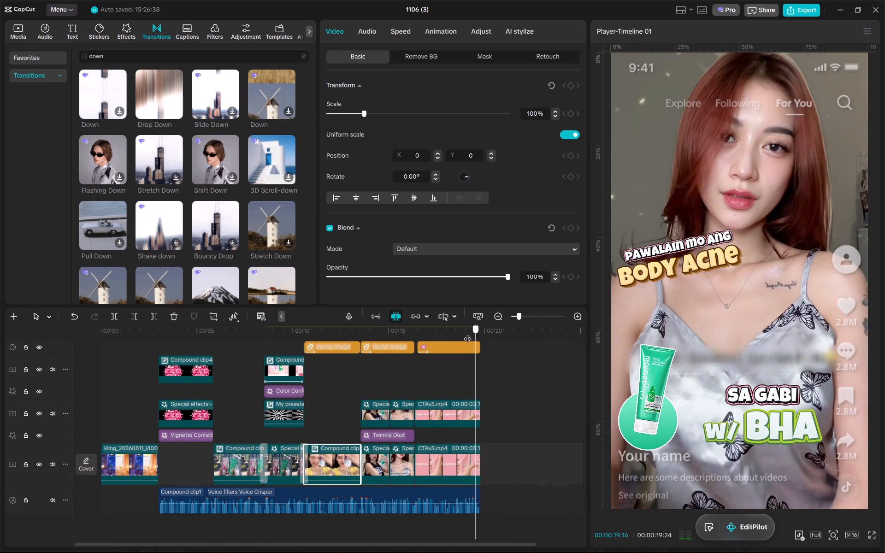
{"action": "left_click_drag", "start_coordinate": [467, 333], "coordinate": [6, 353]}
Switch to EZ-CorridorKey and check the inference progress of clip 1106_3.
{"action": "key", "text": "alt+Tab"}
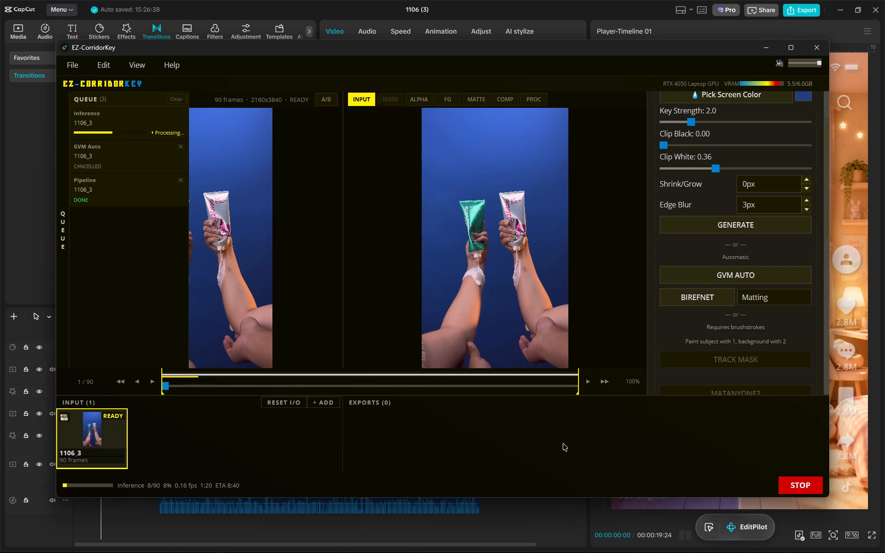
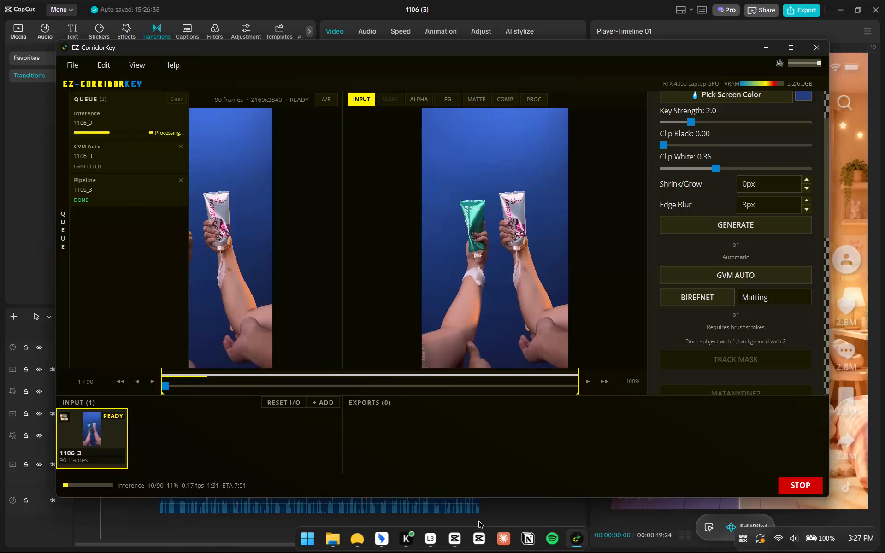
Switch to CapCut and play the timeline from the beginning to review the current edit.
{"action": "left_click", "coordinate": [429, 544]}
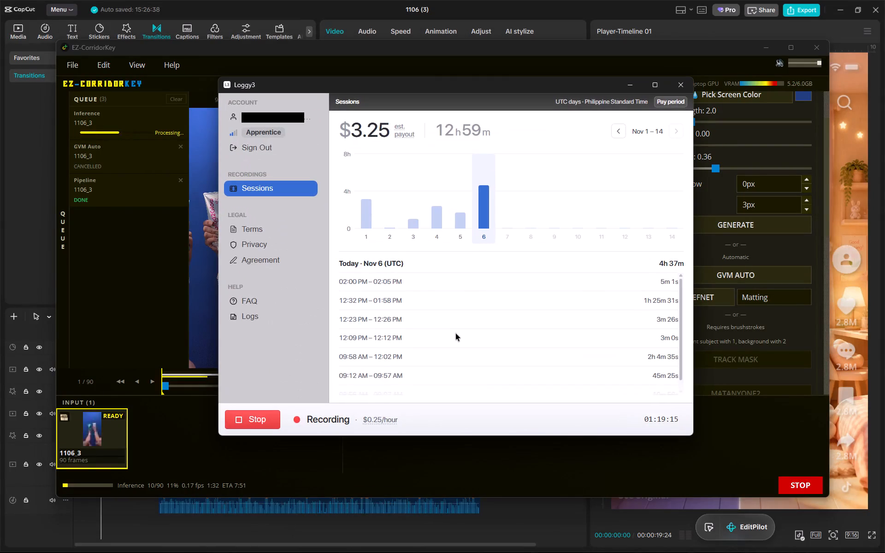
{"action": "left_click", "coordinate": [20, 227]}
{"action": "left_click_drag", "start_coordinate": [281, 340], "coordinate": [336, 336]}
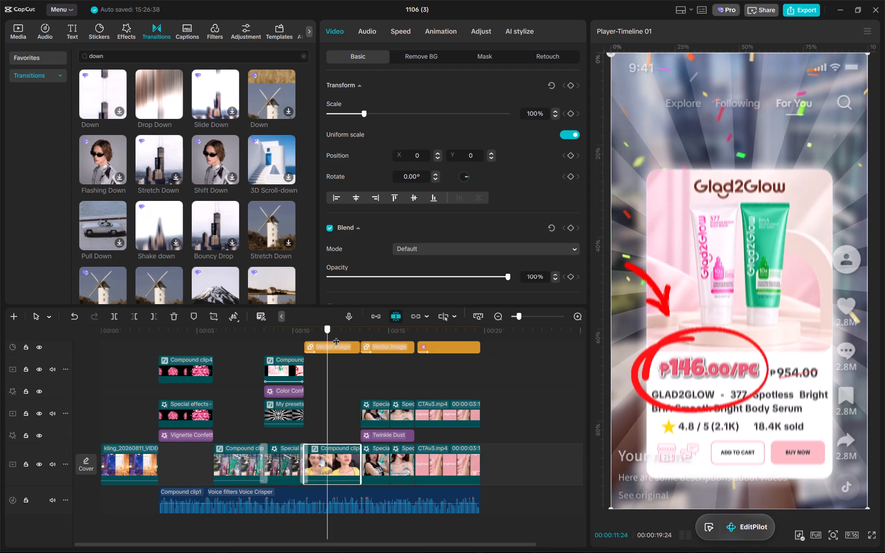
{"action": "left_click_drag", "start_coordinate": [336, 336], "coordinate": [89, 342]}
{"action": "scroll", "coordinate": [311, 387], "scroll_direction": "up", "scroll_amount": 4, "text": "alt"}
{"action": "key", "text": "space"}
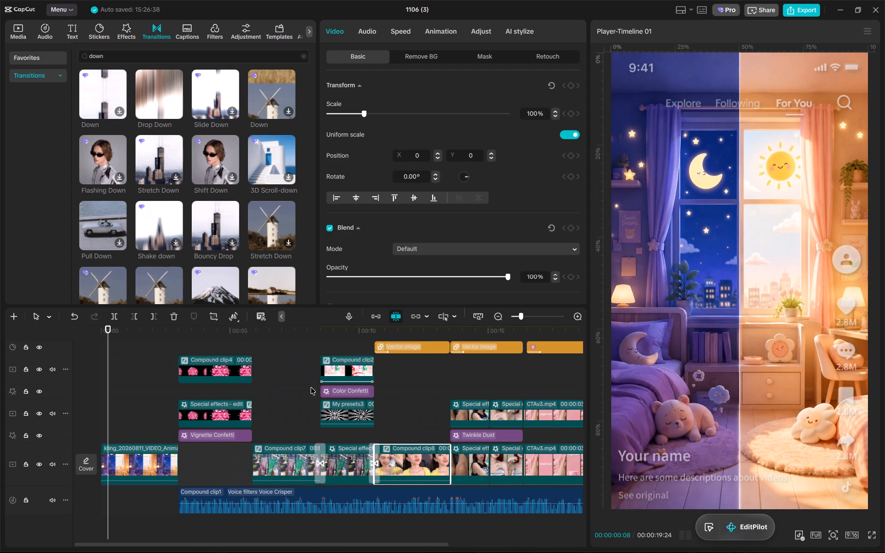
{"action": "scroll", "coordinate": [305, 389], "scroll_direction": "up", "scroll_amount": 12, "text": "alt"}
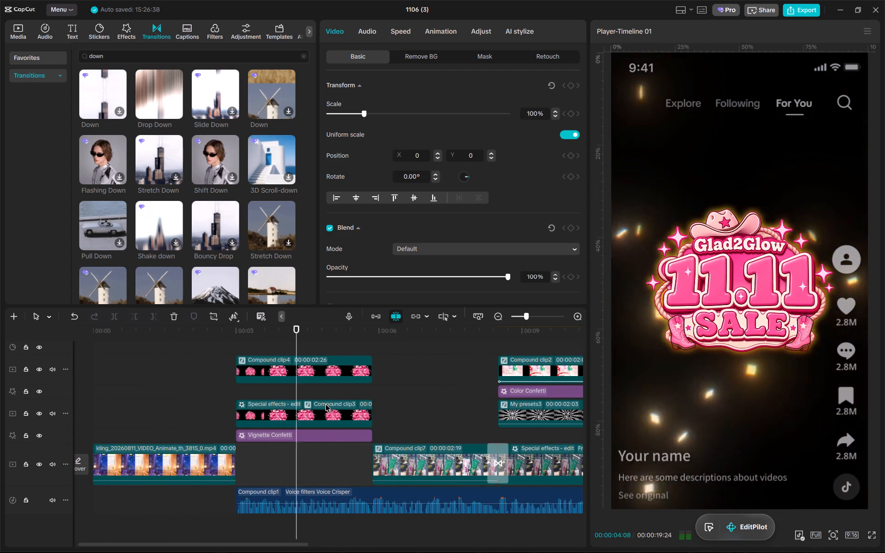
{"action": "scroll", "coordinate": [439, 421], "scroll_direction": "down", "scroll_amount": 2, "text": "alt"}
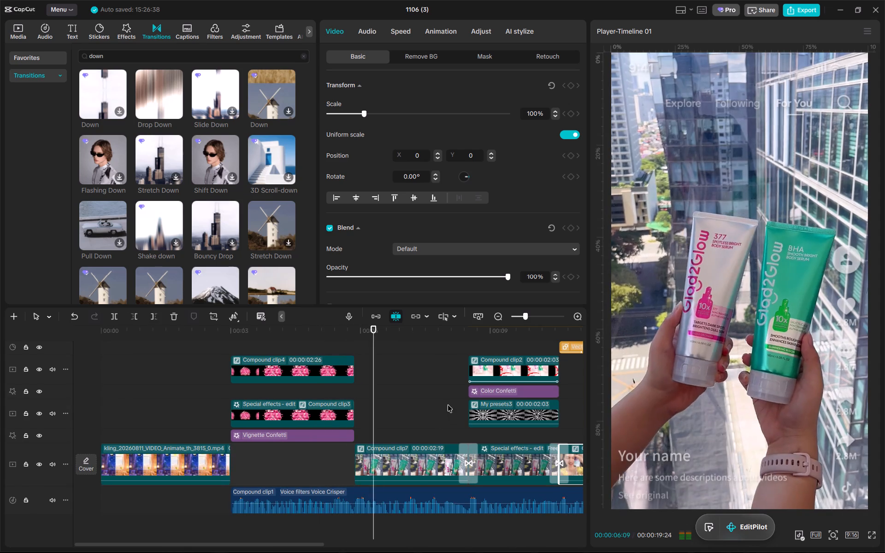
{"action": "scroll", "coordinate": [448, 404], "scroll_direction": "down", "scroll_amount": 3, "text": "alt"}
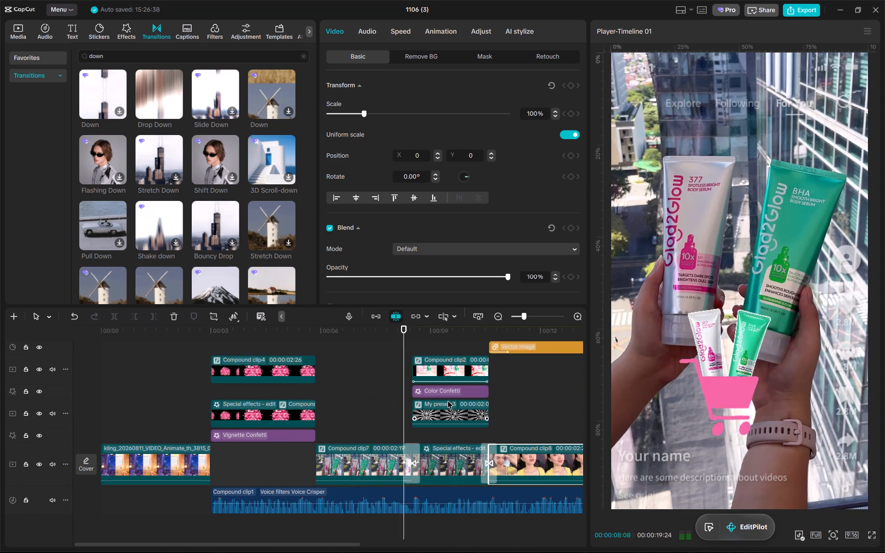
{"action": "scroll", "coordinate": [448, 401], "scroll_direction": "down", "scroll_amount": 5, "text": "alt"}
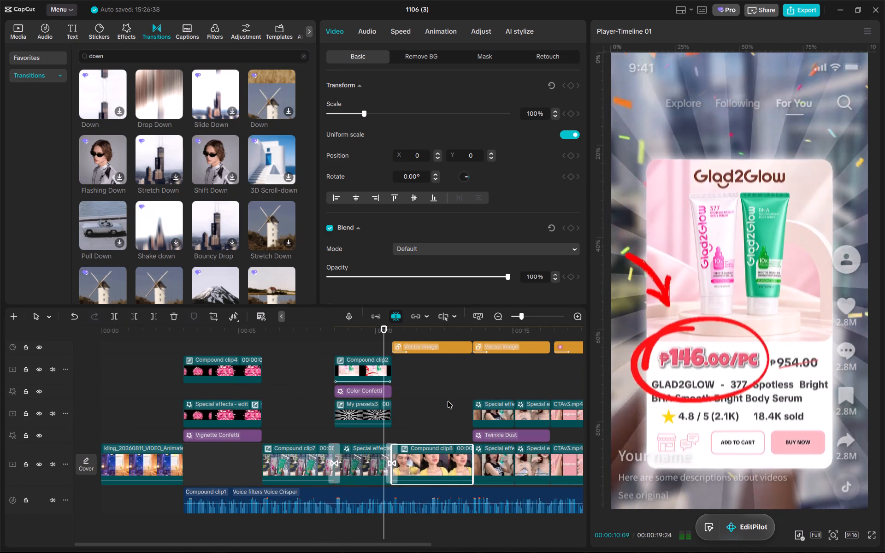
{"action": "scroll", "coordinate": [448, 401], "scroll_direction": "left", "scroll_amount": 6}
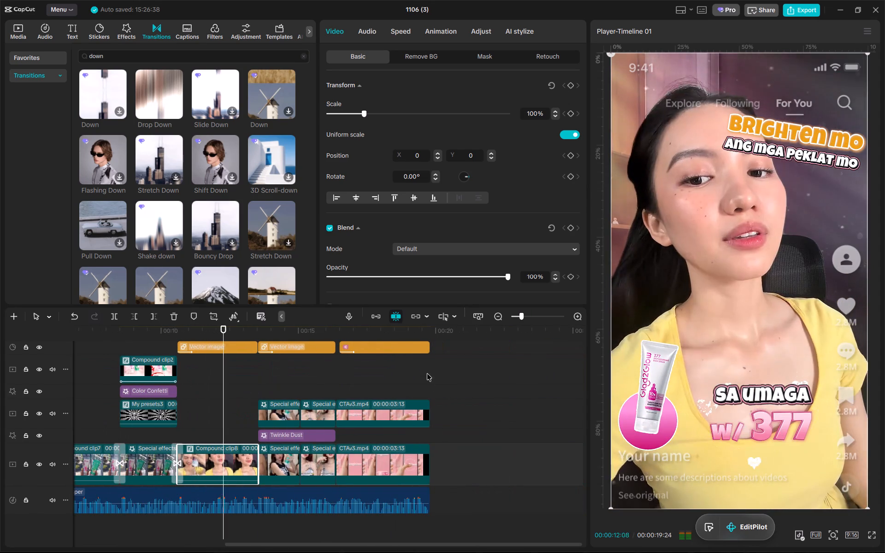
{"action": "key", "text": "space"}
Place the playhead at 00:00:03:00, where the 11.11 sale logo begins, and search the sound effects for "party poper".
{"action": "left_click_drag", "start_coordinate": [386, 333], "coordinate": [147, 334]}
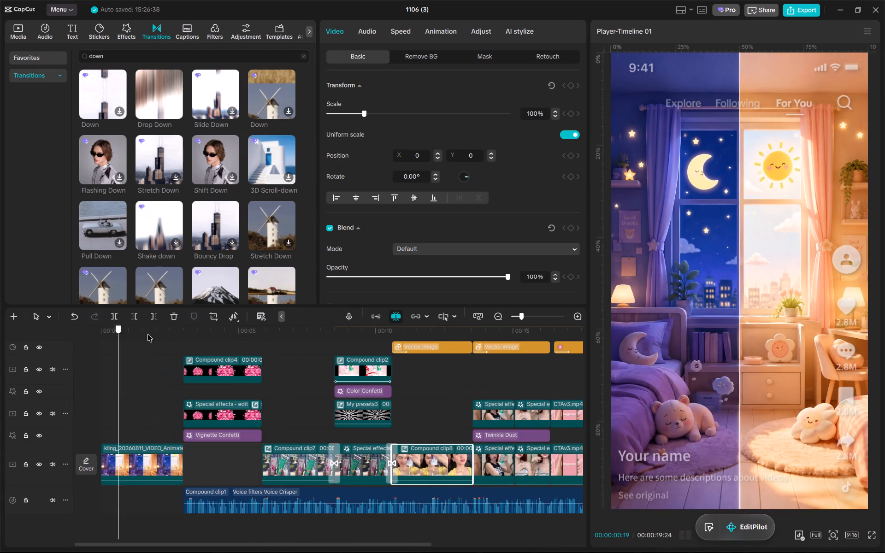
{"action": "left_click_drag", "start_coordinate": [147, 334], "coordinate": [182, 334]}
{"action": "scroll", "coordinate": [201, 417], "scroll_direction": "down", "scroll_amount": 7, "text": "ctrl"}
{"action": "scroll", "coordinate": [211, 436], "scroll_direction": "up", "scroll_amount": 8, "text": "alt"}
{"action": "left_click", "coordinate": [39, 24]}
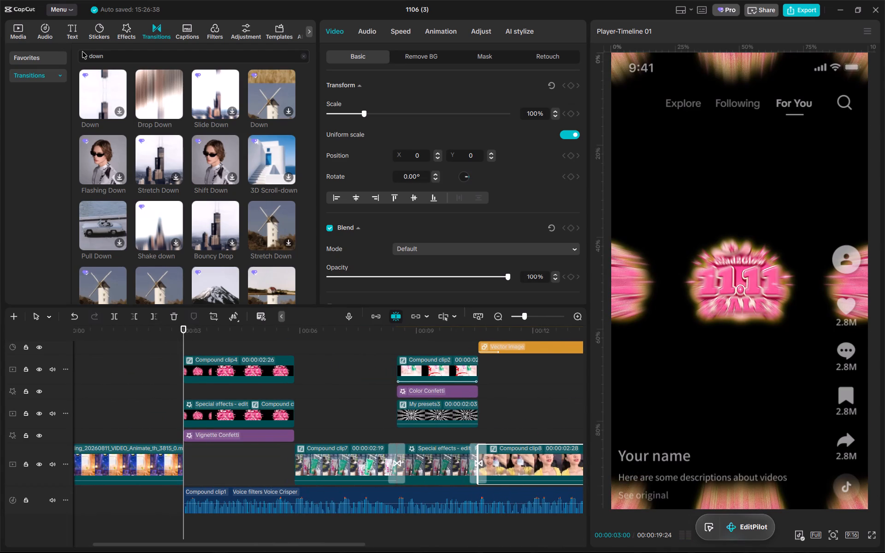
{"action": "left_click", "coordinate": [41, 91]}
{"action": "left_click", "coordinate": [45, 106]}
{"action": "left_click", "coordinate": [132, 62]}
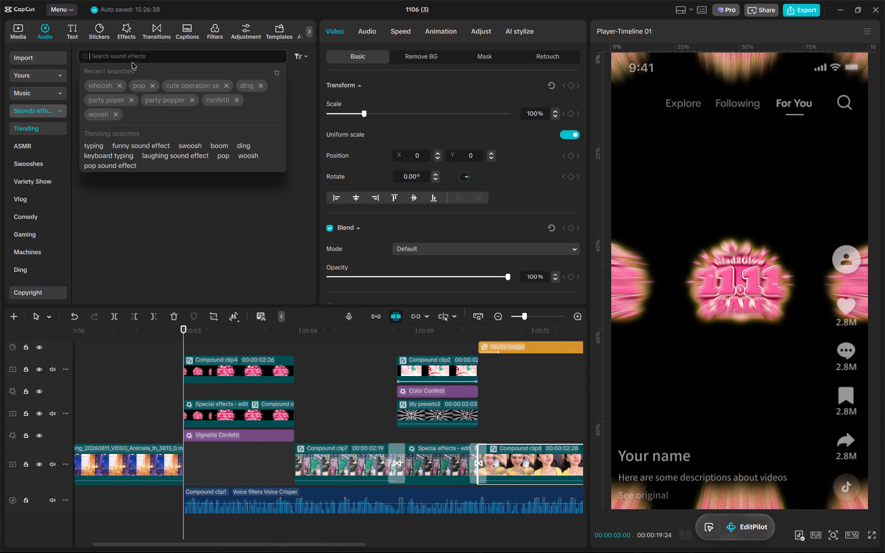
{"action": "type", "text": "party poper"}
{"action": "key", "text": "Return"}
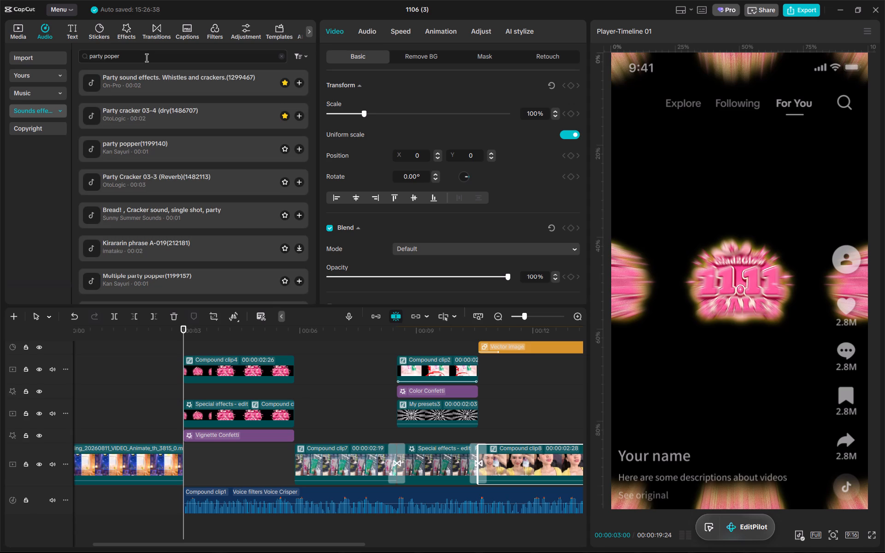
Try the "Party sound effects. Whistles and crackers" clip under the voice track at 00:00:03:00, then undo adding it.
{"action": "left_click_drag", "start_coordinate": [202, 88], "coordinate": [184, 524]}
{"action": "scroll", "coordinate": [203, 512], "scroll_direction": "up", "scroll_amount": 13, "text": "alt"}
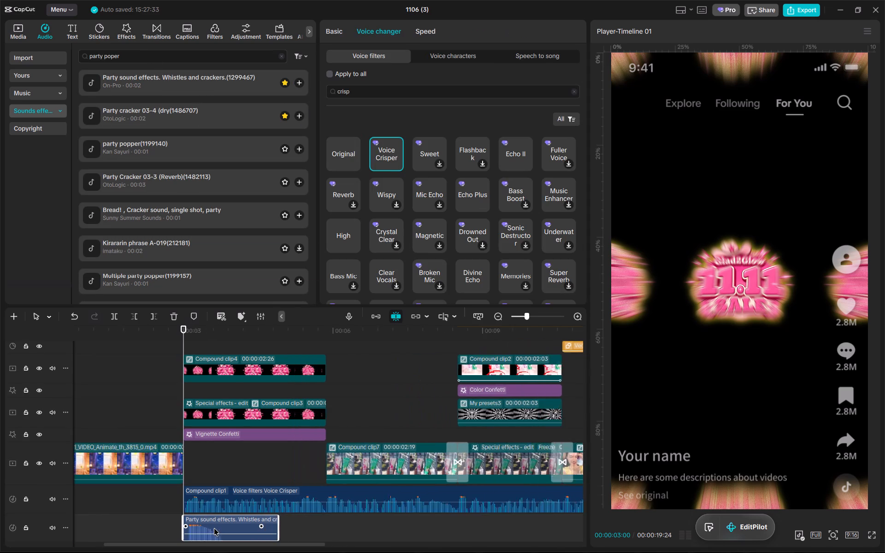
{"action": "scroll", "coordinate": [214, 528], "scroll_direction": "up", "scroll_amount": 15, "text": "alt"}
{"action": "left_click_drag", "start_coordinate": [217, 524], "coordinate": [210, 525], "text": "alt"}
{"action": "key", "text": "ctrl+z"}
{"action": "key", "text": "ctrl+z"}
Add "Party cracker 03-4 (dry)" under the voice track and trim its lead-in so it starts at 00:00:03:00.
{"action": "left_click_drag", "start_coordinate": [197, 116], "coordinate": [219, 321]}
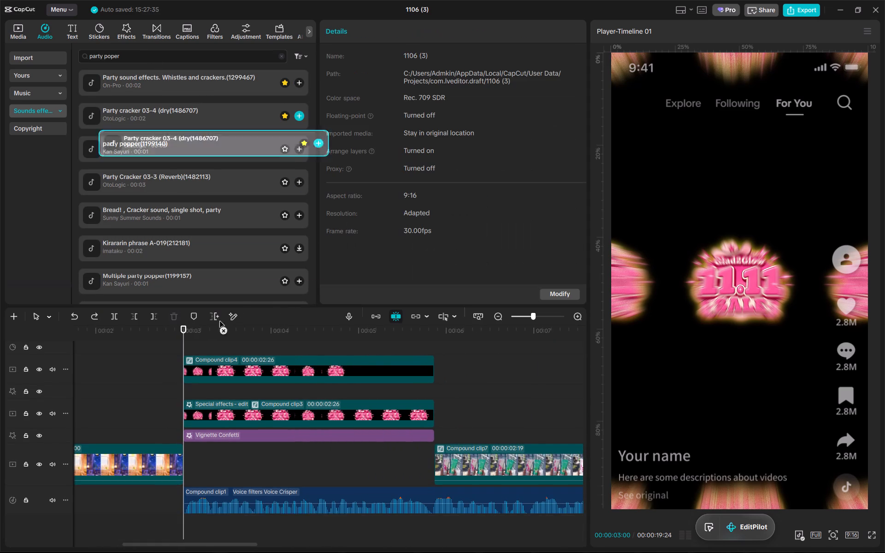
{"action": "left_click_drag", "start_coordinate": [219, 321], "coordinate": [180, 521]}
{"action": "left_click", "coordinate": [217, 520]}
{"action": "key", "text": "q"}
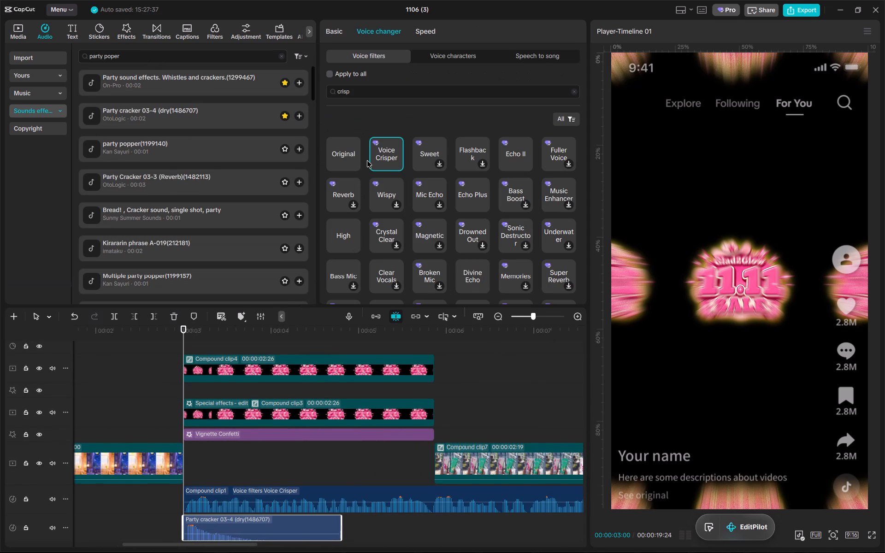
{"action": "scroll", "coordinate": [206, 504], "scroll_direction": "up", "scroll_amount": 14, "text": "alt"}
{"action": "left_click_drag", "start_coordinate": [218, 531], "coordinate": [212, 529], "text": "alt"}
{"action": "key", "text": "q"}
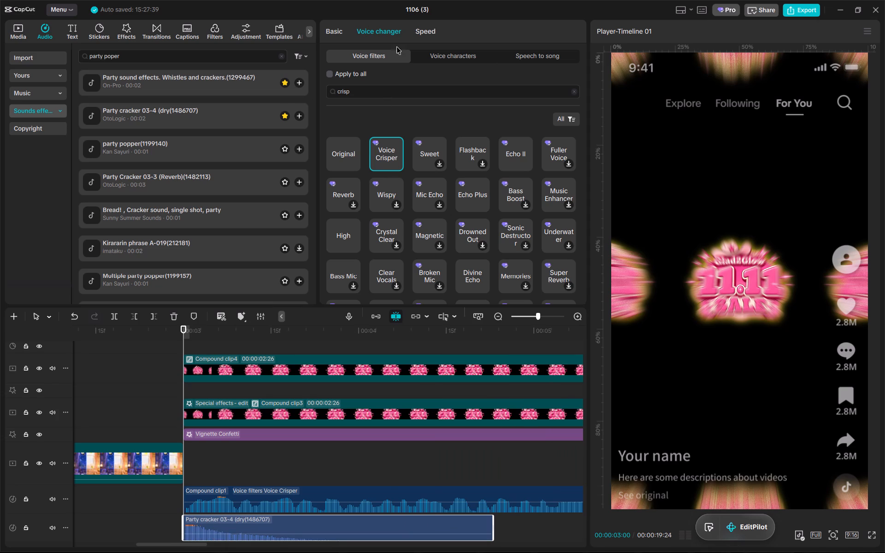
Set the party cracker clip's volume to -5.7 dB.
{"action": "left_click", "coordinate": [342, 30]}
{"action": "left_click_drag", "start_coordinate": [453, 89], "coordinate": [448, 89]}
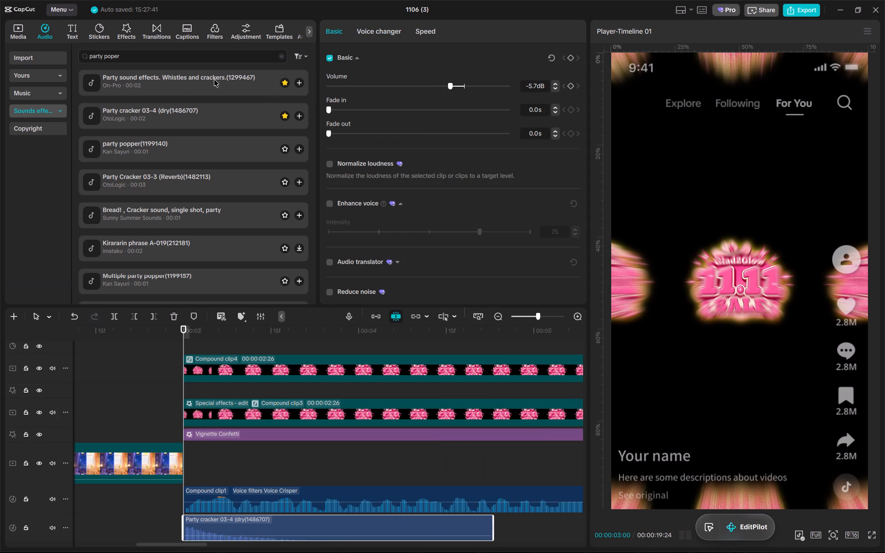
Search the sound effects for "applause" and add "Cheers and applause 1" below the party cracker at 00:00:03:00.
{"action": "triple_click", "coordinate": [185, 54]}
{"action": "type", "text": "apo"}
{"action": "key", "text": "BackSpace"}
{"action": "type", "text": "pal"}
{"action": "key", "text": "BackSpace"}
{"action": "key", "text": "BackSpace"}
{"action": "type", "text": "lause"}
{"action": "key", "text": "Return"}
{"action": "scroll", "coordinate": [289, 498], "scroll_direction": "down", "scroll_amount": 6, "text": "alt"}
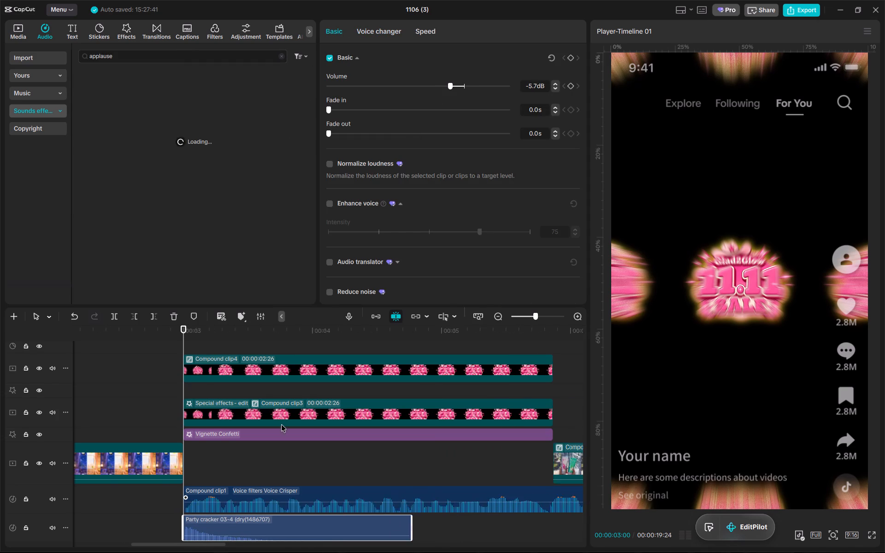
{"action": "scroll", "coordinate": [266, 482], "scroll_direction": "up", "scroll_amount": 6, "text": "ctrl"}
{"action": "scroll", "coordinate": [269, 489], "scroll_direction": "down", "scroll_amount": 14, "text": "ctrl"}
{"action": "scroll", "coordinate": [267, 480], "scroll_direction": "up", "scroll_amount": 8, "text": "alt"}
{"action": "left_click_drag", "start_coordinate": [226, 124], "coordinate": [224, 261]}
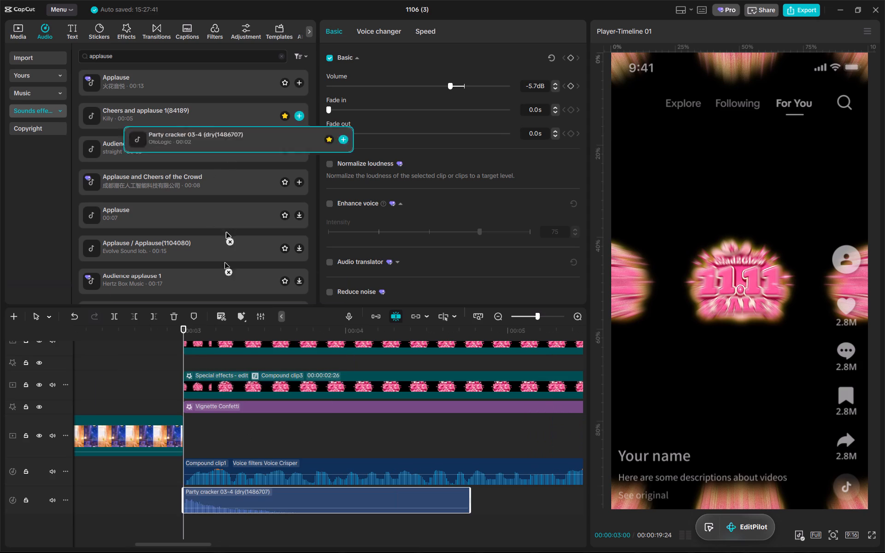
{"action": "left_click_drag", "start_coordinate": [224, 261], "coordinate": [183, 527]}
Turn on loudness normalization for the cheers and applause clip.
{"action": "left_click", "coordinate": [331, 165]}
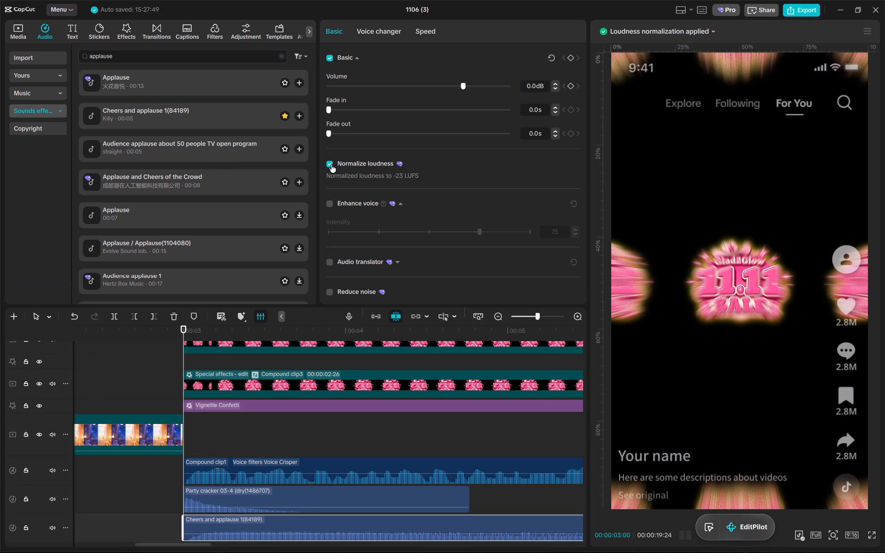
Play back the 11.11 logo section and the start of the product clip to check the added sounds.
{"action": "key", "text": "space"}
{"action": "scroll", "coordinate": [386, 452], "scroll_direction": "down", "scroll_amount": 20, "text": "alt"}
{"action": "scroll", "coordinate": [386, 452], "scroll_direction": "down", "scroll_amount": 3, "text": "alt"}
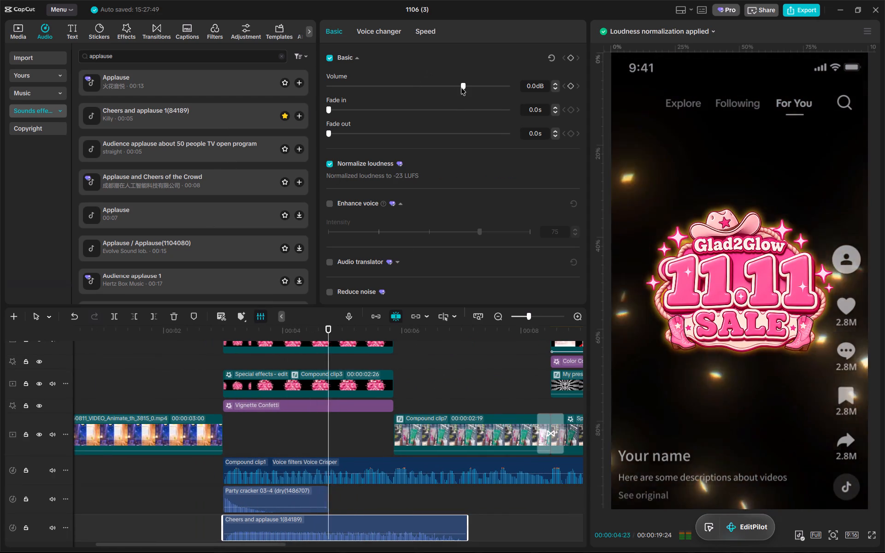
{"action": "left_click", "coordinate": [390, 334]}
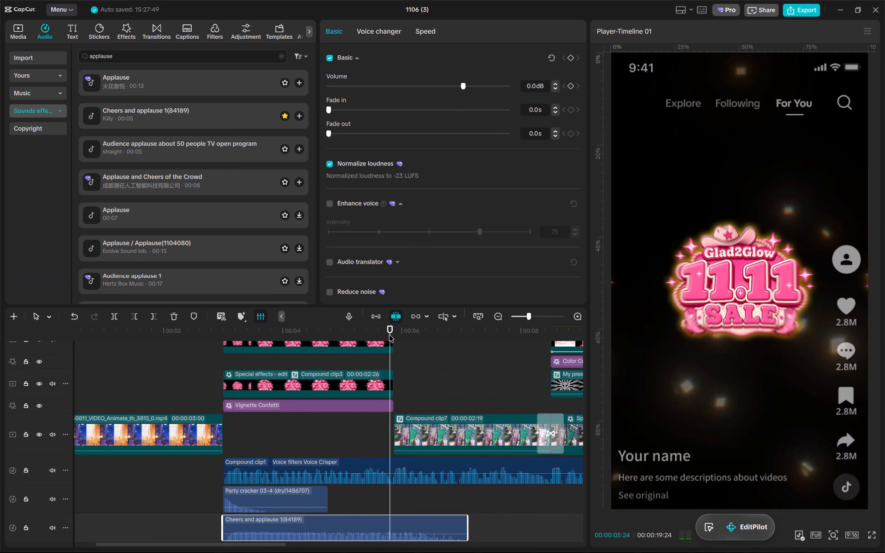
{"action": "left_click", "coordinate": [386, 335]}
{"action": "key", "text": "space"}
{"action": "key", "text": "space"}
{"action": "key", "text": "space"}
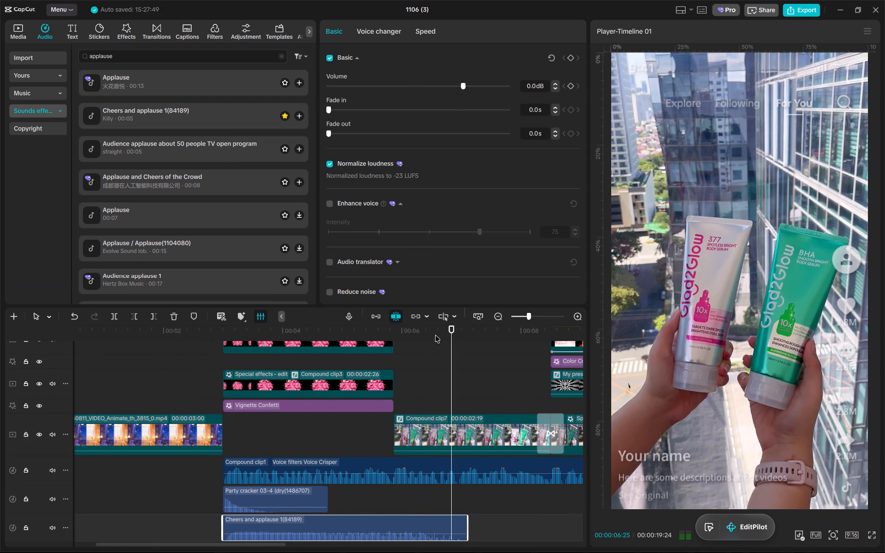
{"action": "left_click_drag", "start_coordinate": [435, 334], "coordinate": [453, 338]}
Search the sound effects for "pop" and add "pop! (tapping the mouth with a hand)" under Compound clip7, just after 7 seconds.
{"action": "double_click", "coordinate": [136, 61]}
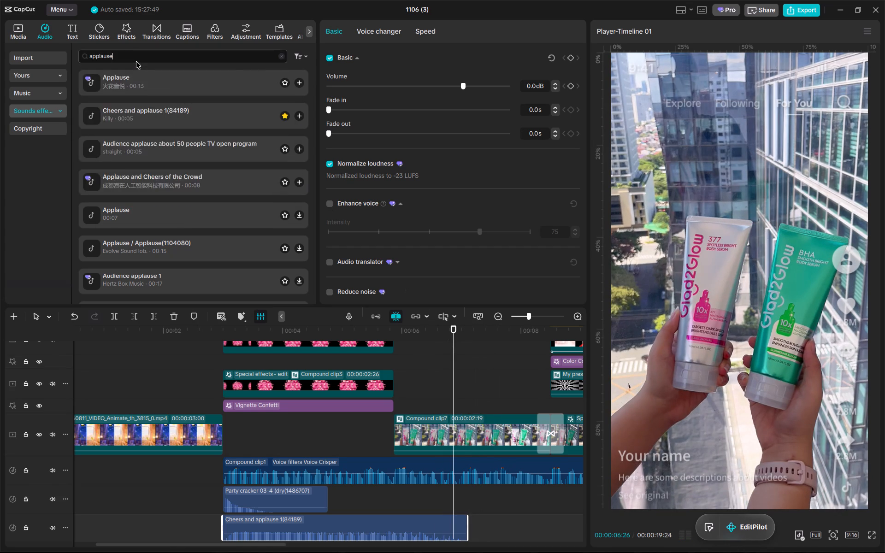
{"action": "key", "text": "ctrl+a"}
{"action": "key", "text": "ctrl+p"}
{"action": "type", "text": "op"}
{"action": "key", "text": "Return"}
{"action": "left_click", "coordinate": [193, 52]}
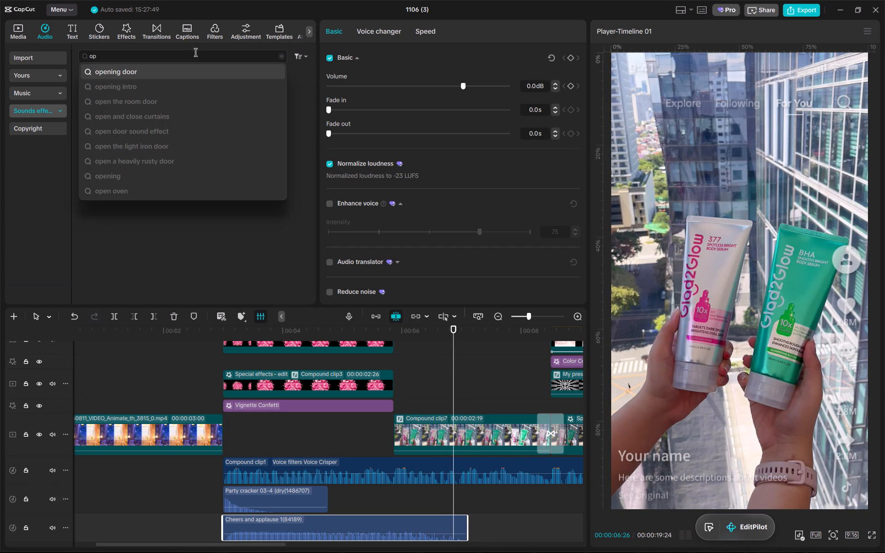
{"action": "key", "text": "ctrl+a"}
{"action": "type", "text": "pop"}
{"action": "key", "text": "Return"}
{"action": "left_click", "coordinate": [500, 449], "text": "alt"}
{"action": "scroll", "coordinate": [500, 449], "scroll_direction": "up", "scroll_amount": 2, "text": "alt"}
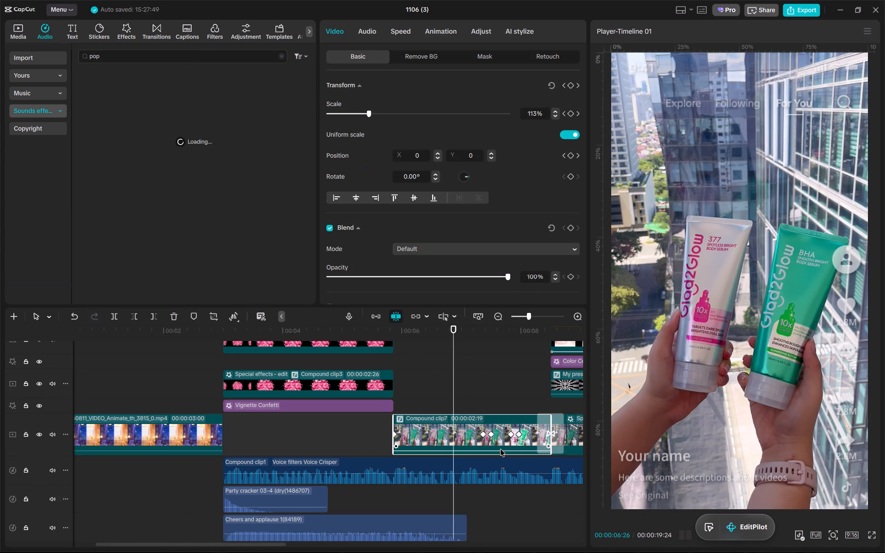
{"action": "scroll", "coordinate": [500, 449], "scroll_direction": "up", "scroll_amount": 8, "text": "alt"}
{"action": "left_click_drag", "start_coordinate": [161, 118], "coordinate": [473, 502]}
{"action": "scroll", "coordinate": [472, 485], "scroll_direction": "up", "scroll_amount": 6, "text": "alt"}
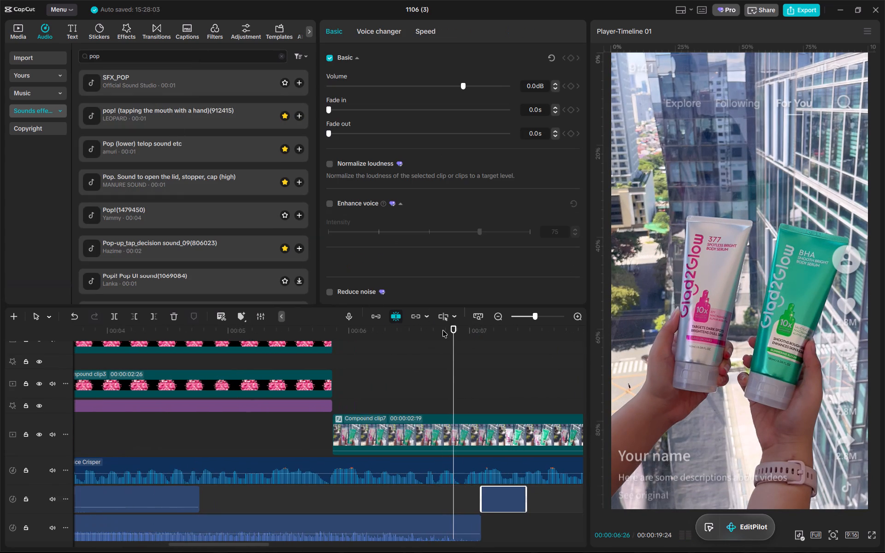
Move the pop sound to 00:00:07:12, where the 377 tube cutout appears.
{"action": "left_click_drag", "start_coordinate": [442, 330], "coordinate": [481, 330]}
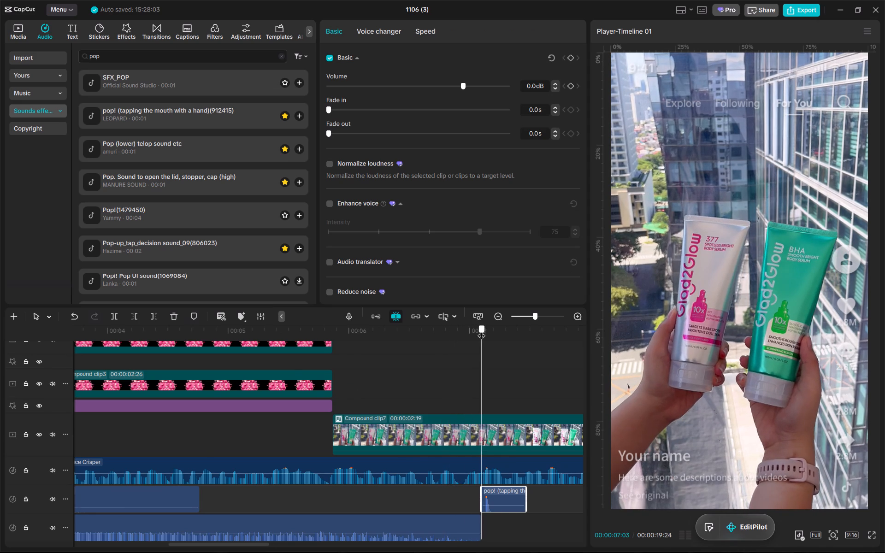
{"action": "left_click_drag", "start_coordinate": [481, 330], "coordinate": [514, 332]}
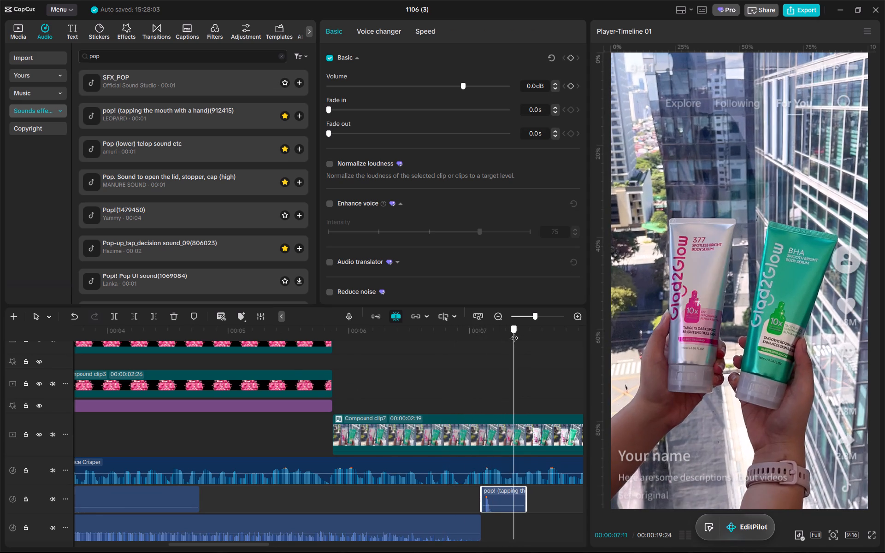
{"action": "left_click_drag", "start_coordinate": [514, 332], "coordinate": [516, 334]}
{"action": "left_click_drag", "start_coordinate": [505, 499], "coordinate": [542, 495]}
Nudge the pop clip slightly earlier so its waveform peak lines up with the playhead at 00:00:07:12.
{"action": "scroll", "coordinate": [540, 490], "scroll_direction": "up", "scroll_amount": 18, "text": "alt"}
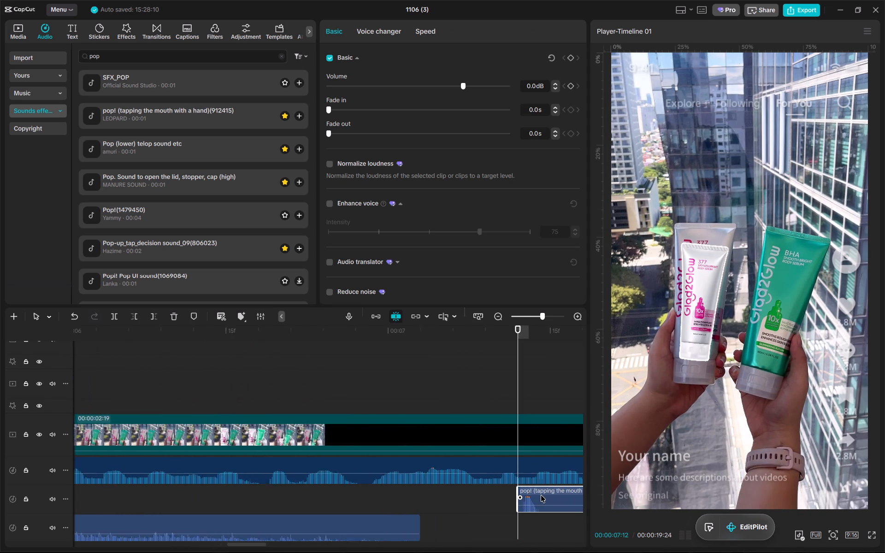
{"action": "scroll", "coordinate": [541, 495], "scroll_direction": "up", "scroll_amount": 1, "text": "alt"}
{"action": "left_click", "coordinate": [540, 495]}
{"action": "key", "text": "q"}
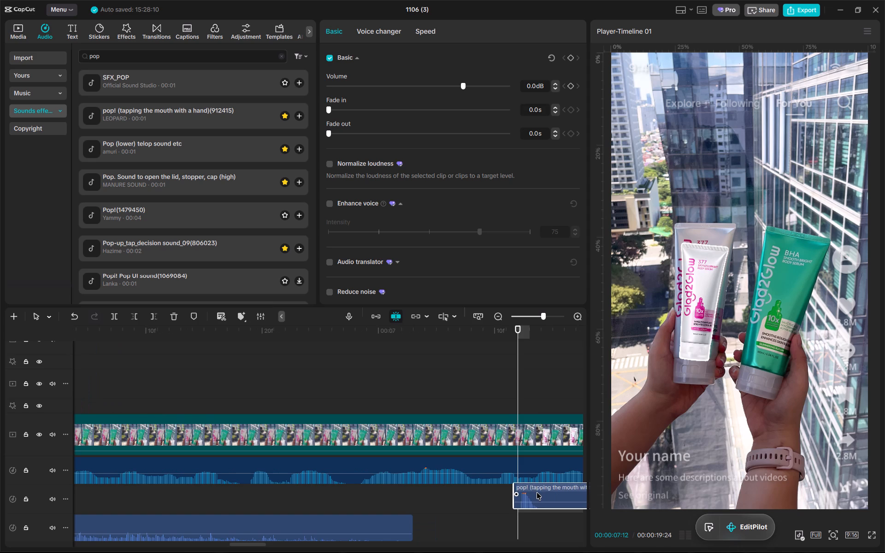
{"action": "scroll", "coordinate": [525, 430], "scroll_direction": "left", "scroll_amount": 2}
{"action": "scroll", "coordinate": [434, 488], "scroll_direction": "up", "scroll_amount": 10, "text": "alt"}
{"action": "left_click_drag", "start_coordinate": [439, 492], "coordinate": [432, 488]}
{"action": "key", "text": "q"}
{"action": "left_click_drag", "start_coordinate": [432, 489], "coordinate": [428, 489]}
{"action": "key", "text": "q"}
{"action": "left_click_drag", "start_coordinate": [428, 489], "coordinate": [422, 488]}
{"action": "left_click_drag", "start_coordinate": [407, 496], "coordinate": [395, 496]}
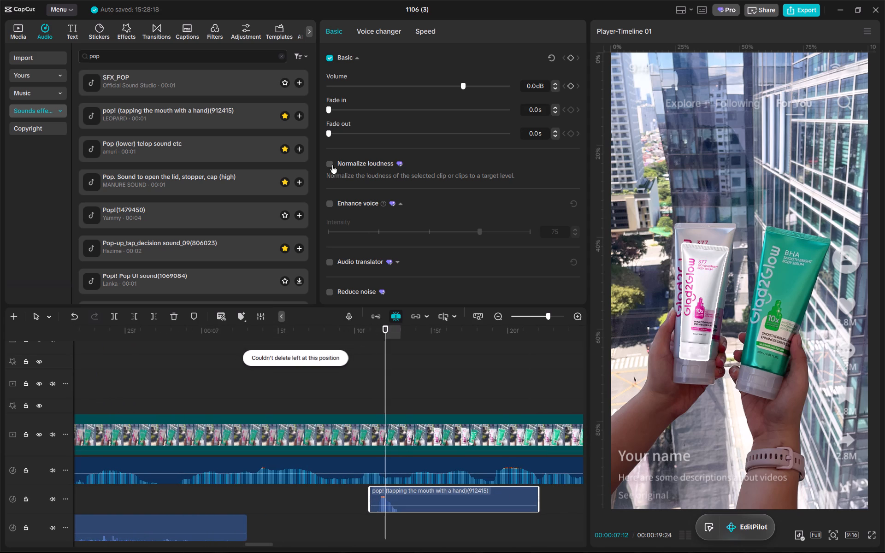
Turn on loudness normalization for the pop sound.
{"action": "left_click", "coordinate": [332, 165]}
Duplicate the pop sound and align the copy's peak with 00:00:07:16, where the green BHA tube cutout appears.
{"action": "key", "text": "ctrl+c"}
{"action": "left_click_drag", "start_coordinate": [390, 333], "coordinate": [433, 334]}
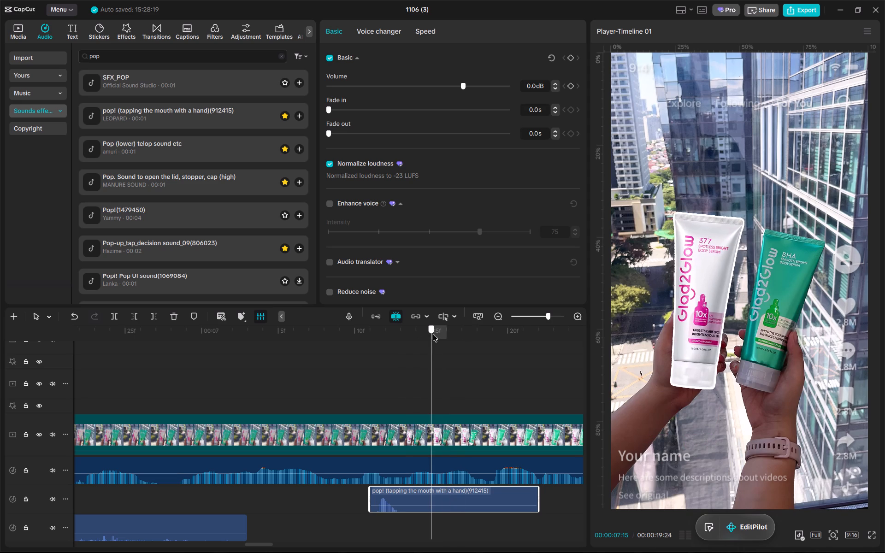
{"action": "left_click_drag", "start_coordinate": [433, 334], "coordinate": [442, 333]}
{"action": "key", "text": "ctrl+v"}
{"action": "left_click_drag", "start_coordinate": [469, 520], "coordinate": [461, 520]}
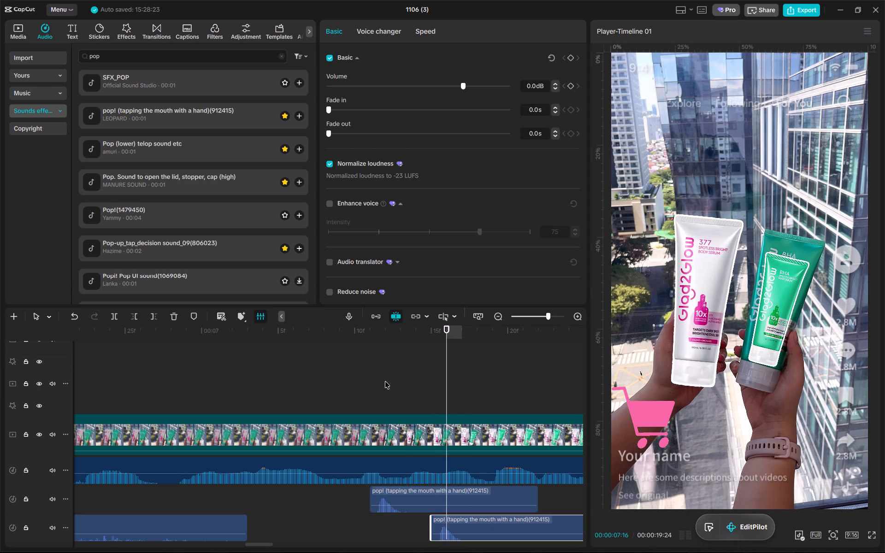
Play back from just before the first pop sound to check both pops against the tube animations.
{"action": "left_click", "coordinate": [360, 334]}
{"action": "key", "text": "space"}
{"action": "scroll", "coordinate": [431, 410], "scroll_direction": "down", "scroll_amount": 11, "text": "alt"}
{"action": "key", "text": "space"}
{"action": "scroll", "coordinate": [431, 410], "scroll_direction": "right", "scroll_amount": 2}
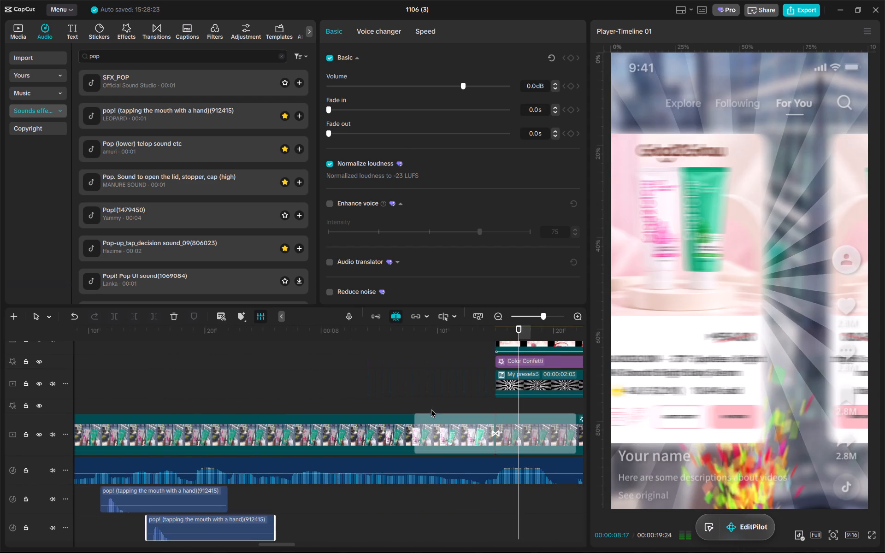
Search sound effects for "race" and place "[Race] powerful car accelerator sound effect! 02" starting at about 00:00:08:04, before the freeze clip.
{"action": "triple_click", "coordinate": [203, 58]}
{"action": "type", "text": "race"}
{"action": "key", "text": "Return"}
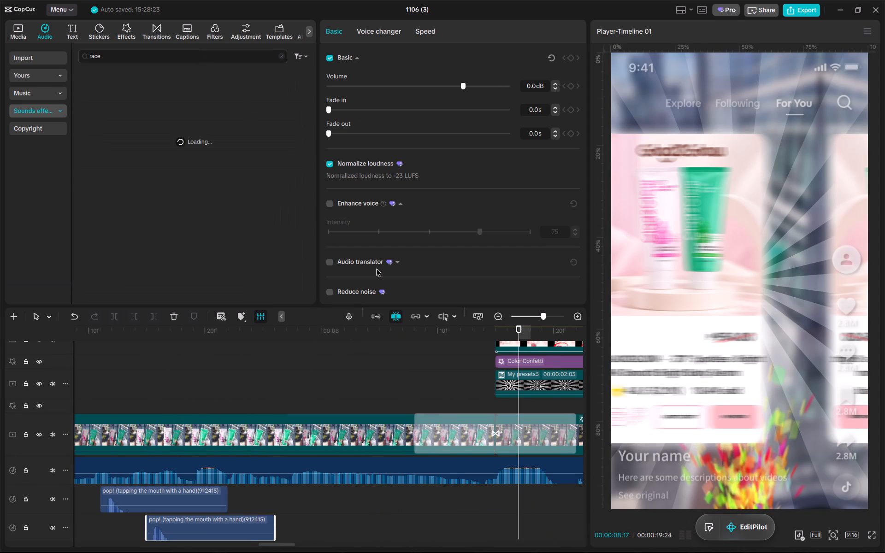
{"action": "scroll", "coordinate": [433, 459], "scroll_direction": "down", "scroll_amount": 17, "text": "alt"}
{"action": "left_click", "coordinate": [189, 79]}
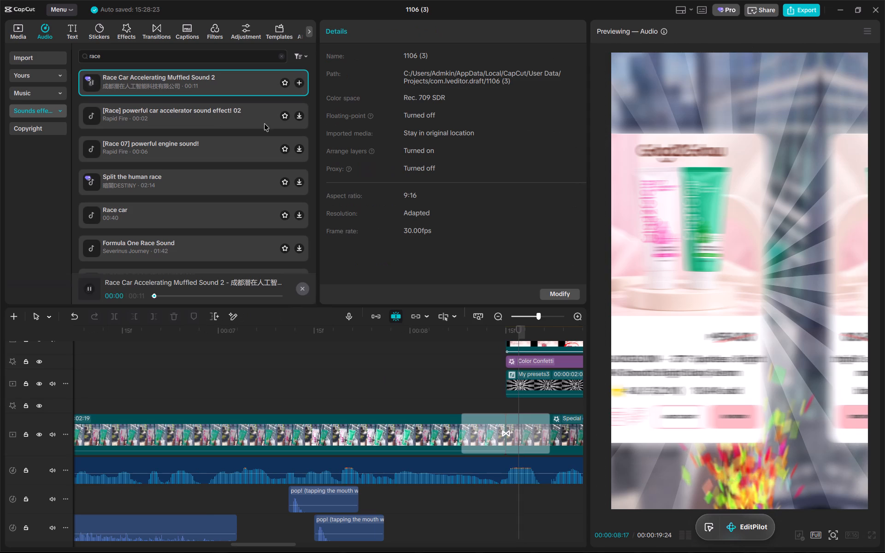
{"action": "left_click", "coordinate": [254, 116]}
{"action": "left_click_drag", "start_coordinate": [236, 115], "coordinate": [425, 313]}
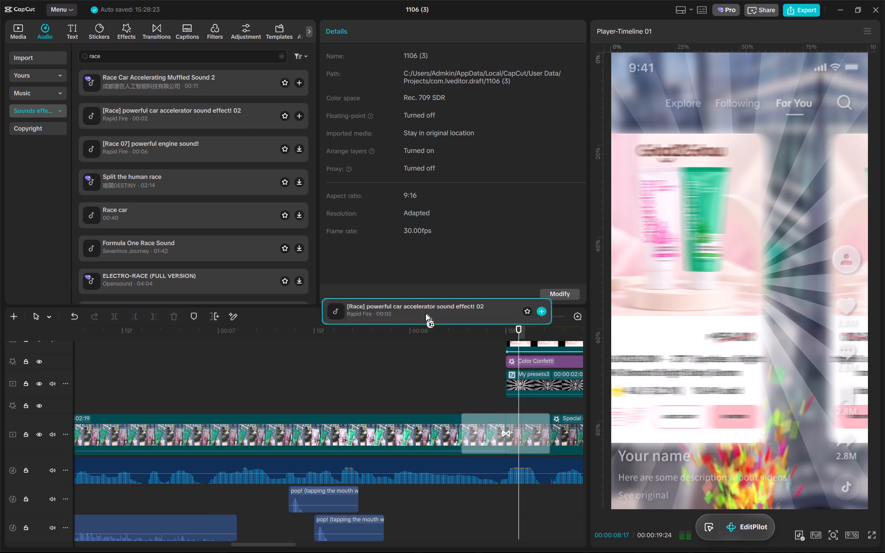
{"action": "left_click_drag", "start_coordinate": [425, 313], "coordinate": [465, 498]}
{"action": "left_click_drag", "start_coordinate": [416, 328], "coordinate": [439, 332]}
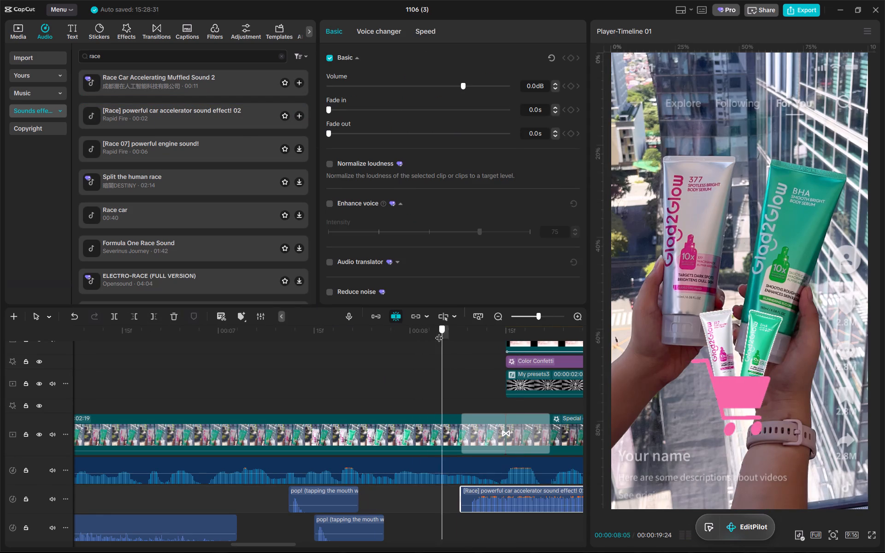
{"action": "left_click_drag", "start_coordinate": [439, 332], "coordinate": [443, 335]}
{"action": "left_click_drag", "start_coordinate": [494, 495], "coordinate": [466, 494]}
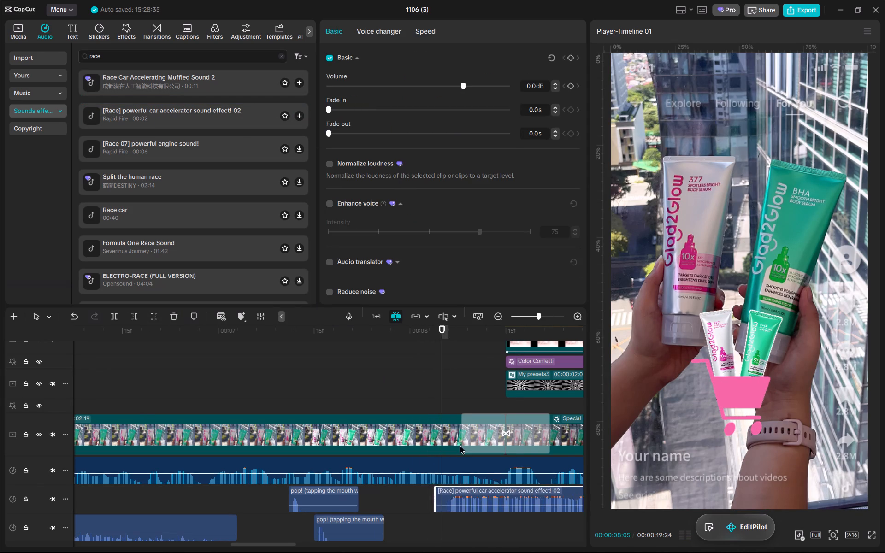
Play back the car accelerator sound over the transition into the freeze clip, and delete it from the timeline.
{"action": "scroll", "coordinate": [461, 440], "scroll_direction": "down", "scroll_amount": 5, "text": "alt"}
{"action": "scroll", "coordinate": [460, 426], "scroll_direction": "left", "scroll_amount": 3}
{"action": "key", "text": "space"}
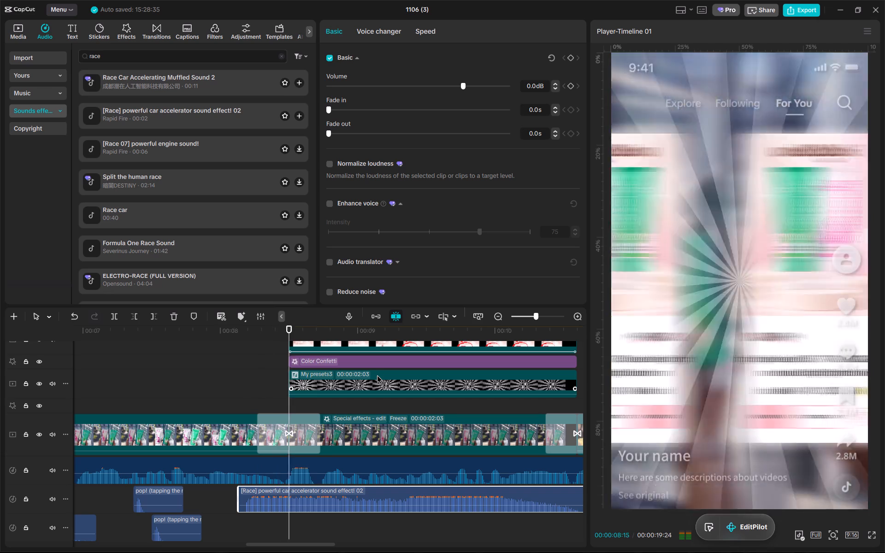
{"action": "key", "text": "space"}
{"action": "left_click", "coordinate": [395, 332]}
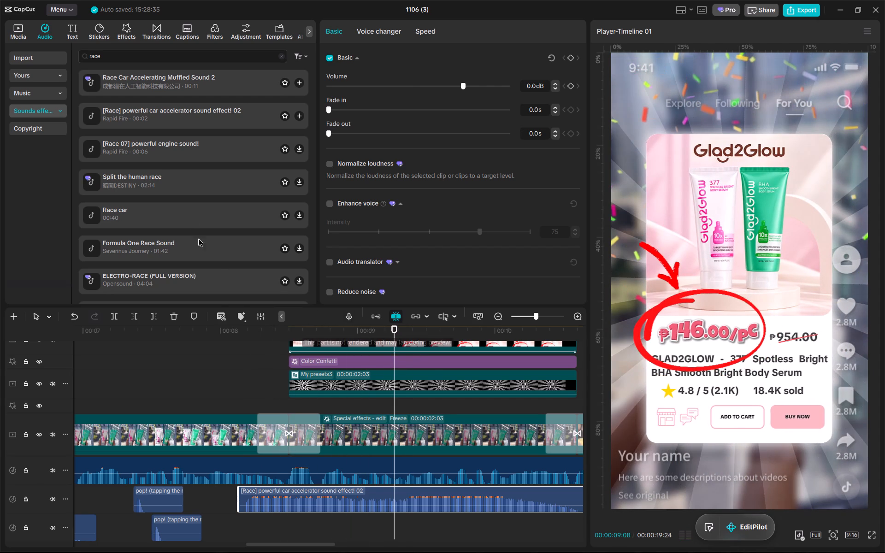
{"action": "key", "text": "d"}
Preview "[Race 07] powerful engine sound!" and "Race Car Accelerating Muffled Sound 2" in the race results.
{"action": "left_click", "coordinate": [194, 150]}
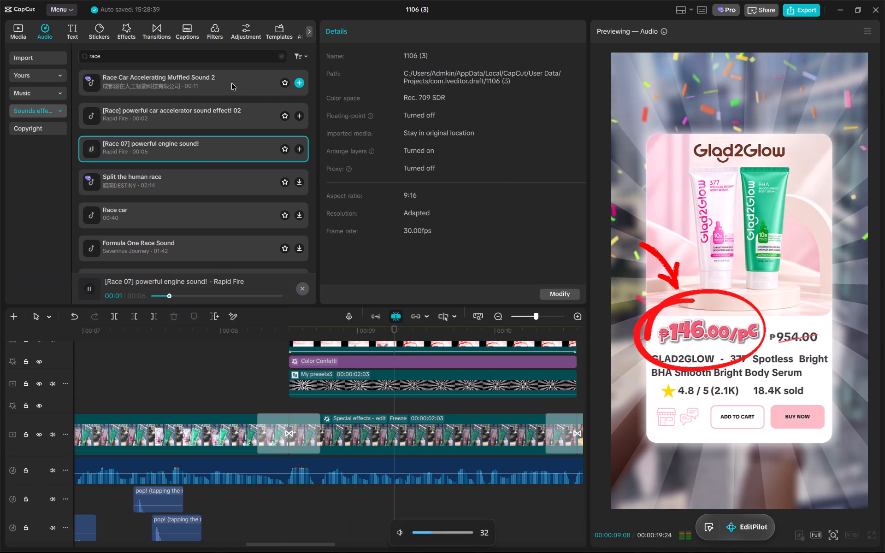
{"action": "left_click", "coordinate": [231, 83]}
{"action": "scroll", "coordinate": [212, 176], "scroll_direction": "down", "scroll_amount": 3}
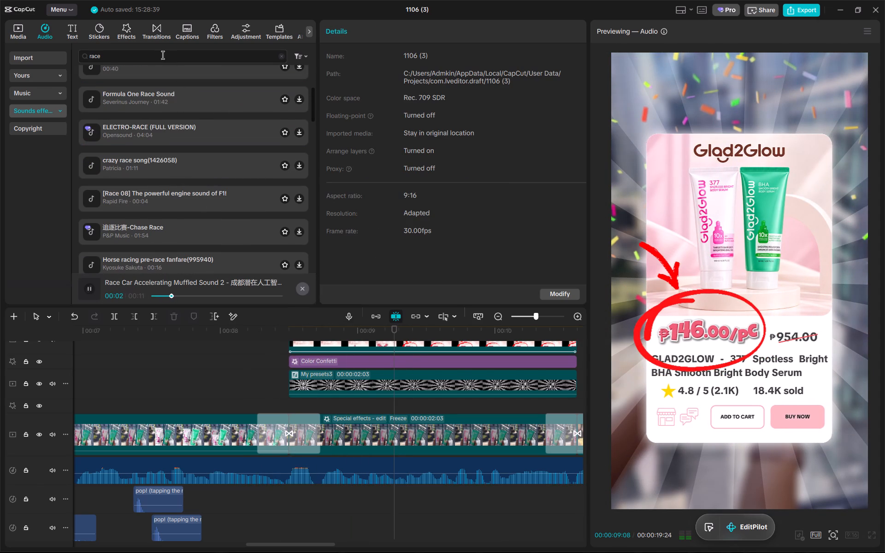
Search sound effects for "car driving fast through" and place "Car race brake / tire squeal sound 5" at about 00:00:08:05.
{"action": "left_click", "coordinate": [163, 55]}
{"action": "key", "text": "ctrl+a"}
{"action": "type", "text": "car drive"}
{"action": "key", "text": "space"}
{"action": "key", "text": "BackSpace"}
{"action": "key", "text": "BackSpace"}
{"action": "key", "text": "BackSpace"}
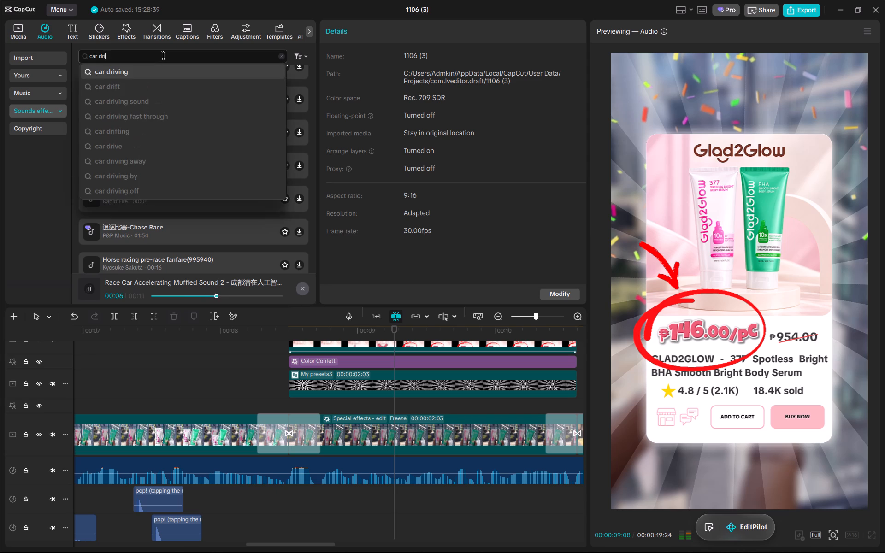
{"action": "left_click", "coordinate": [159, 114]}
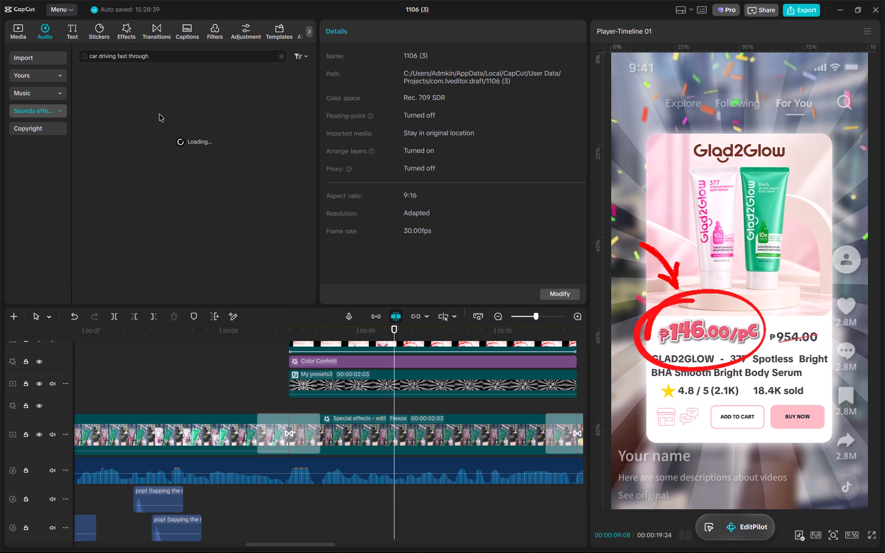
{"action": "left_click", "coordinate": [197, 86]}
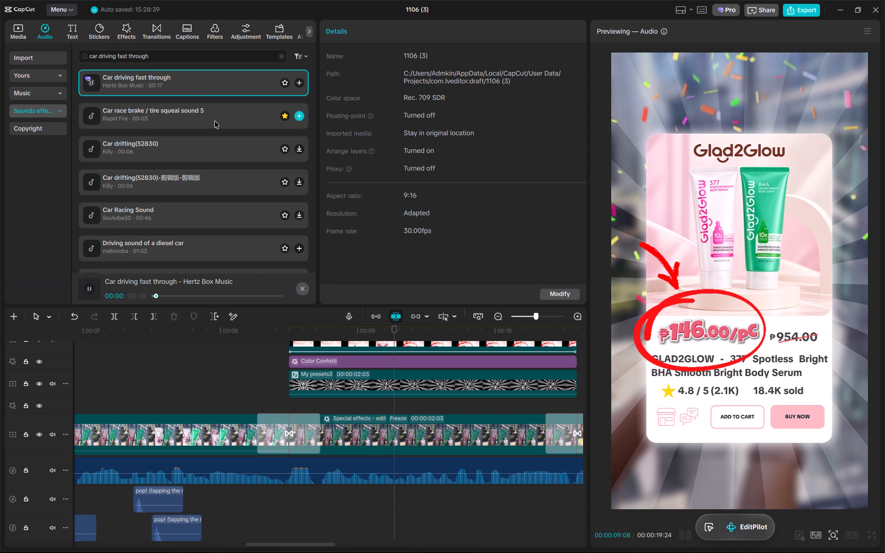
{"action": "left_click", "coordinate": [214, 121]}
{"action": "left_click_drag", "start_coordinate": [214, 121], "coordinate": [242, 502]}
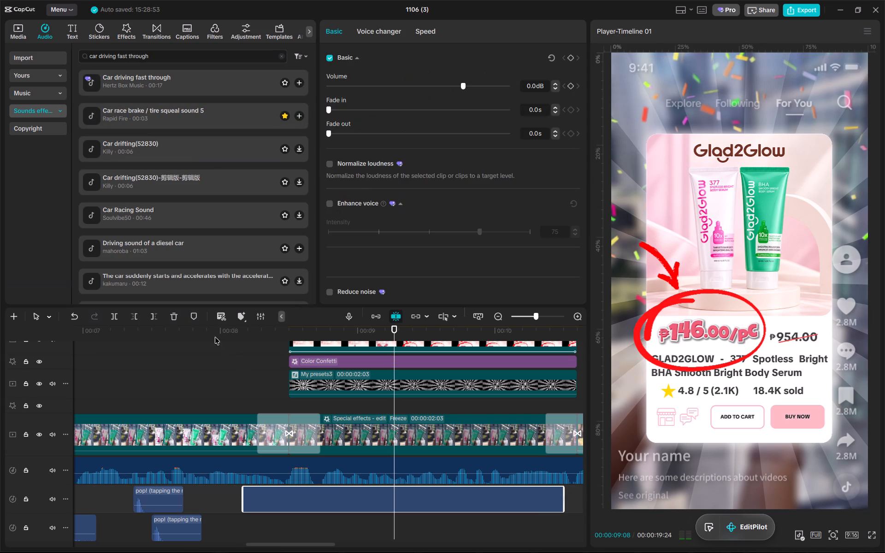
Play back from 00:00:08:05 to check the tire squeal against the transition into the product card.
{"action": "left_click_drag", "start_coordinate": [201, 330], "coordinate": [244, 335]}
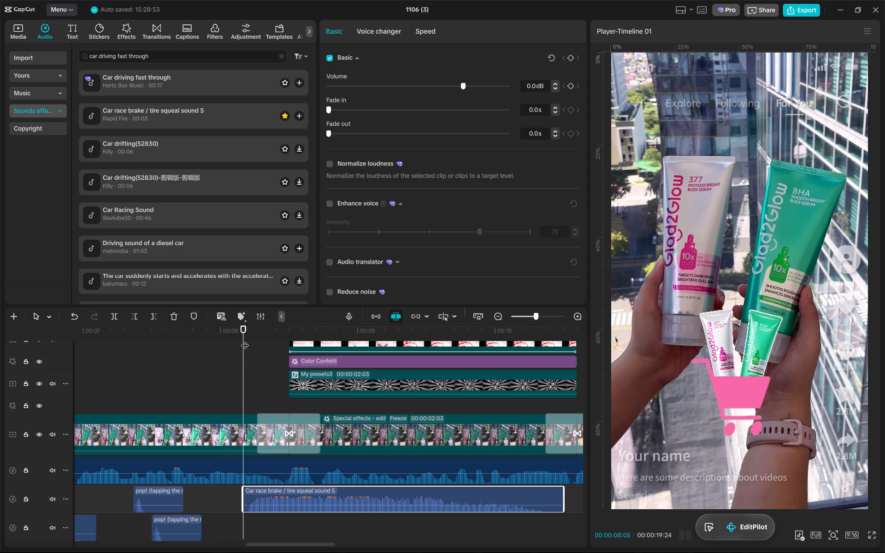
{"action": "key", "text": "space"}
{"action": "key", "text": "space"}
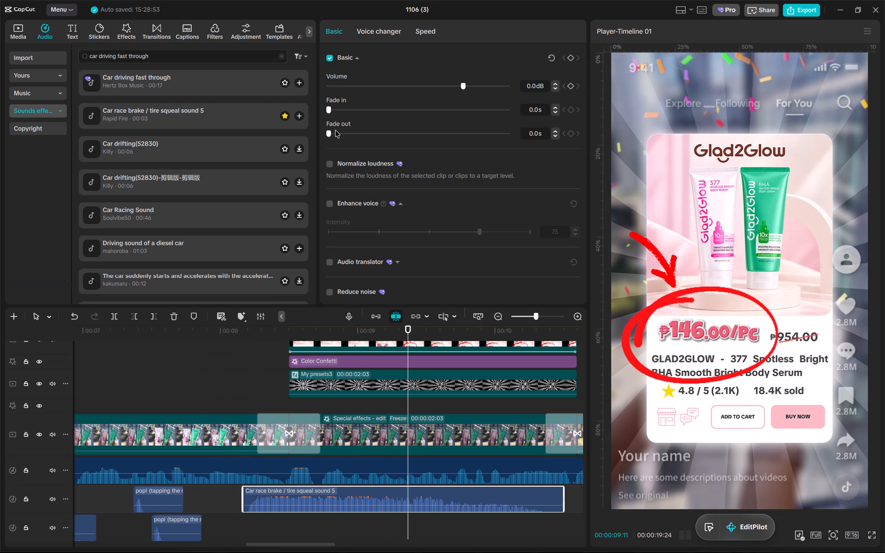
Trim the tire squeal clip to end at 00:00:09:11 and give it a 0.8s fade out.
{"action": "left_click_drag", "start_coordinate": [332, 132], "coordinate": [452, 136]}
{"action": "left_click_drag", "start_coordinate": [564, 488], "coordinate": [425, 498]}
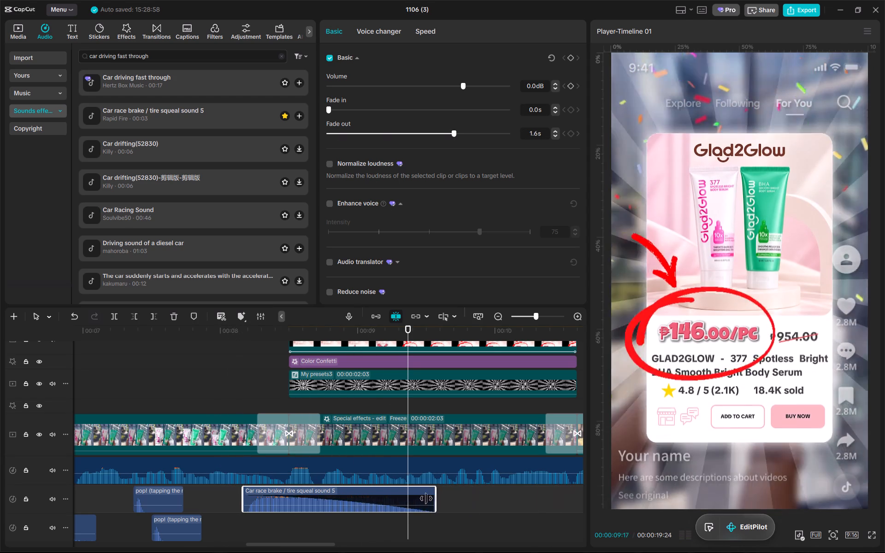
{"action": "left_click_drag", "start_coordinate": [425, 498], "coordinate": [405, 494]}
{"action": "left_click_drag", "start_coordinate": [406, 135], "coordinate": [447, 138]}
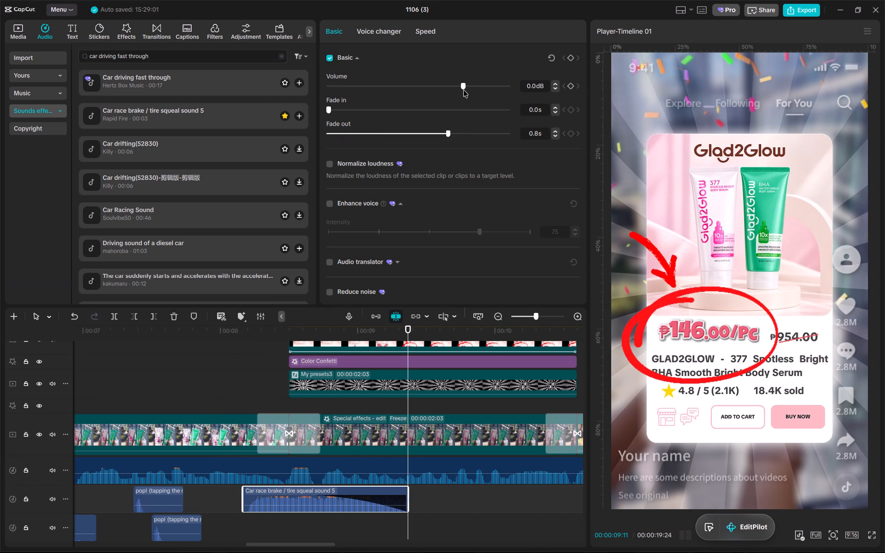
Lower the tire squeal clip's volume to -8.8 dB and play it back over the transition.
{"action": "left_click_drag", "start_coordinate": [464, 88], "coordinate": [441, 87]}
{"action": "left_click", "coordinate": [219, 335]}
{"action": "key", "text": "space"}
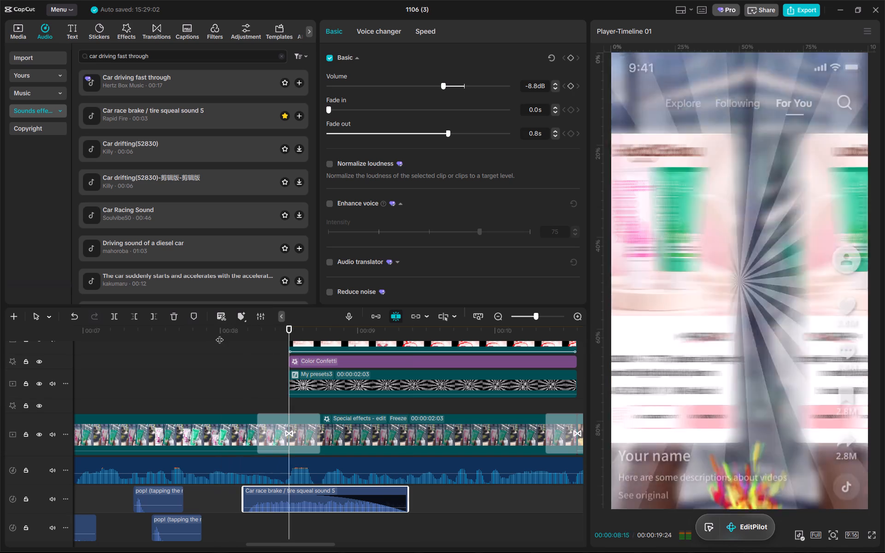
{"action": "scroll", "coordinate": [425, 401], "scroll_direction": "down", "scroll_amount": 5, "text": "alt"}
{"action": "key", "text": "space"}
Shorten the tire squeal clip to about 0.7 seconds by trimming its end, and play back the transition.
{"action": "left_click_drag", "start_coordinate": [407, 496], "coordinate": [354, 496]}
{"action": "left_click", "coordinate": [285, 335]}
{"action": "key", "text": "space"}
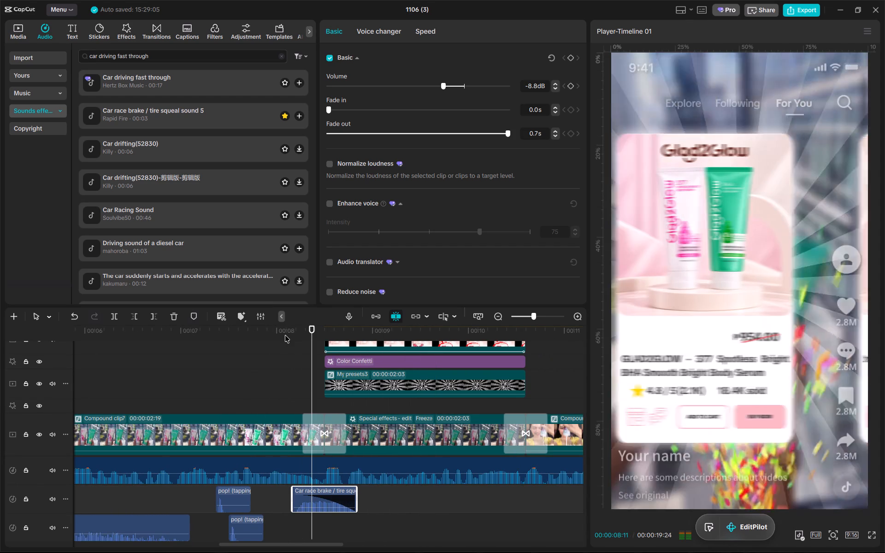
Copy the "Party cracker 03-4" clip from the earlier confetti section and paste it at 00:00:08:15, where the freeze clip starts.
{"action": "left_click_drag", "start_coordinate": [285, 335], "coordinate": [325, 337]}
{"action": "scroll", "coordinate": [426, 462], "scroll_direction": "down", "scroll_amount": 7, "text": "alt"}
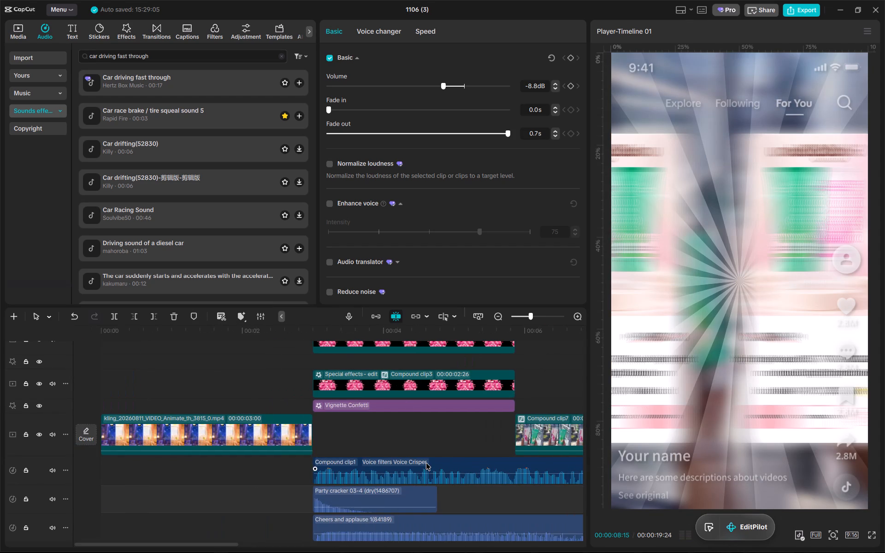
{"action": "left_click", "coordinate": [393, 501]}
{"action": "key", "text": "ctrl+c"}
{"action": "scroll", "coordinate": [400, 527], "scroll_direction": "left", "scroll_amount": 6}
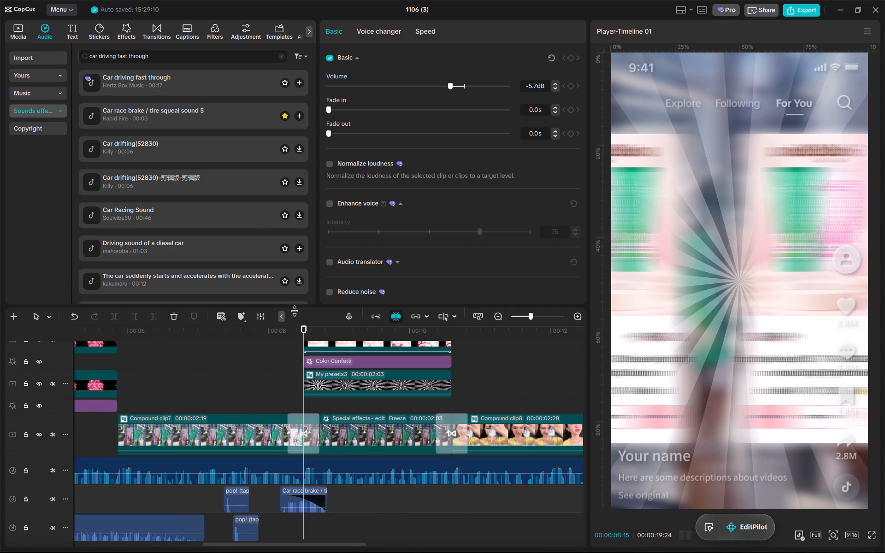
{"action": "key", "text": "ctrl+v"}
Search sound effects for "party popper" and add "Party sound effects. Whistles and crackers.(1299467)" beneath the pasted party cracker clip.
{"action": "left_click", "coordinate": [177, 47]}
{"action": "triple_click", "coordinate": [187, 52]}
{"action": "type", "text": "party popper"}
{"action": "key", "text": "Return"}
{"action": "scroll", "coordinate": [378, 386], "scroll_direction": "down", "scroll_amount": 6, "text": "ctrl"}
{"action": "scroll", "coordinate": [411, 447], "scroll_direction": "up", "scroll_amount": 7, "text": "alt"}
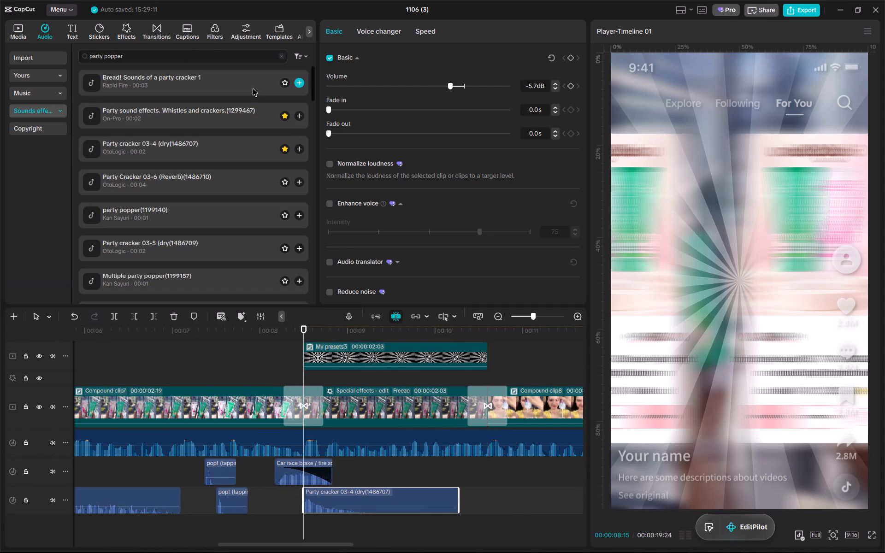
{"action": "left_click_drag", "start_coordinate": [254, 118], "coordinate": [309, 534]}
Align the whistles-and-crackers waveform burst with 00:00:08:15 and trim the clip's start to that point.
{"action": "scroll", "coordinate": [310, 518], "scroll_direction": "up", "scroll_amount": 11, "text": "alt"}
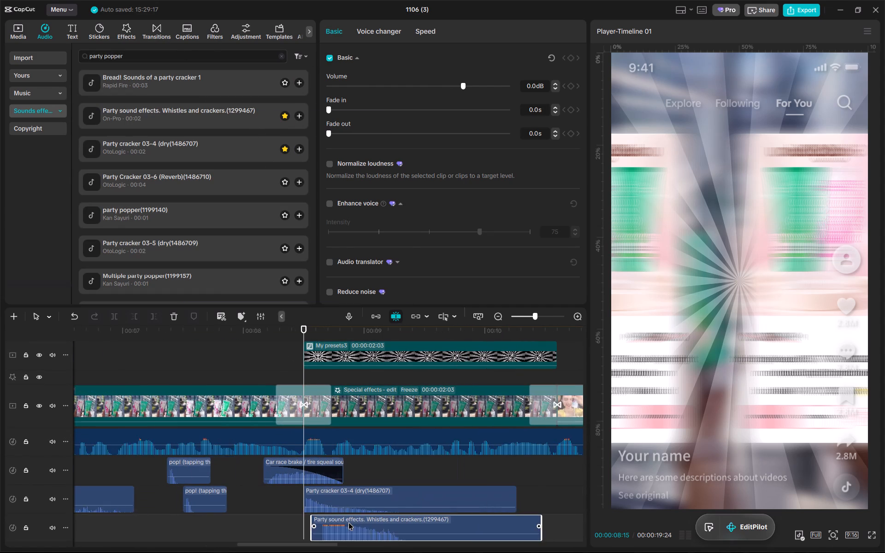
{"action": "scroll", "coordinate": [348, 523], "scroll_direction": "up", "scroll_amount": 1, "text": "alt"}
{"action": "left_click_drag", "start_coordinate": [357, 525], "coordinate": [336, 520], "text": "alt"}
{"action": "key", "text": "q"}
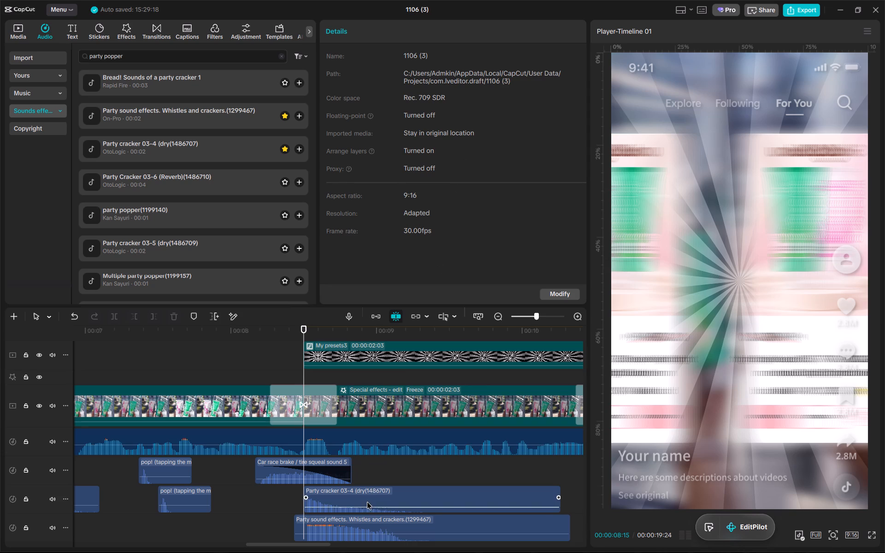
{"action": "left_click", "coordinate": [372, 521]}
{"action": "key", "text": "ctrl+z"}
{"action": "left_click_drag", "start_coordinate": [356, 527], "coordinate": [333, 526]}
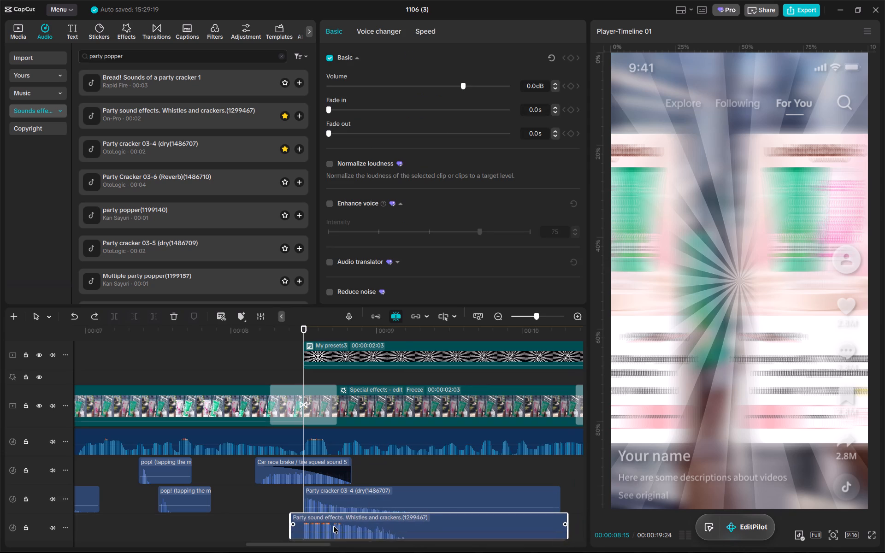
{"action": "key", "text": "q"}
{"action": "key", "text": "ctrl+z"}
{"action": "left_click", "coordinate": [333, 525]}
{"action": "key", "text": "q"}
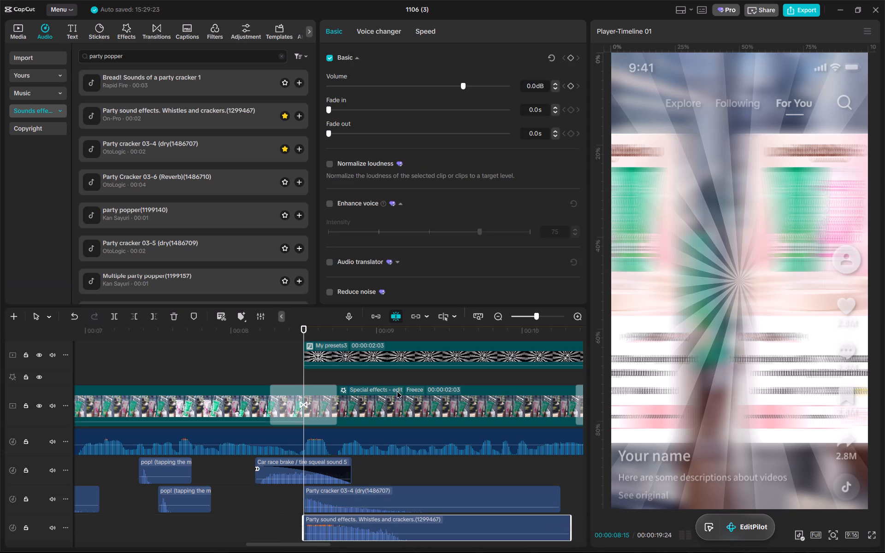
Lower the whistles-and-crackers clip's volume to -8.2 dB and play back the layered sounds around the transition.
{"action": "left_click_drag", "start_coordinate": [455, 86], "coordinate": [442, 87]}
{"action": "key", "text": "space"}
{"action": "scroll", "coordinate": [459, 334], "scroll_direction": "down", "scroll_amount": 8, "text": "alt"}
{"action": "key", "text": "space"}
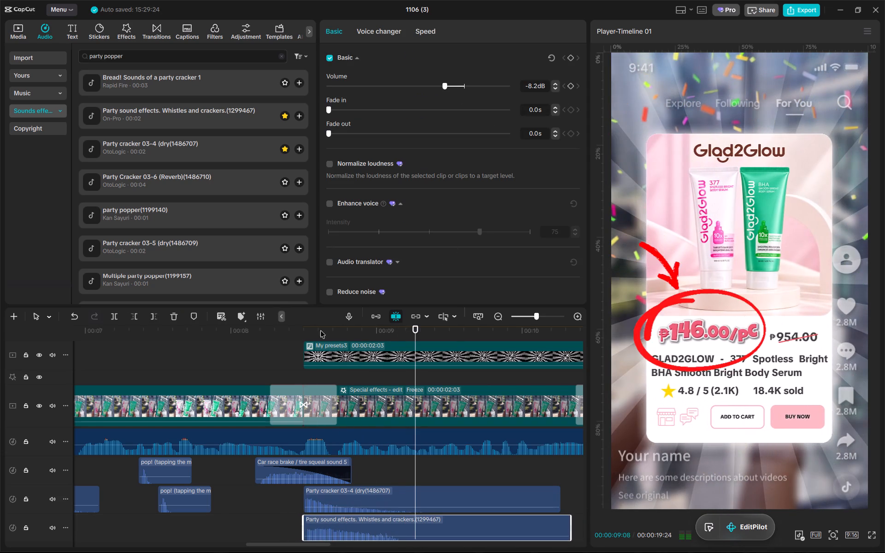
{"action": "left_click", "coordinate": [256, 327]}
{"action": "key", "text": "space"}
{"action": "left_click", "coordinate": [242, 329]}
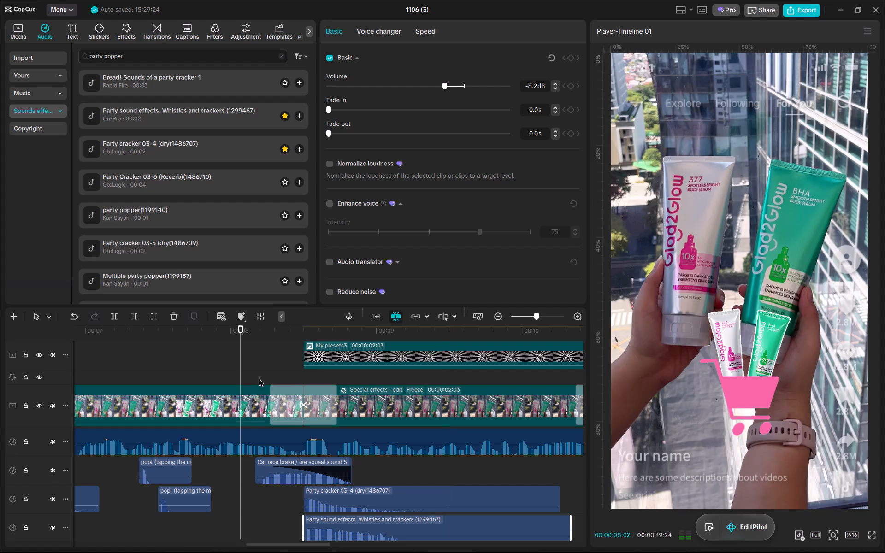
{"action": "key", "text": "space"}
{"action": "key", "text": "space"}
Lower the tire squeal clip's volume to -10.5 dB and play back briefly.
{"action": "left_click", "coordinate": [314, 465]}
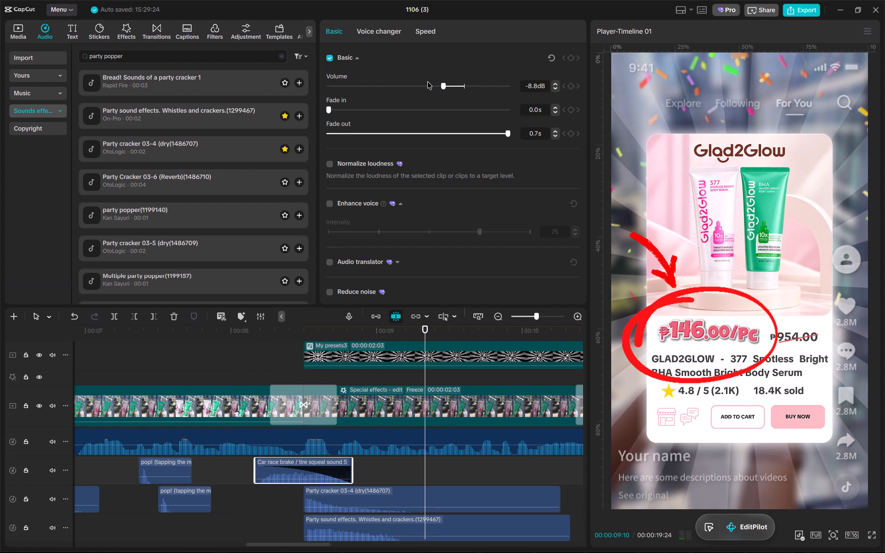
{"action": "left_click", "coordinate": [440, 84]}
{"action": "key", "text": "space"}
{"action": "key", "text": "space"}
Search sound effects for "ding" and place the Official Sound Studio "Ding" at 00:00:09:05, trimming its start so the hit lands there.
{"action": "left_click_drag", "start_coordinate": [353, 315], "coordinate": [368, 317]}
{"action": "left_click_drag", "start_coordinate": [328, 326], "coordinate": [399, 340]}
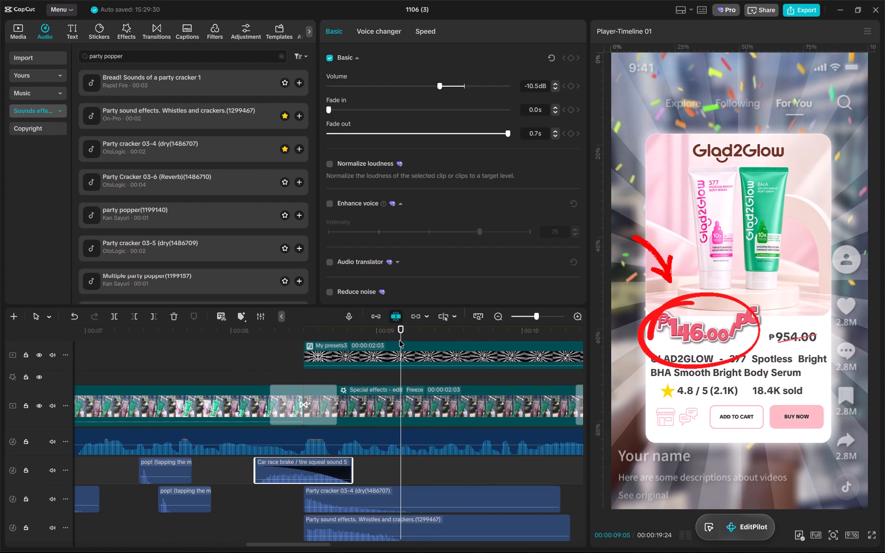
{"action": "triple_click", "coordinate": [207, 57]}
{"action": "type", "text": "ding"}
{"action": "key", "text": "Return"}
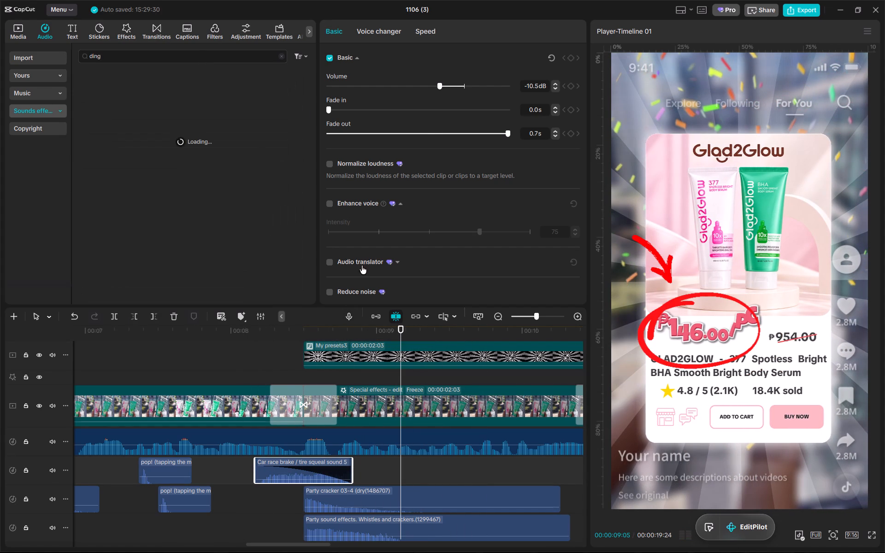
{"action": "left_click_drag", "start_coordinate": [180, 79], "coordinate": [399, 473]}
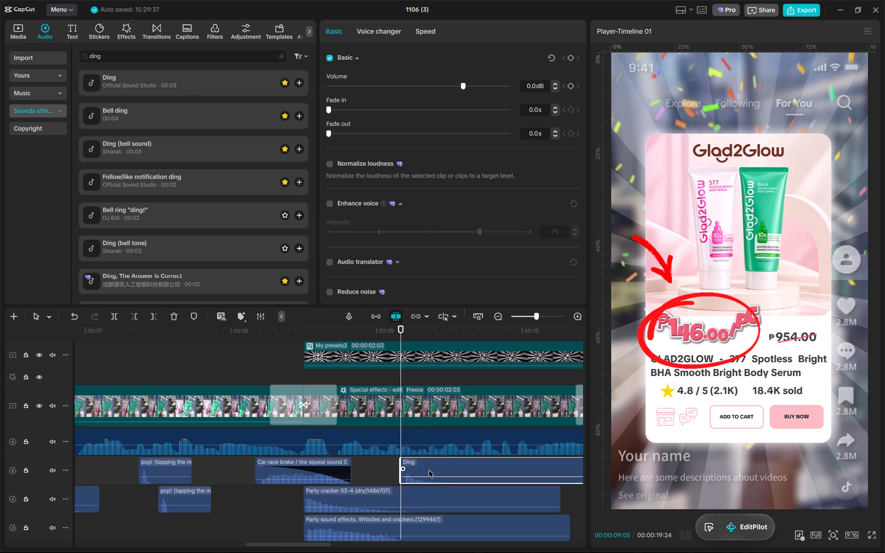
{"action": "left_click_drag", "start_coordinate": [431, 468], "coordinate": [427, 467]}
{"action": "key", "text": "q"}
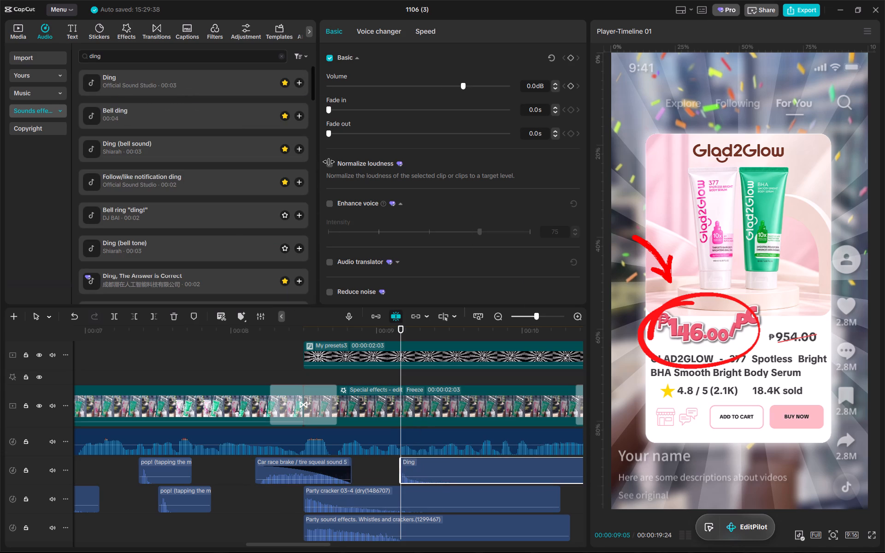
Turn on loudness normalization for the Ding clip and play it back.
{"action": "left_click", "coordinate": [330, 163]}
{"action": "key", "text": "space"}
{"action": "scroll", "coordinate": [436, 420], "scroll_direction": "left", "scroll_amount": 2}
{"action": "scroll", "coordinate": [436, 420], "scroll_direction": "down", "scroll_amount": 1, "text": "alt"}
{"action": "key", "text": "space"}
Trim the Ding clip's end to the end of the freeze clip at about 00:00:10:18, and play on into the next scene.
{"action": "left_click_drag", "start_coordinate": [463, 326], "coordinate": [468, 326]}
{"action": "key", "text": "w"}
{"action": "key", "text": "space"}
{"action": "scroll", "coordinate": [494, 406], "scroll_direction": "down", "scroll_amount": 16, "text": "alt"}
{"action": "key", "text": "space"}
Search sound effects for "woosh" and place the Official Sound Studio "Woosh" at 00:00:10:18, trimming its silent start so it hits on the cut.
{"action": "triple_click", "coordinate": [200, 59]}
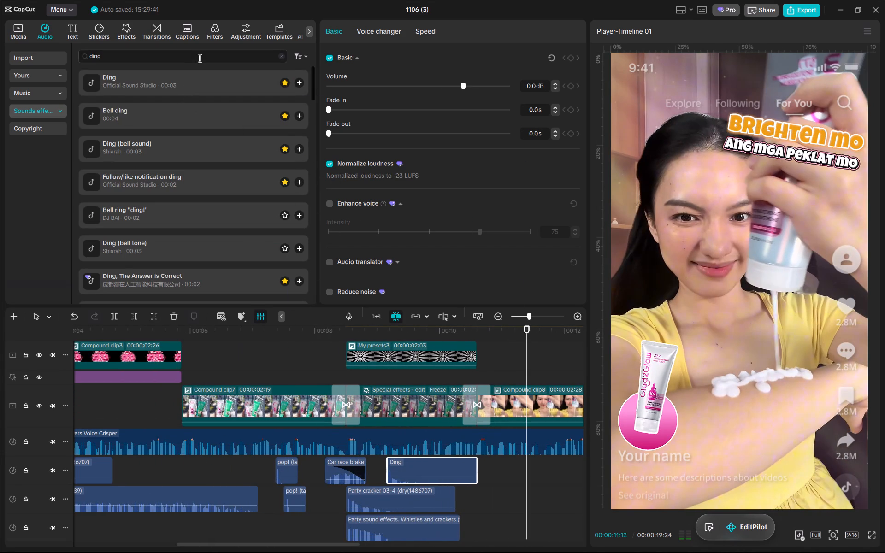
{"action": "type", "text": "woosh"}
{"action": "key", "text": "Return"}
{"action": "scroll", "coordinate": [365, 395], "scroll_direction": "up", "scroll_amount": 6}
{"action": "left_click_drag", "start_coordinate": [207, 80], "coordinate": [199, 506]}
{"action": "left_click", "coordinate": [200, 330]}
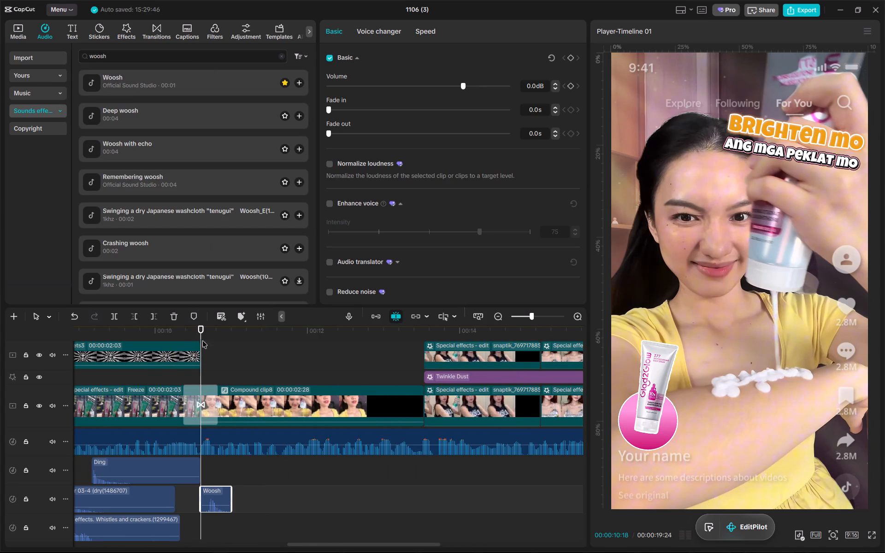
{"action": "scroll", "coordinate": [211, 369], "scroll_direction": "up", "scroll_amount": 13, "text": "alt"}
{"action": "left_click_drag", "start_coordinate": [221, 499], "coordinate": [213, 499]}
{"action": "key", "text": "q"}
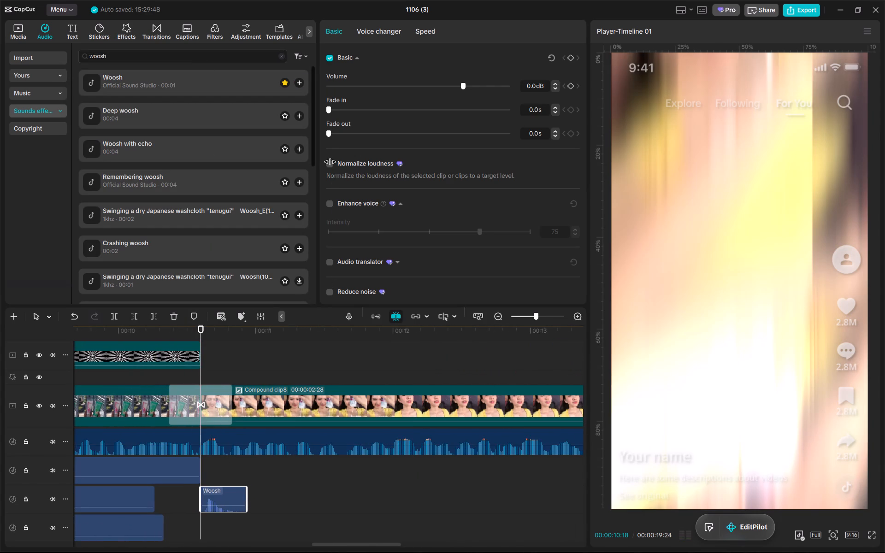
Turn on loudness normalization for the Woosh clip and play on from the transition.
{"action": "left_click", "coordinate": [330, 161]}
{"action": "key", "text": "space"}
{"action": "scroll", "coordinate": [365, 431], "scroll_direction": "down", "scroll_amount": 8, "text": "alt"}
{"action": "scroll", "coordinate": [367, 438], "scroll_direction": "left", "scroll_amount": 3, "text": "alt"}
{"action": "key", "text": "space"}
Copy the Woosh clip and paste it at 00:00:13:16, the start of the Twinkle Dust scene.
{"action": "key", "text": "ctrl+c"}
{"action": "left_click", "coordinate": [465, 335]}
{"action": "key", "text": "ctrl+v"}
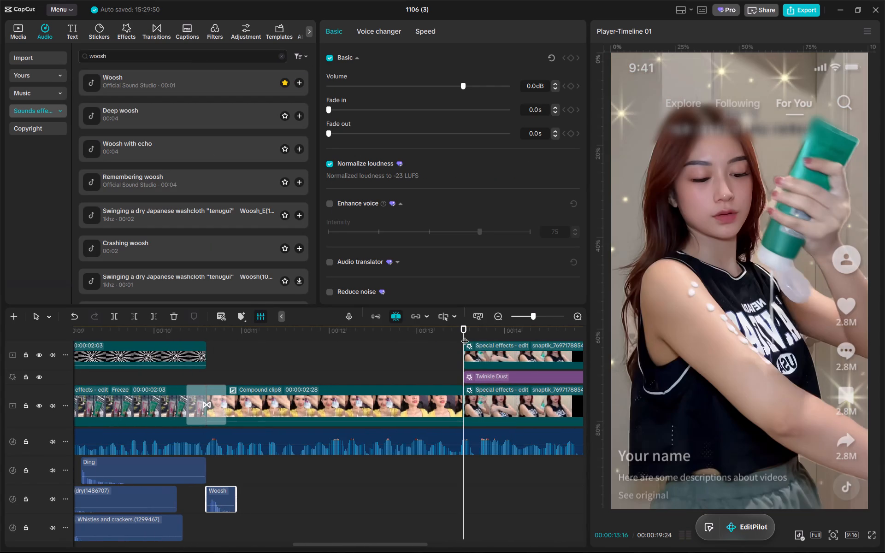
Search sound effects for "cupine" and place "Cupine shine" on the track below Woosh, starting at 00:00:10:18.
{"action": "left_click", "coordinate": [206, 332]}
{"action": "double_click", "coordinate": [144, 56]}
{"action": "type", "text": "cupine"}
{"action": "key", "text": "Return"}
{"action": "scroll", "coordinate": [262, 400], "scroll_direction": "up", "scroll_amount": 16, "text": "ctrl"}
{"action": "scroll", "coordinate": [284, 408], "scroll_direction": "down", "scroll_amount": 20, "text": "ctrl"}
{"action": "scroll", "coordinate": [284, 408], "scroll_direction": "down", "scroll_amount": 5, "text": "ctrl"}
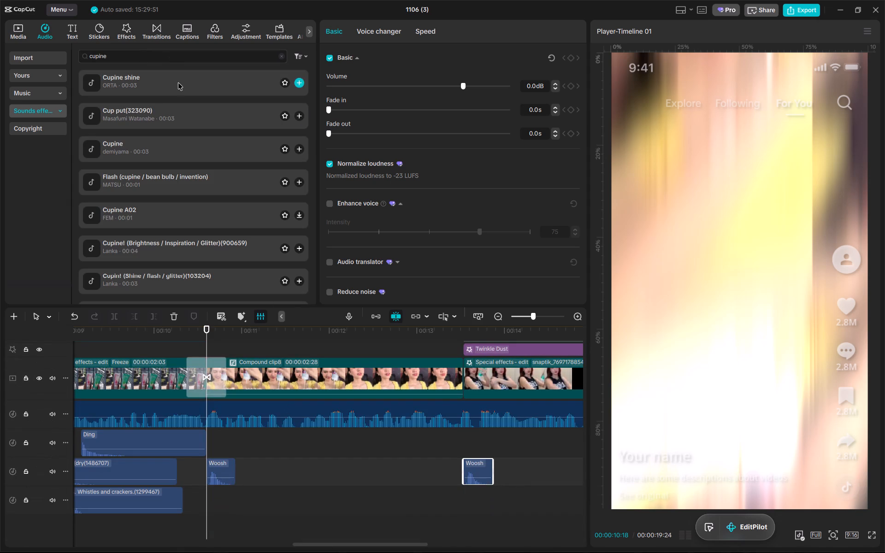
{"action": "left_click_drag", "start_coordinate": [178, 82], "coordinate": [212, 500]}
{"action": "left_click_drag", "start_coordinate": [245, 500], "coordinate": [239, 498]}
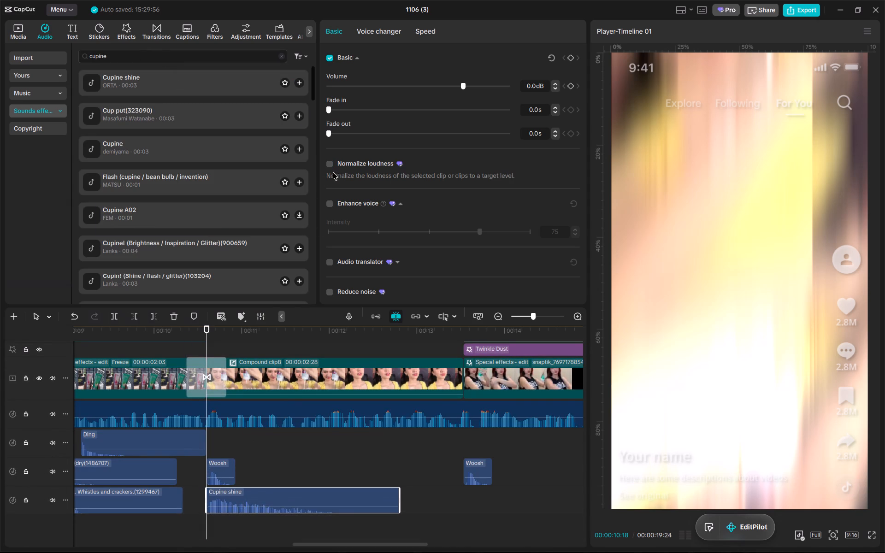
Turn on loudness normalization for the Cupine shine clip and play the scene up to the "sa umaga" text.
{"action": "left_click", "coordinate": [331, 163]}
{"action": "key", "text": "space"}
{"action": "scroll", "coordinate": [372, 443], "scroll_direction": "up", "scroll_amount": 12, "text": "ctrl"}
{"action": "scroll", "coordinate": [373, 445], "scroll_direction": "down", "scroll_amount": 4, "text": "alt"}
{"action": "scroll", "coordinate": [371, 440], "scroll_direction": "up", "scroll_amount": 6, "text": "ctrl"}
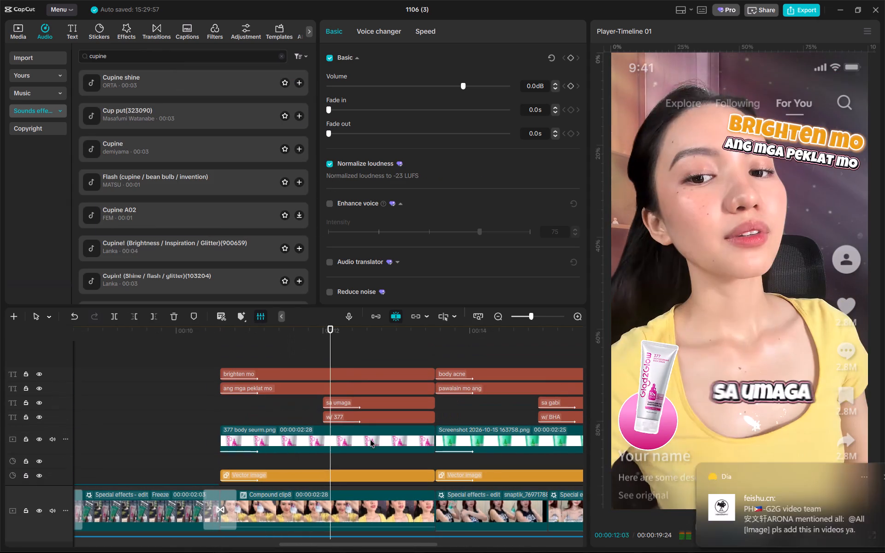
{"action": "key", "text": "space"}
Search music for "cute operation sound effects" and place "Cute operation sound effects" at 00:00:12:00 with loudness normalization on.
{"action": "left_click_drag", "start_coordinate": [328, 340], "coordinate": [323, 336]}
{"action": "scroll", "coordinate": [360, 392], "scroll_direction": "down", "scroll_amount": 19, "text": "ctrl"}
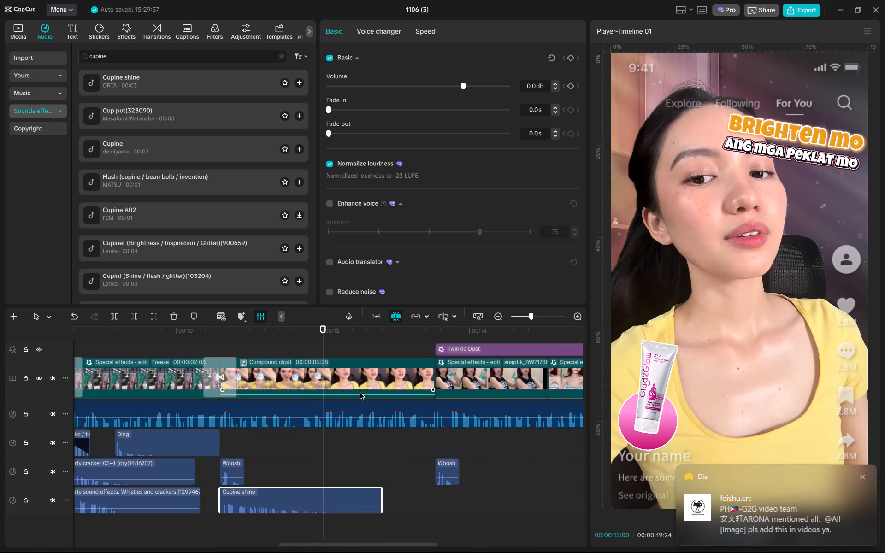
{"action": "left_click", "coordinate": [31, 57]}
{"action": "left_click", "coordinate": [25, 27]}
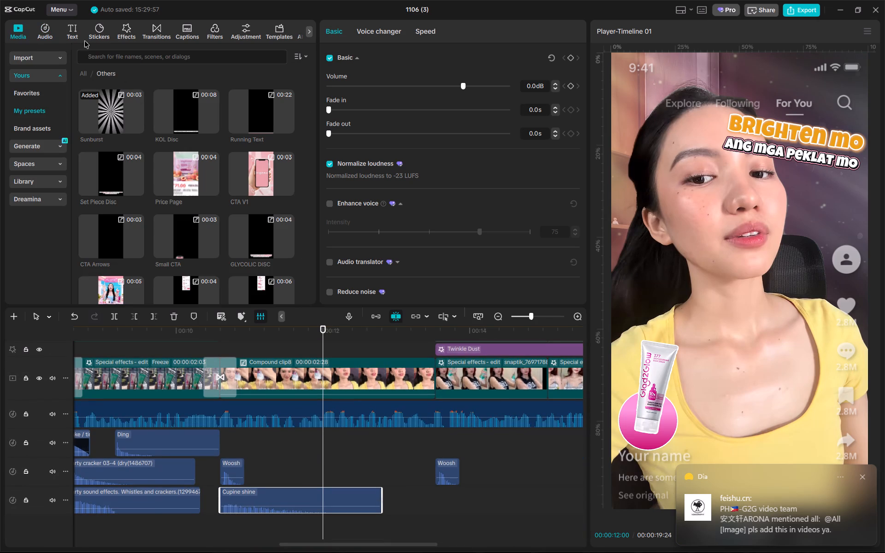
{"action": "left_click", "coordinate": [47, 27]}
{"action": "left_click", "coordinate": [46, 71]}
{"action": "left_click", "coordinate": [56, 124]}
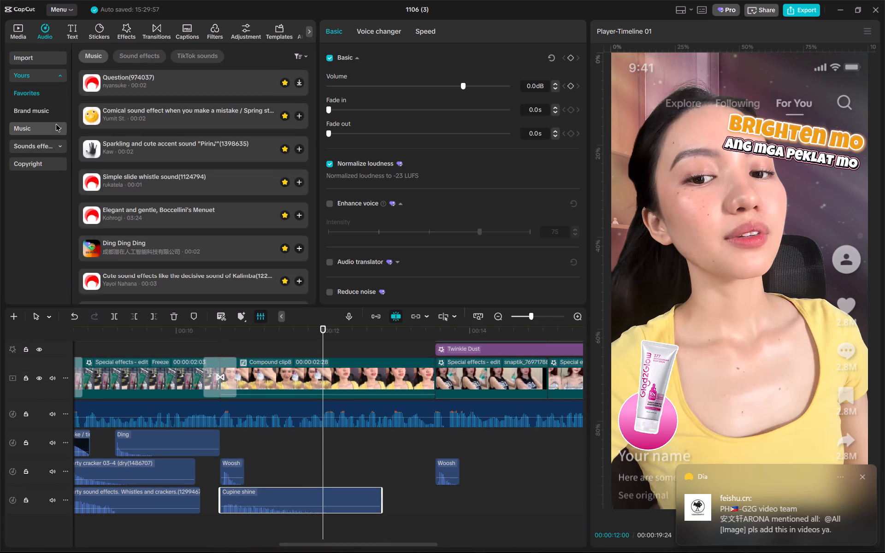
{"action": "left_click", "coordinate": [130, 59]}
{"action": "type", "text": "cute opera"}
{"action": "left_click", "coordinate": [154, 71]}
{"action": "scroll", "coordinate": [307, 372], "scroll_direction": "up", "scroll_amount": 20, "text": "ctrl"}
{"action": "scroll", "coordinate": [307, 372], "scroll_direction": "up", "scroll_amount": 1, "text": "ctrl"}
{"action": "scroll", "coordinate": [340, 394], "scroll_direction": "down", "scroll_amount": 13, "text": "ctrl"}
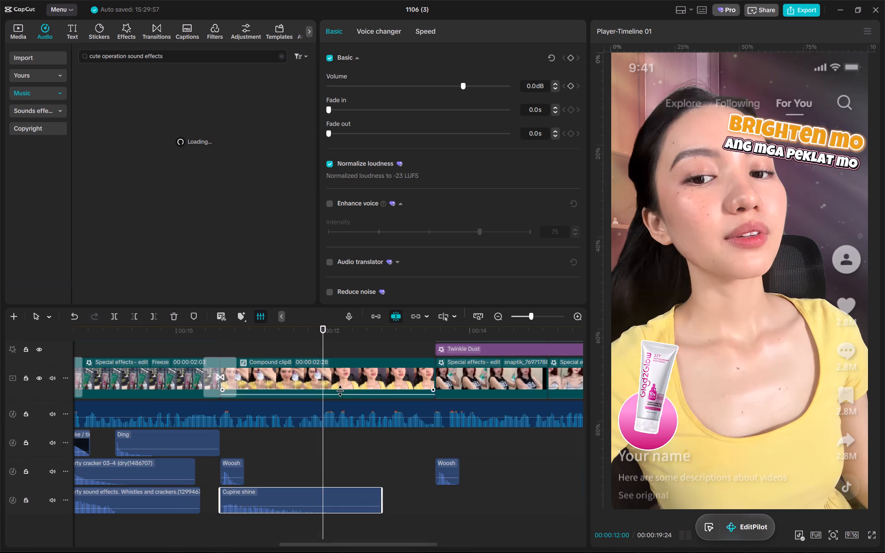
{"action": "scroll", "coordinate": [340, 390], "scroll_direction": "down", "scroll_amount": 18, "text": "ctrl"}
{"action": "left_click_drag", "start_coordinate": [212, 85], "coordinate": [324, 471]}
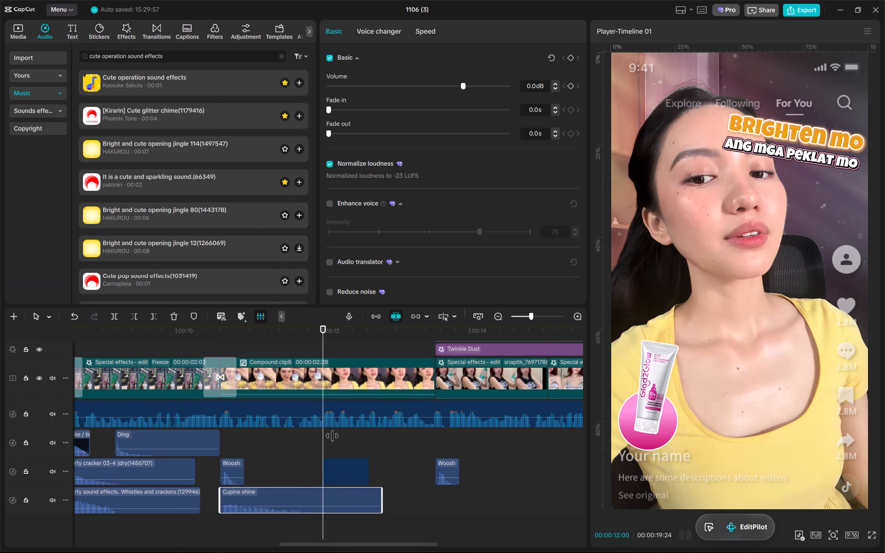
{"action": "left_click", "coordinate": [330, 165]}
Audition the cute sounds, then place "Cute pop sound effects(1031419)" at 00:00:13:16 under the second Woosh with loudness normalization on.
{"action": "left_click_drag", "start_coordinate": [437, 339], "coordinate": [463, 339]}
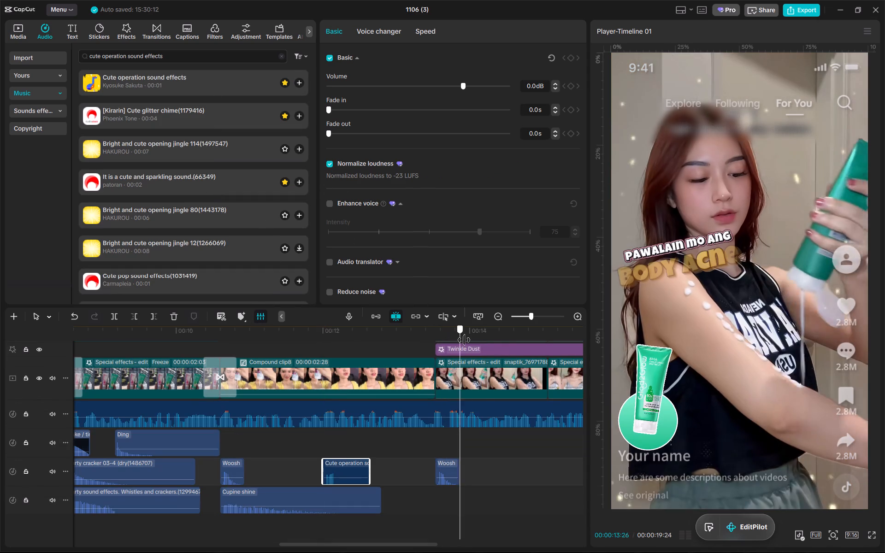
{"action": "left_click_drag", "start_coordinate": [463, 339], "coordinate": [437, 345]}
{"action": "key", "text": "ctrl+c"}
{"action": "scroll", "coordinate": [491, 394], "scroll_direction": "up", "scroll_amount": 11, "text": "ctrl"}
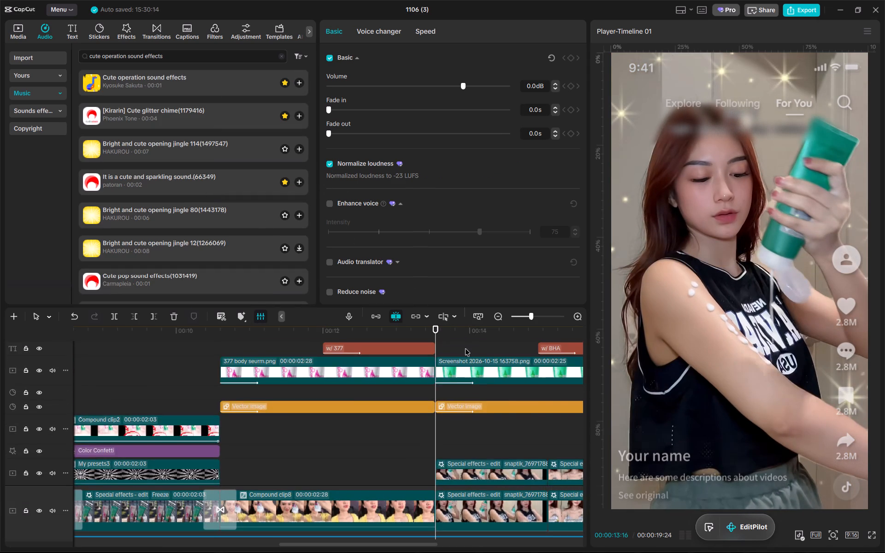
{"action": "scroll", "coordinate": [470, 352], "scroll_direction": "up", "scroll_amount": 6, "text": "ctrl"}
{"action": "left_click_drag", "start_coordinate": [465, 330], "coordinate": [433, 341]}
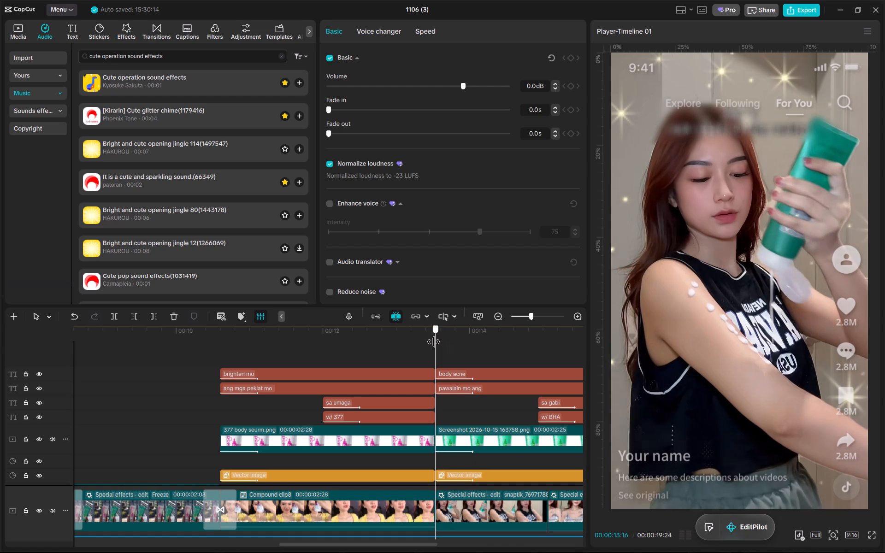
{"action": "left_click", "coordinate": [243, 179]}
{"action": "scroll", "coordinate": [488, 464], "scroll_direction": "down", "scroll_amount": 15, "text": "ctrl"}
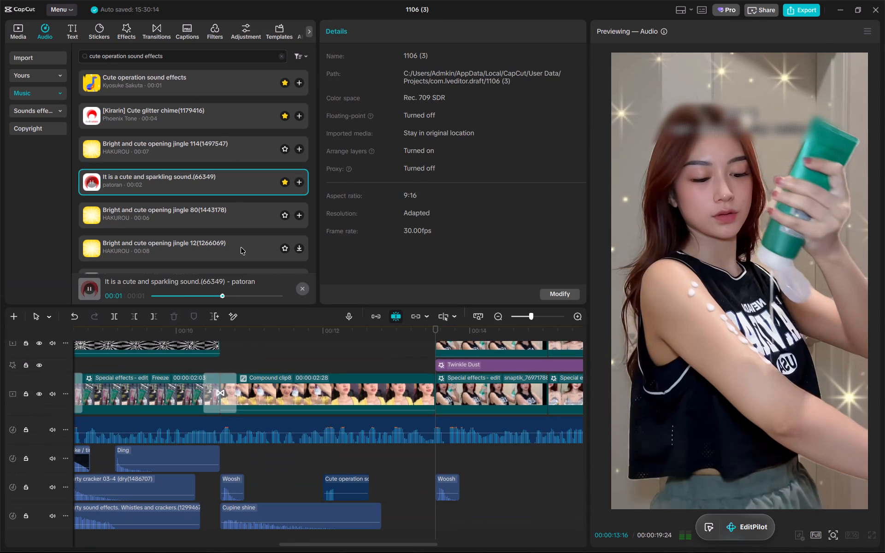
{"action": "left_click", "coordinate": [223, 182]}
{"action": "scroll", "coordinate": [247, 232], "scroll_direction": "down", "scroll_amount": 1}
{"action": "left_click", "coordinate": [237, 224]}
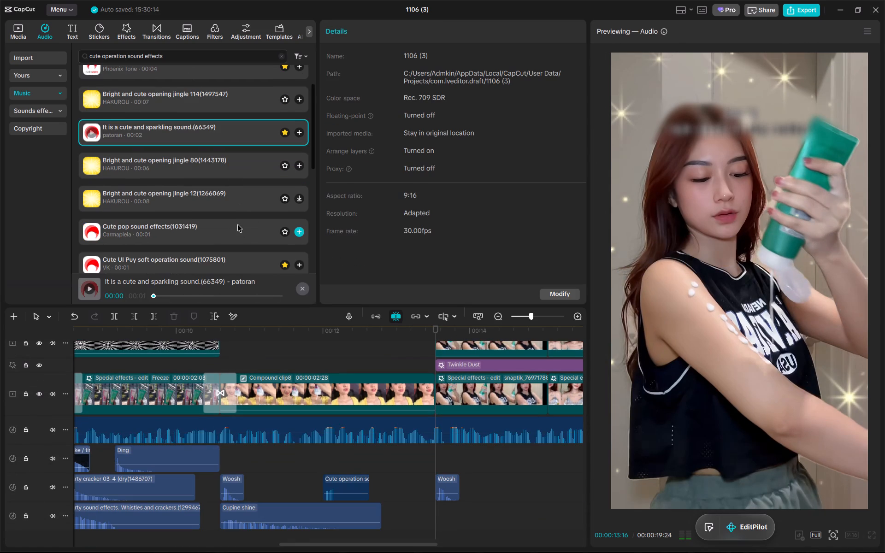
{"action": "left_click_drag", "start_coordinate": [239, 230], "coordinate": [436, 506]}
{"action": "left_click", "coordinate": [330, 164]}
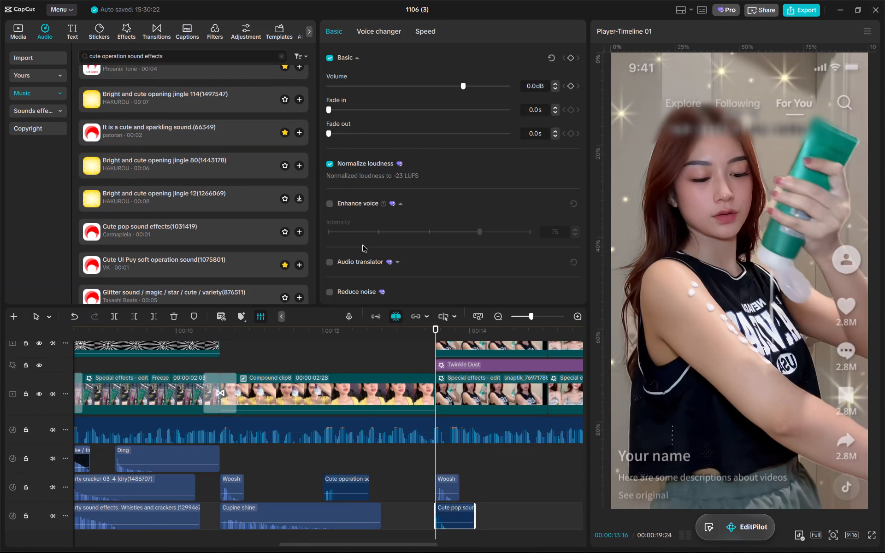
Play on, then place "It is a cute and sparkling sound.(66349)" at 00:00:15:02 with loudness normalization on.
{"action": "key", "text": "space"}
{"action": "scroll", "coordinate": [453, 447], "scroll_direction": "left", "scroll_amount": 1}
{"action": "key", "text": "space"}
{"action": "left_click_drag", "start_coordinate": [466, 335], "coordinate": [498, 334]}
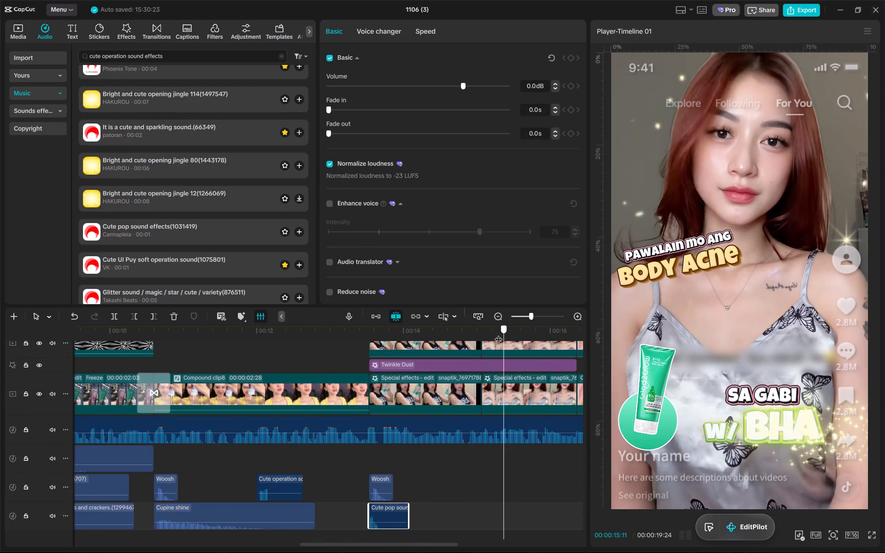
{"action": "left_click_drag", "start_coordinate": [498, 334], "coordinate": [481, 335]}
{"action": "left_click", "coordinate": [198, 157]}
{"action": "left_click", "coordinate": [239, 135]}
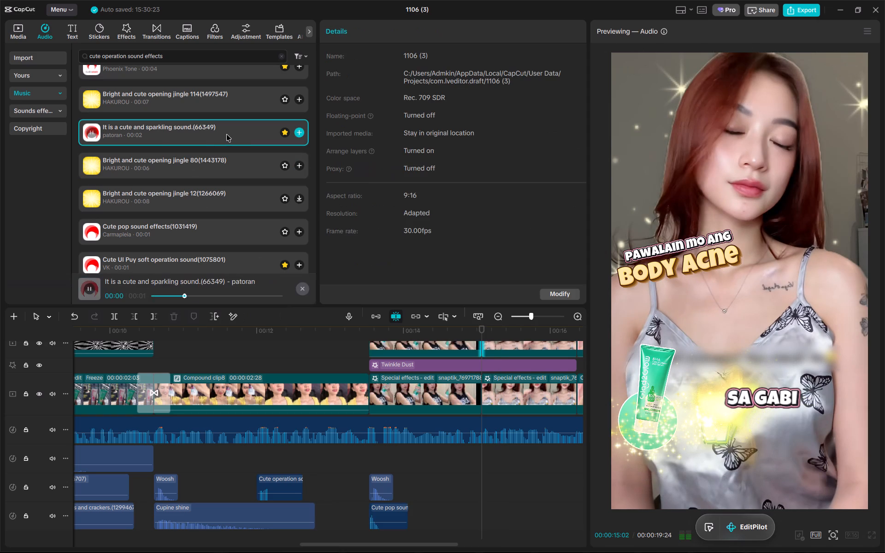
{"action": "left_click_drag", "start_coordinate": [226, 134], "coordinate": [482, 448]}
{"action": "left_click", "coordinate": [331, 165]}
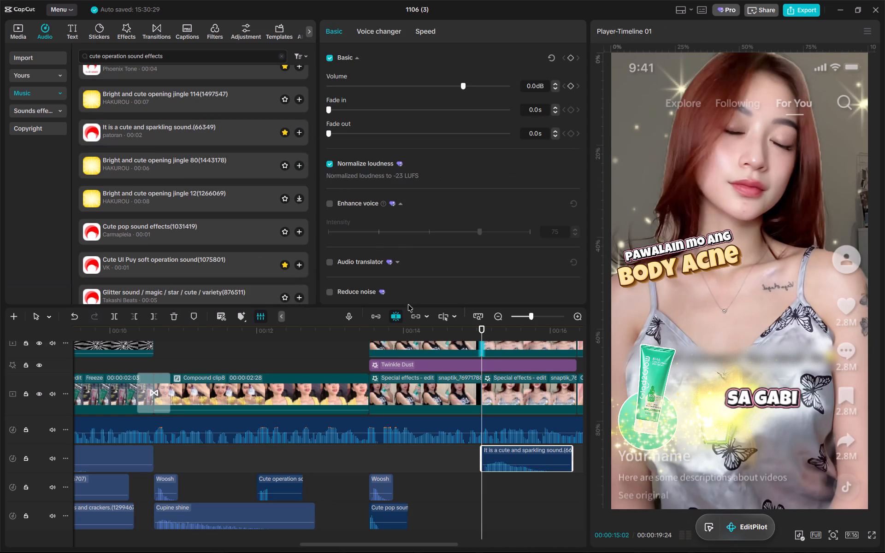
Play into the CTA scene, place the saved Bell preset at its start at 00:00:16:11, and play it back.
{"action": "key", "text": "space"}
{"action": "scroll", "coordinate": [452, 392], "scroll_direction": "left", "scroll_amount": 8}
{"action": "scroll", "coordinate": [452, 392], "scroll_direction": "right", "scroll_amount": 2}
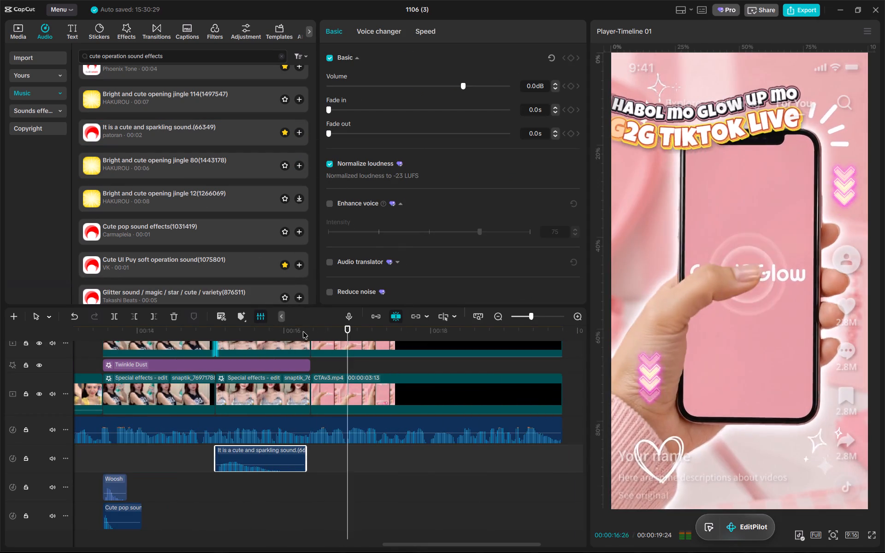
{"action": "key", "text": "space"}
{"action": "left_click_drag", "start_coordinate": [301, 331], "coordinate": [308, 331]}
{"action": "key", "text": "space"}
{"action": "left_click", "coordinate": [308, 331]}
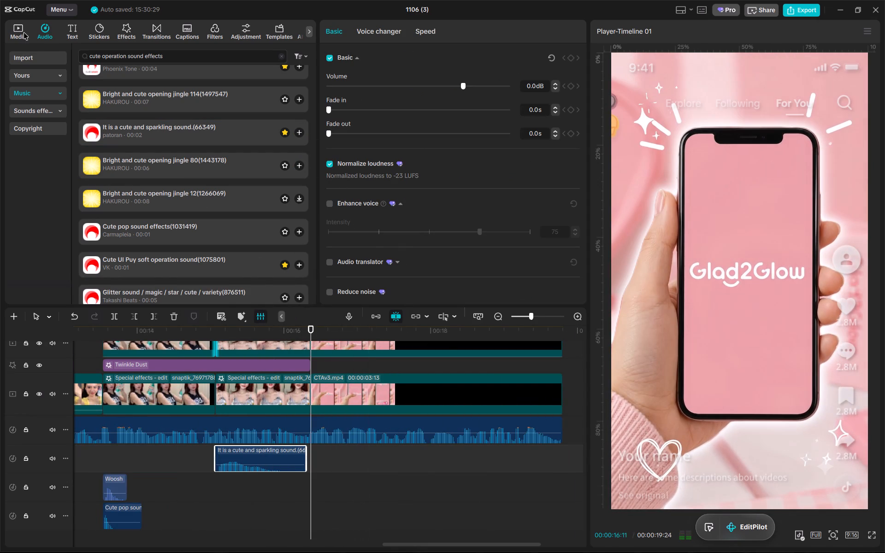
{"action": "left_click", "coordinate": [21, 30]}
{"action": "left_click", "coordinate": [88, 71]}
{"action": "left_click_drag", "start_coordinate": [98, 109], "coordinate": [331, 468]}
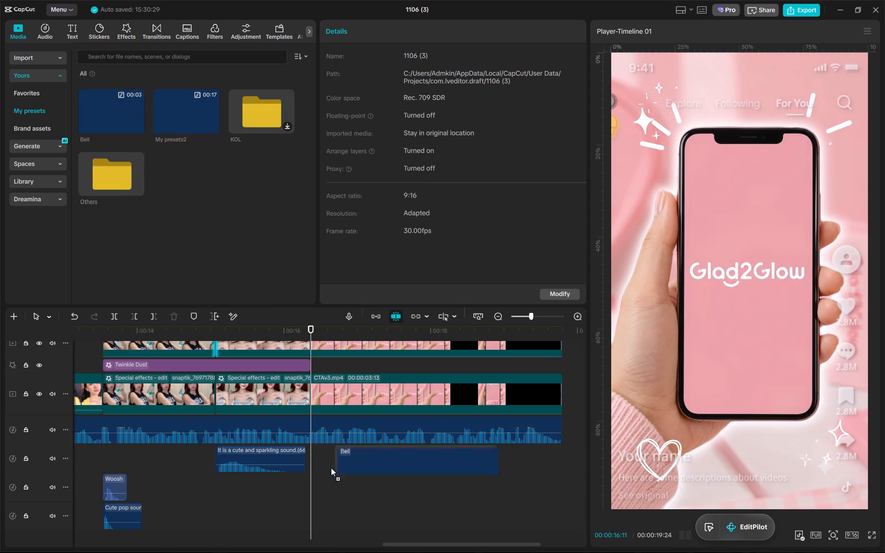
{"action": "left_click_drag", "start_coordinate": [331, 468], "coordinate": [313, 452]}
{"action": "key", "text": "space"}
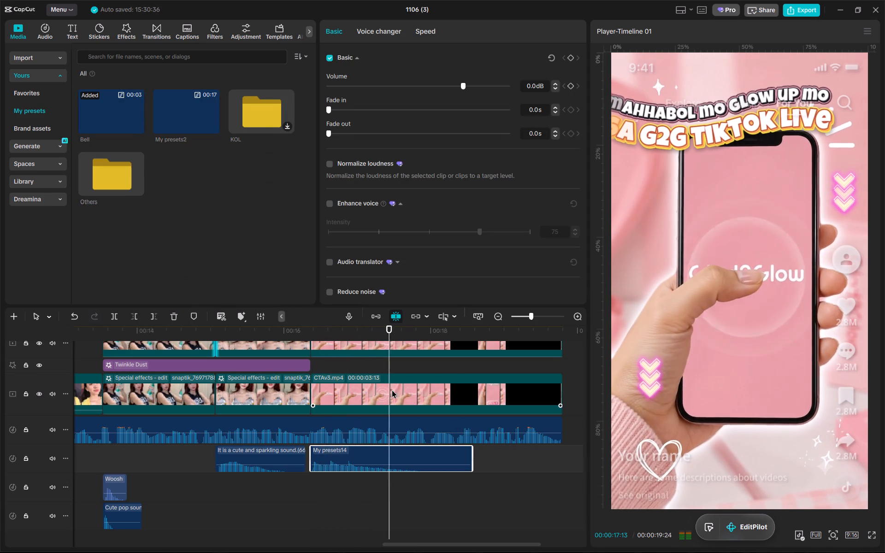
{"action": "key", "text": "space"}
Set Whites to -50 for the main-track CTAv3.mp4 clip to darken its background.
{"action": "left_click", "coordinate": [387, 388]}
{"action": "scroll", "coordinate": [393, 394], "scroll_direction": "up", "scroll_amount": 2, "text": "ctrl"}
{"action": "left_click", "coordinate": [478, 31]}
{"action": "scroll", "coordinate": [480, 146], "scroll_direction": "down", "scroll_amount": 7}
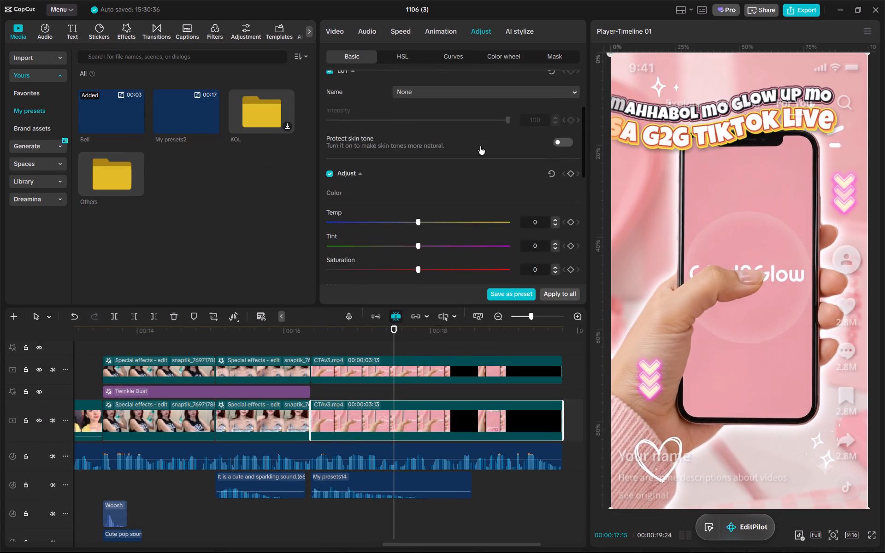
{"action": "scroll", "coordinate": [480, 146], "scroll_direction": "down", "scroll_amount": 13}
{"action": "scroll", "coordinate": [427, 266], "scroll_direction": "down", "scroll_amount": 2}
{"action": "left_click_drag", "start_coordinate": [422, 233], "coordinate": [374, 232]}
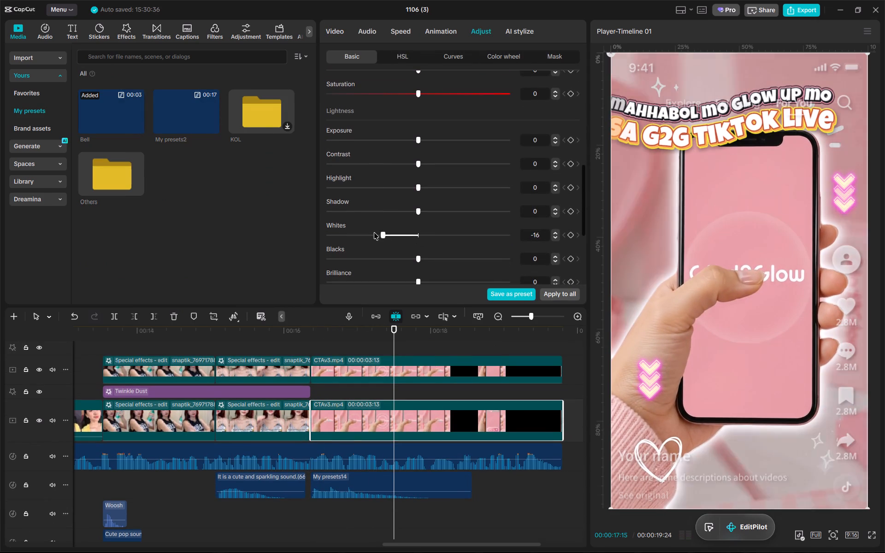
{"action": "left_click_drag", "start_coordinate": [374, 232], "coordinate": [81, 216]}
Search sound effects for "fireworks".
{"action": "left_click", "coordinate": [47, 29]}
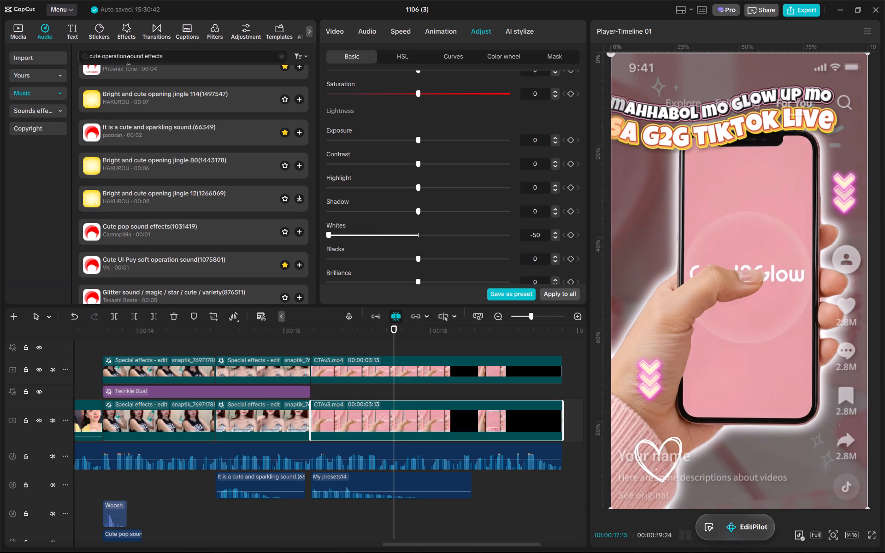
{"action": "triple_click", "coordinate": [136, 56]}
{"action": "left_click", "coordinate": [41, 110]}
{"action": "left_click", "coordinate": [149, 58]}
{"action": "type", "text": "fireworks"}
{"action": "key", "text": "Return"}
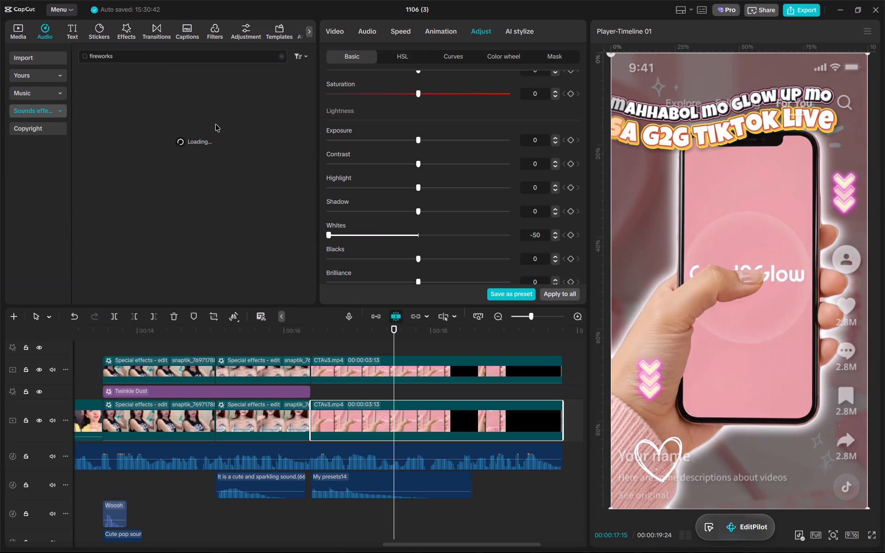
{"action": "left_click_drag", "start_coordinate": [161, 88], "coordinate": [142, 88]}
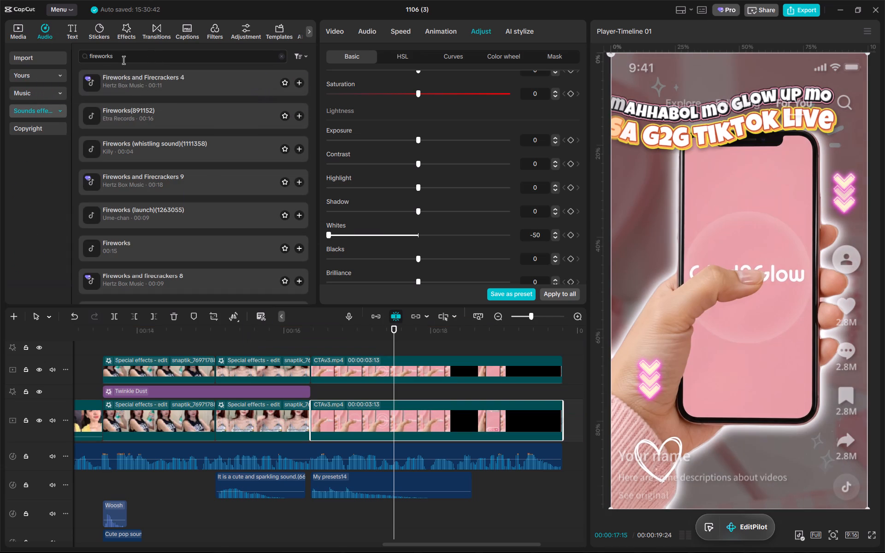
Search video effects for "fireworks", apply Fireworks 2 to the main-track CTAv3.mp4 clip, and play it back from the clip's start.
{"action": "left_click", "coordinate": [107, 29]}
{"action": "left_click", "coordinate": [116, 29]}
{"action": "double_click", "coordinate": [129, 55]}
{"action": "type", "text": "firw"}
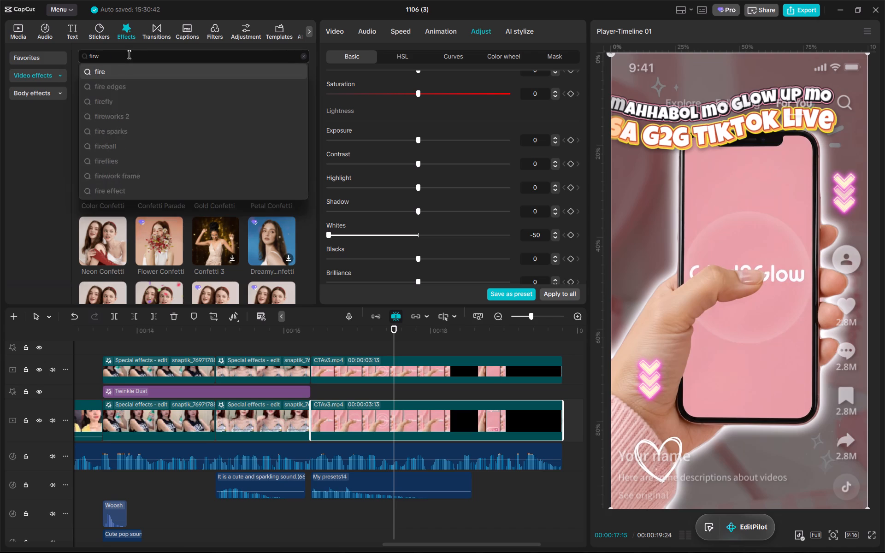
{"action": "key", "text": "BackSpace"}
{"action": "type", "text": "ewr"}
{"action": "key", "text": "BackSpace"}
{"action": "type", "text": "orks"}
{"action": "key", "text": "Return"}
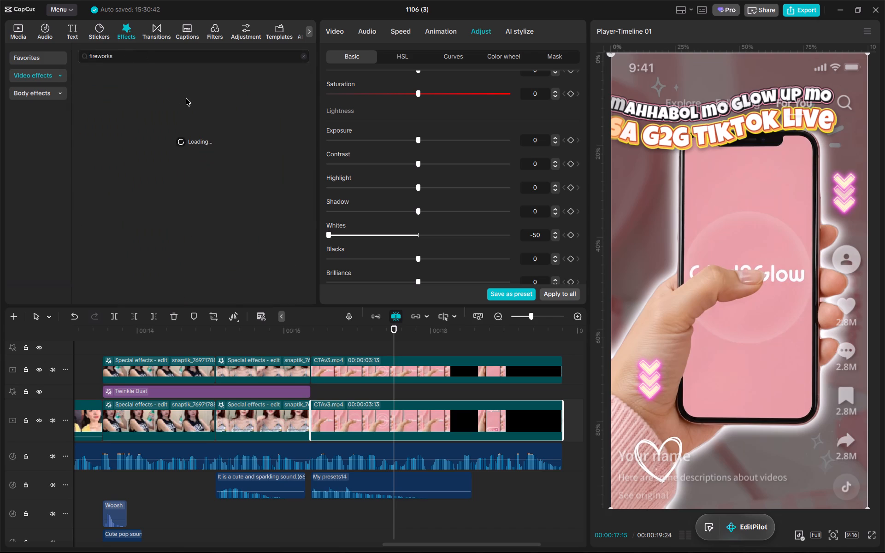
{"action": "left_click_drag", "start_coordinate": [168, 95], "coordinate": [344, 418]}
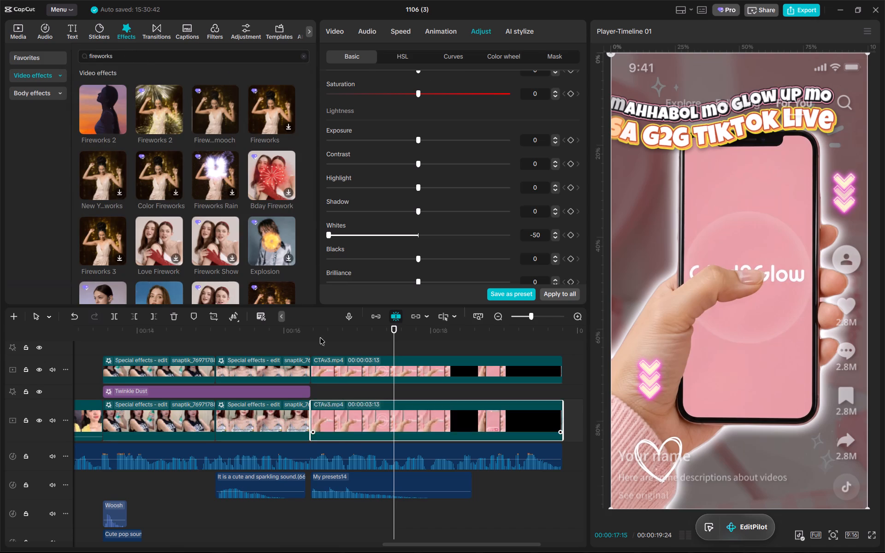
{"action": "left_click", "coordinate": [314, 332]}
{"action": "key", "text": "space"}
{"action": "key", "text": "space"}
Place the "Fireworks and Firecrackers 4" sound effect below the Bell preset, starting with the CTAv3.mp4 clip.
{"action": "left_click", "coordinate": [37, 24]}
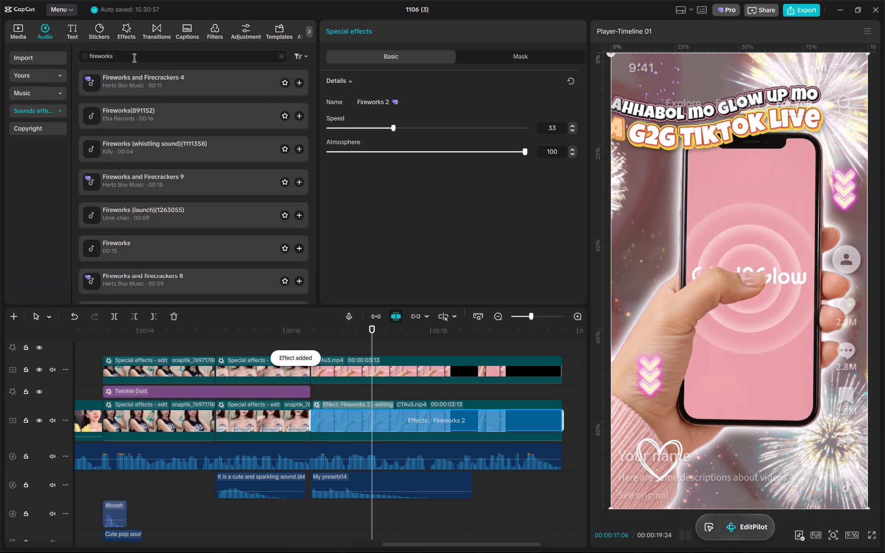
{"action": "left_click_drag", "start_coordinate": [142, 77], "coordinate": [310, 514]}
{"action": "scroll", "coordinate": [403, 452], "scroll_direction": "down", "scroll_amount": 2, "text": "alt"}
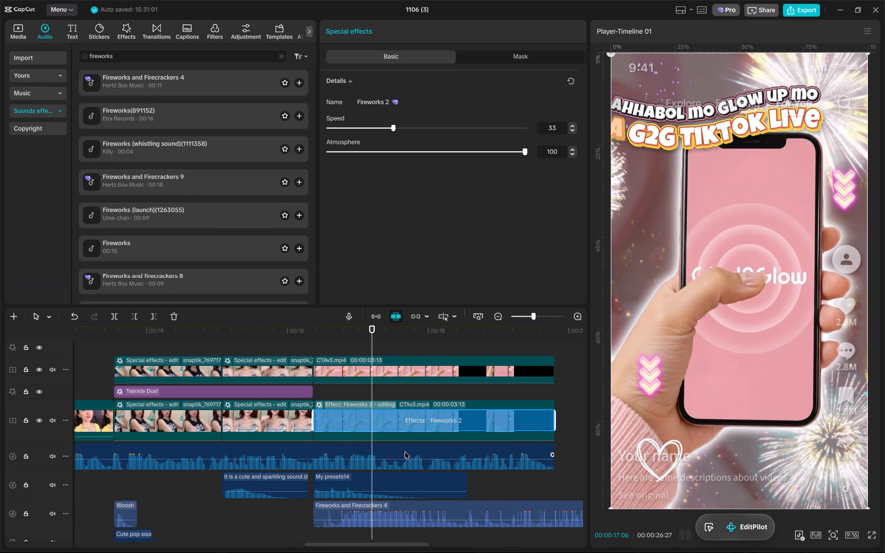
Trim the "Fireworks and Firecrackers 4" sound effect so it ends together with the CTAv3.mp4 clip.
{"action": "scroll", "coordinate": [405, 452], "scroll_direction": "down", "scroll_amount": 1, "text": "alt"}
{"action": "key", "text": "space"}
{"action": "scroll", "coordinate": [405, 452], "scroll_direction": "right", "scroll_amount": 5}
{"action": "scroll", "coordinate": [370, 423], "scroll_direction": "right", "scroll_amount": 1}
{"action": "left_click", "coordinate": [347, 333]}
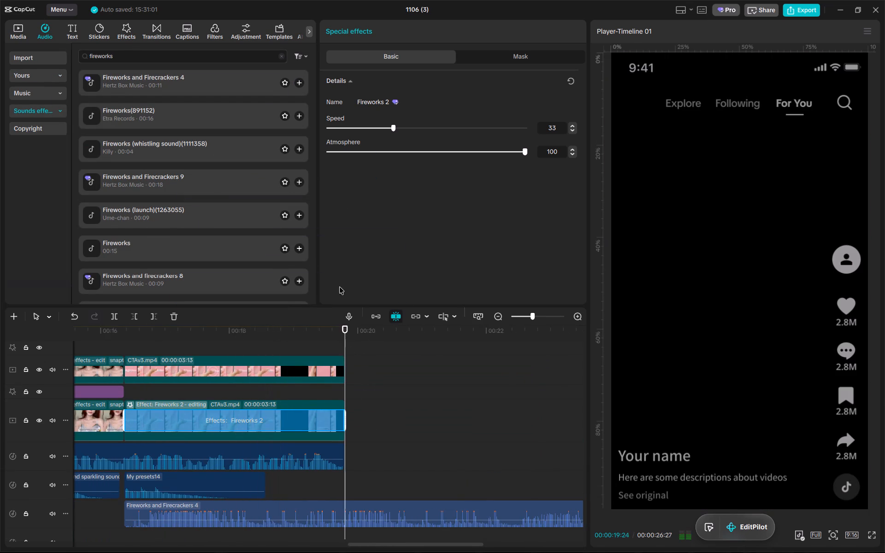
{"action": "key", "text": "w"}
{"action": "left_click", "coordinate": [364, 515]}
{"action": "key", "text": "w"}
Turn on Normalize loudness for the "Fireworks and Firecrackers 4" sound effect.
{"action": "left_click", "coordinate": [330, 161]}
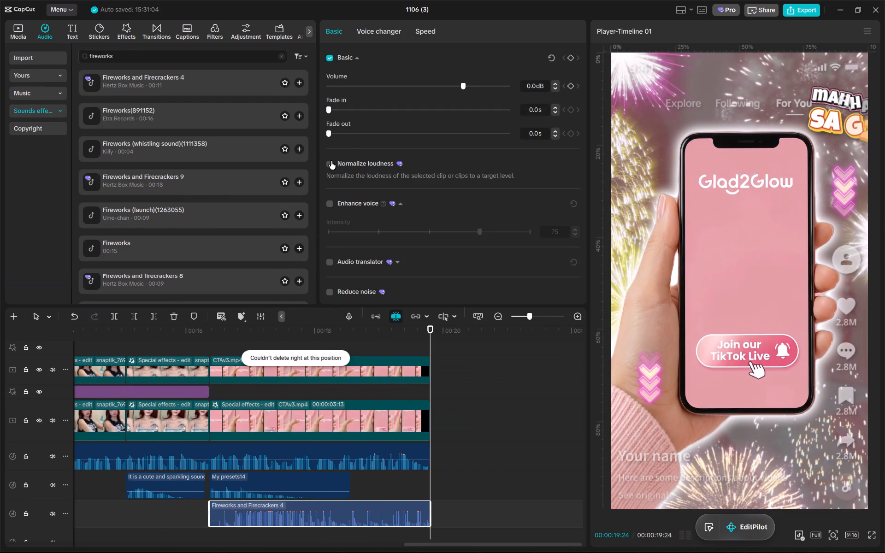
Cut the quiet lead-in off "Fireworks and Firecrackers 4" at the CTAv3.mp4 start, extend its end to the video's end, and play it back.
{"action": "left_click", "coordinate": [211, 337]}
{"action": "left_click_drag", "start_coordinate": [268, 516], "coordinate": [247, 513]}
{"action": "key", "text": "q"}
{"action": "left_click_drag", "start_coordinate": [408, 507], "coordinate": [430, 508]}
{"action": "key", "text": "space"}
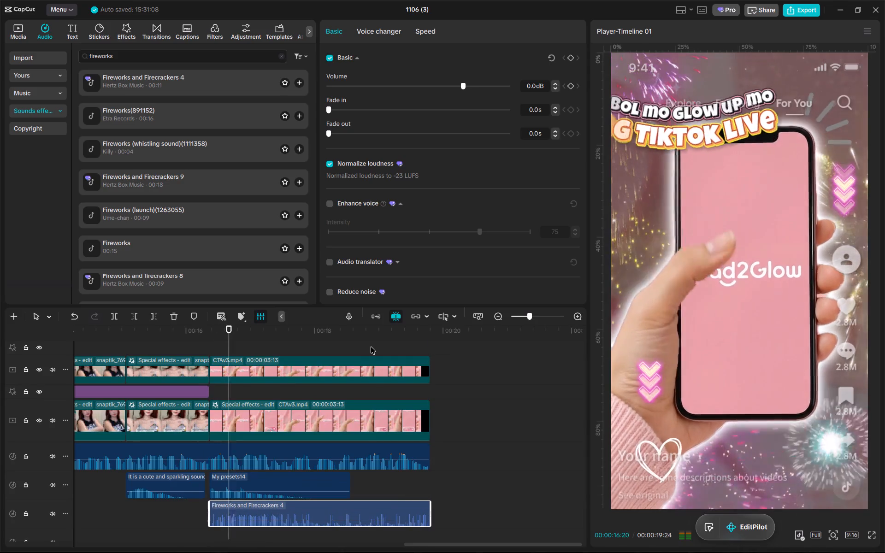
{"action": "scroll", "coordinate": [496, 426], "scroll_direction": "down", "scroll_amount": 4, "text": "alt"}
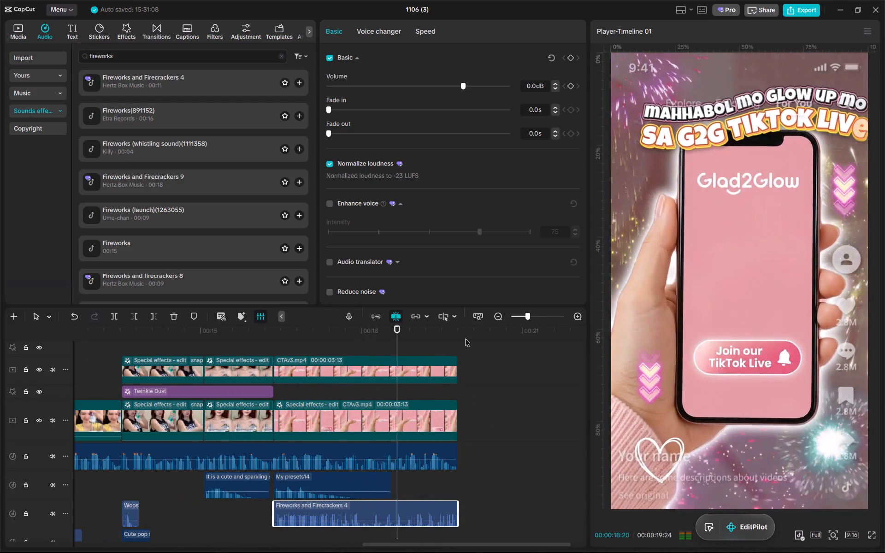
{"action": "key", "text": "space"}
{"action": "left_click_drag", "start_coordinate": [465, 337], "coordinate": [0, 347]}
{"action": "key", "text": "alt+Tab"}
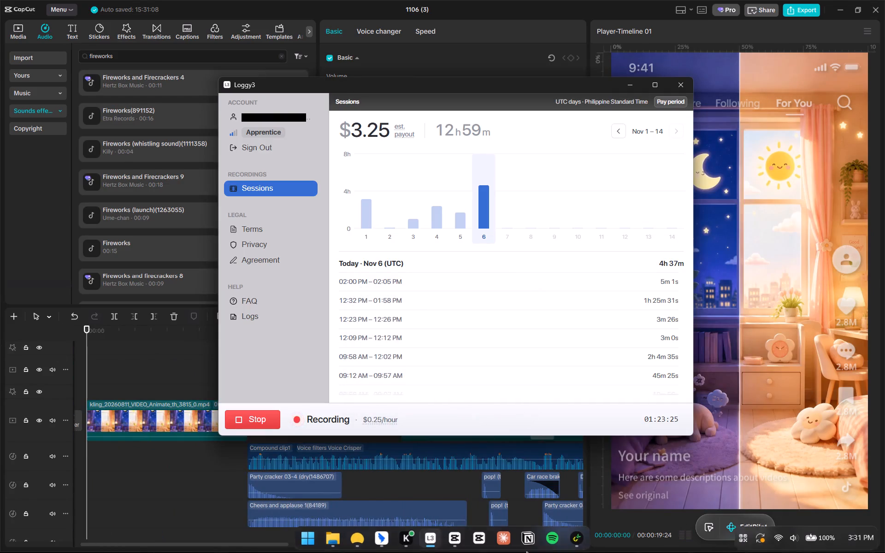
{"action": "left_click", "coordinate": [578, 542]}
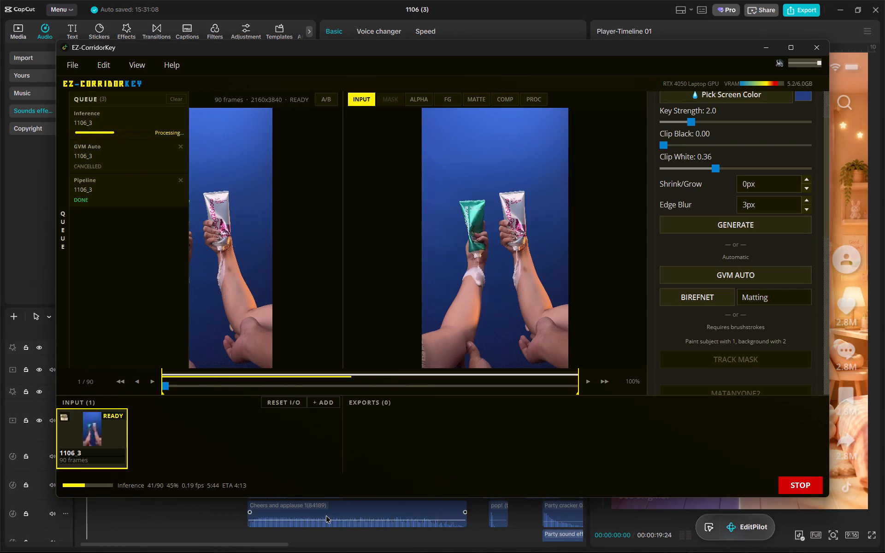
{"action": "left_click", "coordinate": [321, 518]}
Place the Running Text preset from the Others preset folder above all other tracks, starting at 00:00.
{"action": "scroll", "coordinate": [330, 435], "scroll_direction": "down", "scroll_amount": 13, "text": "alt"}
{"action": "scroll", "coordinate": [315, 423], "scroll_direction": "up", "scroll_amount": 4, "text": "ctrl"}
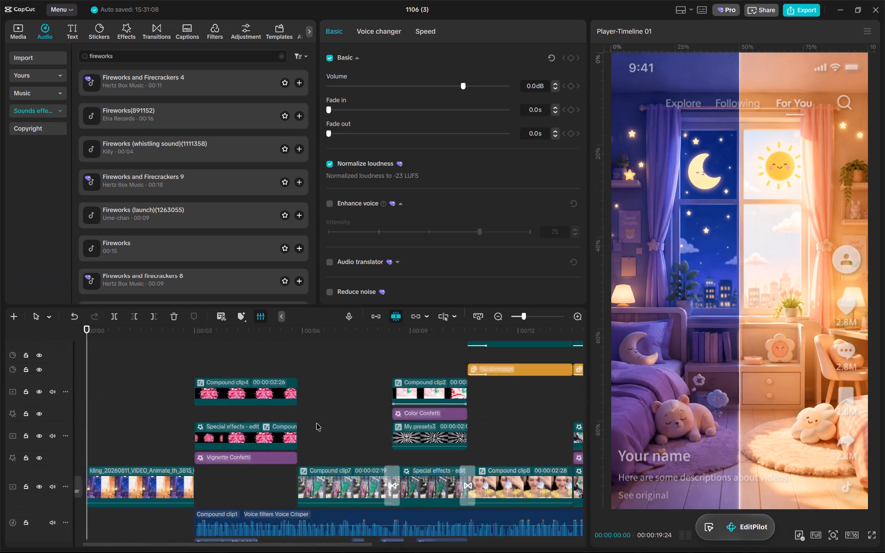
{"action": "scroll", "coordinate": [316, 423], "scroll_direction": "up", "scroll_amount": 18, "text": "ctrl"}
{"action": "scroll", "coordinate": [318, 424], "scroll_direction": "down", "scroll_amount": 20, "text": "alt"}
{"action": "scroll", "coordinate": [318, 424], "scroll_direction": "down", "scroll_amount": 5, "text": "alt"}
{"action": "scroll", "coordinate": [294, 392], "scroll_direction": "down", "scroll_amount": 9, "text": "alt"}
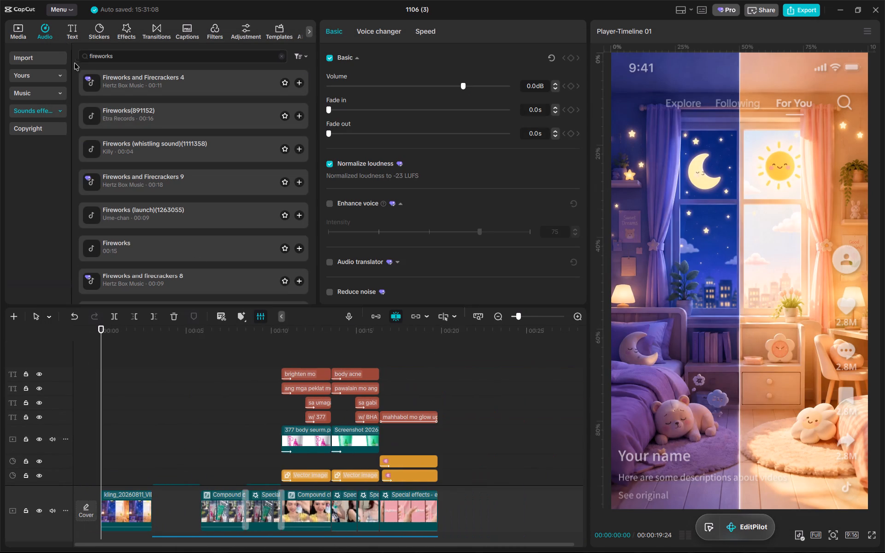
{"action": "left_click", "coordinate": [15, 18]}
{"action": "left_click", "coordinate": [7, 26]}
{"action": "left_click", "coordinate": [12, 32]}
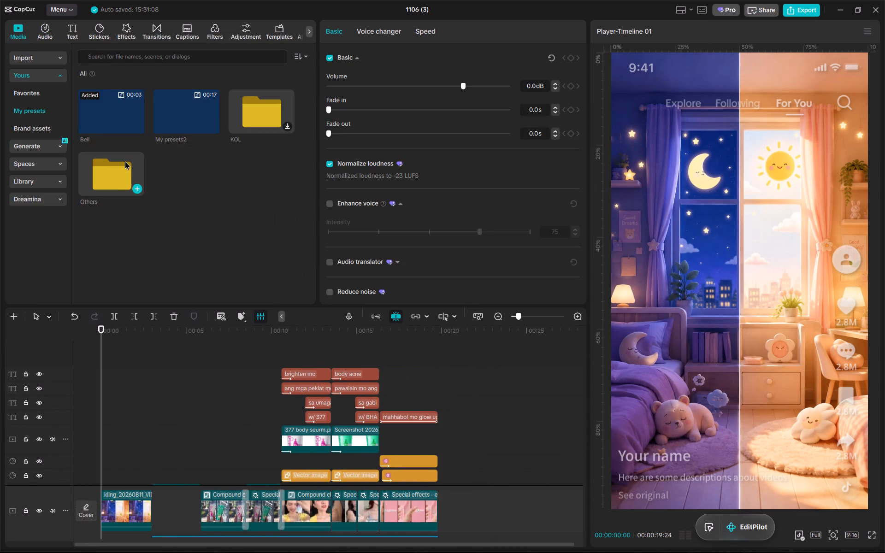
{"action": "double_click", "coordinate": [125, 162]}
{"action": "left_click_drag", "start_coordinate": [273, 113], "coordinate": [102, 347]}
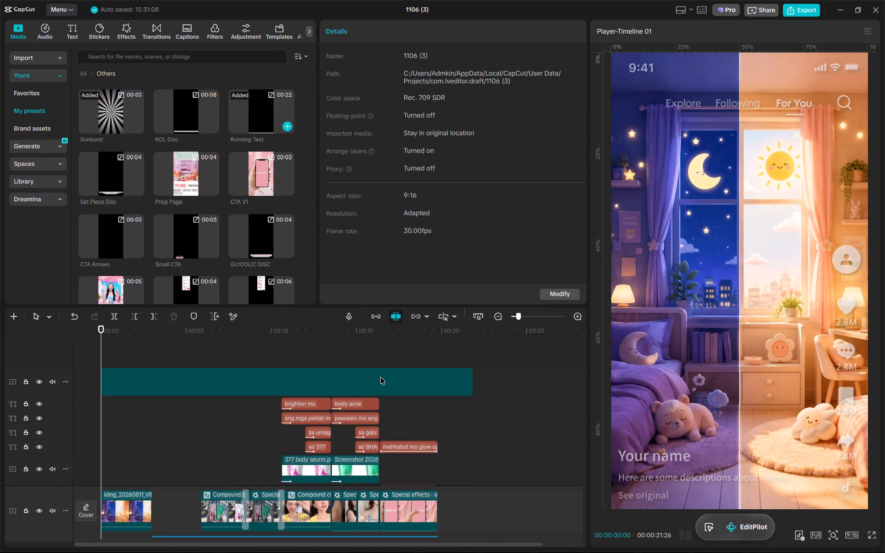
Break the Running Text compound clip into its separate text and Freeze clips.
{"action": "right_click", "coordinate": [383, 377]}
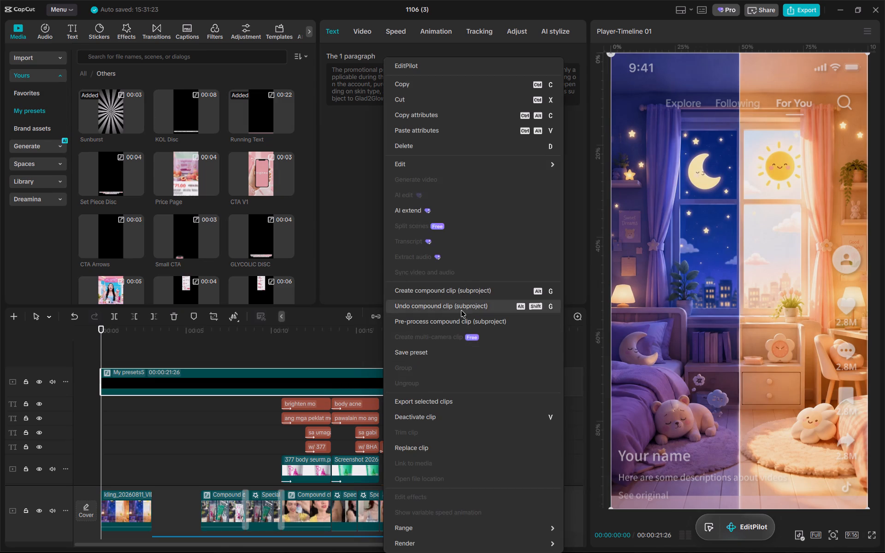
{"action": "left_click", "coordinate": [461, 307]}
Trim the running text and Freeze clips to the video's end at 00:00:19:24, moving the text's closing keyframe to the new end.
{"action": "left_click_drag", "start_coordinate": [472, 374], "coordinate": [432, 371]}
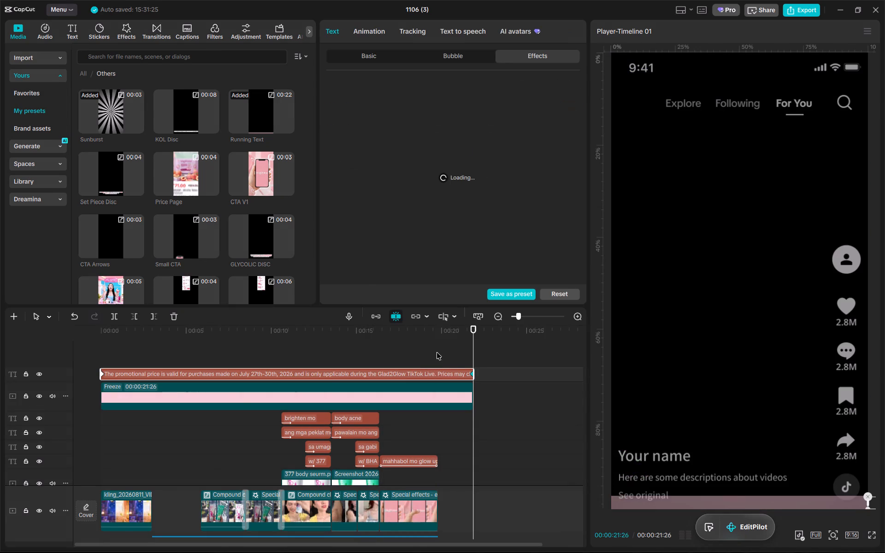
{"action": "left_click", "coordinate": [437, 337]}
{"action": "left_click_drag", "start_coordinate": [495, 407], "coordinate": [445, 351]}
{"action": "key", "text": "w"}
{"action": "left_click_drag", "start_coordinate": [430, 374], "coordinate": [453, 376]}
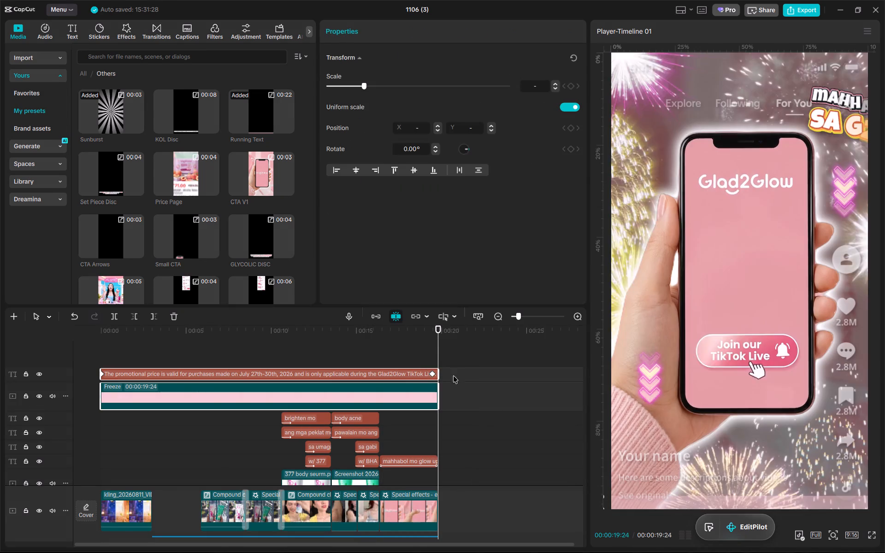
{"action": "left_click_drag", "start_coordinate": [453, 376], "coordinate": [454, 373]}
Copy the Running Text disclaimer of the BHA Body Serum script from the Detail Script 11.06 sheet and return to CapCut.
{"action": "left_click_drag", "start_coordinate": [452, 337], "coordinate": [8, 332]}
{"action": "key", "text": "alt+Tab"}
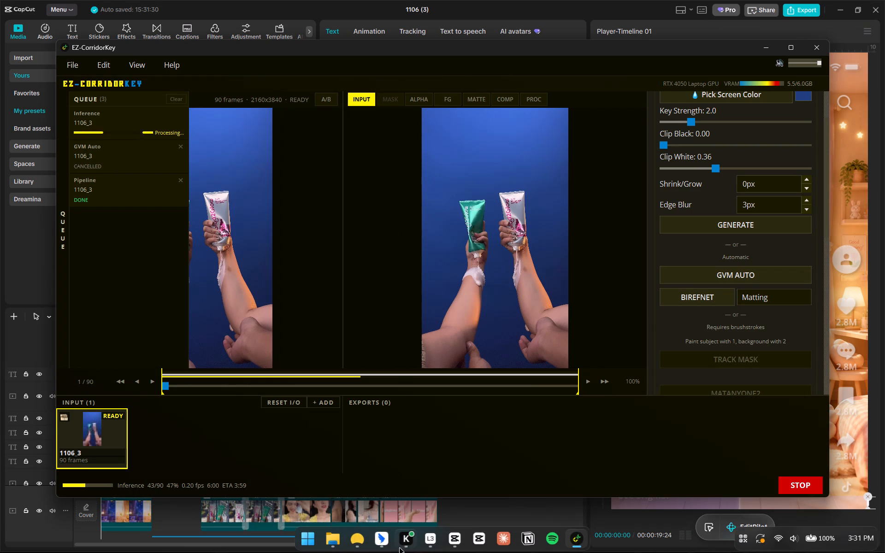
{"action": "left_click", "coordinate": [363, 540]}
{"action": "left_click", "coordinate": [403, 425]}
{"action": "scroll", "coordinate": [391, 425], "scroll_direction": "down", "scroll_amount": 4}
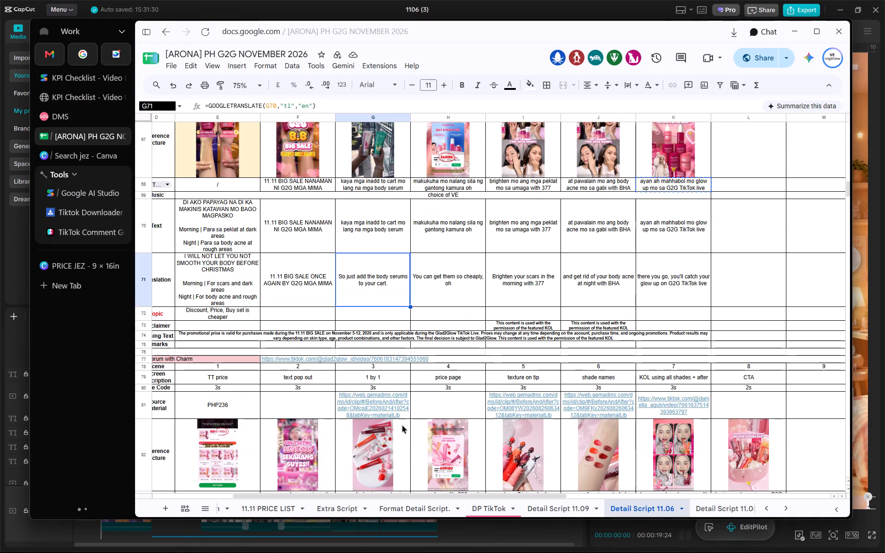
{"action": "left_click", "coordinate": [502, 334]}
{"action": "key", "text": "ctrl+c"}
{"action": "key", "text": "alt+Tab"}
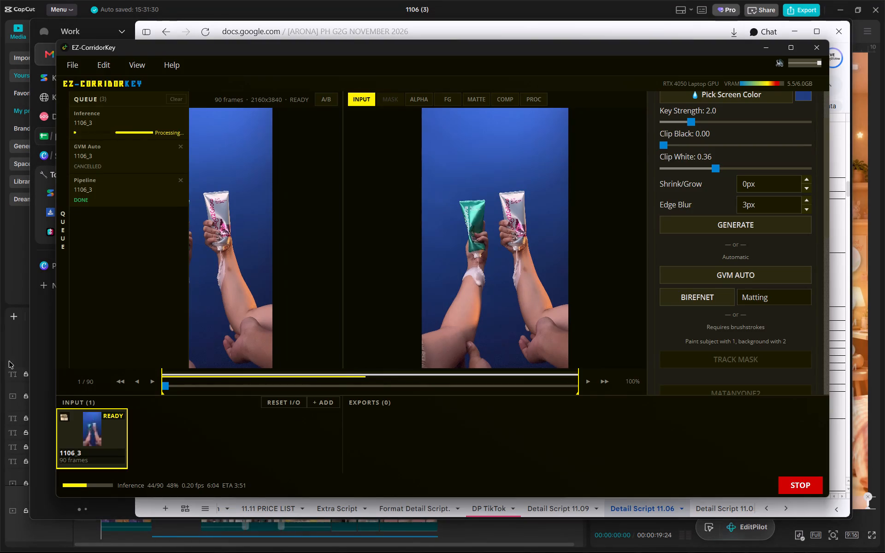
{"action": "left_click", "coordinate": [9, 357]}
Replace the running text with the copied 11.11 BIG SALE disclaimer, removing the surrounding quotation marks and trailing line break.
{"action": "left_click", "coordinate": [174, 375]}
{"action": "left_click", "coordinate": [367, 56]}
{"action": "left_click", "coordinate": [406, 101]}
{"action": "key", "text": "ctrl+a"}
{"action": "key", "text": "ctrl+v"}
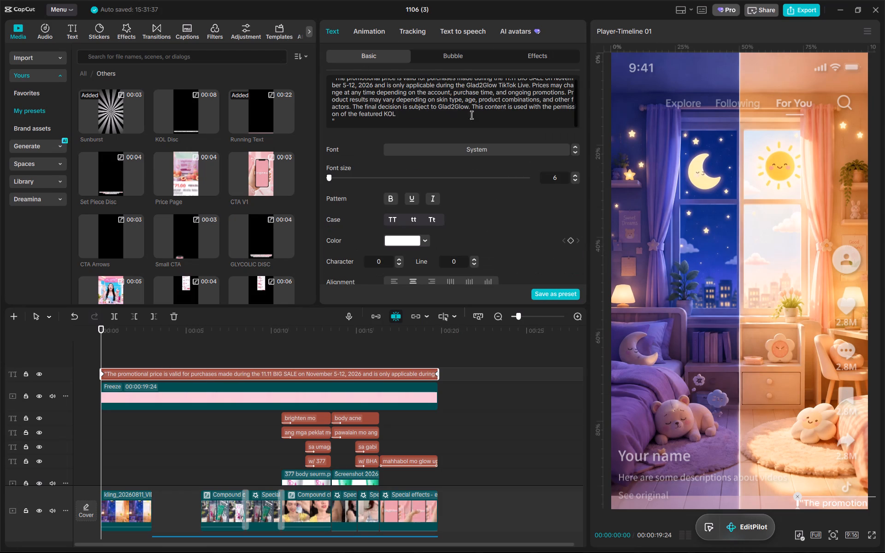
{"action": "left_click_drag", "start_coordinate": [397, 116], "coordinate": [418, 143]}
{"action": "key", "text": "BackSpace"}
{"action": "left_click", "coordinate": [336, 82]}
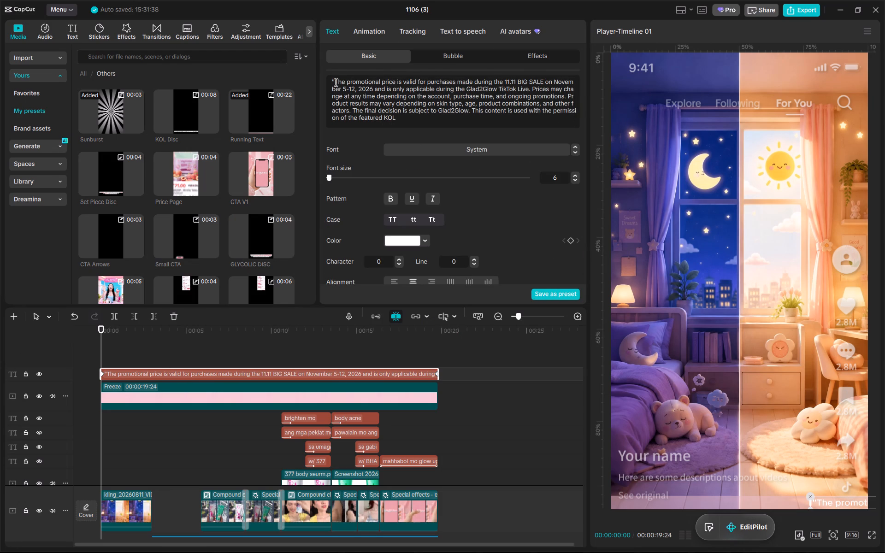
{"action": "key", "text": "BackSpace"}
Position the running text just off the frame's right edge at the video's start and past its left edge at 00:00:19:24.
{"action": "left_click_drag", "start_coordinate": [830, 499], "coordinate": [880, 504]}
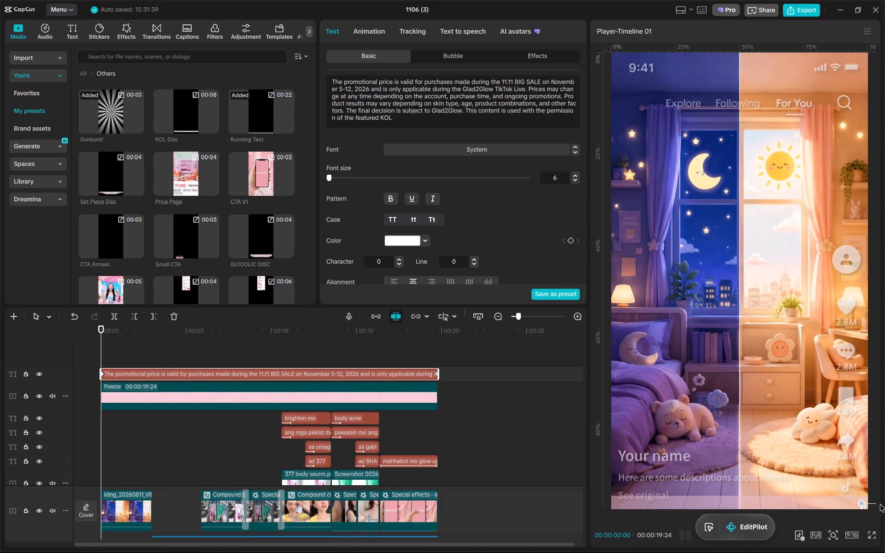
{"action": "left_click_drag", "start_coordinate": [880, 504], "coordinate": [884, 499]}
{"action": "left_click_drag", "start_coordinate": [425, 338], "coordinate": [443, 339]}
{"action": "left_click_drag", "start_coordinate": [632, 499], "coordinate": [589, 498]}
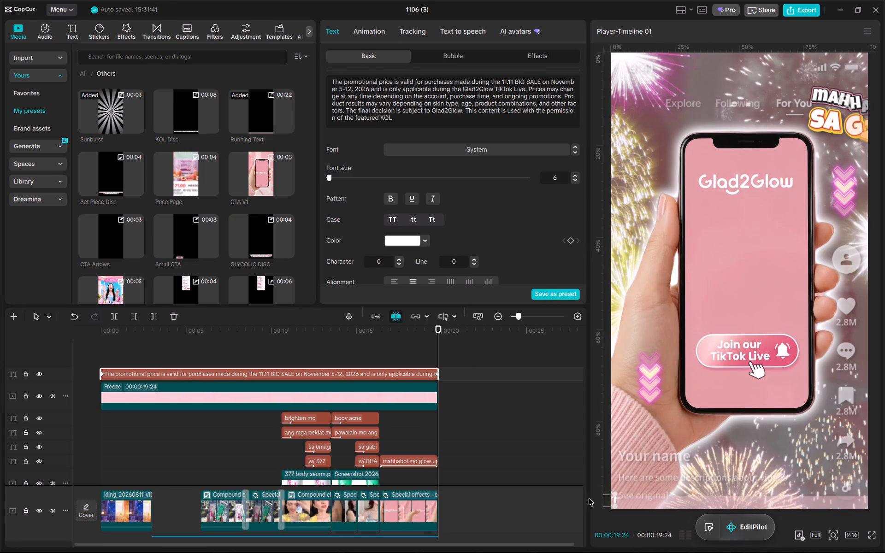
{"action": "left_click_drag", "start_coordinate": [589, 498], "coordinate": [585, 500]}
Check the featured-KOL disclaimer in the Detail Script 11.06 sheet and scrub through the running text animation.
{"action": "key", "text": "alt+Tab"}
{"action": "key", "text": "alt+Tab"}
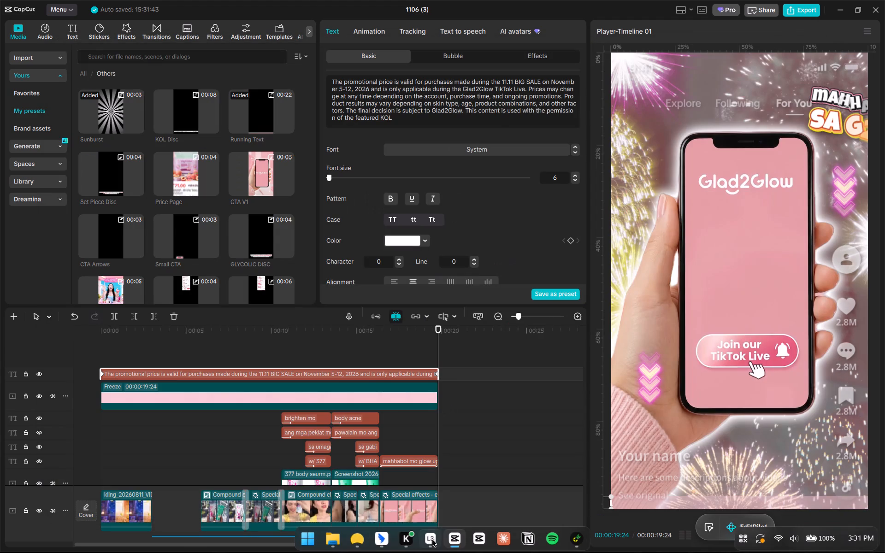
{"action": "left_click", "coordinate": [363, 541]}
{"action": "left_click", "coordinate": [604, 322]}
{"action": "key", "text": "alt+Tab"}
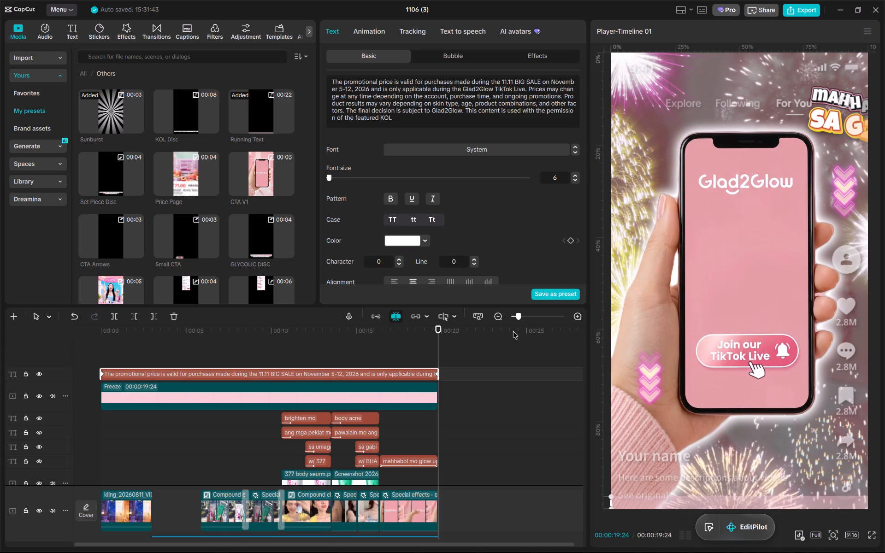
{"action": "left_click", "coordinate": [281, 333]}
{"action": "left_click_drag", "start_coordinate": [289, 327], "coordinate": [19, 336]}
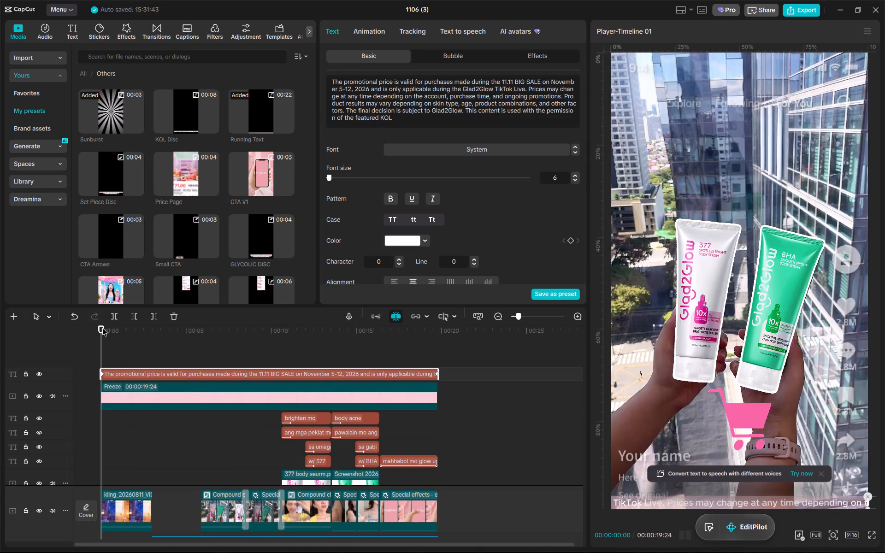
Place the KOL Disc preset above the running text from 00:00:10:18, trim its end to 00:00:16:11, and scrub through it.
{"action": "left_click_drag", "start_coordinate": [236, 341], "coordinate": [282, 331]}
{"action": "key", "text": "alt+Tab"}
{"action": "key", "text": "alt+Tab"}
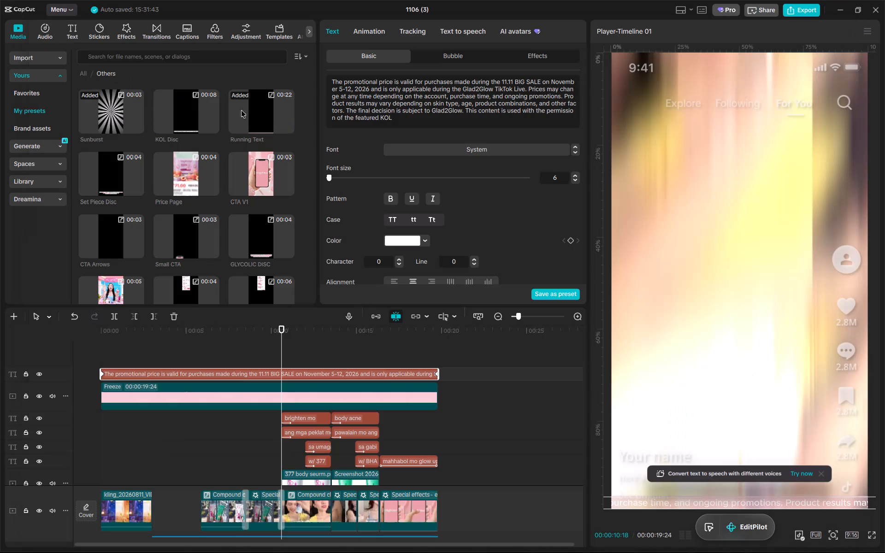
{"action": "left_click_drag", "start_coordinate": [194, 112], "coordinate": [280, 350]}
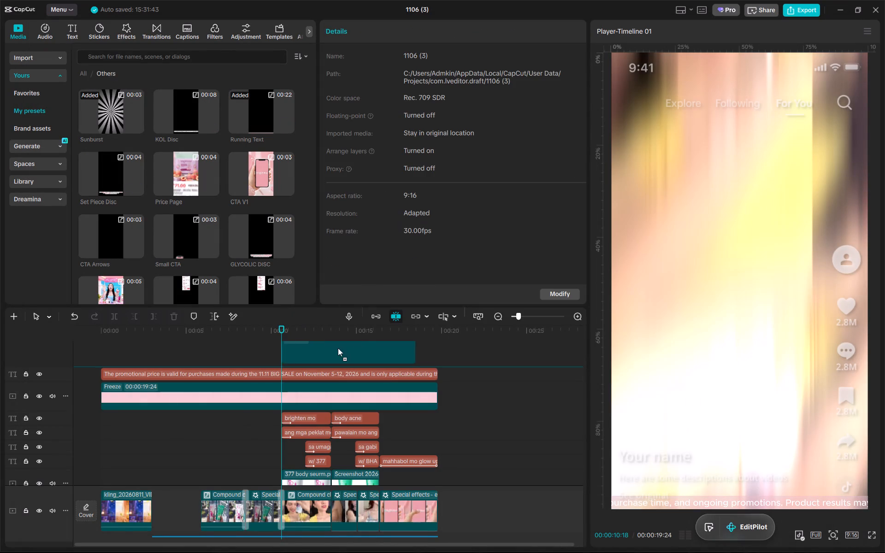
{"action": "left_click_drag", "start_coordinate": [354, 330], "coordinate": [380, 336]}
{"action": "key", "text": "w"}
{"action": "left_click_drag", "start_coordinate": [340, 375], "coordinate": [342, 379]}
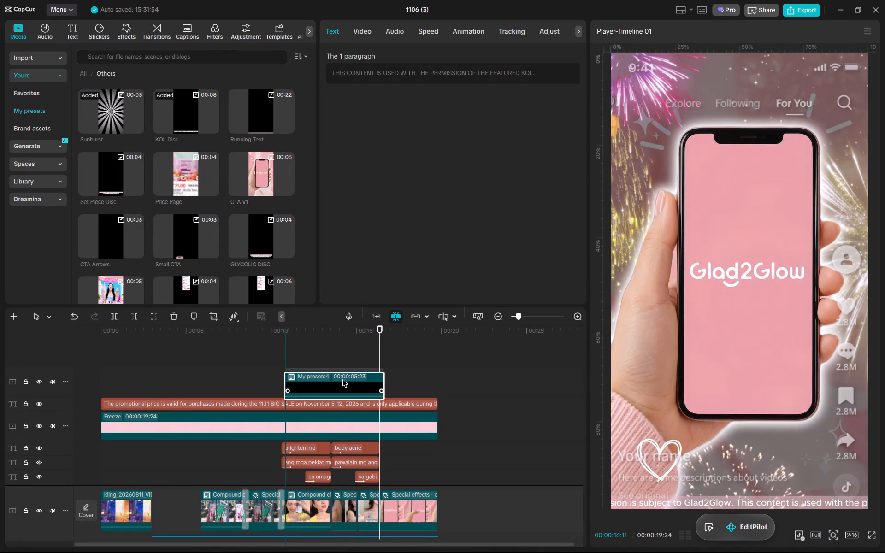
{"action": "left_click_drag", "start_coordinate": [342, 379], "coordinate": [342, 379]}
{"action": "left_click", "coordinate": [283, 335]}
{"action": "left_click_drag", "start_coordinate": [372, 338], "coordinate": [376, 339]}
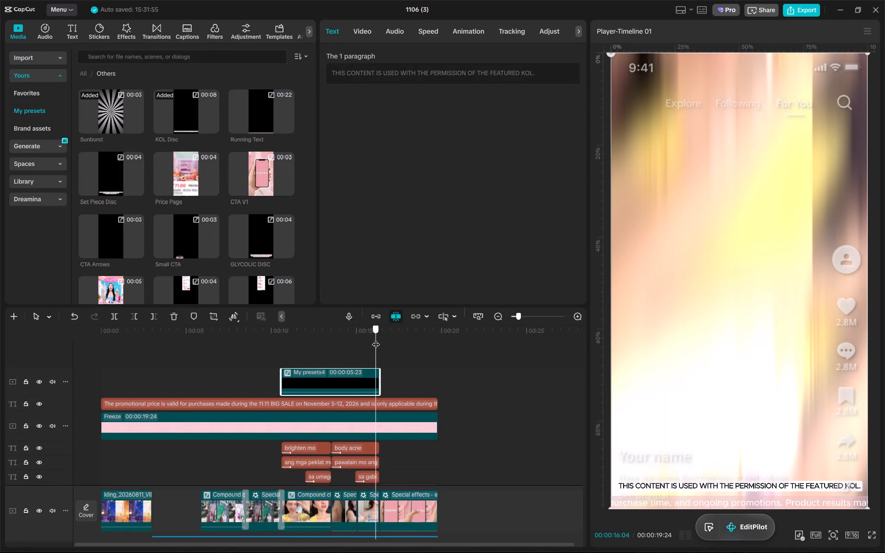
{"action": "left_click_drag", "start_coordinate": [376, 339], "coordinate": [338, 340]}
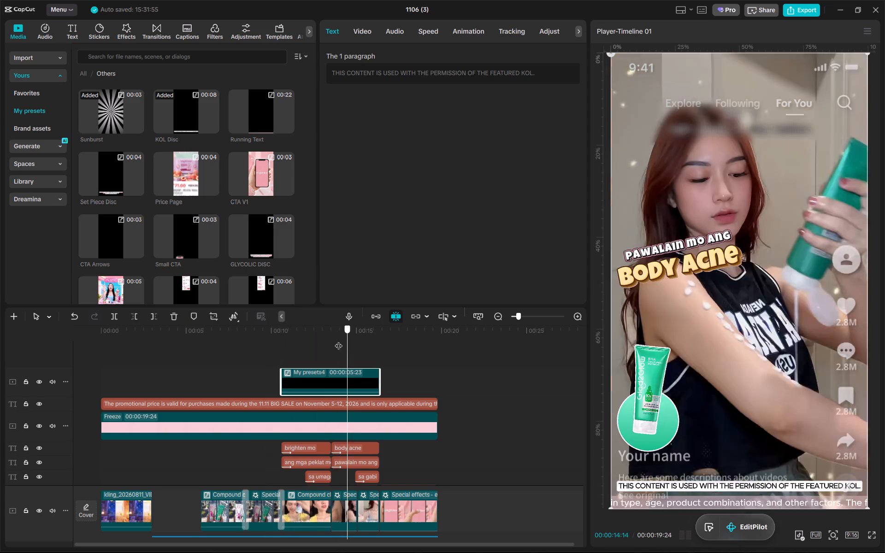
{"action": "left_click_drag", "start_coordinate": [338, 340], "coordinate": [233, 340]}
Examine the disclaimers and reference pictures of the other scripts in the Detail Script 11.06 sheet.
{"action": "key", "text": "alt+Tab"}
{"action": "scroll", "coordinate": [476, 289], "scroll_direction": "up", "scroll_amount": 4}
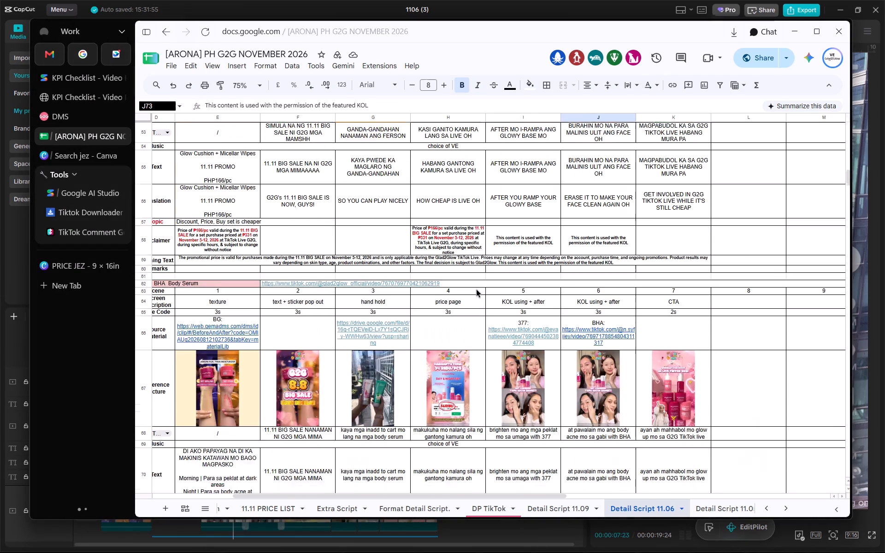
{"action": "scroll", "coordinate": [476, 289], "scroll_direction": "up", "scroll_amount": 12}
{"action": "scroll", "coordinate": [476, 289], "scroll_direction": "up", "scroll_amount": 18}
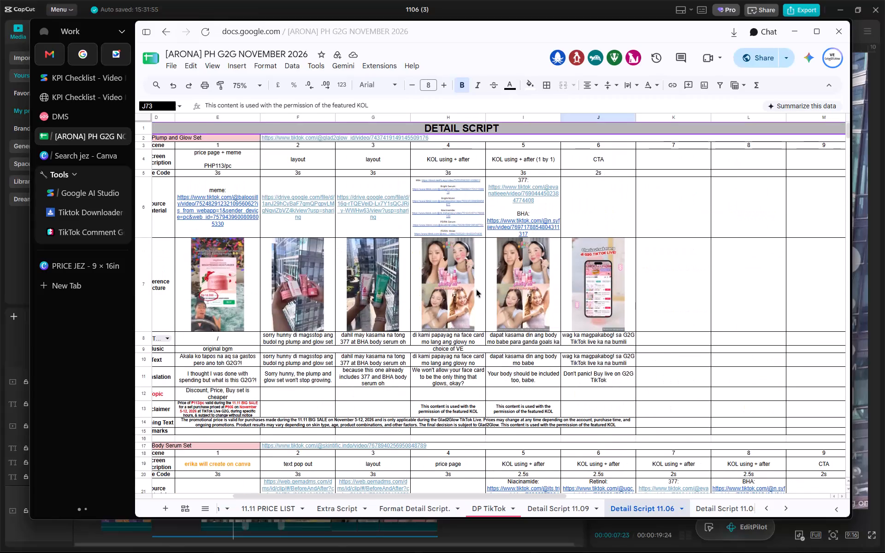
{"action": "scroll", "coordinate": [476, 289], "scroll_direction": "right", "scroll_amount": 4}
{"action": "scroll", "coordinate": [476, 289], "scroll_direction": "left", "scroll_amount": 3}
{"action": "scroll", "coordinate": [476, 289], "scroll_direction": "down", "scroll_amount": 6}
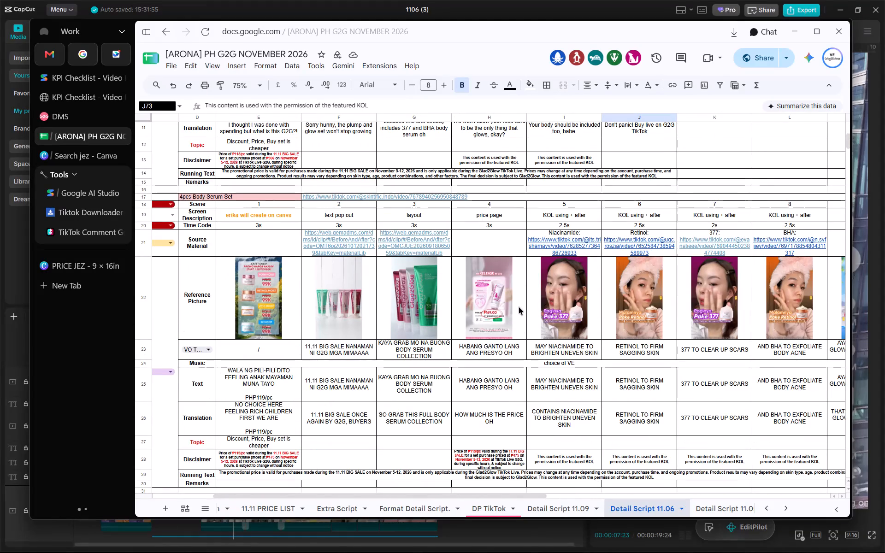
{"action": "scroll", "coordinate": [519, 307], "scroll_direction": "down", "scroll_amount": 2}
Copy the price page disclaimer of script 1105-9, 377 + BHA Body Serum, from the Detail Script 11.05 sheet and return to CapCut.
{"action": "left_click", "coordinate": [734, 513]}
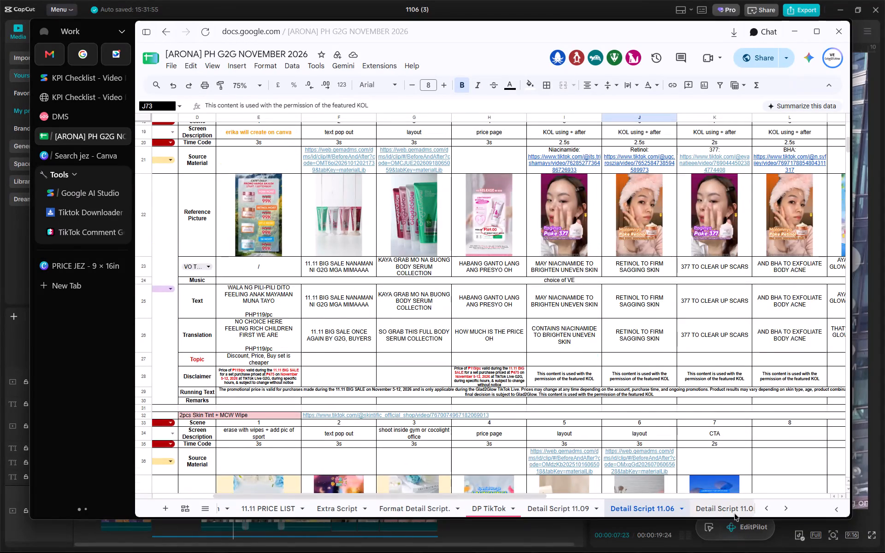
{"action": "scroll", "coordinate": [465, 284], "scroll_direction": "down", "scroll_amount": 9}
{"action": "scroll", "coordinate": [522, 288], "scroll_direction": "up", "scroll_amount": 1}
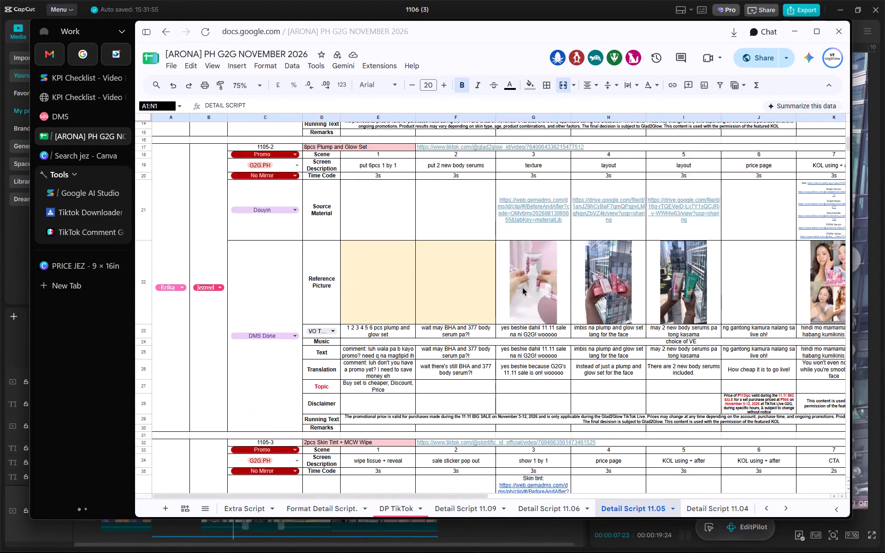
{"action": "scroll", "coordinate": [522, 288], "scroll_direction": "down", "scroll_amount": 11}
{"action": "scroll", "coordinate": [522, 288], "scroll_direction": "down", "scroll_amount": 17}
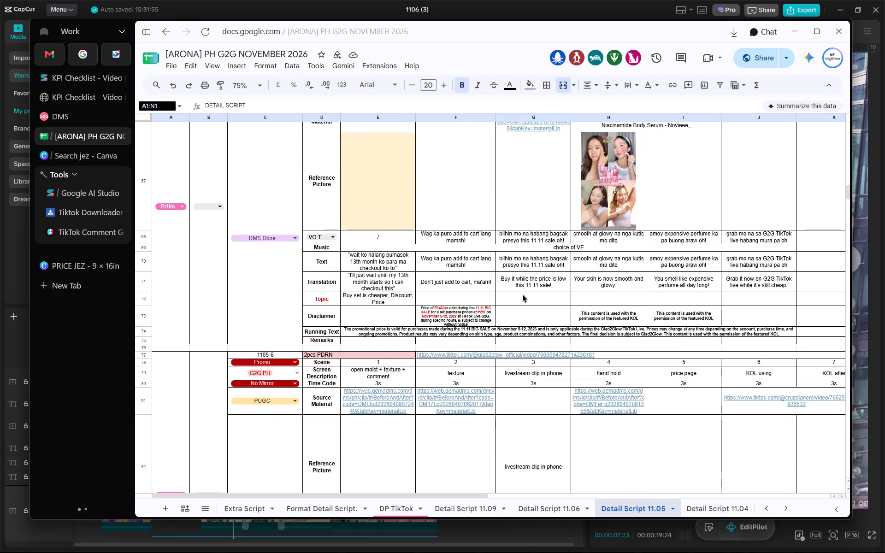
{"action": "scroll", "coordinate": [522, 296], "scroll_direction": "down", "scroll_amount": 19}
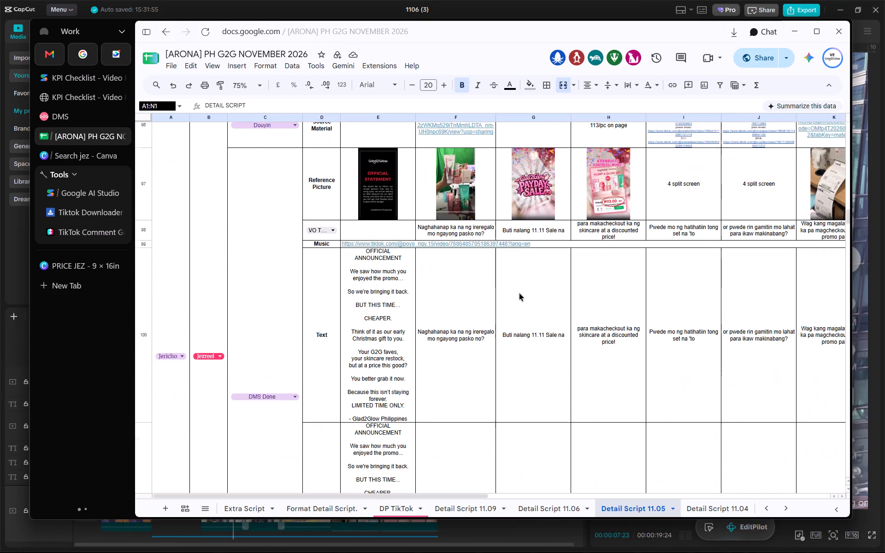
{"action": "scroll", "coordinate": [519, 293], "scroll_direction": "down", "scroll_amount": 6}
{"action": "scroll", "coordinate": [519, 287], "scroll_direction": "left", "scroll_amount": 8}
{"action": "scroll", "coordinate": [519, 287], "scroll_direction": "right", "scroll_amount": 14}
{"action": "scroll", "coordinate": [519, 287], "scroll_direction": "down", "scroll_amount": 8}
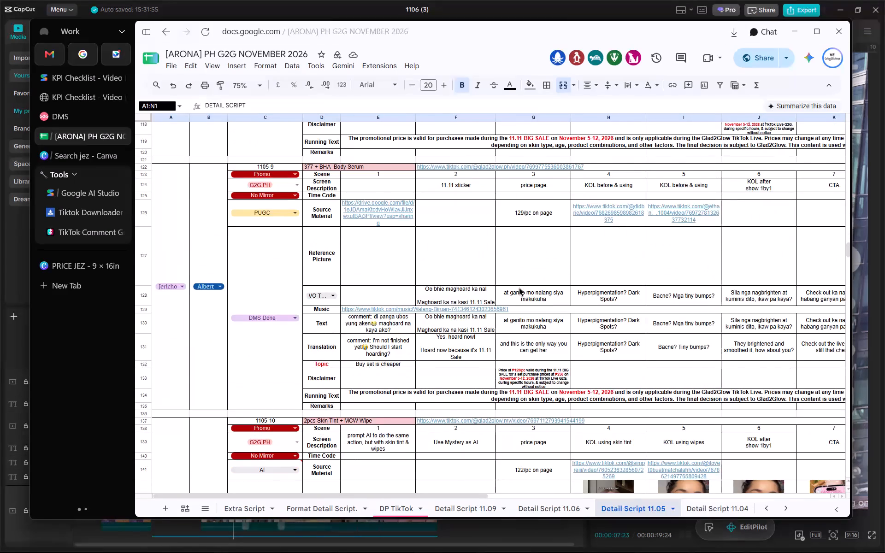
{"action": "scroll", "coordinate": [519, 288], "scroll_direction": "down", "scroll_amount": 7}
{"action": "scroll", "coordinate": [517, 288], "scroll_direction": "up", "scroll_amount": 7}
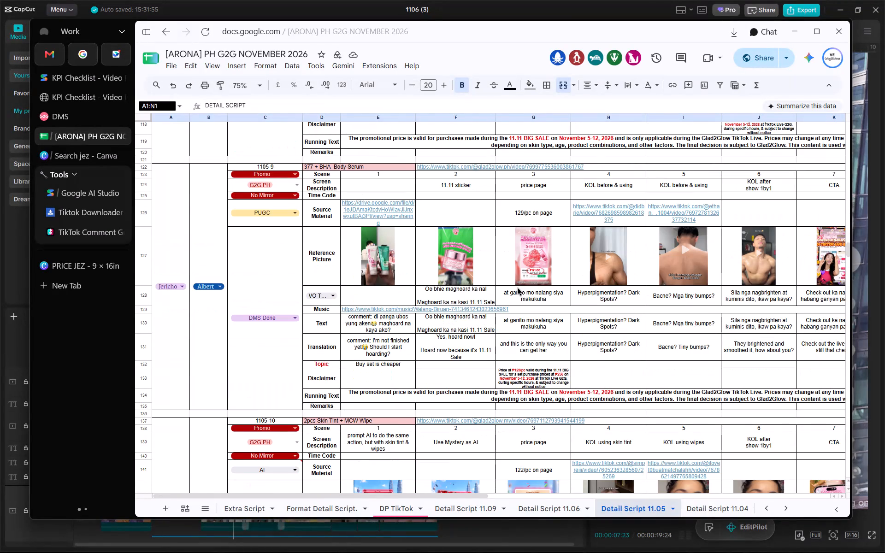
{"action": "scroll", "coordinate": [517, 288], "scroll_direction": "left", "scroll_amount": 3}
{"action": "scroll", "coordinate": [517, 288], "scroll_direction": "right", "scroll_amount": 3}
{"action": "left_click", "coordinate": [522, 380]}
{"action": "key", "text": "ctrl+c"}
{"action": "key", "text": "alt+Tab"}
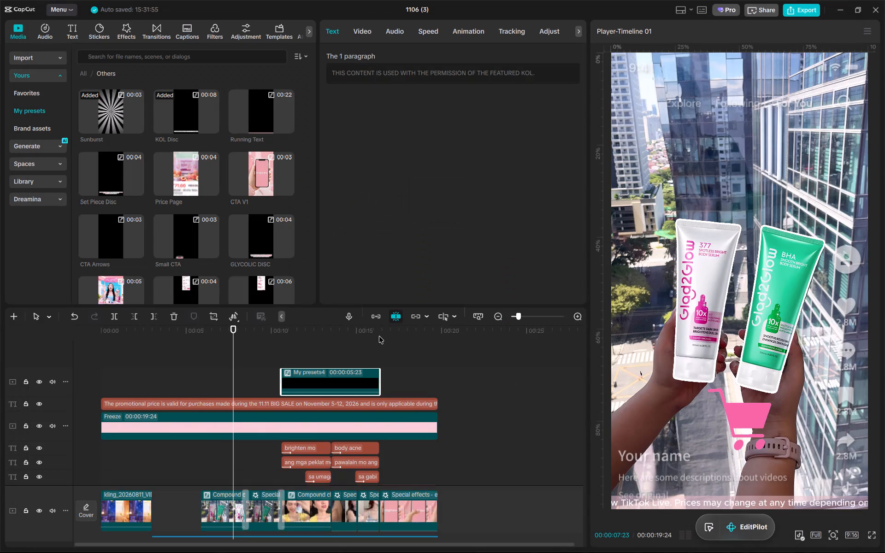
Set the price text inside the price page compound clip to ₱129.00/pc and return to the main timeline.
{"action": "left_click_drag", "start_coordinate": [227, 331], "coordinate": [270, 347]}
{"action": "scroll", "coordinate": [285, 404], "scroll_direction": "down", "scroll_amount": 14, "text": "ctrl"}
{"action": "scroll", "coordinate": [272, 406], "scroll_direction": "up", "scroll_amount": 7, "text": "alt"}
{"action": "double_click", "coordinate": [269, 388]}
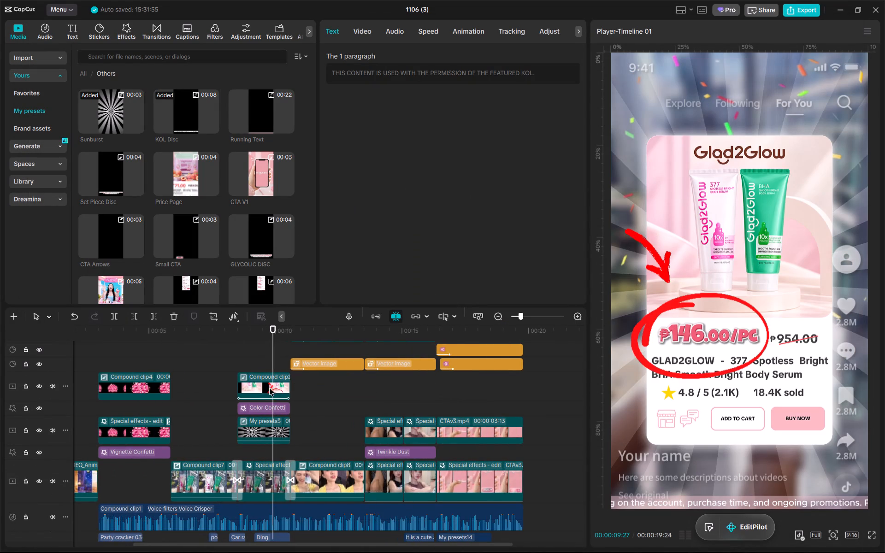
{"action": "left_click", "coordinate": [161, 335]}
{"action": "left_click", "coordinate": [177, 375]}
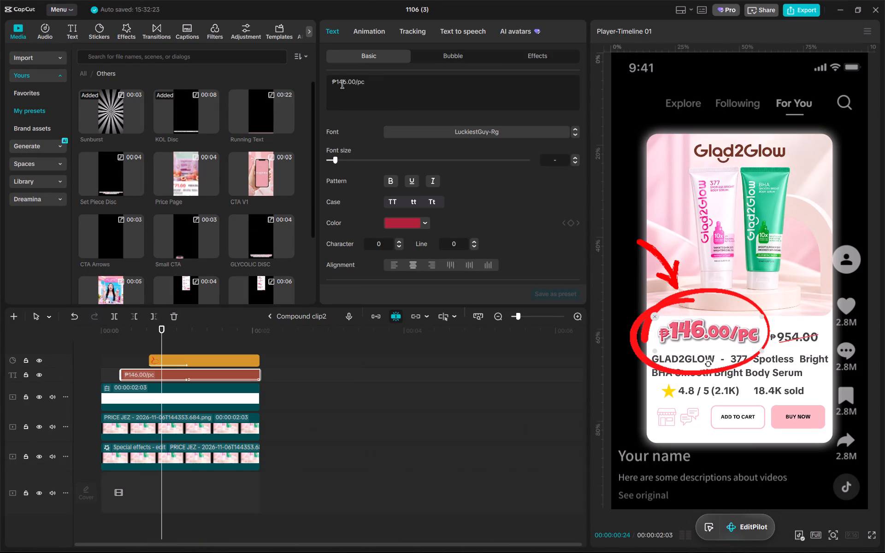
{"action": "left_click", "coordinate": [344, 84]}
{"action": "key", "text": "0"}
{"action": "key", "text": "ctrl+z"}
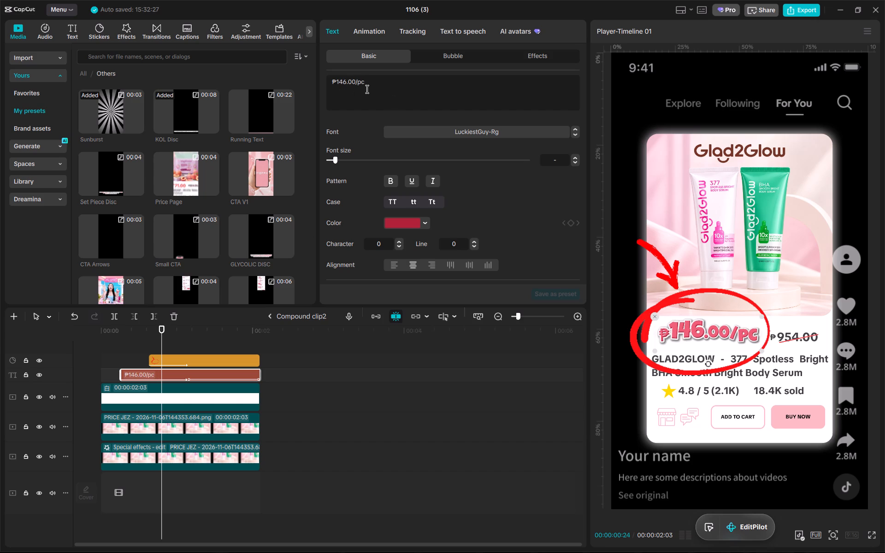
{"action": "key", "text": "Right"}
{"action": "key", "text": "BackSpace"}
{"action": "key", "text": "BackSpace"}
{"action": "type", "text": "29"}
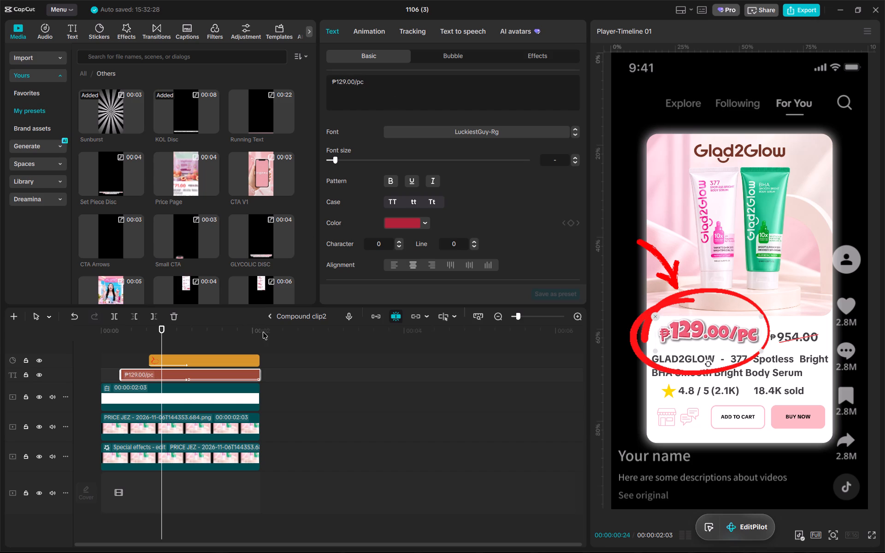
{"action": "left_click", "coordinate": [269, 316]}
Place the GLYCOLIC DISC preset from the price page clip's start, ungroup it into text, and trim its end to the KOL disclaimer's start.
{"action": "left_click_drag", "start_coordinate": [289, 331], "coordinate": [363, 332]}
{"action": "key", "text": "alt+Tab"}
{"action": "key", "text": "alt+Tab"}
{"action": "scroll", "coordinate": [372, 360], "scroll_direction": "up", "scroll_amount": 14, "text": "ctrl"}
{"action": "left_click_drag", "start_coordinate": [268, 246], "coordinate": [255, 345]}
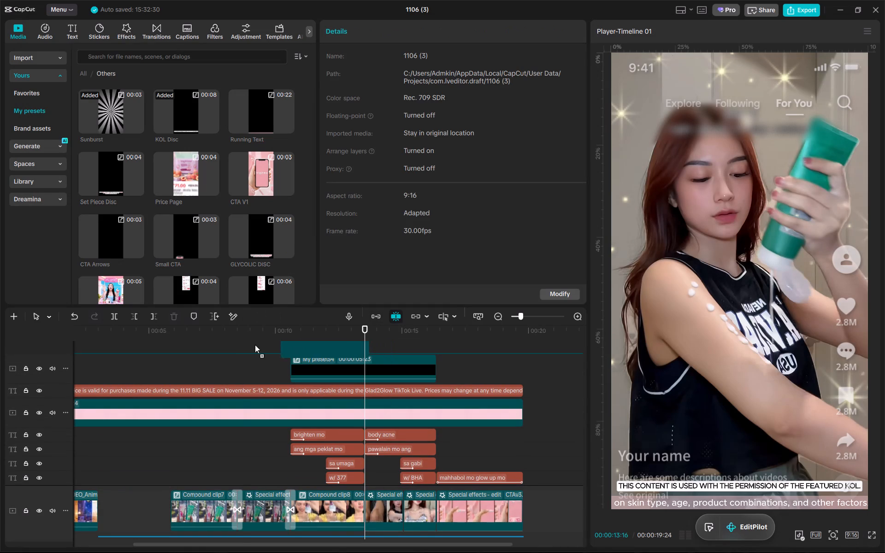
{"action": "left_click_drag", "start_coordinate": [255, 345], "coordinate": [236, 343]}
{"action": "left_click_drag", "start_coordinate": [275, 326], "coordinate": [276, 327]}
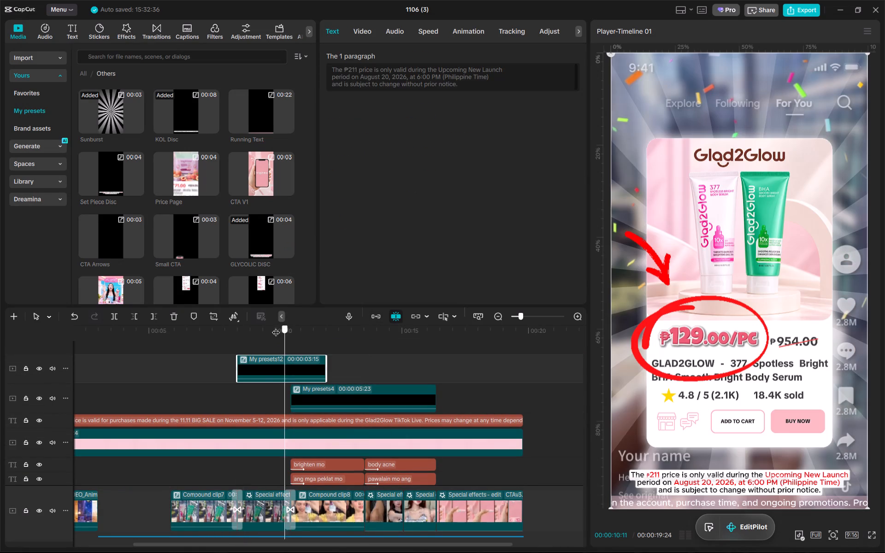
{"action": "left_click_drag", "start_coordinate": [276, 327], "coordinate": [286, 332]}
{"action": "right_click", "coordinate": [275, 362]}
{"action": "left_click", "coordinate": [348, 305]}
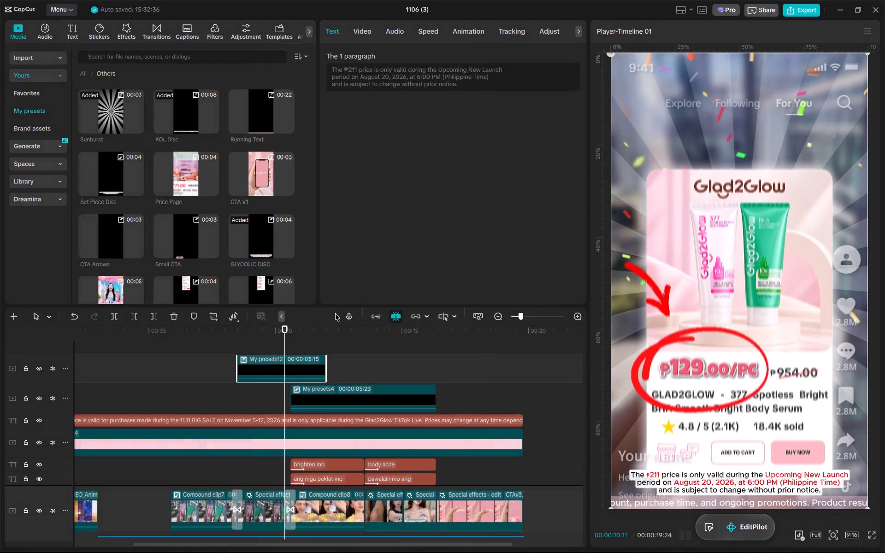
{"action": "left_click_drag", "start_coordinate": [280, 334], "coordinate": [258, 335]}
{"action": "key", "text": "w"}
Nudge the price disclaimer slightly up and replace its text with the copied disclaimer, breaking lines before "priced" and "during".
{"action": "left_click_drag", "start_coordinate": [725, 485], "coordinate": [725, 474]}
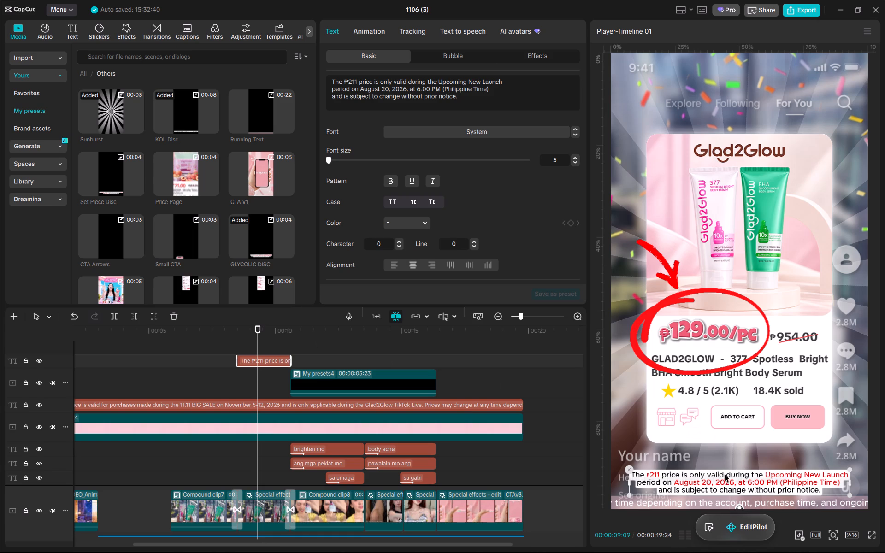
{"action": "left_click_drag", "start_coordinate": [725, 474], "coordinate": [727, 479]}
{"action": "left_click", "coordinate": [458, 89]}
{"action": "key", "text": "ctrl+a"}
{"action": "key", "text": "ctrl+v"}
{"action": "left_click", "coordinate": [518, 82]}
{"action": "key", "text": "BackSpace"}
{"action": "key", "text": "Return"}
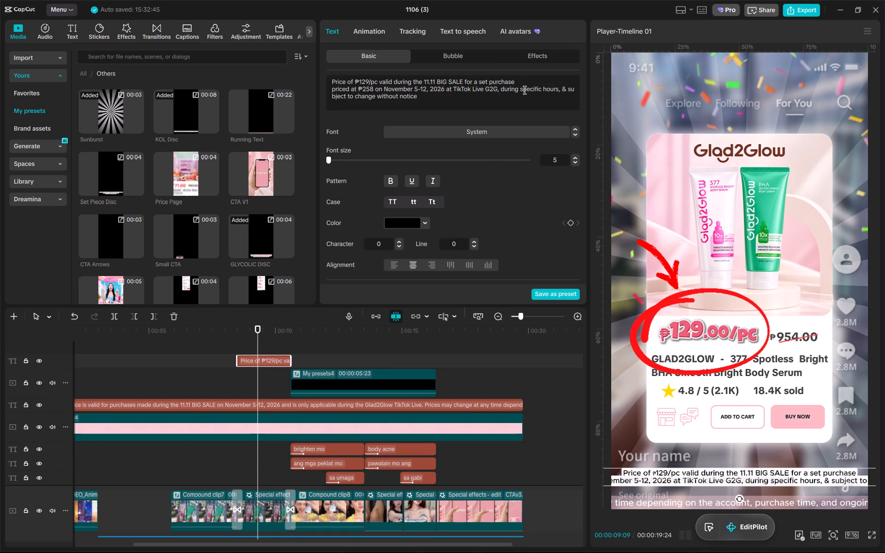
{"action": "left_click", "coordinate": [502, 90]}
{"action": "key", "text": "BackSpace"}
{"action": "key", "text": "Return"}
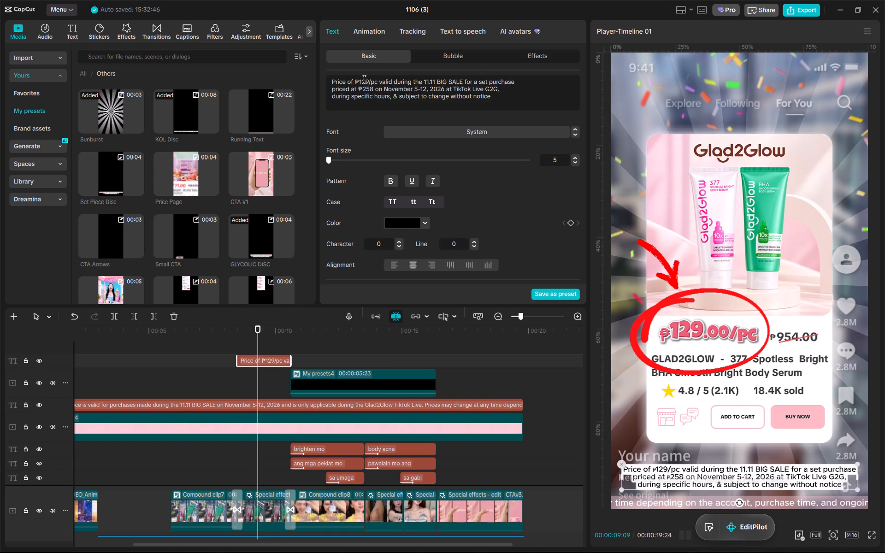
Color "₱129/pc", "11.11 BIG SALE", "₱258" and "November 5-12, 2026" red (FF0000) in the price disclaimer.
{"action": "left_click_drag", "start_coordinate": [364, 80], "coordinate": [372, 78]}
{"action": "left_click", "coordinate": [362, 84]}
{"action": "left_click_drag", "start_coordinate": [362, 84], "coordinate": [372, 82]}
{"action": "left_click", "coordinate": [409, 223]}
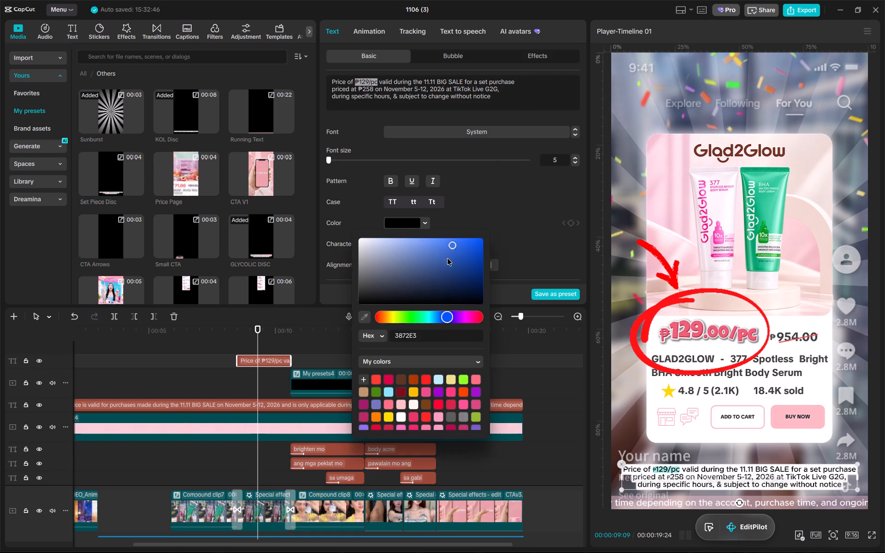
{"action": "left_click_drag", "start_coordinate": [453, 254], "coordinate": [580, 149]}
{"action": "left_click_drag", "start_coordinate": [449, 314], "coordinate": [251, 303]}
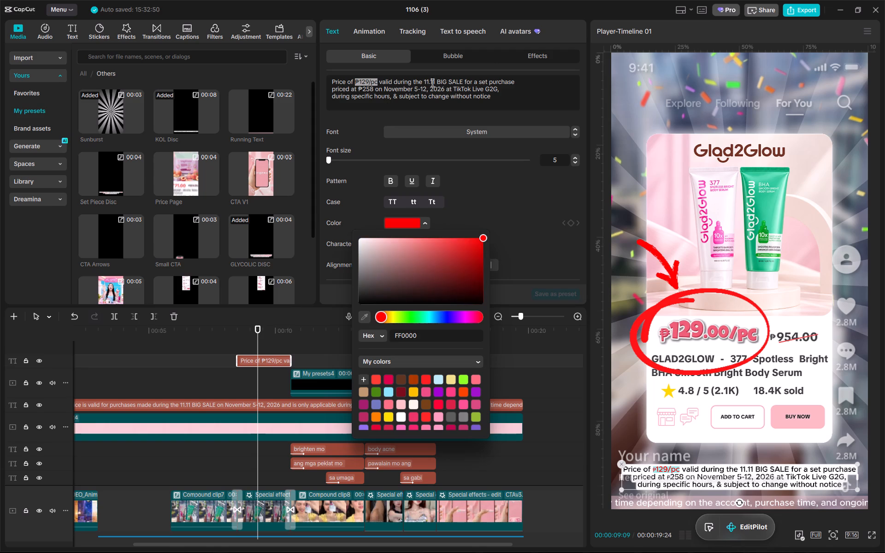
{"action": "left_click", "coordinate": [425, 83]}
{"action": "left_click_drag", "start_coordinate": [425, 84], "coordinate": [455, 84]}
{"action": "left_click_drag", "start_coordinate": [410, 229], "coordinate": [410, 224]}
{"action": "left_click_drag", "start_coordinate": [425, 274], "coordinate": [512, 136]}
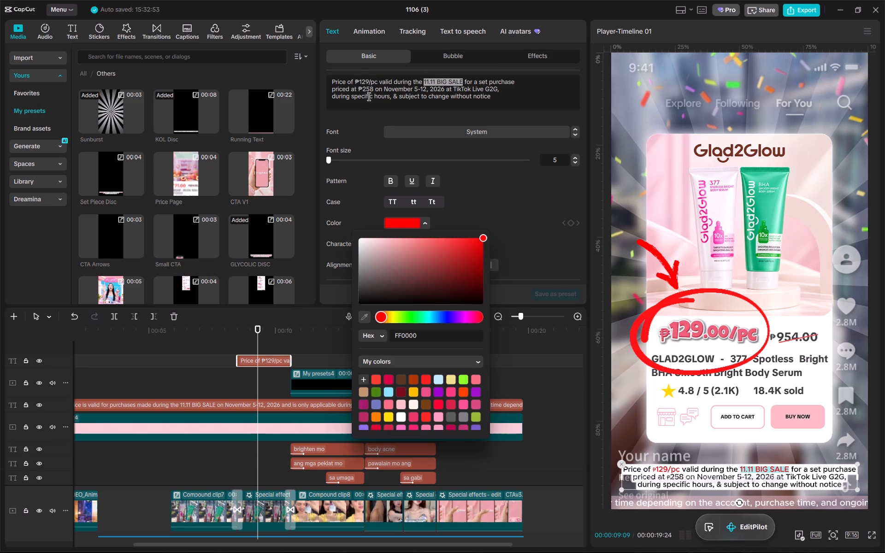
{"action": "double_click", "coordinate": [370, 91]}
{"action": "left_click", "coordinate": [410, 221]}
{"action": "left_click_drag", "start_coordinate": [447, 256], "coordinate": [511, 99]}
{"action": "left_click", "coordinate": [399, 89]}
{"action": "left_click_drag", "start_coordinate": [399, 89], "coordinate": [434, 90]}
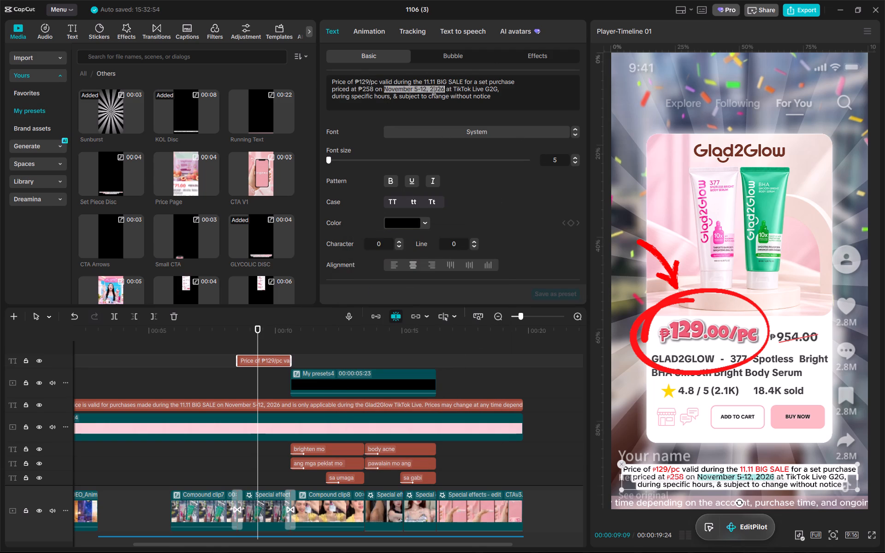
{"action": "left_click_drag", "start_coordinate": [434, 90], "coordinate": [435, 90]}
{"action": "left_click", "coordinate": [420, 222]}
{"action": "left_click_drag", "start_coordinate": [436, 254], "coordinate": [581, 171]}
{"action": "left_click", "coordinate": [268, 360]}
Move the playhead to 00:00:03:22 and check the 1106_3 inference progress in EZ-CorridorKey.
{"action": "left_click_drag", "start_coordinate": [289, 330], "coordinate": [117, 327]}
{"action": "key", "text": "alt+Tab"}
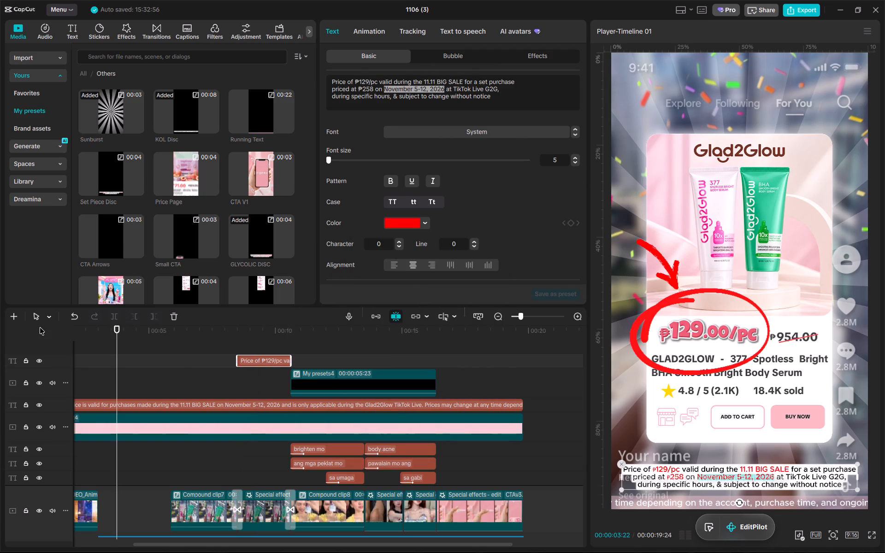
{"action": "key", "text": "alt+Tab"}
{"action": "left_click", "coordinate": [574, 541]}
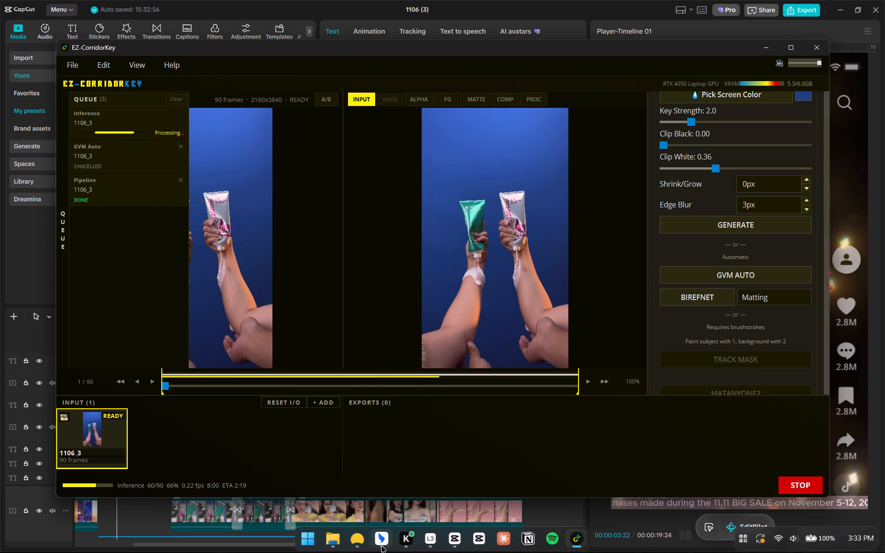
Read the PH-G2G video team chat in Feishu for the 11/06 video reminders and new content requests.
{"action": "left_click", "coordinate": [363, 541]}
{"action": "left_click", "coordinate": [116, 55]}
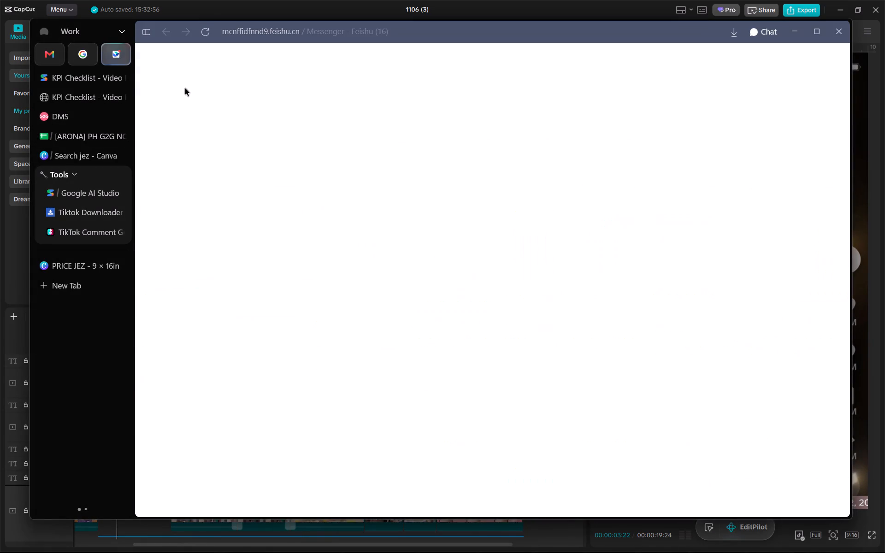
{"action": "left_click", "coordinate": [261, 92]}
{"action": "scroll", "coordinate": [588, 373], "scroll_direction": "down", "scroll_amount": 9}
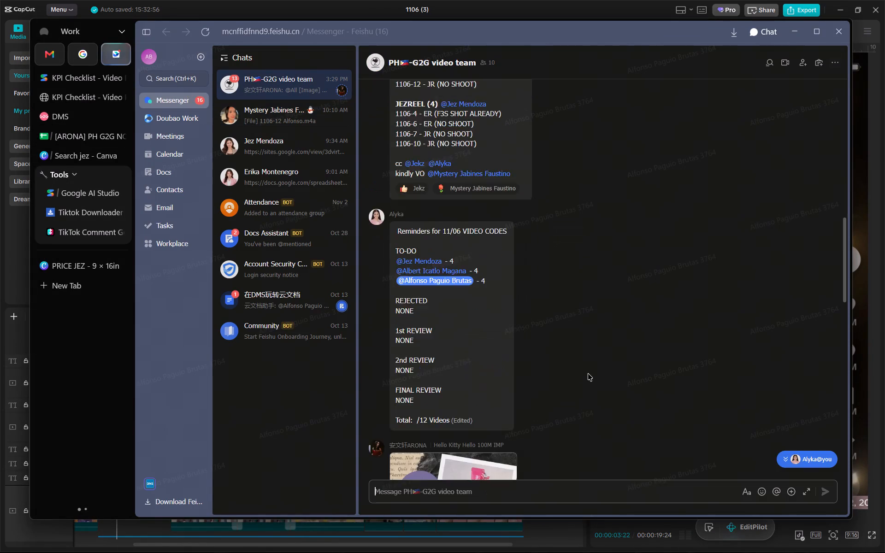
{"action": "scroll", "coordinate": [588, 373], "scroll_direction": "down", "scroll_amount": 20}
{"action": "scroll", "coordinate": [588, 373], "scroll_direction": "down", "scroll_amount": 10}
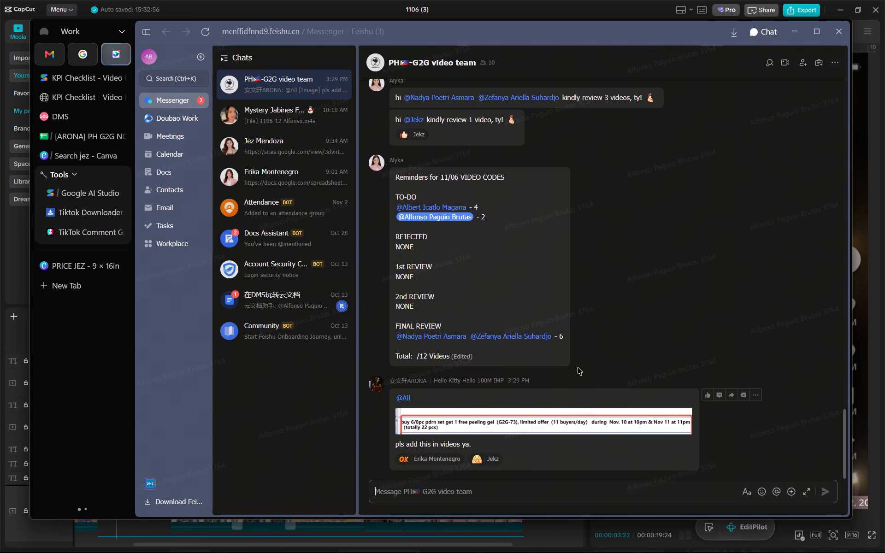
{"action": "scroll", "coordinate": [577, 365], "scroll_direction": "up", "scroll_amount": 1}
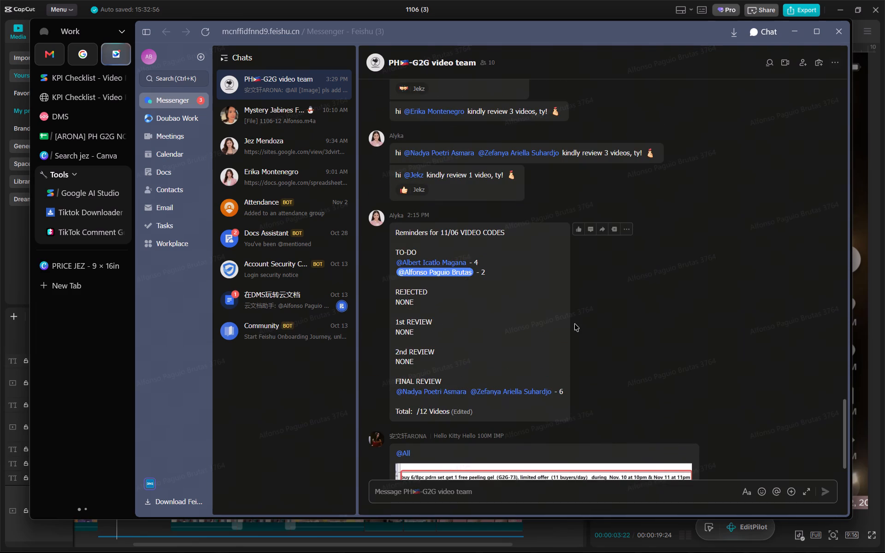
{"action": "scroll", "coordinate": [574, 324], "scroll_direction": "up", "scroll_amount": 1}
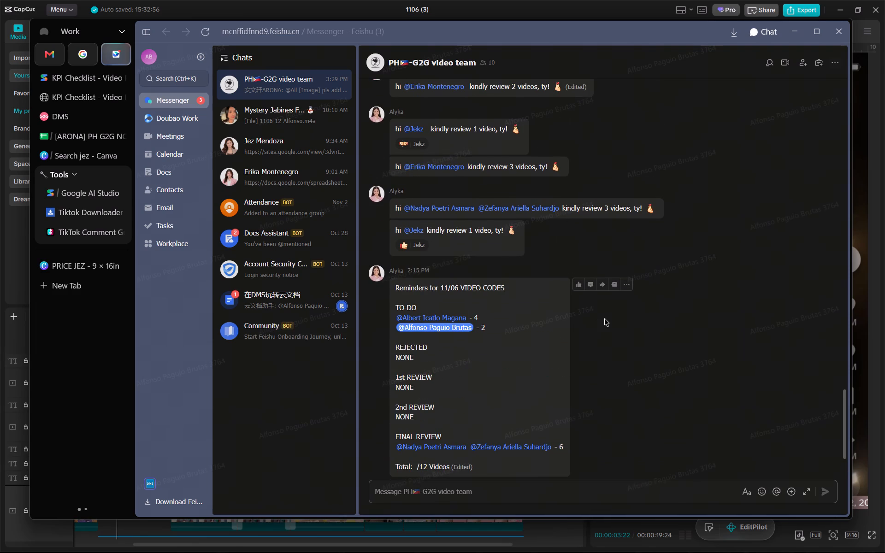
{"action": "scroll", "coordinate": [604, 318], "scroll_direction": "up", "scroll_amount": 1}
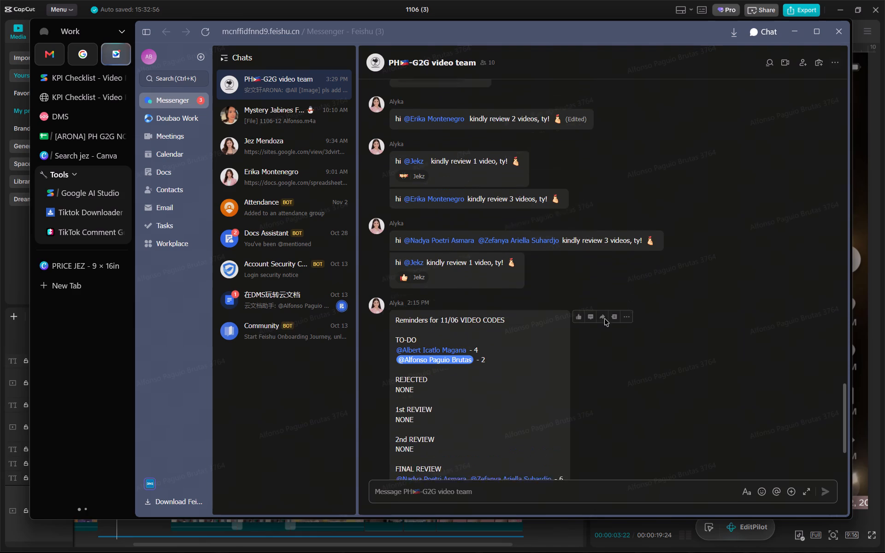
{"action": "scroll", "coordinate": [603, 287], "scroll_direction": "up", "scroll_amount": 4}
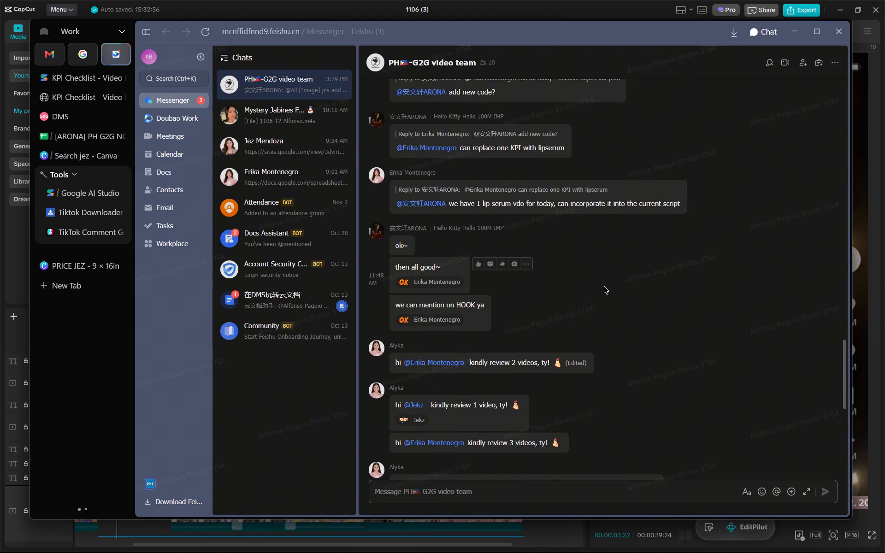
{"action": "scroll", "coordinate": [604, 286], "scroll_direction": "up", "scroll_amount": 1}
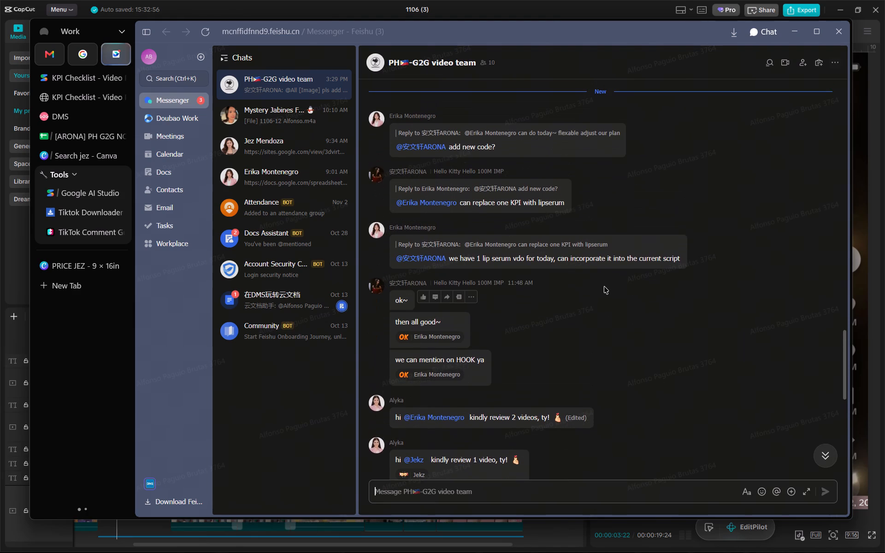
{"action": "scroll", "coordinate": [604, 286], "scroll_direction": "up", "scroll_amount": 1}
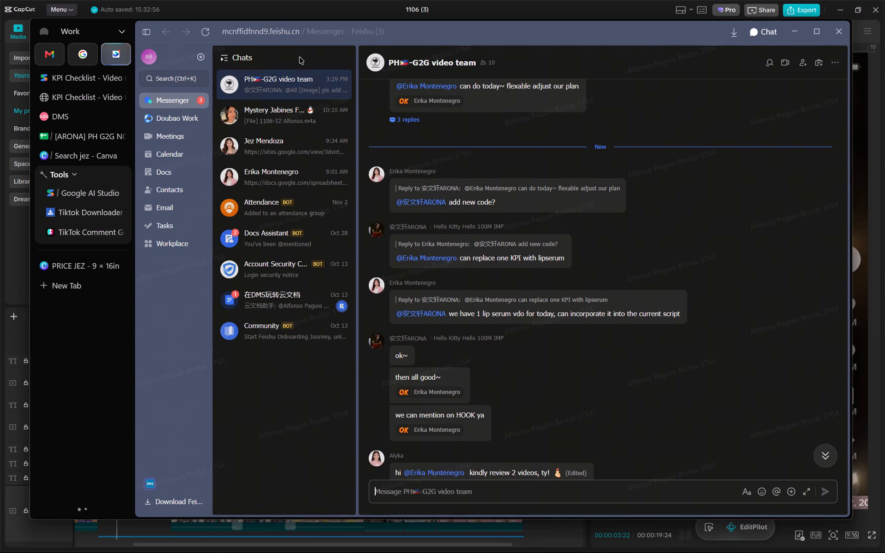
{"action": "left_click", "coordinate": [148, 35]}
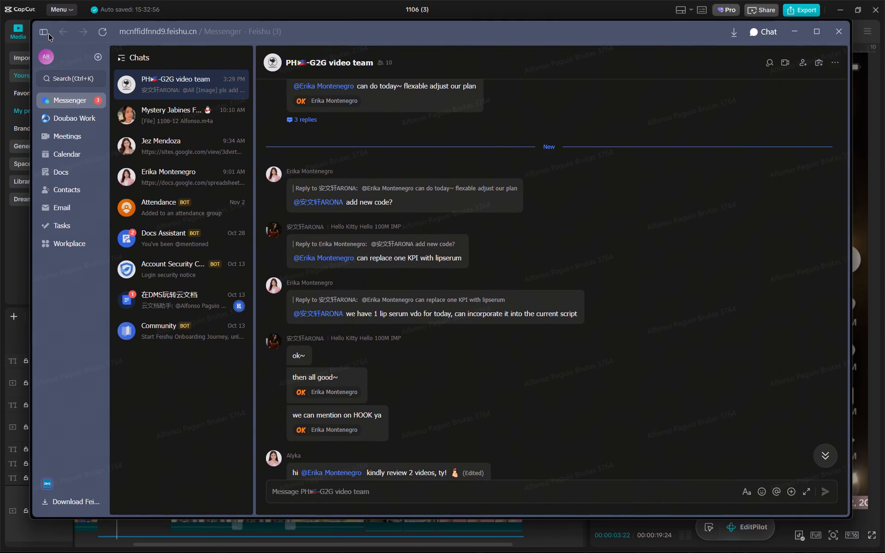
{"action": "left_click", "coordinate": [47, 32]}
{"action": "left_click", "coordinate": [797, 29]}
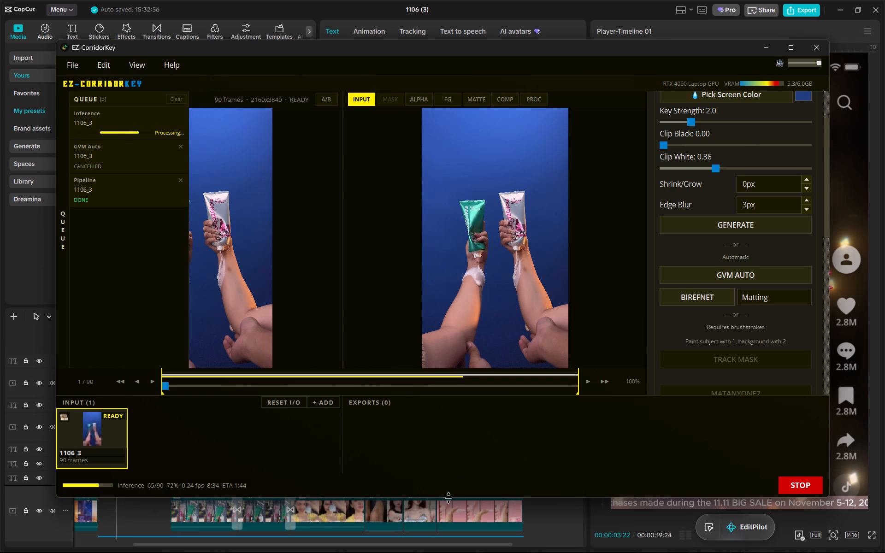
Switch back to CapCut and scrub through the 1106 (3) timeline to review the captions, disclaimers and running text.
{"action": "left_click", "coordinate": [434, 509]}
{"action": "left_click_drag", "start_coordinate": [452, 330], "coordinate": [421, 338]}
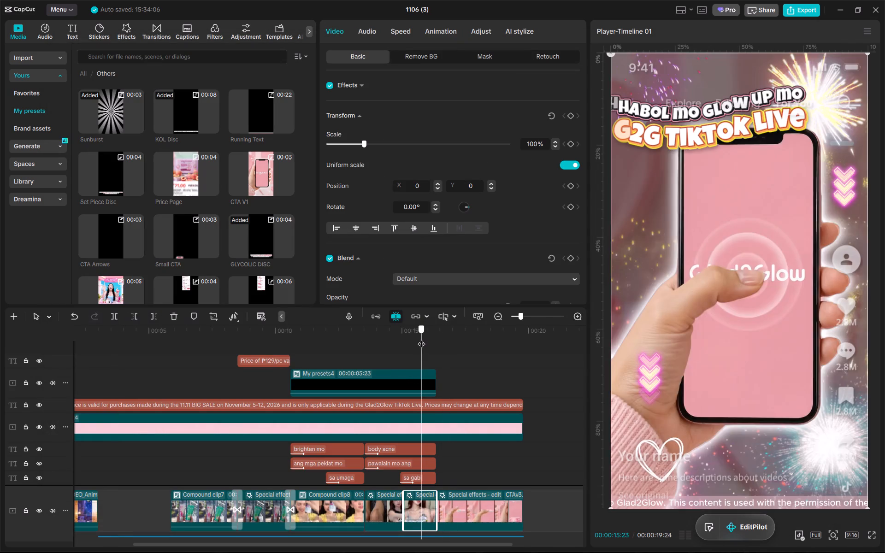
{"action": "left_click_drag", "start_coordinate": [421, 338], "coordinate": [420, 344]}
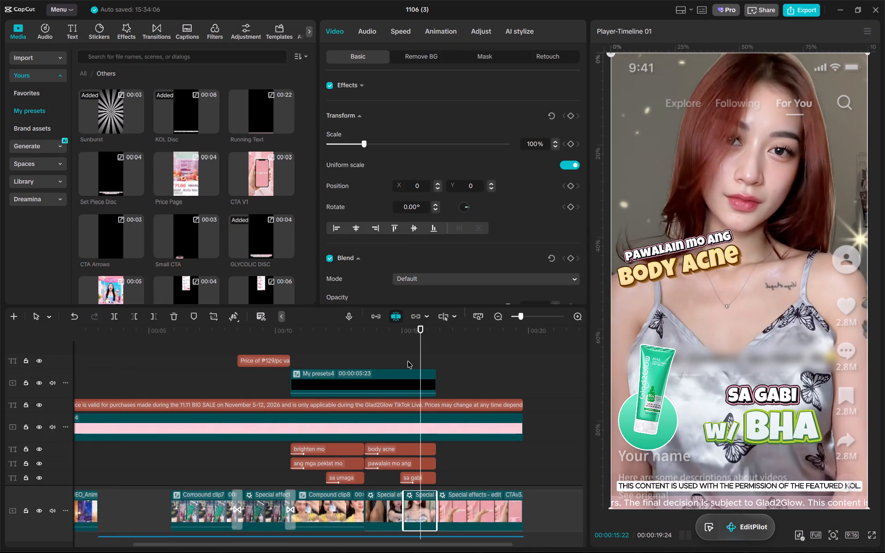
{"action": "left_click_drag", "start_coordinate": [424, 332], "coordinate": [403, 331]}
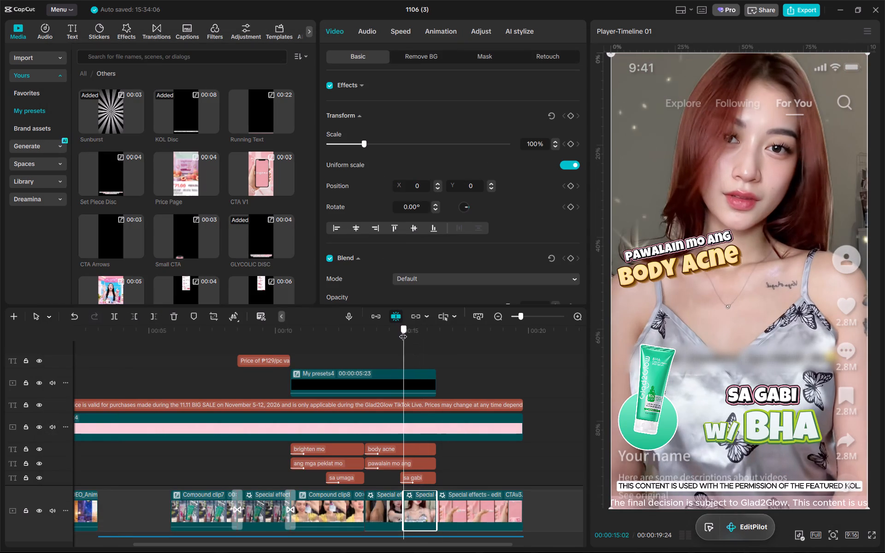
{"action": "left_click_drag", "start_coordinate": [403, 331], "coordinate": [386, 325]}
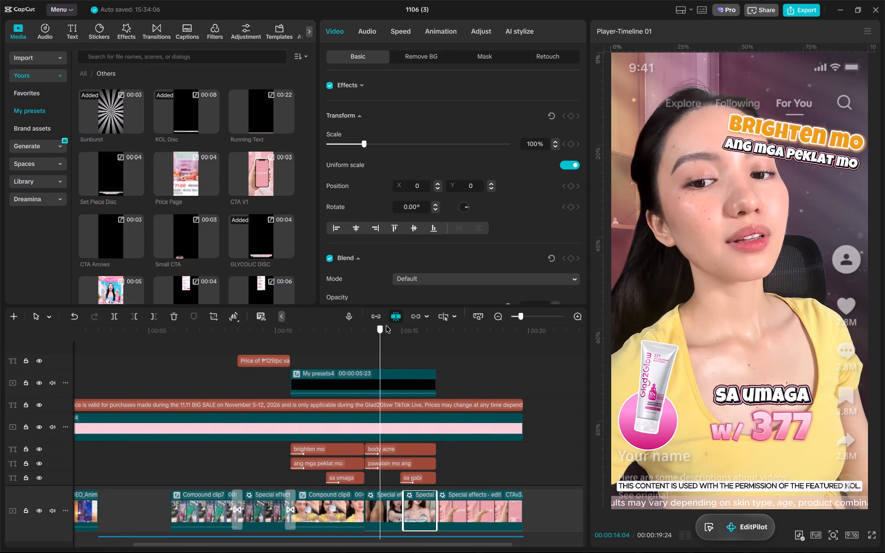
{"action": "left_click_drag", "start_coordinate": [386, 325], "coordinate": [0, 333]}
{"action": "left_click_drag", "start_coordinate": [127, 336], "coordinate": [170, 335]}
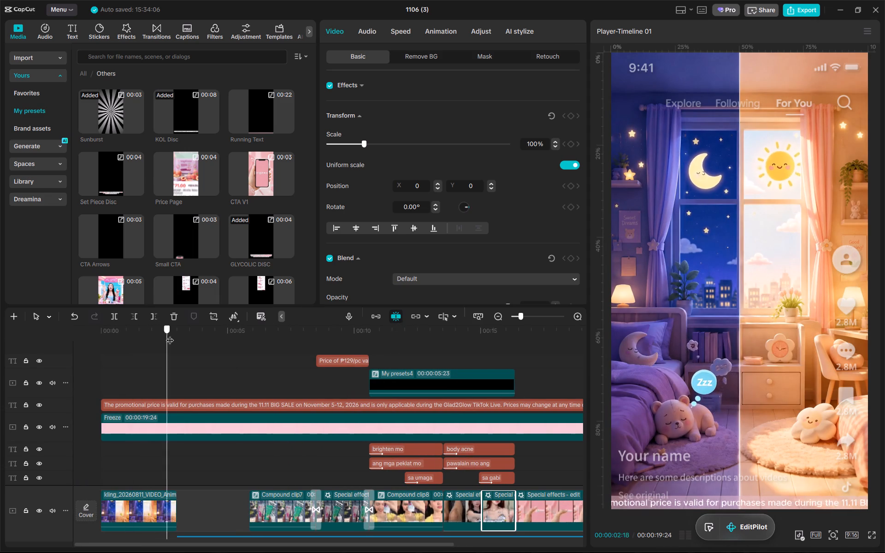
{"action": "left_click_drag", "start_coordinate": [170, 335], "coordinate": [299, 333]}
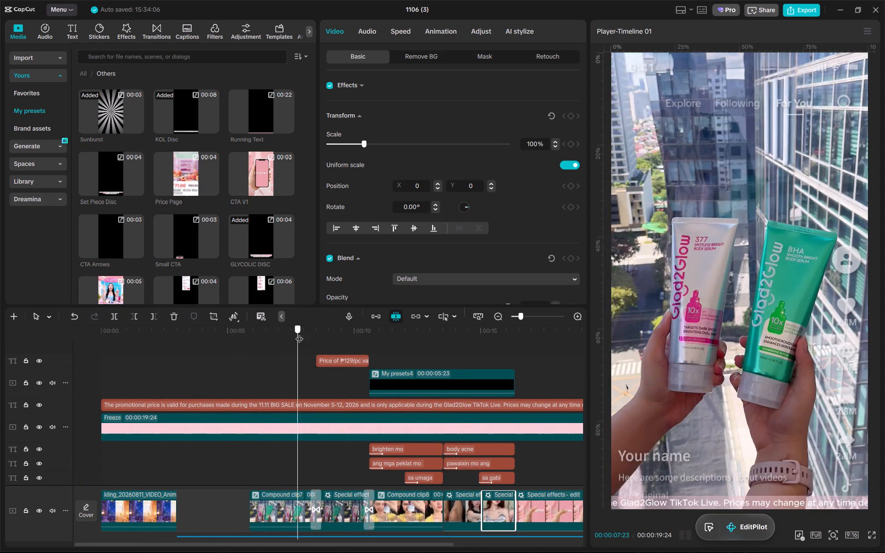
{"action": "left_click_drag", "start_coordinate": [299, 333], "coordinate": [419, 350]}
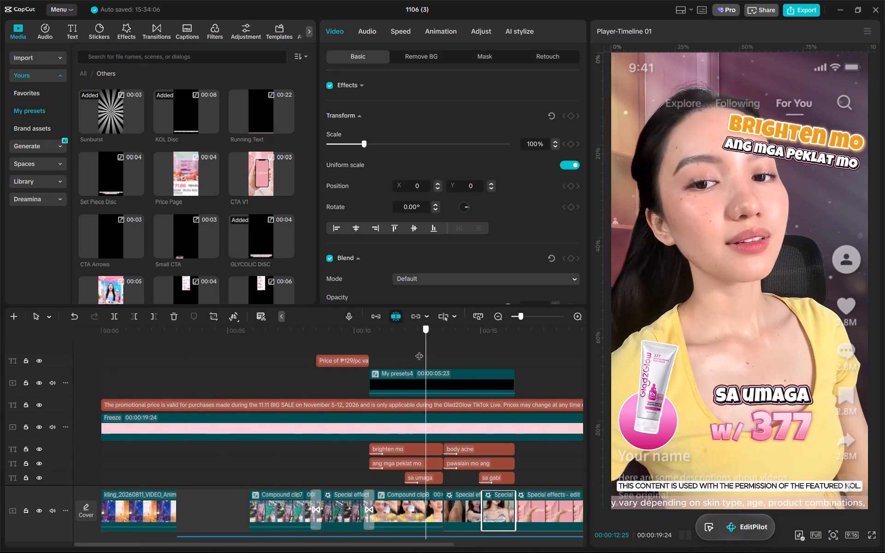
{"action": "left_click_drag", "start_coordinate": [419, 350], "coordinate": [428, 363]}
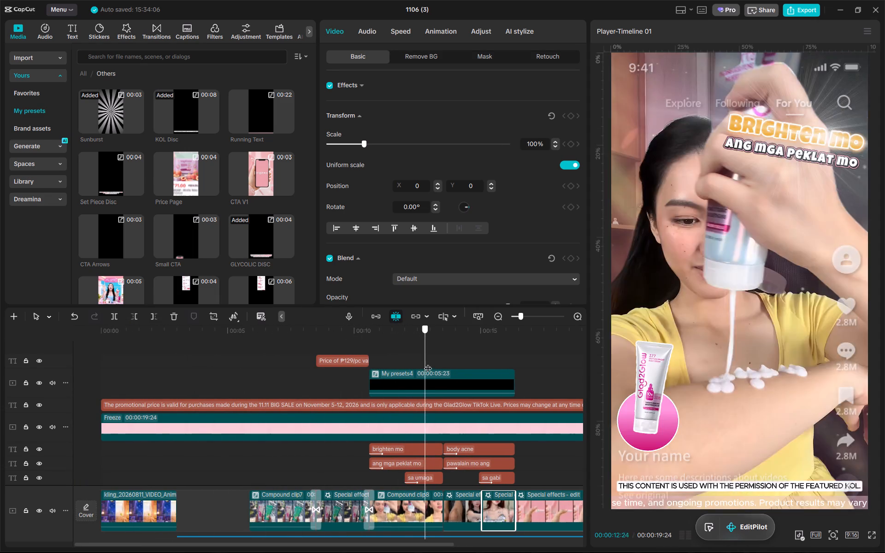
{"action": "left_click_drag", "start_coordinate": [428, 363], "coordinate": [564, 367]}
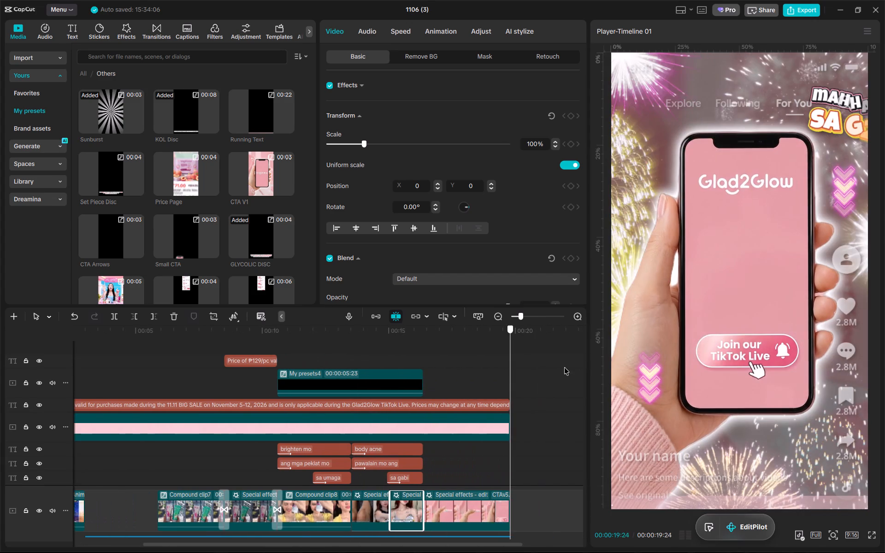
{"action": "left_click_drag", "start_coordinate": [564, 367], "coordinate": [273, 406]}
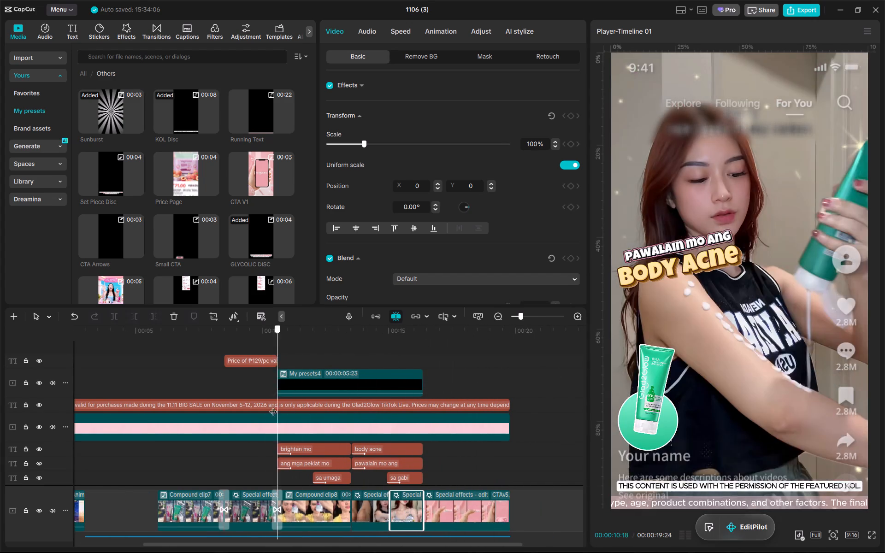
{"action": "left_click_drag", "start_coordinate": [273, 406], "coordinate": [239, 397]}
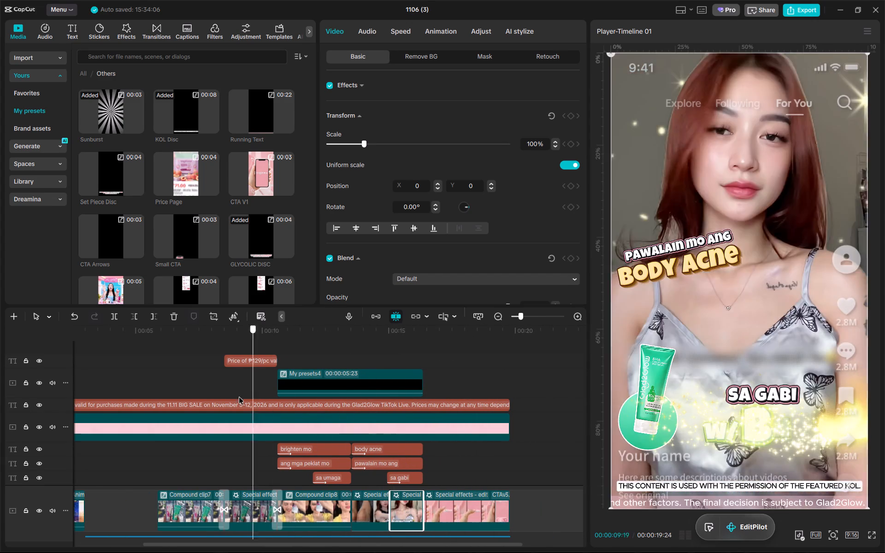
Play the transition into the ₱129/pc price page twice to check its timing and sound.
{"action": "left_click_drag", "start_coordinate": [239, 397], "coordinate": [208, 400]}
{"action": "key", "text": "space"}
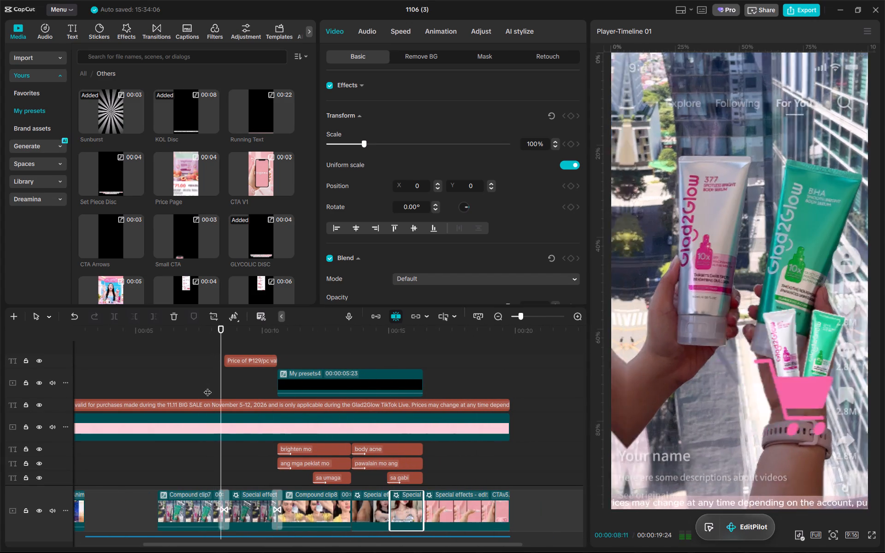
{"action": "key", "text": "space"}
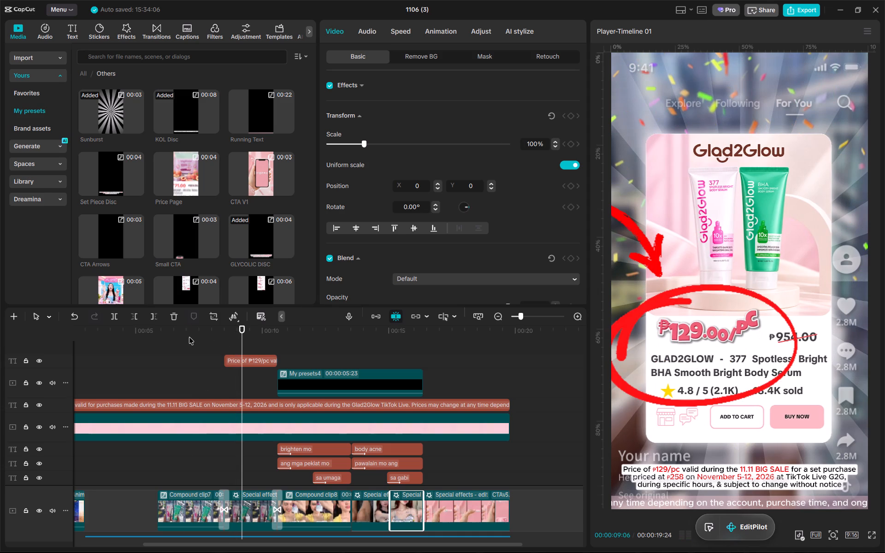
{"action": "left_click", "coordinate": [186, 338]}
{"action": "key", "text": "space"}
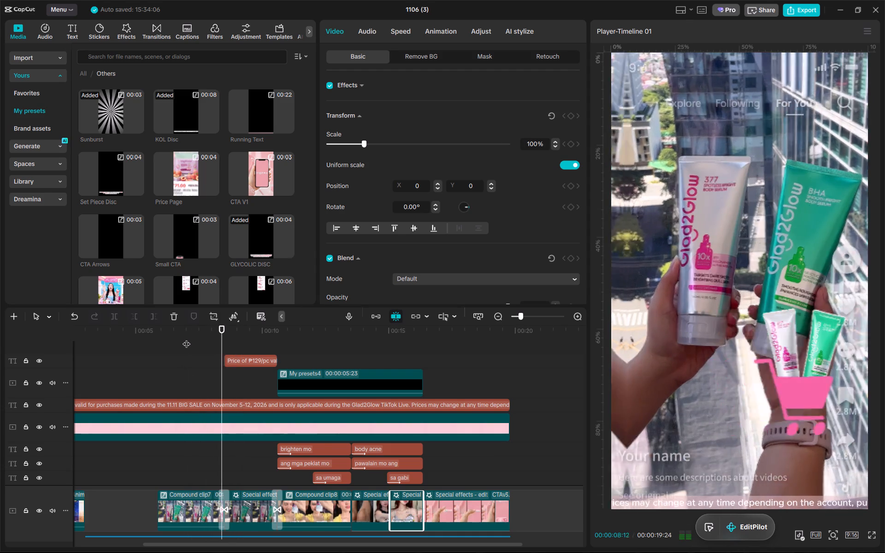
{"action": "key", "text": "space"}
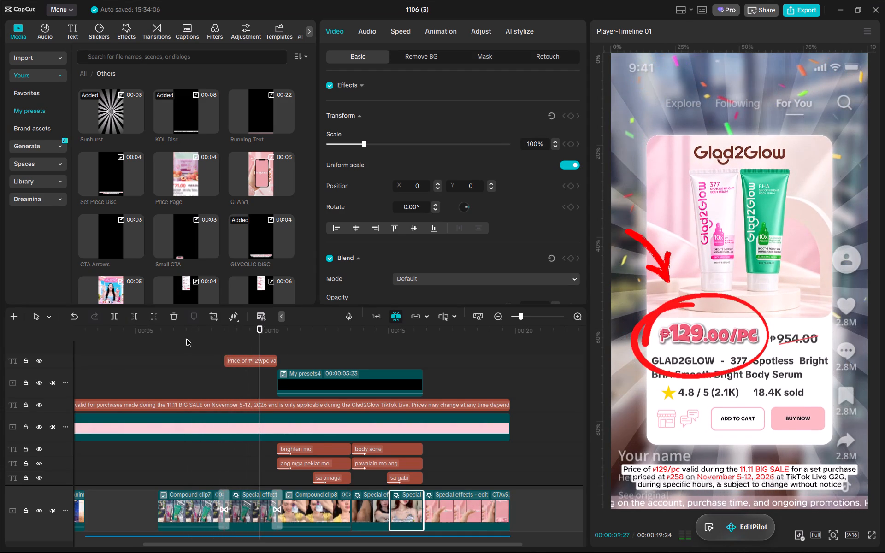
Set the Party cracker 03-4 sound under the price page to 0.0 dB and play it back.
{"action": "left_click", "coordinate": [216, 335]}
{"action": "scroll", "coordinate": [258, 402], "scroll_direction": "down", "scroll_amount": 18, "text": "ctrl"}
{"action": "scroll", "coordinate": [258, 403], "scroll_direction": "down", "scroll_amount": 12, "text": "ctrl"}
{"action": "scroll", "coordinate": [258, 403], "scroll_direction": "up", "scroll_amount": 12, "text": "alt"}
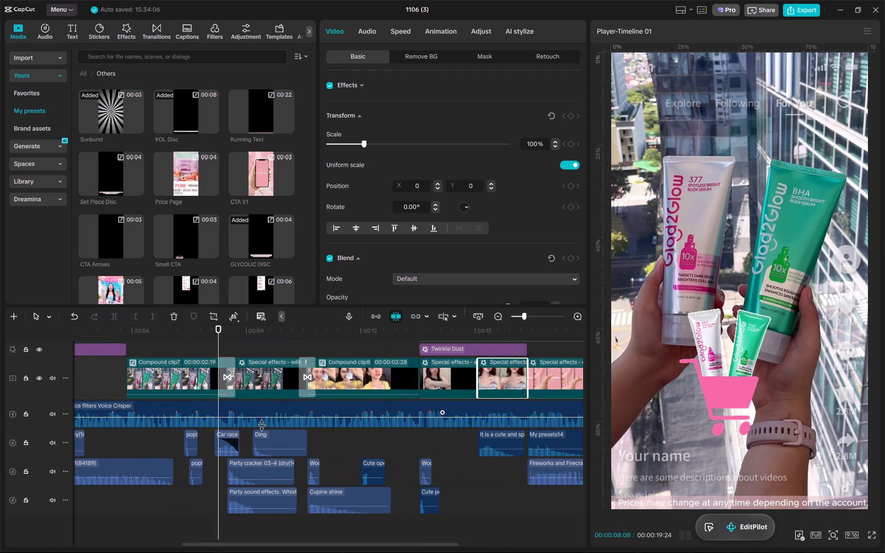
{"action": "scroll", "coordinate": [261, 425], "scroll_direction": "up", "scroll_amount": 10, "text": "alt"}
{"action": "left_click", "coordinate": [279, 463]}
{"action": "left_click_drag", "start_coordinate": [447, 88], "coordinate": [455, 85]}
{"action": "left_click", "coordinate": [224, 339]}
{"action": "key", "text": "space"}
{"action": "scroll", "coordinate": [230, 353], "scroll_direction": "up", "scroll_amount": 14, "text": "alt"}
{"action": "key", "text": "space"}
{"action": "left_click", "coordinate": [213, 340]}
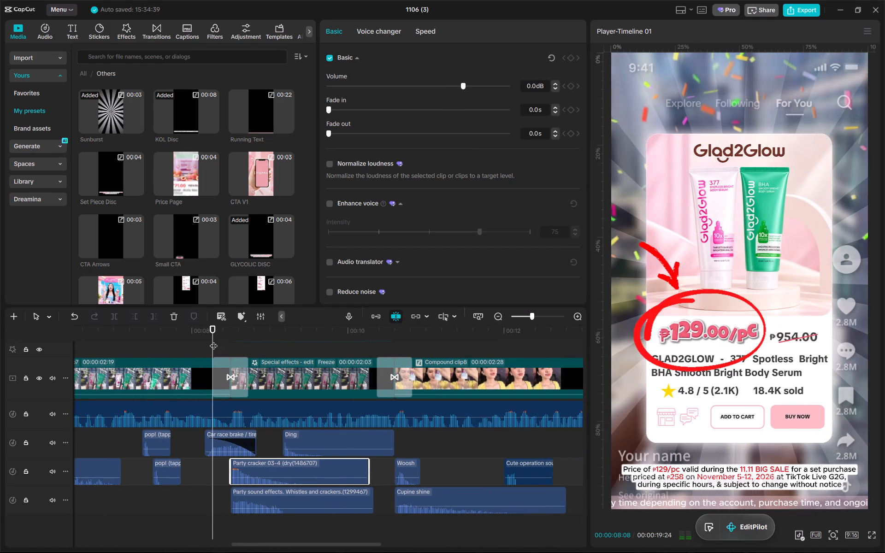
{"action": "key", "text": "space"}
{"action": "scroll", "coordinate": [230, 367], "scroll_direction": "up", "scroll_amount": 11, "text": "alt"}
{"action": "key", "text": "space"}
Lower the Party cracker 03-4 sound under the price page to about -4.7 dB.
{"action": "left_click", "coordinate": [301, 499]}
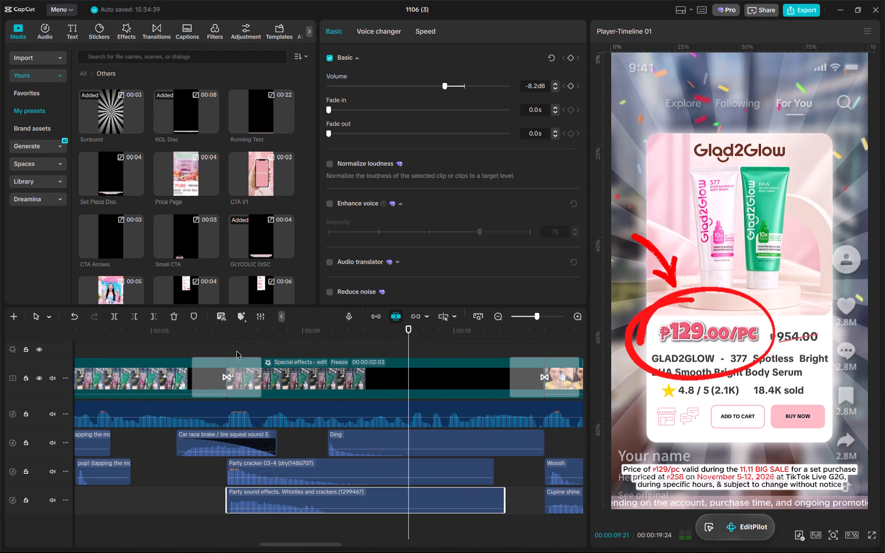
{"action": "left_click", "coordinate": [225, 336]}
{"action": "left_click", "coordinate": [283, 465]}
{"action": "left_click_drag", "start_coordinate": [457, 86], "coordinate": [450, 86]}
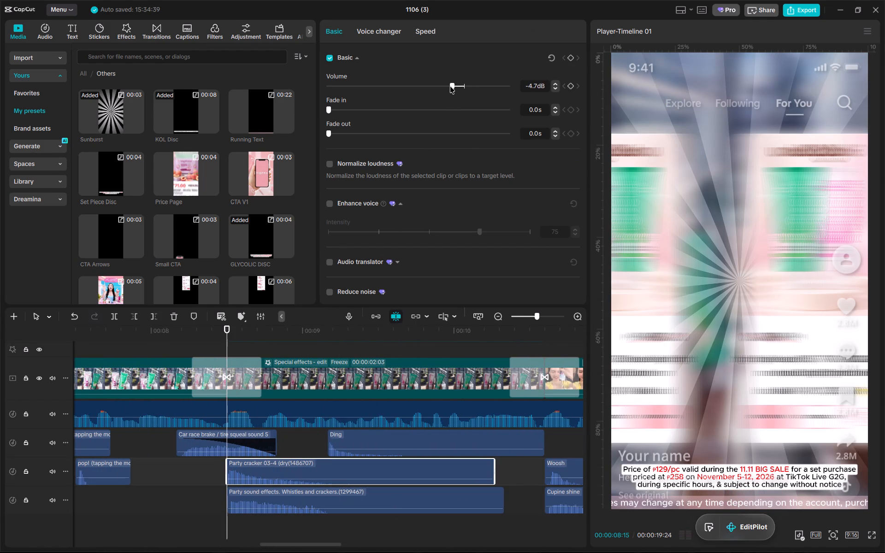
{"action": "left_click_drag", "start_coordinate": [450, 86], "coordinate": [450, 87]}
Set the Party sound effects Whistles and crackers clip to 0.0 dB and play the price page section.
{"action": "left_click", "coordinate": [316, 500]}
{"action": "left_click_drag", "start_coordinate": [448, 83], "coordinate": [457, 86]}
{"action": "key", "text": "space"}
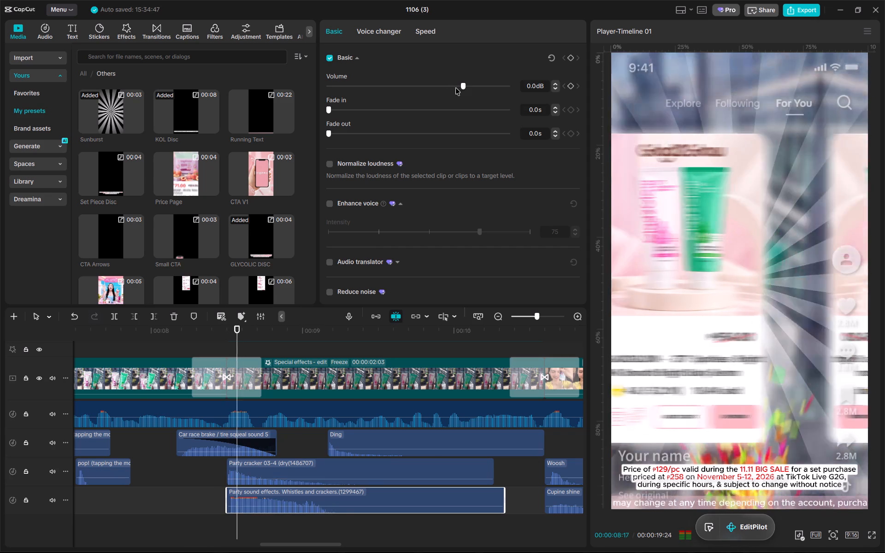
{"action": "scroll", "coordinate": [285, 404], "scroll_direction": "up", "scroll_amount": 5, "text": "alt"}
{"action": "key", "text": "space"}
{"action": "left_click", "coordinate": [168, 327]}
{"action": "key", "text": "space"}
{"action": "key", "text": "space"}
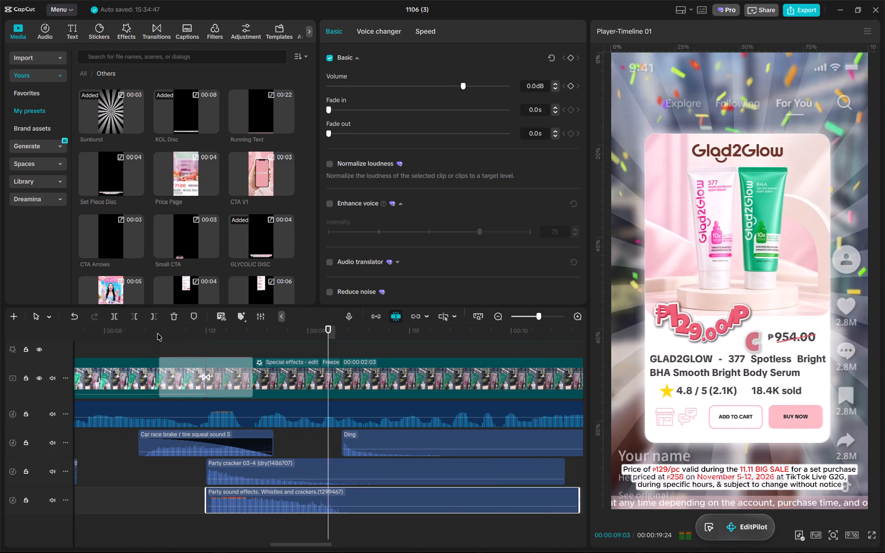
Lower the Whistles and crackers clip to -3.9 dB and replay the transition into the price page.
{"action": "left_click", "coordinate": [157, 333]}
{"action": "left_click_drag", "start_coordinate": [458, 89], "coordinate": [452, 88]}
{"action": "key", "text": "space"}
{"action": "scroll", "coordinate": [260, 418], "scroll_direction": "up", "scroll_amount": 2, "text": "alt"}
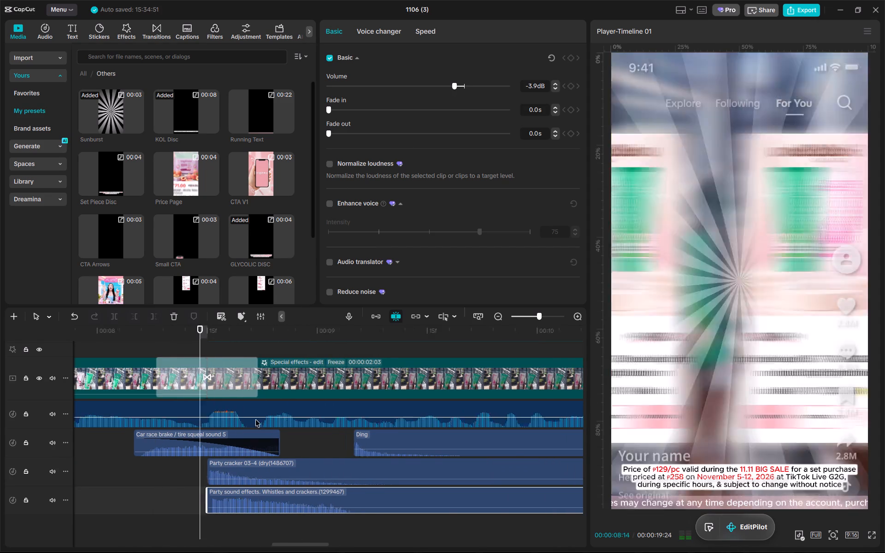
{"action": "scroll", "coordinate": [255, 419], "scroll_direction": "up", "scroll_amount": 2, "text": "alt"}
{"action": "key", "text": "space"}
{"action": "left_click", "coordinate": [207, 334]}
Trim the start of the Whistles and crackers clip to 00:00:08:16, shift it back to align with the Party cracker, and play it.
{"action": "scroll", "coordinate": [211, 336], "scroll_direction": "up", "scroll_amount": 20, "text": "alt"}
{"action": "scroll", "coordinate": [211, 336], "scroll_direction": "up", "scroll_amount": 15, "text": "alt"}
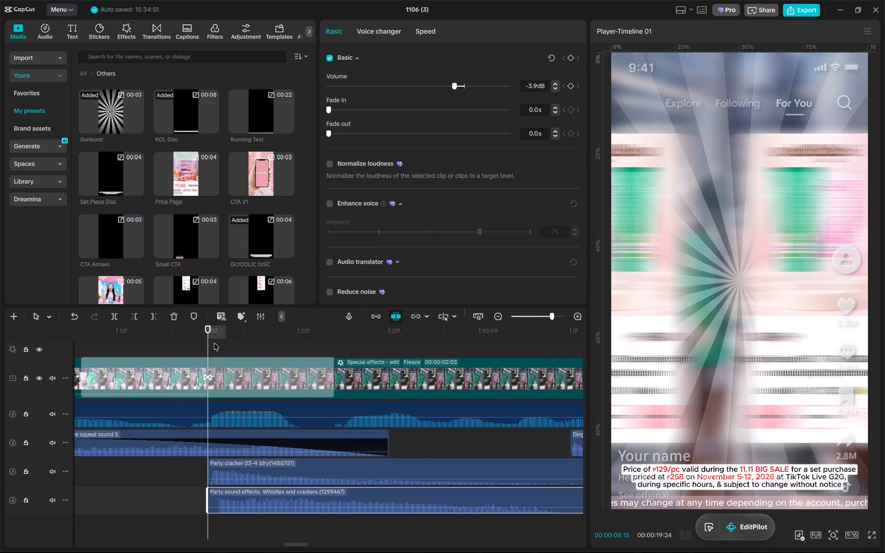
{"action": "scroll", "coordinate": [214, 343], "scroll_direction": "up", "scroll_amount": 1, "text": "alt"}
{"action": "scroll", "coordinate": [213, 341], "scroll_direction": "down", "scroll_amount": 1, "text": "alt"}
{"action": "left_click_drag", "start_coordinate": [211, 329], "coordinate": [219, 329]}
{"action": "key", "text": "q"}
{"action": "left_click_drag", "start_coordinate": [267, 496], "coordinate": [247, 498]}
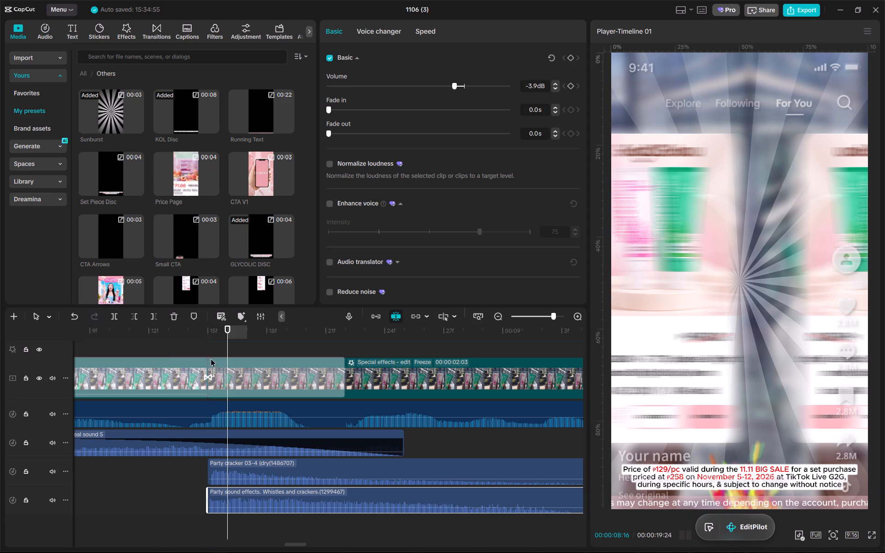
{"action": "left_click", "coordinate": [165, 331]}
{"action": "key", "text": "space"}
{"action": "scroll", "coordinate": [375, 392], "scroll_direction": "down", "scroll_amount": 20, "text": "alt"}
{"action": "scroll", "coordinate": [375, 392], "scroll_direction": "down", "scroll_amount": 1, "text": "alt"}
{"action": "key", "text": "space"}
Replay the price page transition and set the Whistles and crackers clip's volume to -4.1 dB.
{"action": "left_click", "coordinate": [224, 332]}
{"action": "key", "text": "space"}
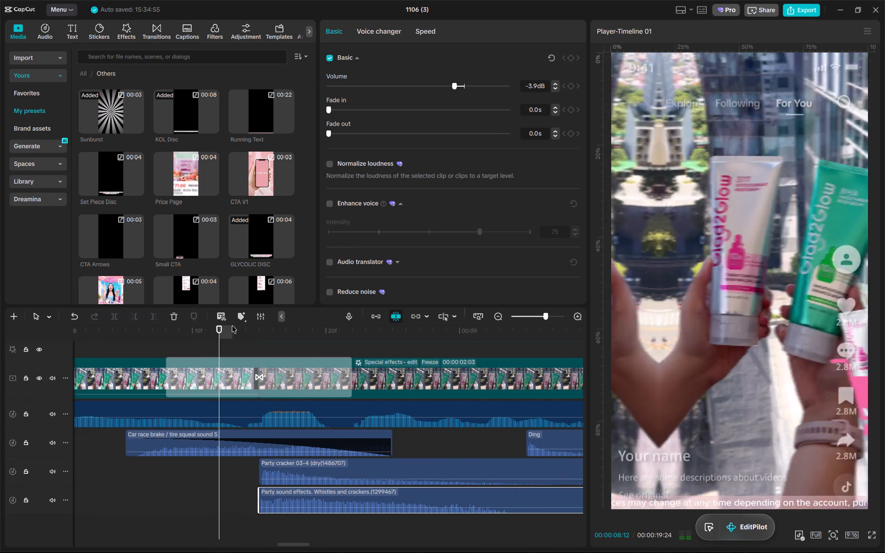
{"action": "key", "text": "space"}
{"action": "left_click", "coordinate": [451, 85]}
Play the video from 00:00:08:10 through the KOL sections, and return the playhead to the start of the timeline.
{"action": "left_click", "coordinate": [189, 341]}
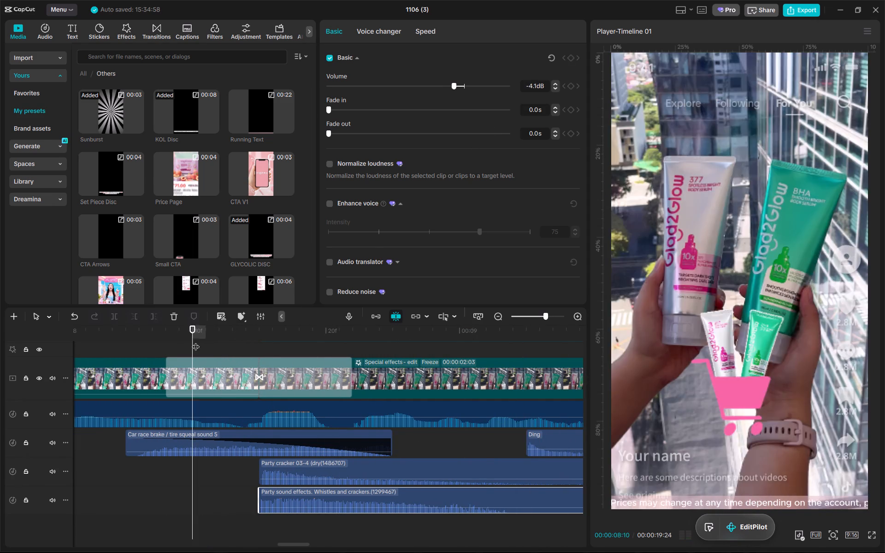
{"action": "key", "text": "space"}
{"action": "scroll", "coordinate": [354, 425], "scroll_direction": "down", "scroll_amount": 20, "text": "alt"}
{"action": "scroll", "coordinate": [354, 425], "scroll_direction": "down", "scroll_amount": 20, "text": "alt"}
{"action": "scroll", "coordinate": [354, 425], "scroll_direction": "down", "scroll_amount": 10, "text": "alt"}
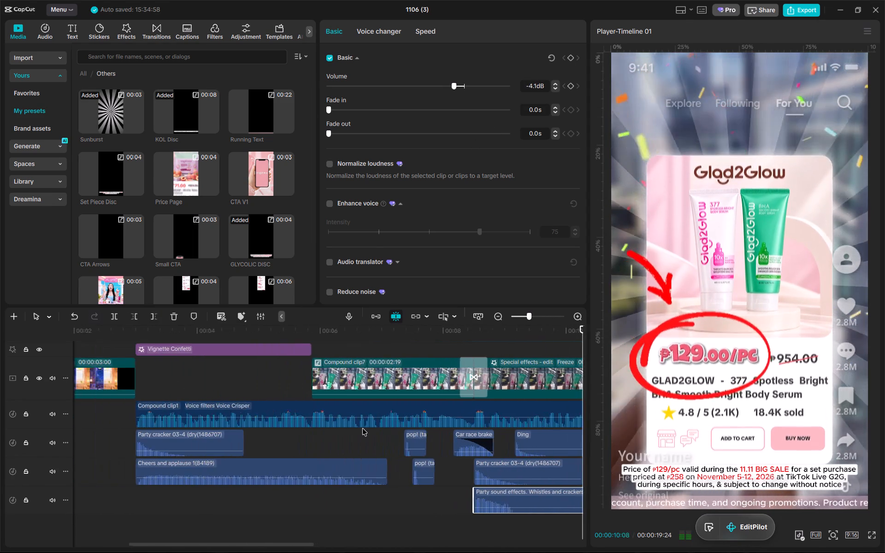
{"action": "scroll", "coordinate": [362, 428], "scroll_direction": "down", "scroll_amount": 9, "text": "alt"}
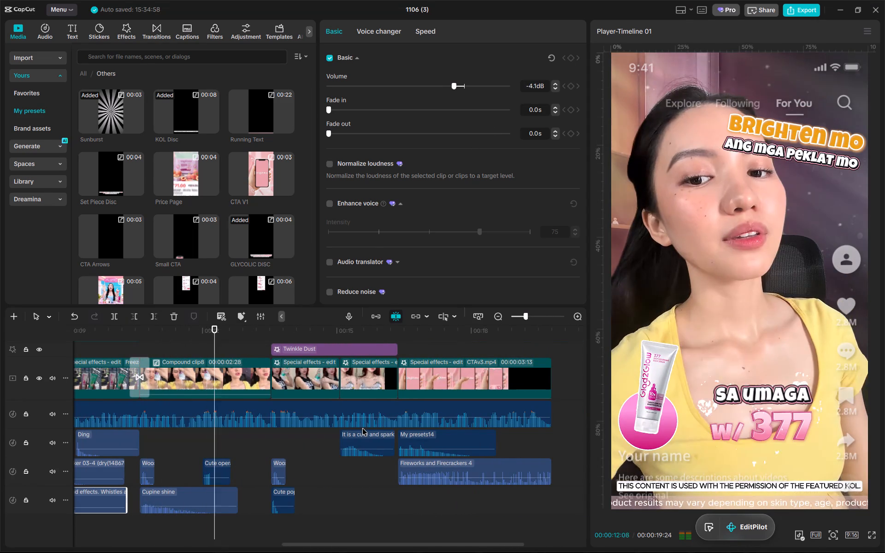
{"action": "key", "text": "space"}
{"action": "key", "text": "space"}
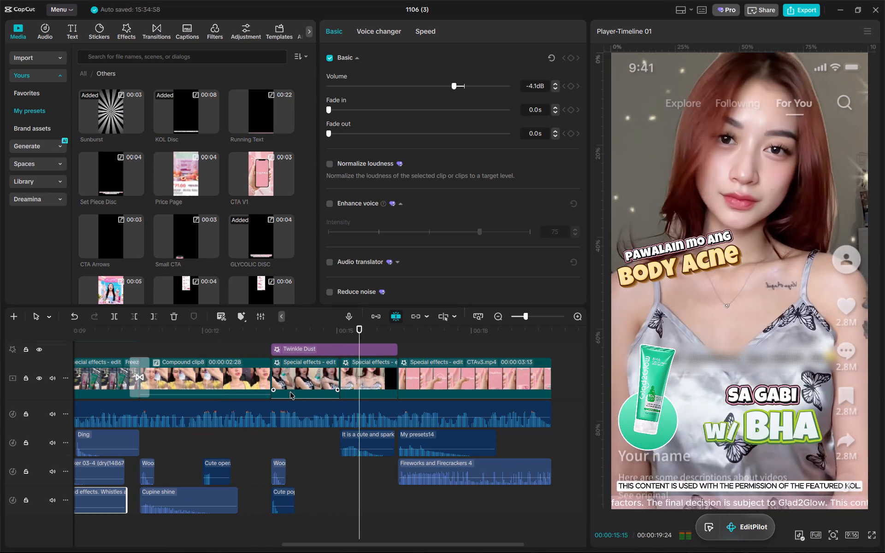
{"action": "key", "text": "space"}
{"action": "left_click_drag", "start_coordinate": [460, 335], "coordinate": [0, 355]}
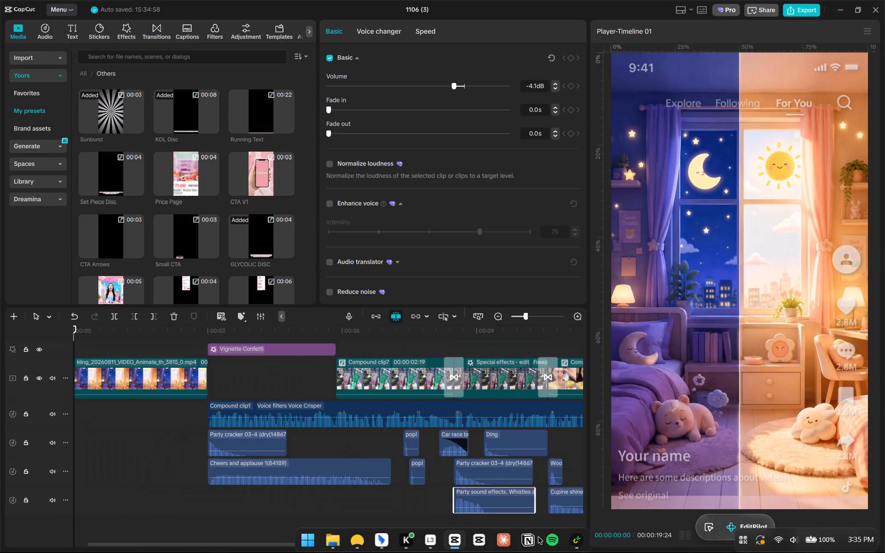
Switch to EZ-CorridorKey to check the 1106_3 inference progress.
{"action": "left_click", "coordinate": [580, 539]}
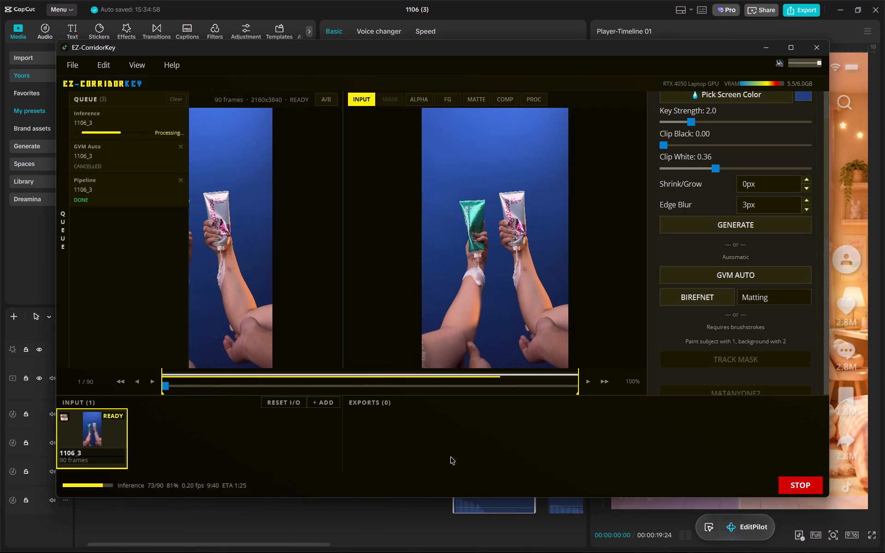
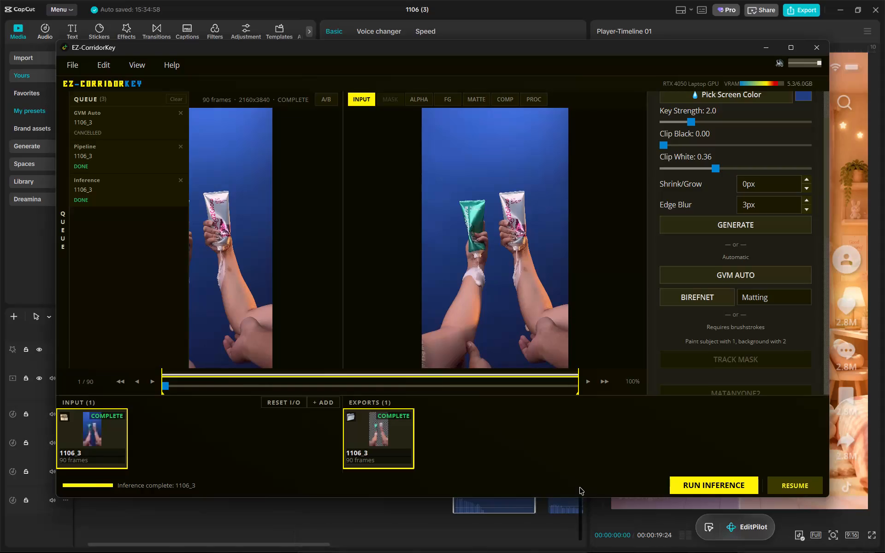
Open the 1106_3 export's Output folder and inspect the contents of its Processed and FG subfolders.
{"action": "left_click", "coordinate": [397, 448]}
{"action": "double_click", "coordinate": [380, 432]}
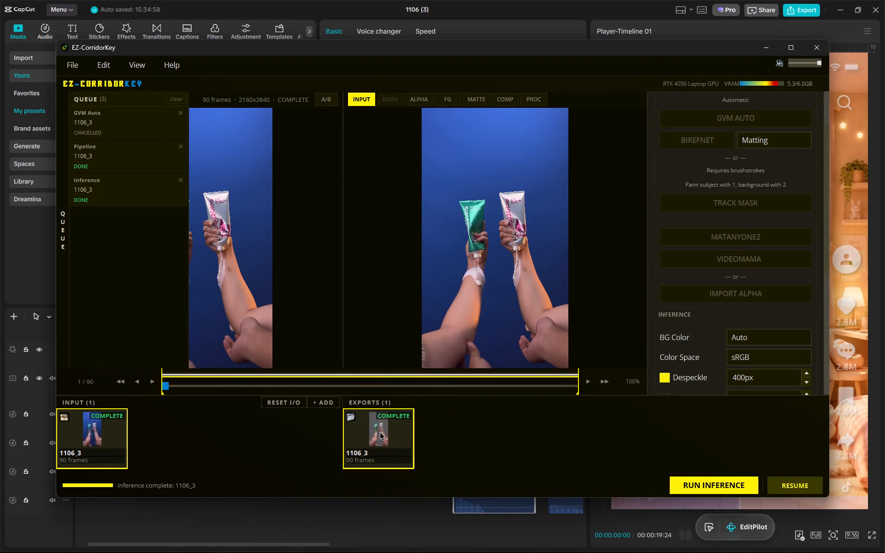
{"action": "left_click", "coordinate": [484, 428]}
{"action": "left_click", "coordinate": [502, 433]}
{"action": "left_click", "coordinate": [354, 418]}
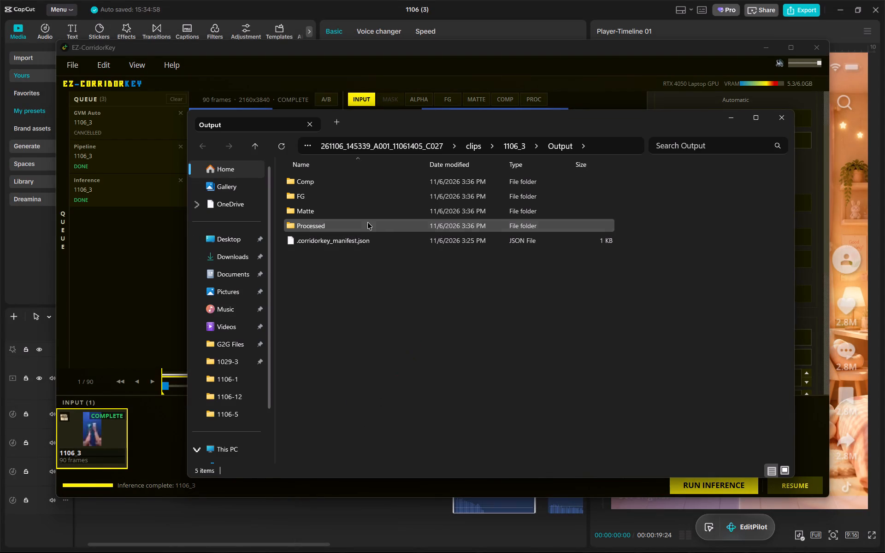
{"action": "double_click", "coordinate": [367, 222]}
{"action": "left_click", "coordinate": [405, 151]}
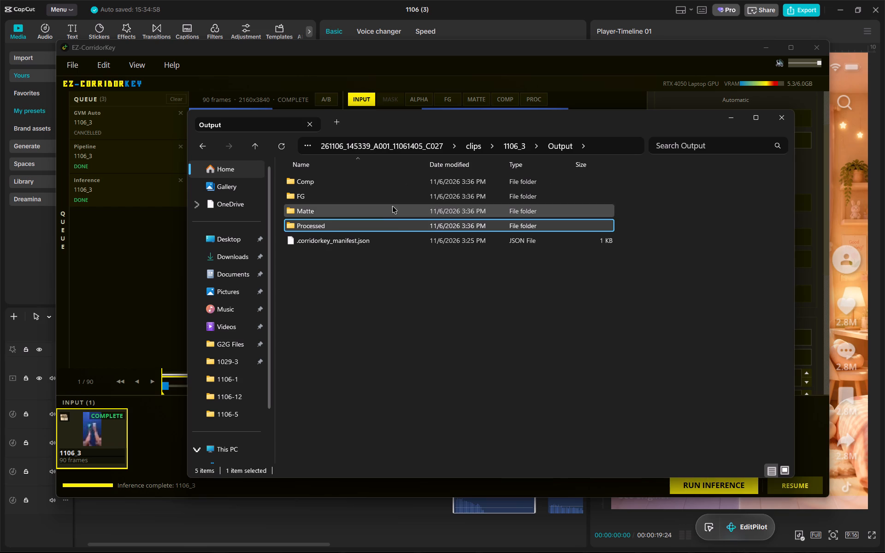
{"action": "left_click", "coordinate": [405, 178]}
{"action": "double_click", "coordinate": [407, 193]}
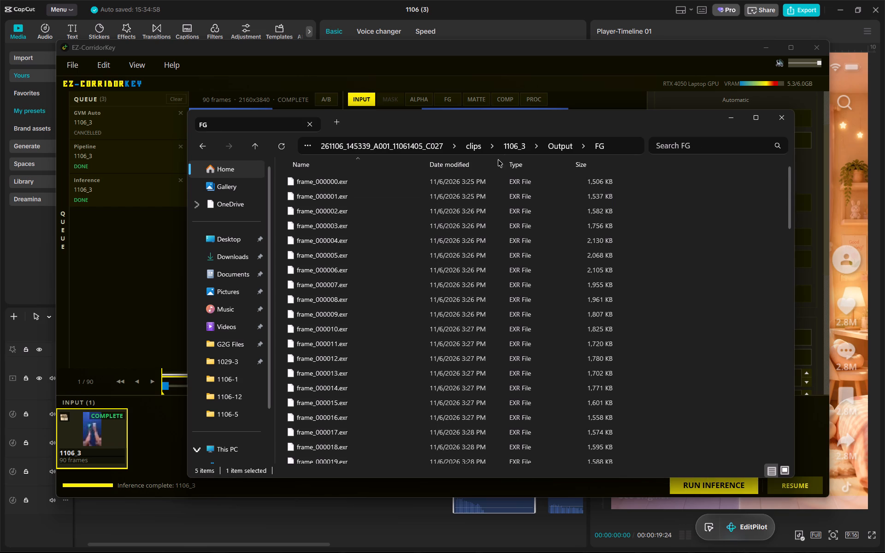
{"action": "left_click", "coordinate": [549, 145]}
{"action": "scroll", "coordinate": [503, 303], "scroll_direction": "up", "scroll_amount": 5}
{"action": "left_click", "coordinate": [538, 309]}
{"action": "left_click", "coordinate": [181, 428]}
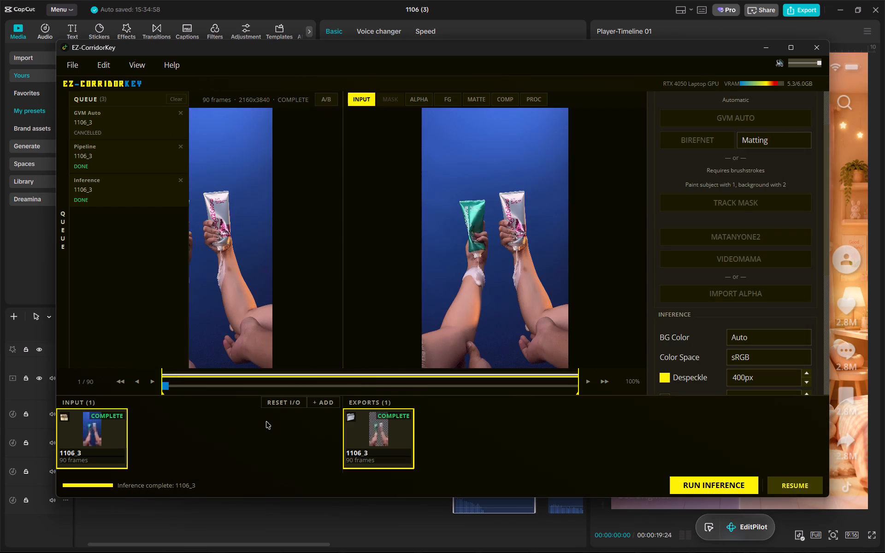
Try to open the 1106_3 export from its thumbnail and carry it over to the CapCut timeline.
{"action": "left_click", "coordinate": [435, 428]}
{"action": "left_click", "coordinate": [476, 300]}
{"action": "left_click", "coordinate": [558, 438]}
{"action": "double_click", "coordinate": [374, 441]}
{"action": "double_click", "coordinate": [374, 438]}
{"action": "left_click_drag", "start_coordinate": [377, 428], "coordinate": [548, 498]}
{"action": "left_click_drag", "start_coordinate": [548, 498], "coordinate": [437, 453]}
Reopen the 1106_3 Output folder and look through the rendered frames in Comp, checking FG as well.
{"action": "left_click", "coordinate": [352, 418]}
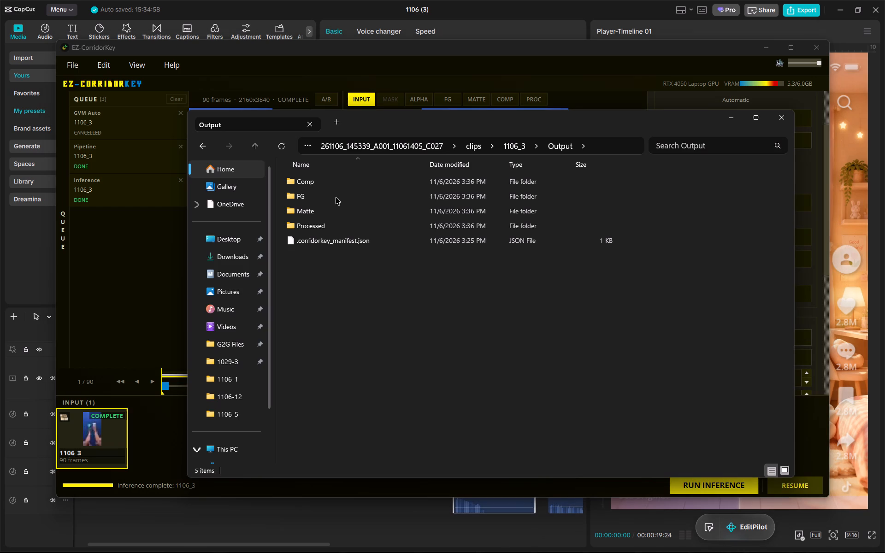
{"action": "double_click", "coordinate": [345, 187]}
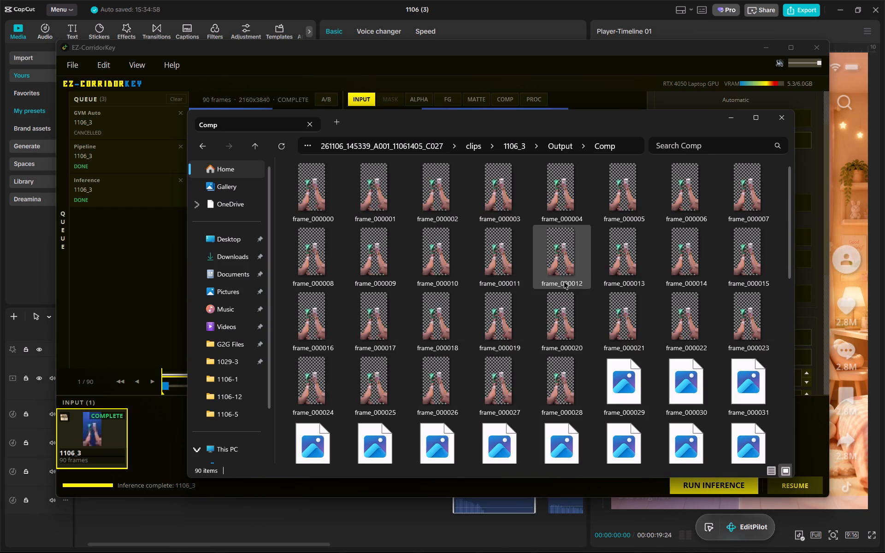
{"action": "left_click", "coordinate": [563, 281]}
{"action": "scroll", "coordinate": [563, 281], "scroll_direction": "down", "scroll_amount": 13}
{"action": "left_click", "coordinate": [560, 147]}
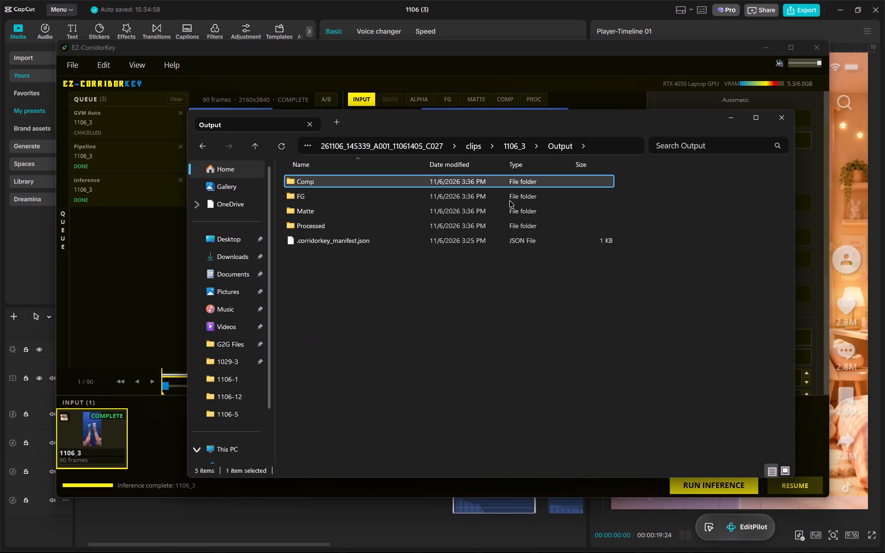
{"action": "double_click", "coordinate": [511, 198]}
{"action": "left_click", "coordinate": [571, 145]}
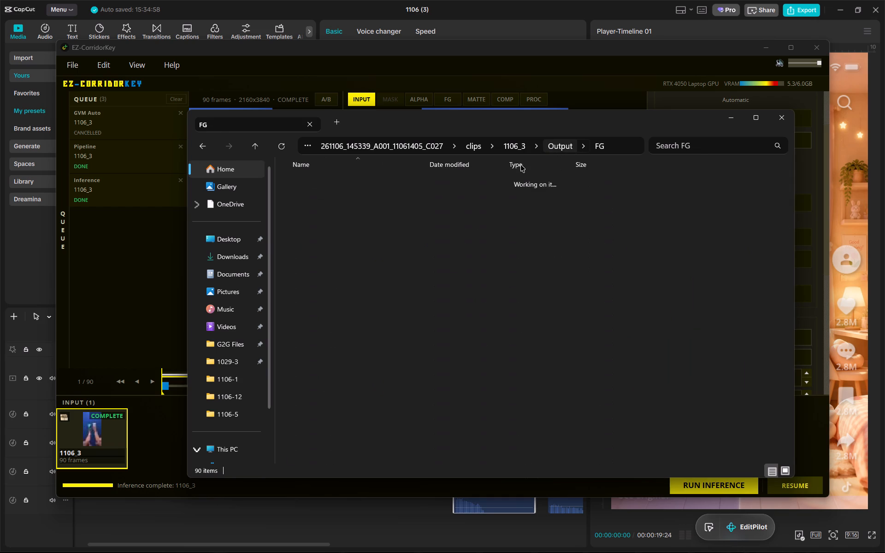
{"action": "double_click", "coordinate": [492, 183]}
{"action": "scroll", "coordinate": [552, 282], "scroll_direction": "down", "scroll_amount": 13}
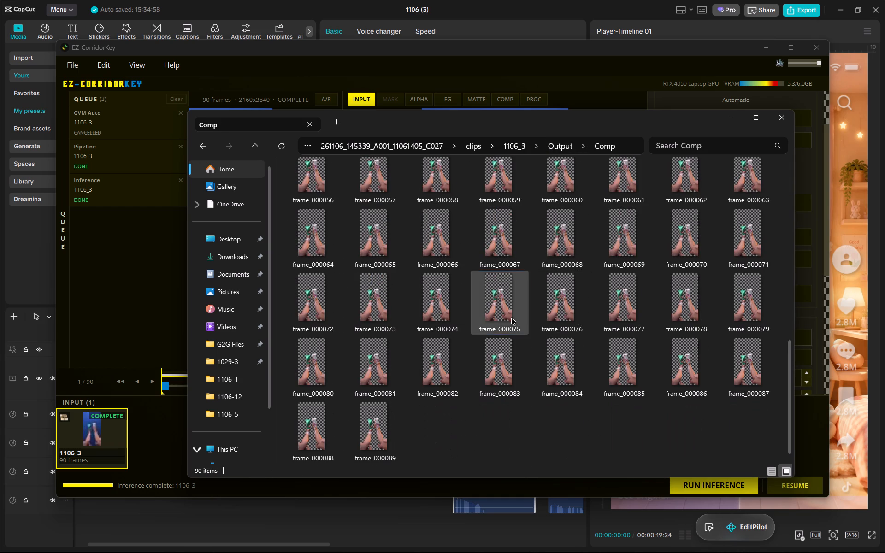
{"action": "left_click", "coordinate": [511, 318]}
{"action": "scroll", "coordinate": [517, 322], "scroll_direction": "up", "scroll_amount": 11}
{"action": "scroll", "coordinate": [521, 321], "scroll_direction": "down", "scroll_amount": 5}
{"action": "scroll", "coordinate": [602, 344], "scroll_direction": "up", "scroll_amount": 7}
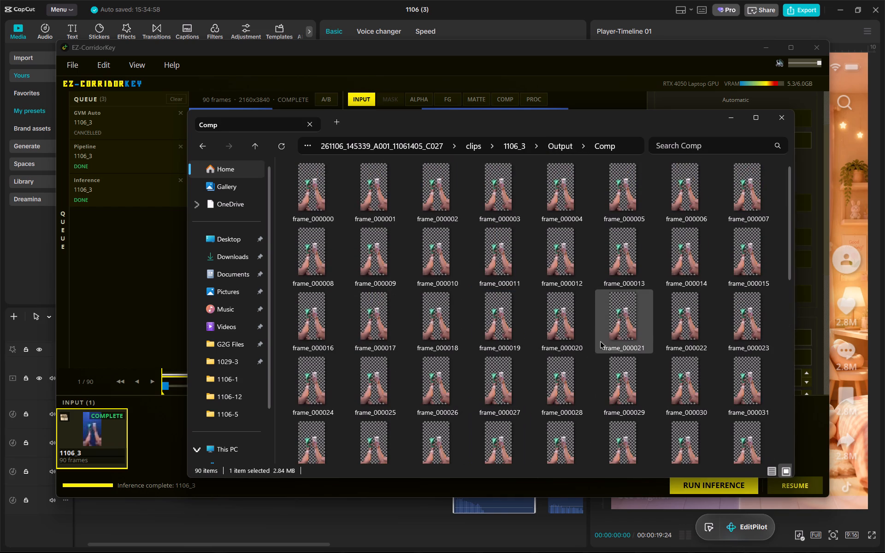
{"action": "scroll", "coordinate": [600, 335], "scroll_direction": "down", "scroll_amount": 6}
{"action": "scroll", "coordinate": [564, 323], "scroll_direction": "up", "scroll_amount": 6}
{"action": "scroll", "coordinate": [563, 323], "scroll_direction": "down", "scroll_amount": 9}
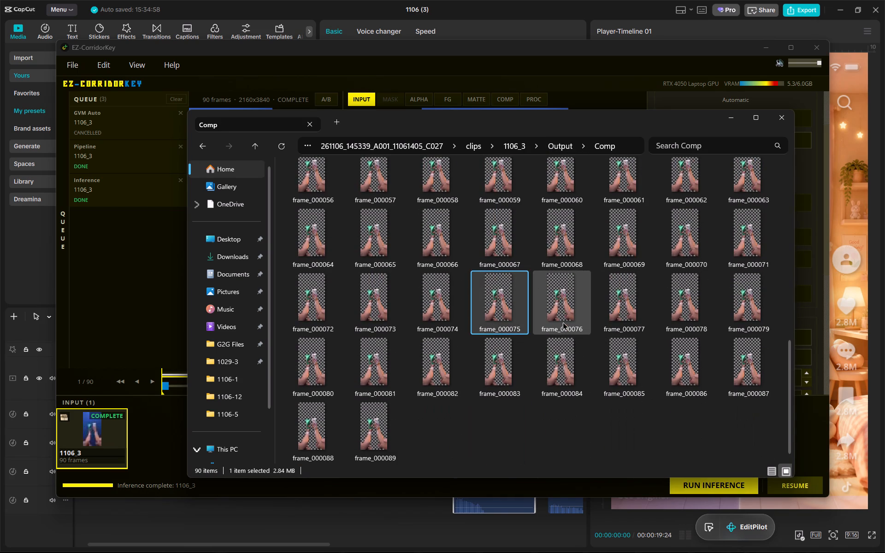
{"action": "scroll", "coordinate": [563, 323], "scroll_direction": "down", "scroll_amount": 2}
{"action": "scroll", "coordinate": [563, 323], "scroll_direction": "up", "scroll_amount": 10}
{"action": "left_click", "coordinate": [732, 115]}
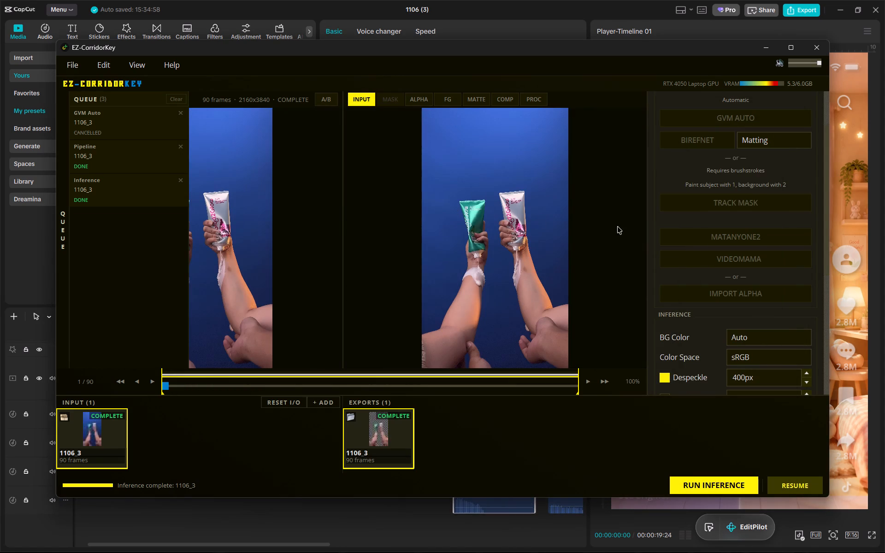
Set the inference BG Color to Blue.
{"action": "scroll", "coordinate": [734, 273], "scroll_direction": "down", "scroll_amount": 9}
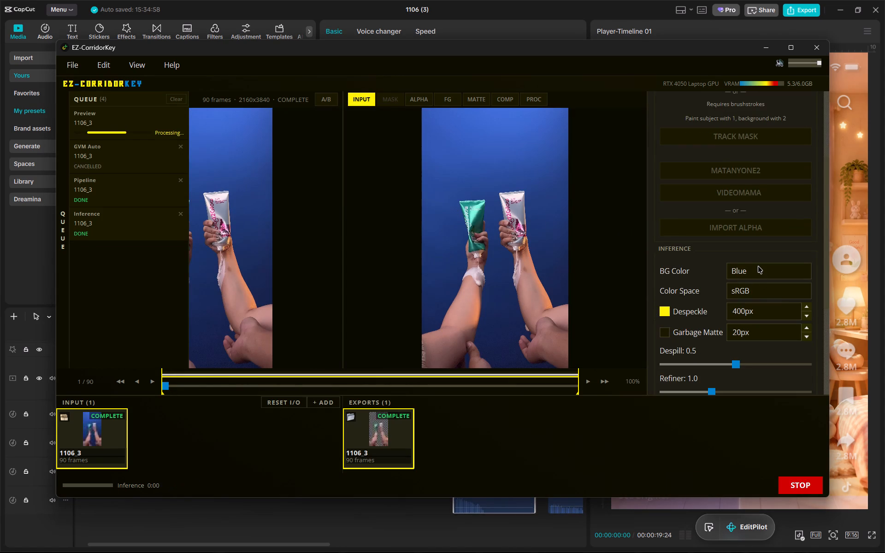
Clear the finished jobs from the queue and cancel the preview processing.
{"action": "left_click", "coordinate": [176, 99]}
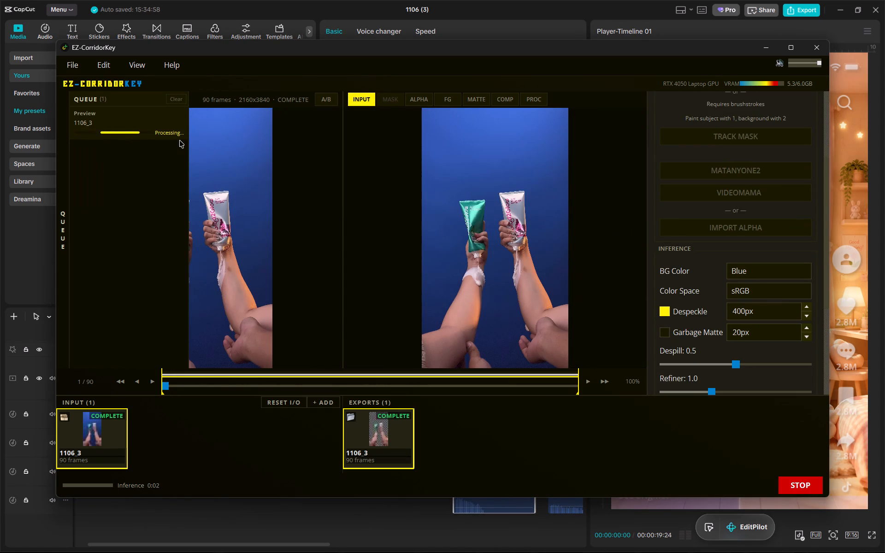
{"action": "left_click", "coordinate": [810, 489]}
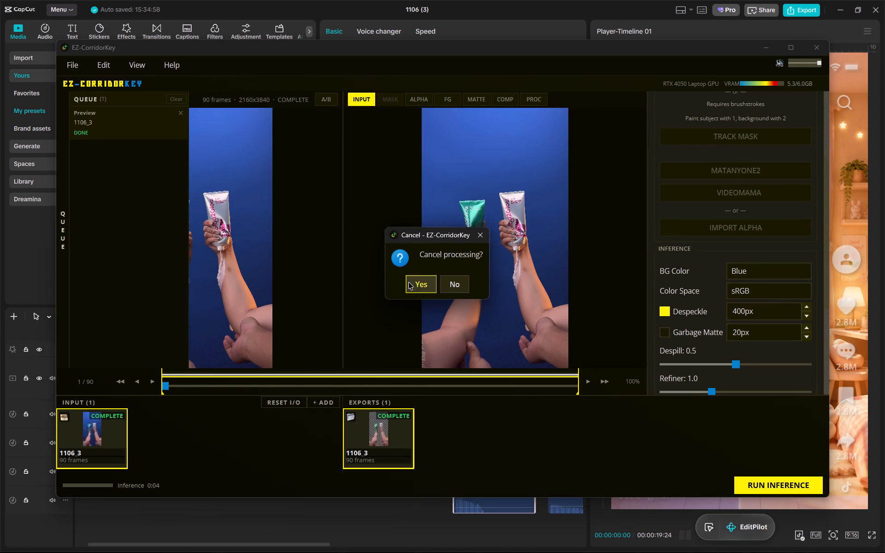
{"action": "left_click", "coordinate": [413, 282]}
Examine the inference settings and the output formats for FG, Matte, Comp and Processed.
{"action": "scroll", "coordinate": [698, 235], "scroll_direction": "down", "scroll_amount": 2}
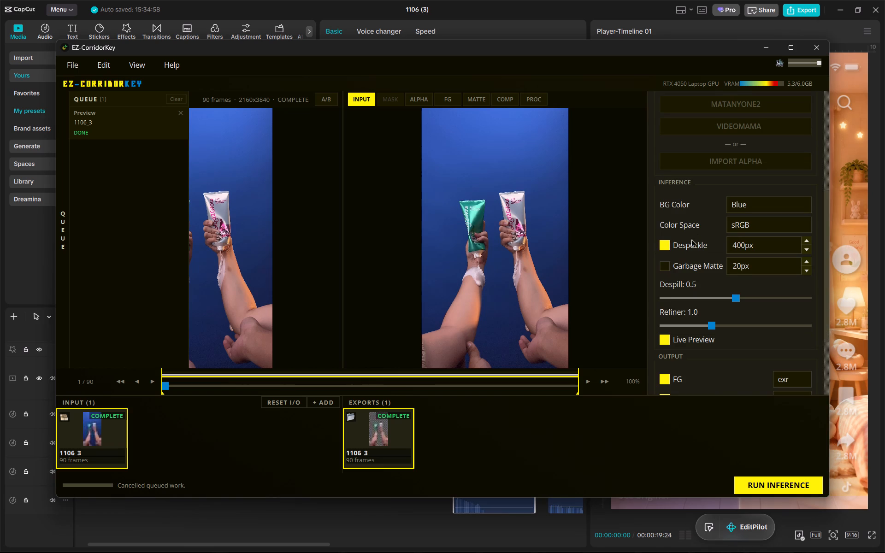
{"action": "scroll", "coordinate": [729, 349], "scroll_direction": "down", "scroll_amount": 9}
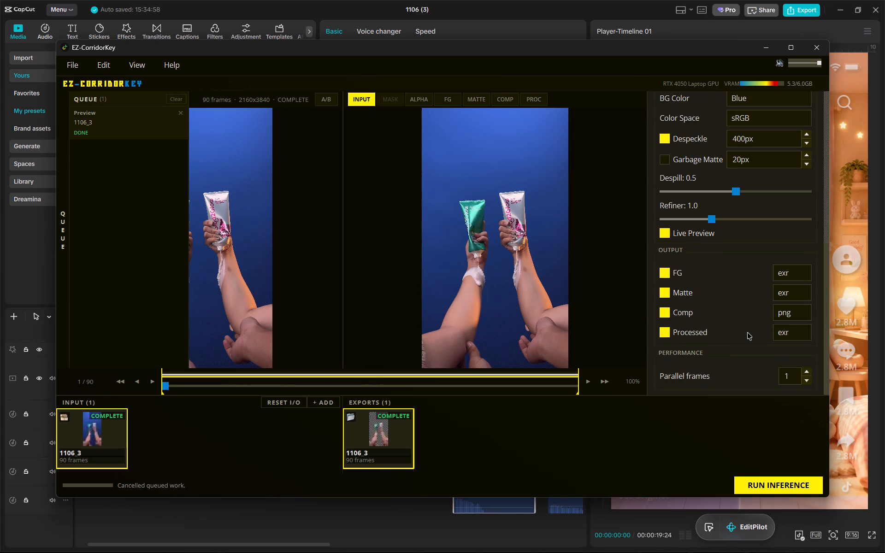
{"action": "left_click", "coordinate": [827, 232]}
{"action": "left_click_drag", "start_coordinate": [827, 225], "coordinate": [824, 336]}
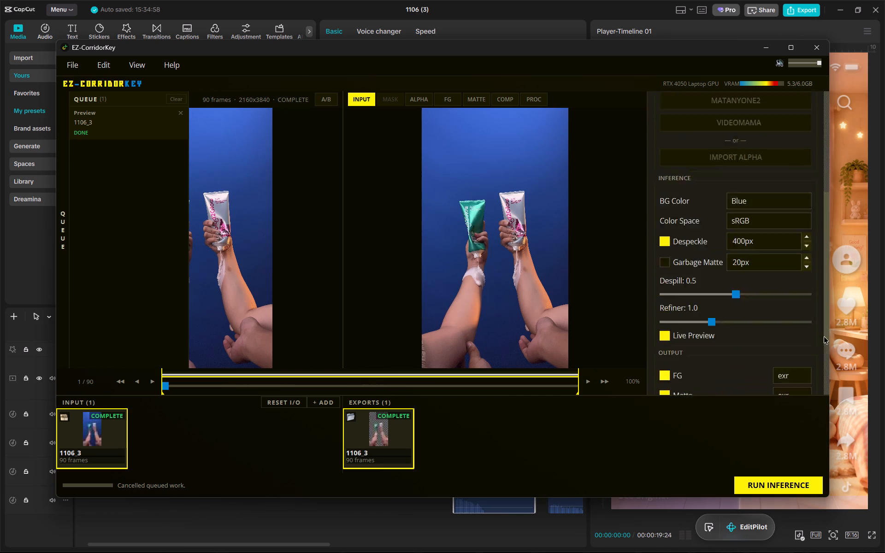
{"action": "left_click_drag", "start_coordinate": [824, 336], "coordinate": [823, 381]}
{"action": "left_click", "coordinate": [392, 73]}
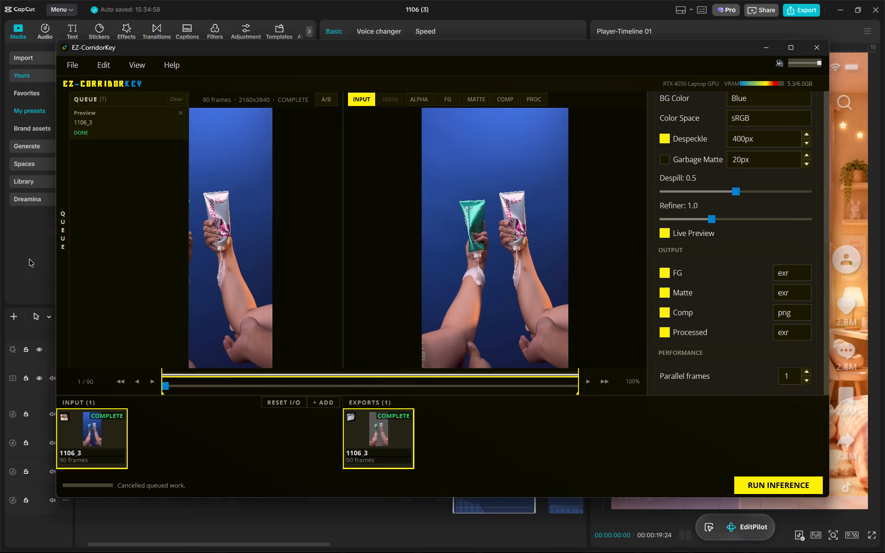
Launch VLC media player.
{"action": "left_click", "coordinate": [29, 259]}
{"action": "type", "text": "vlc"}
{"action": "key", "text": "Return"}
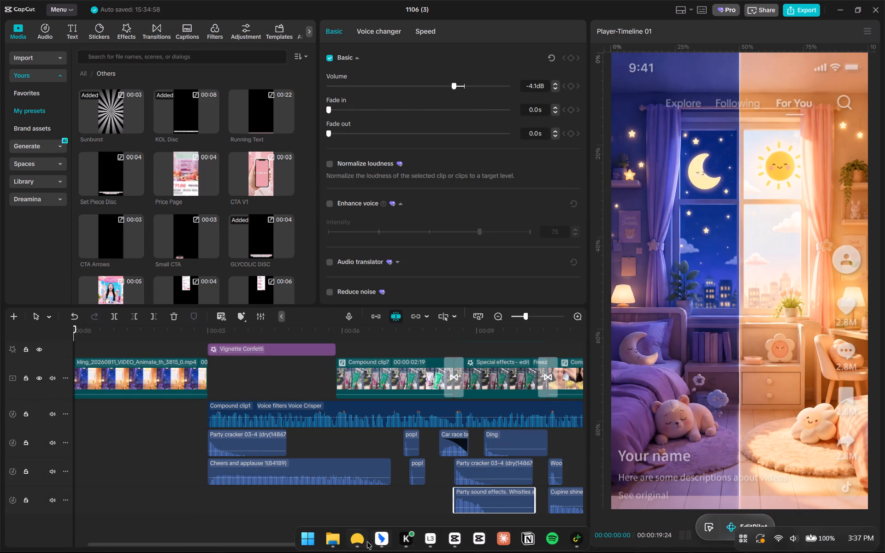
Switch to the Dia browser and search Google in a new tab for "vlc export frames".
{"action": "left_click", "coordinate": [365, 541]}
{"action": "left_click", "coordinate": [343, 543]}
{"action": "key", "text": "ctrl+t"}
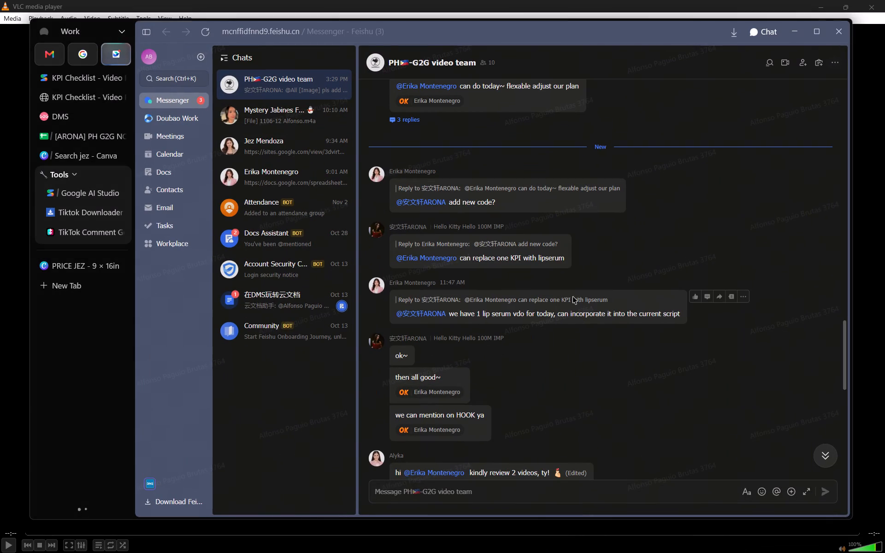
{"action": "left_click", "coordinate": [91, 340]}
{"action": "key", "text": "ctrl+t"}
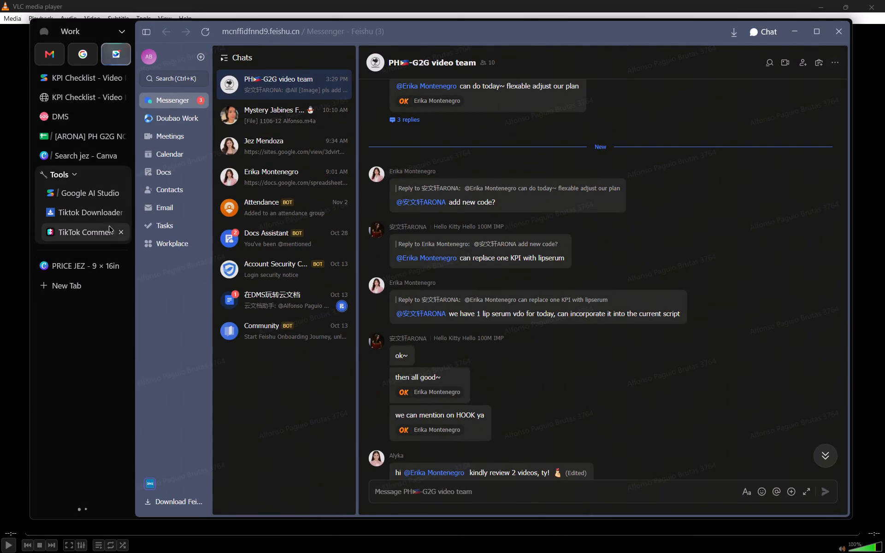
{"action": "left_click", "coordinate": [620, 263]}
{"action": "key", "text": "ctrl+t"}
{"action": "left_click", "coordinate": [103, 384]}
{"action": "left_click", "coordinate": [419, 274]}
{"action": "type", "text": "export"}
{"action": "key", "text": "space"}
{"action": "key", "text": "ctrl+a"}
{"action": "key", "text": "ctrl+BackSpace"}
{"action": "type", "text": "vlc export"}
{"action": "key", "text": "space"}
{"action": "type", "text": "frames"}
{"action": "key", "text": "Return"}
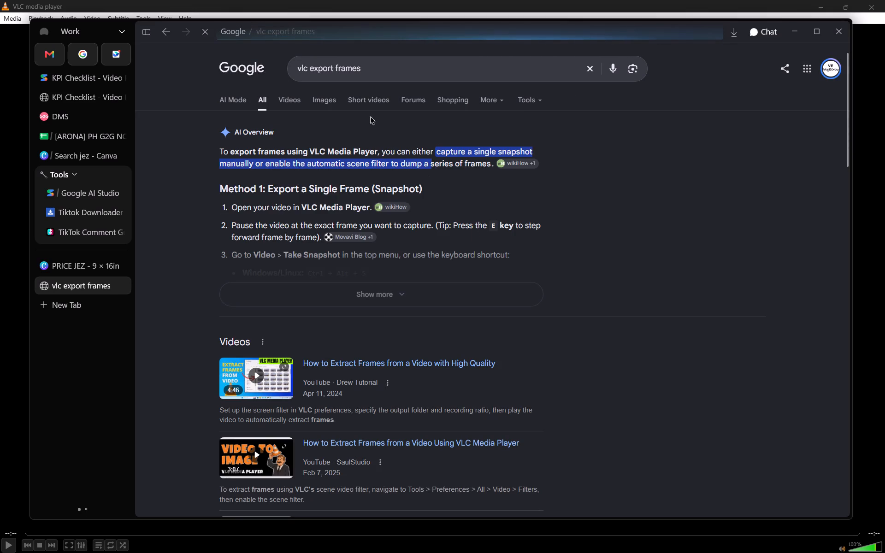
Change the Google search to "vlc import frames".
{"action": "double_click", "coordinate": [321, 67]}
{"action": "type", "text": "import"}
{"action": "key", "text": "space"}
{"action": "key", "text": "Return"}
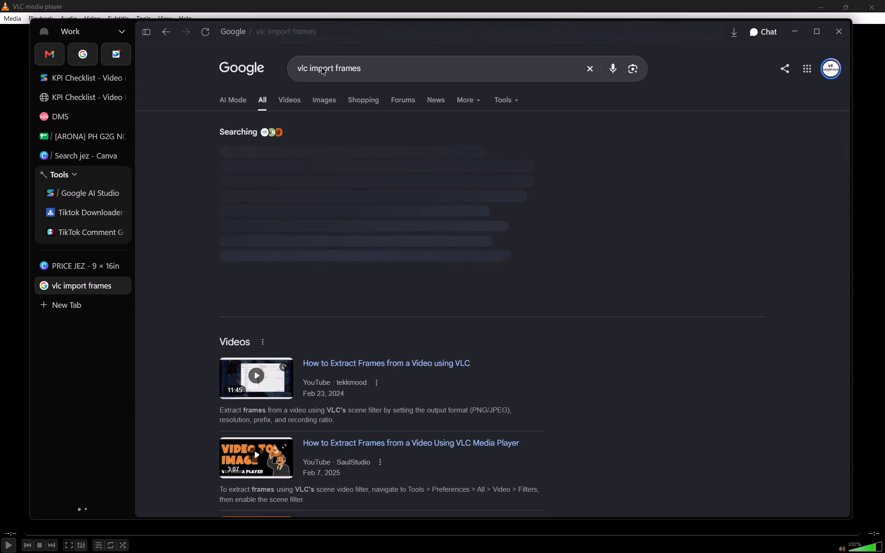
Search again for "vlc export frames", expand the AI Overview, and read through its instructions and the results.
{"action": "double_click", "coordinate": [321, 67]}
{"action": "key", "text": "space"}
{"action": "key", "text": "BackSpace"}
{"action": "type", "text": "export"}
{"action": "key", "text": "space"}
{"action": "key", "text": "Return"}
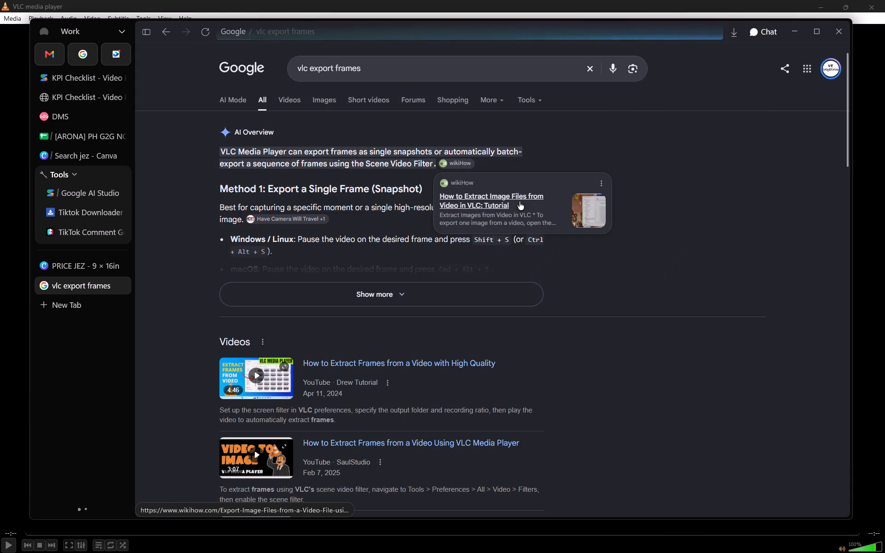
{"action": "left_click", "coordinate": [685, 179]}
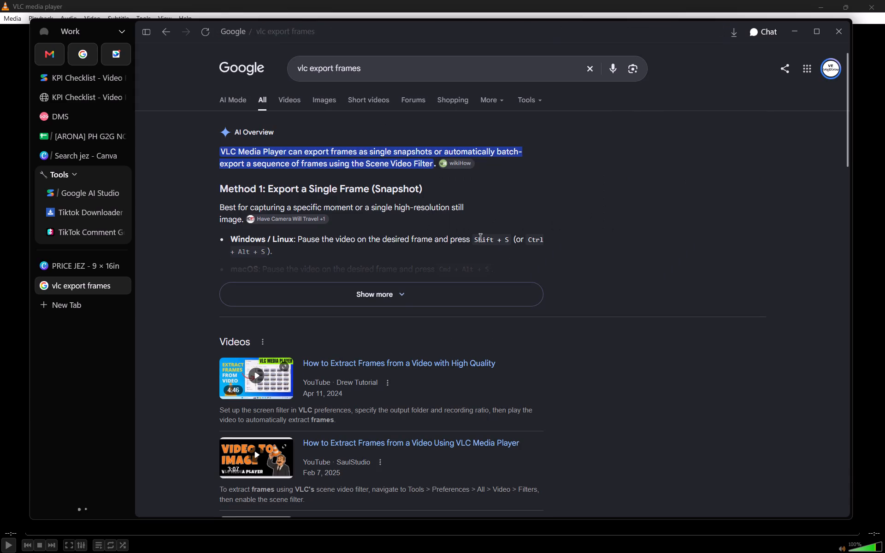
{"action": "left_click", "coordinate": [447, 290]}
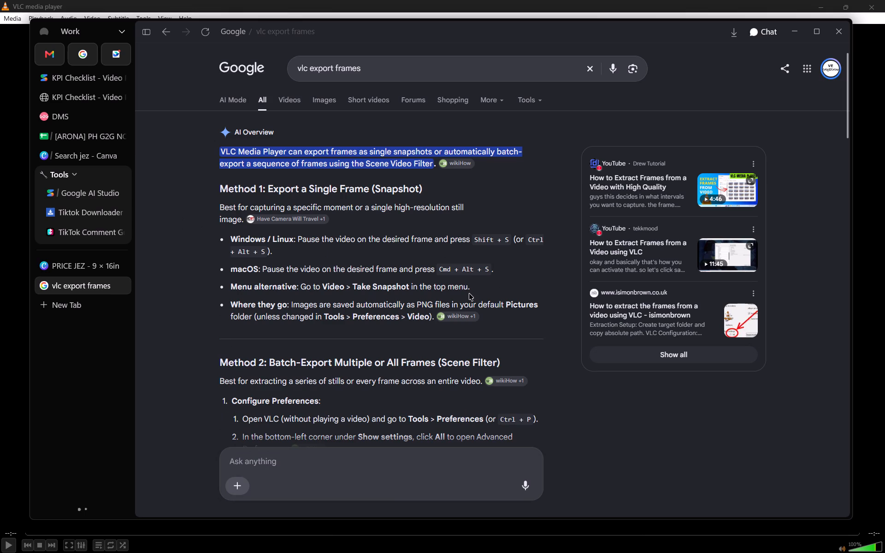
{"action": "scroll", "coordinate": [491, 298], "scroll_direction": "down", "scroll_amount": 2}
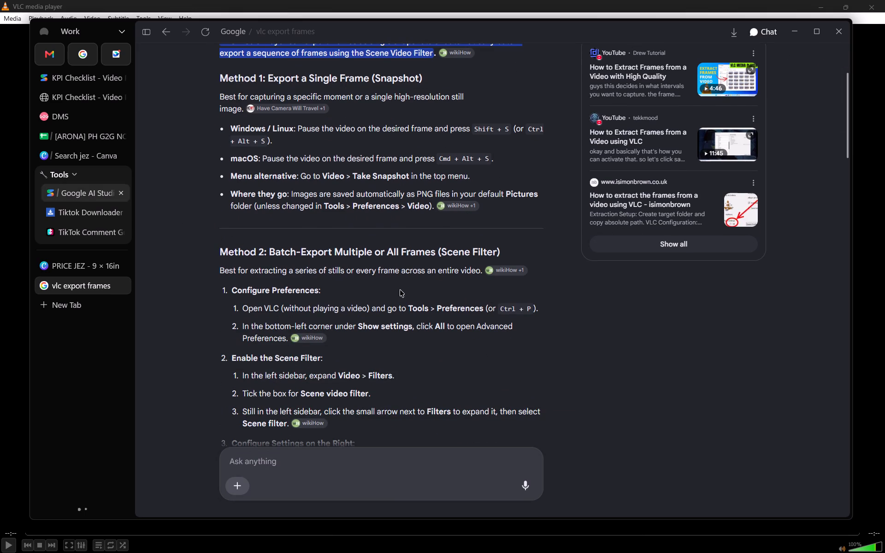
{"action": "scroll", "coordinate": [481, 310], "scroll_direction": "down", "scroll_amount": 1}
{"action": "scroll", "coordinate": [396, 285], "scroll_direction": "down", "scroll_amount": 1}
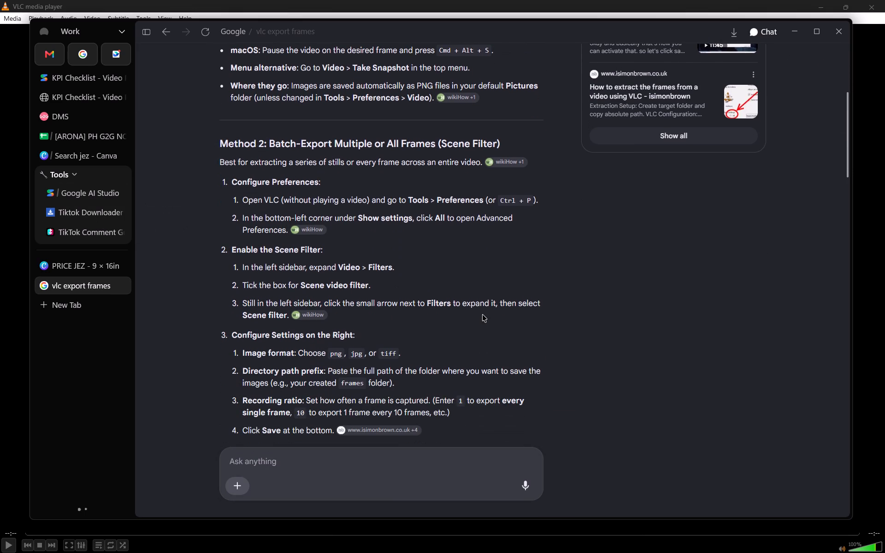
{"action": "scroll", "coordinate": [482, 314], "scroll_direction": "down", "scroll_amount": 17}
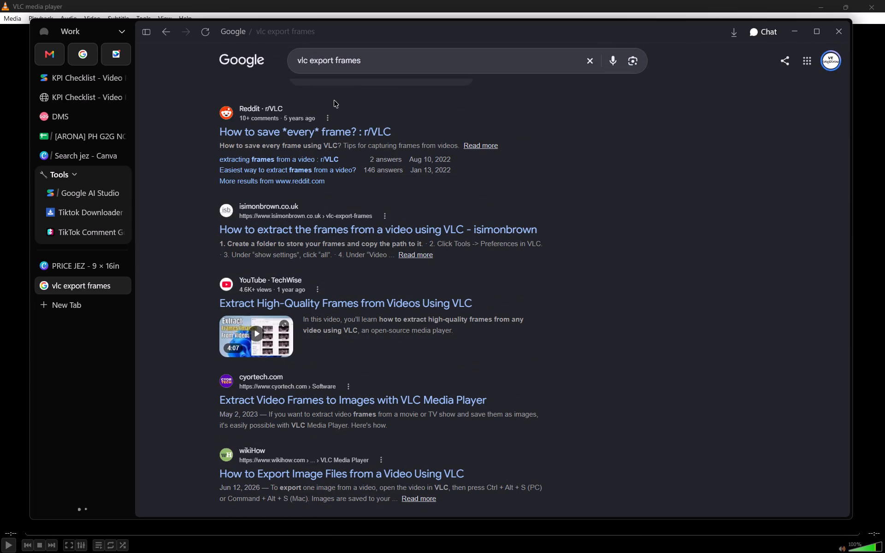
Search Google for "vlc import frames to video" and read the Super User answer on converting JPG to video for VLC.
{"action": "double_click", "coordinate": [319, 57]}
{"action": "type", "text": "import"}
{"action": "key", "text": "space"}
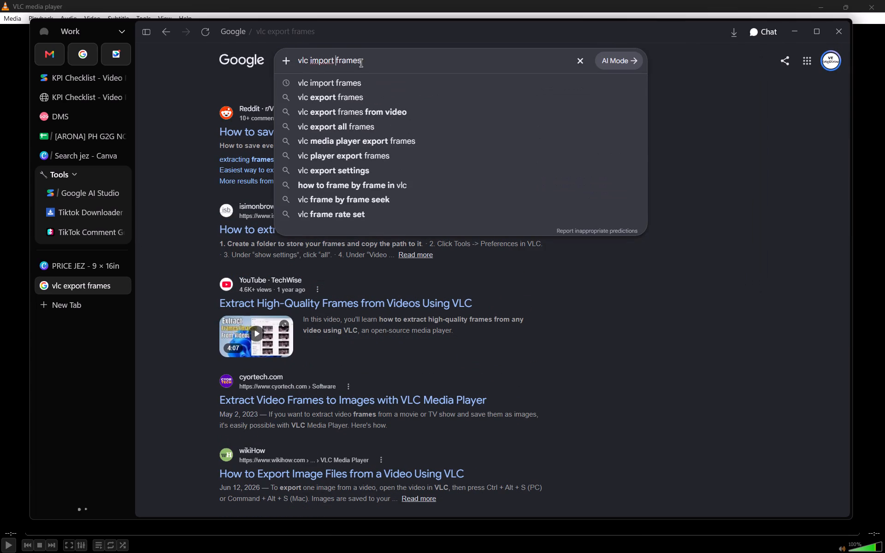
{"action": "left_click", "coordinate": [444, 59]}
{"action": "key", "text": "space"}
{"action": "type", "text": "to video"}
{"action": "key", "text": "Return"}
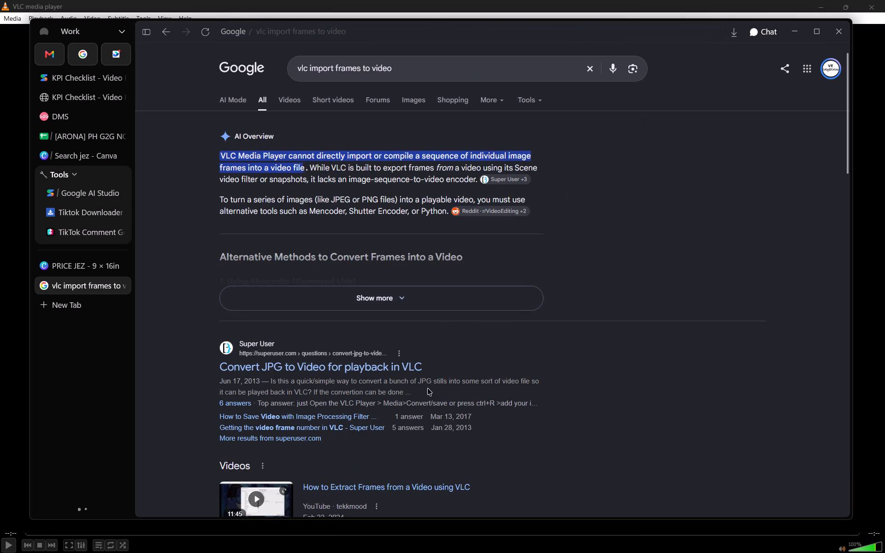
{"action": "left_click", "coordinate": [397, 371]}
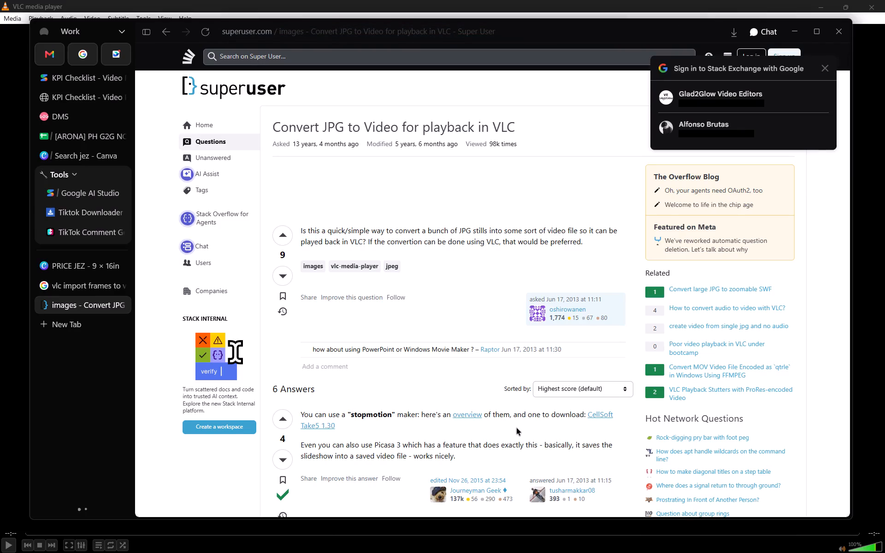
{"action": "left_click", "coordinate": [464, 413]}
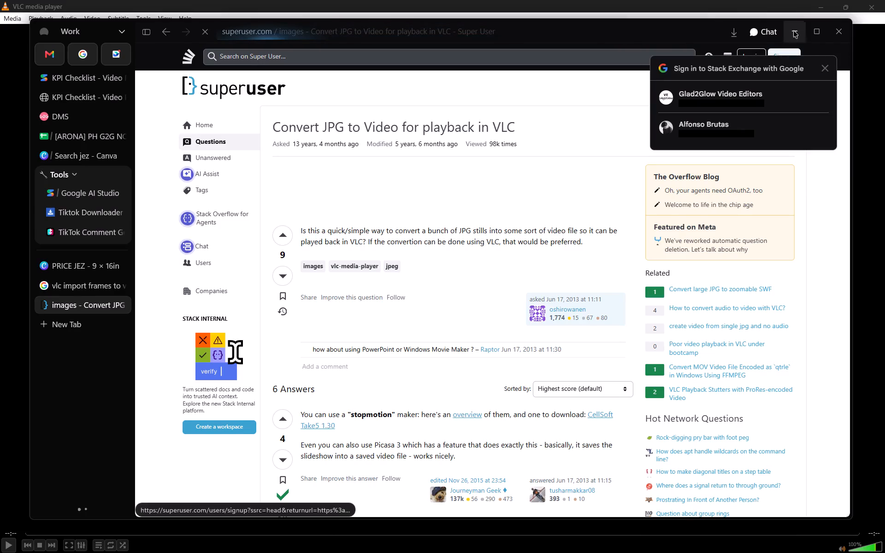
Switch to EZ-CorridorKey and look through its alpha, inference and output settings and the 1106_3 playback for a way to export video.
{"action": "left_click", "coordinate": [818, 9]}
{"action": "left_click", "coordinate": [593, 534]}
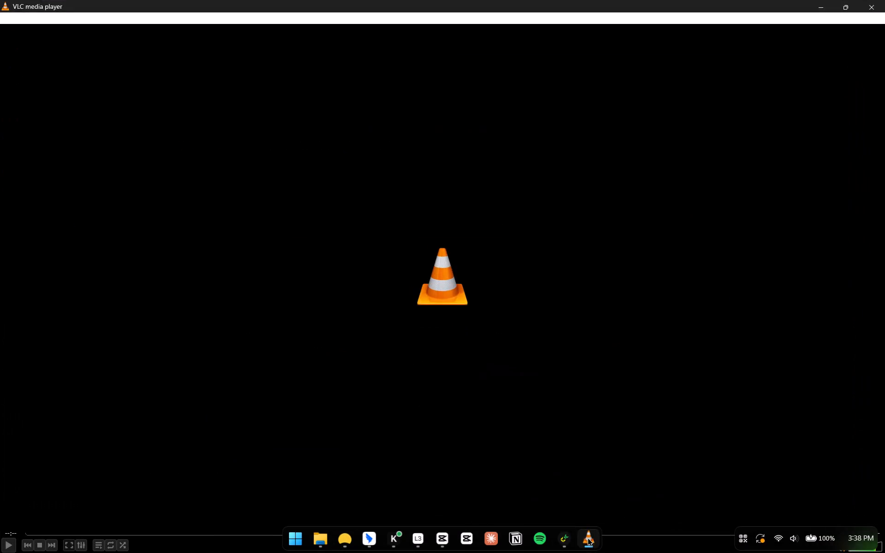
{"action": "left_click", "coordinate": [560, 539]}
{"action": "left_click", "coordinate": [684, 433]}
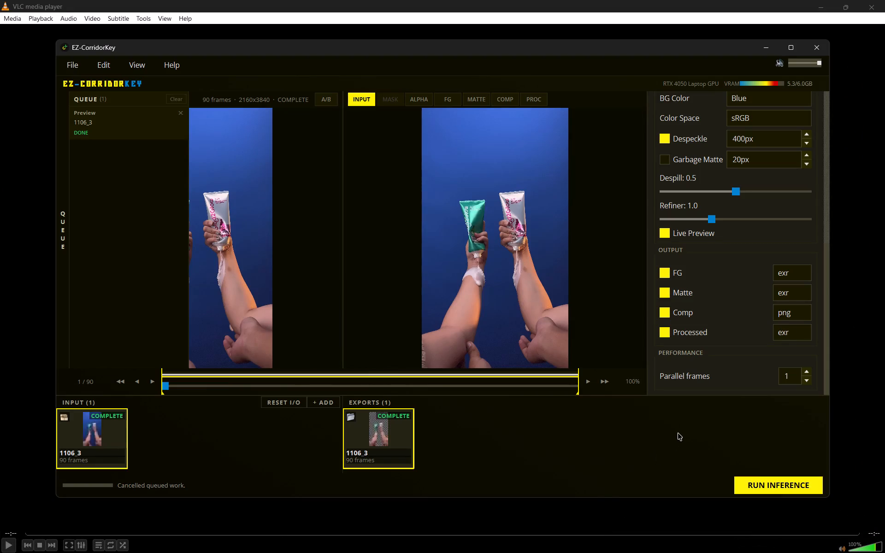
{"action": "double_click", "coordinate": [462, 445]}
{"action": "scroll", "coordinate": [789, 256], "scroll_direction": "up", "scroll_amount": 7}
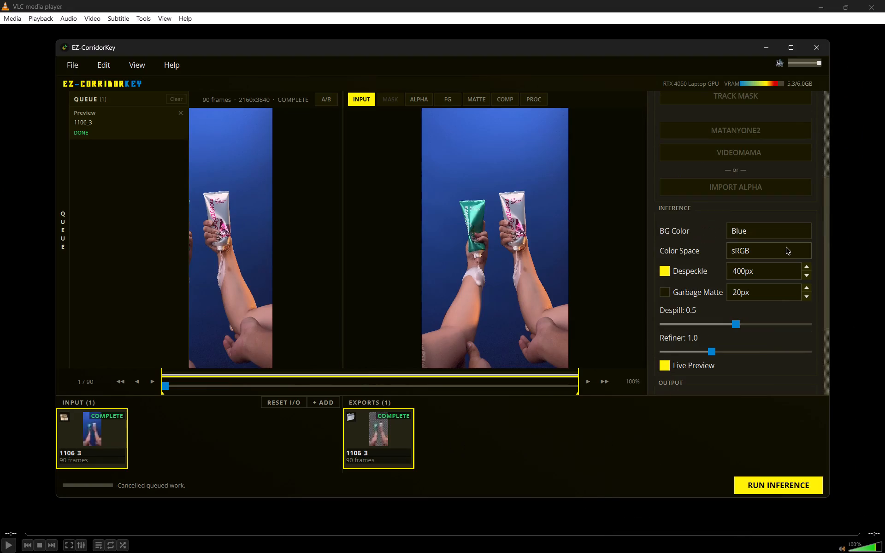
{"action": "scroll", "coordinate": [778, 276], "scroll_direction": "down", "scroll_amount": 7}
{"action": "scroll", "coordinate": [736, 312], "scroll_direction": "down", "scroll_amount": 3}
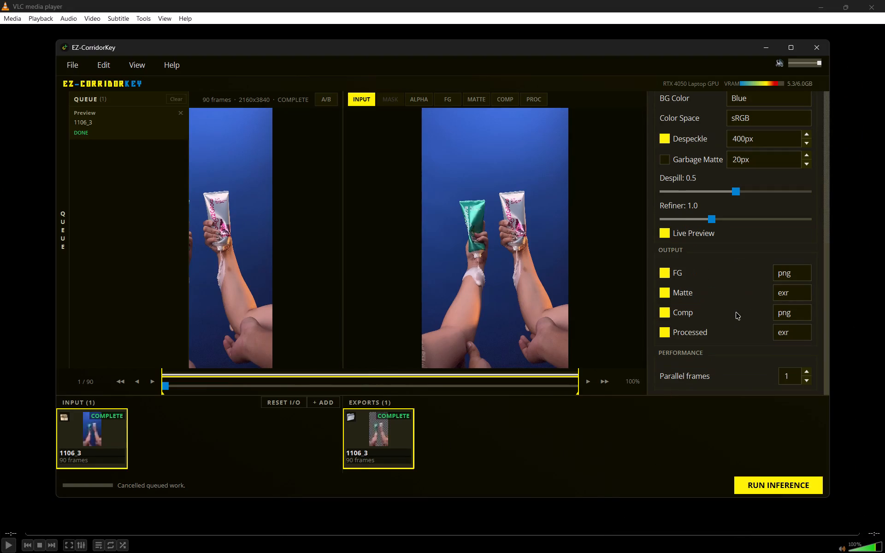
{"action": "scroll", "coordinate": [736, 312], "scroll_direction": "up", "scroll_amount": 4}
{"action": "scroll", "coordinate": [750, 200], "scroll_direction": "up", "scroll_amount": 2}
{"action": "scroll", "coordinate": [773, 256], "scroll_direction": "up", "scroll_amount": 4}
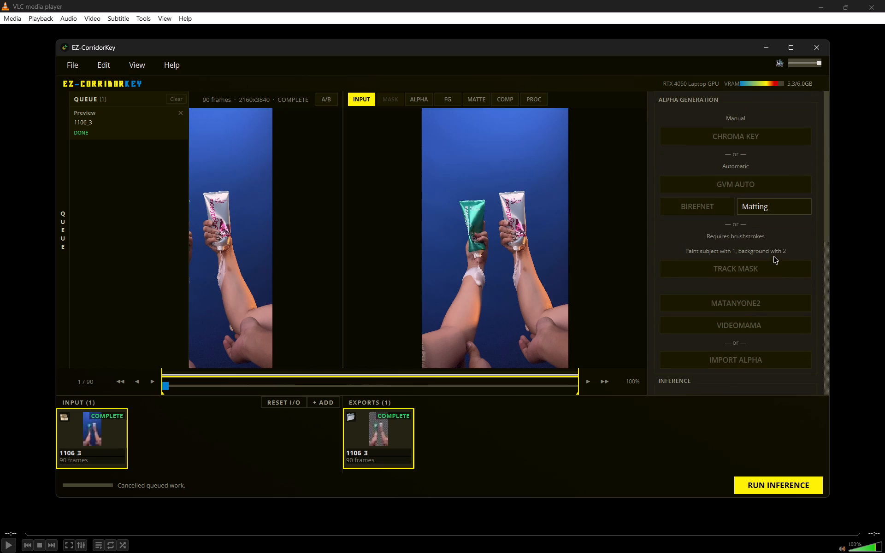
{"action": "left_click", "coordinate": [71, 56]}
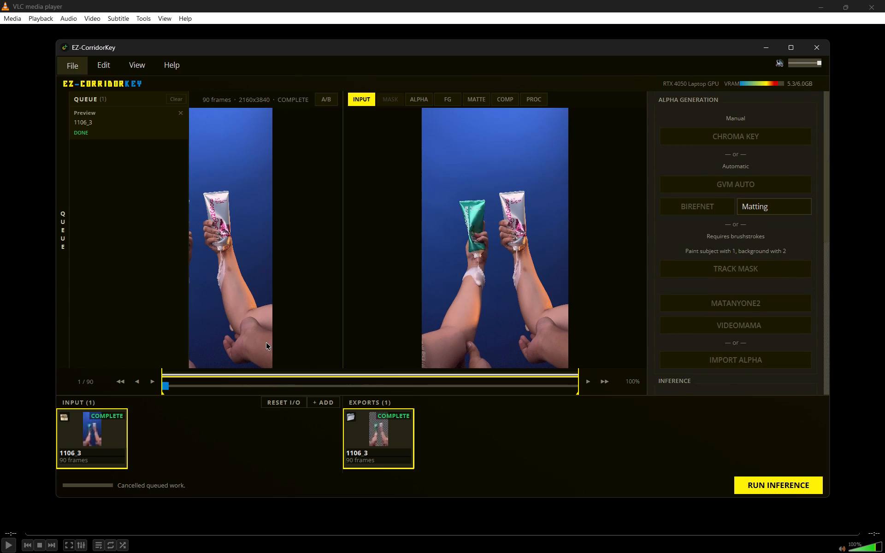
{"action": "left_click", "coordinate": [266, 347]}
{"action": "left_click", "coordinate": [140, 382]}
{"action": "triple_click", "coordinate": [152, 382]}
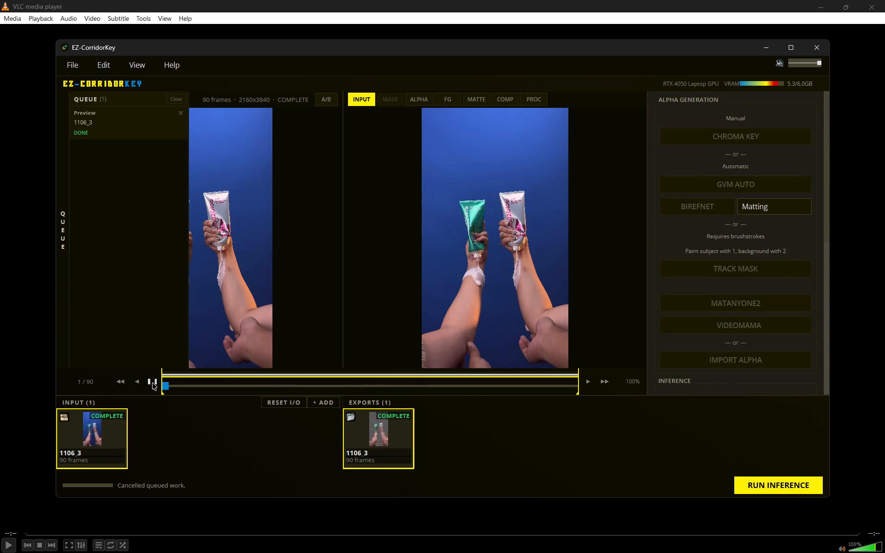
{"action": "double_click", "coordinate": [152, 382]}
{"action": "left_click", "coordinate": [152, 382]}
{"action": "left_click", "coordinate": [382, 175]}
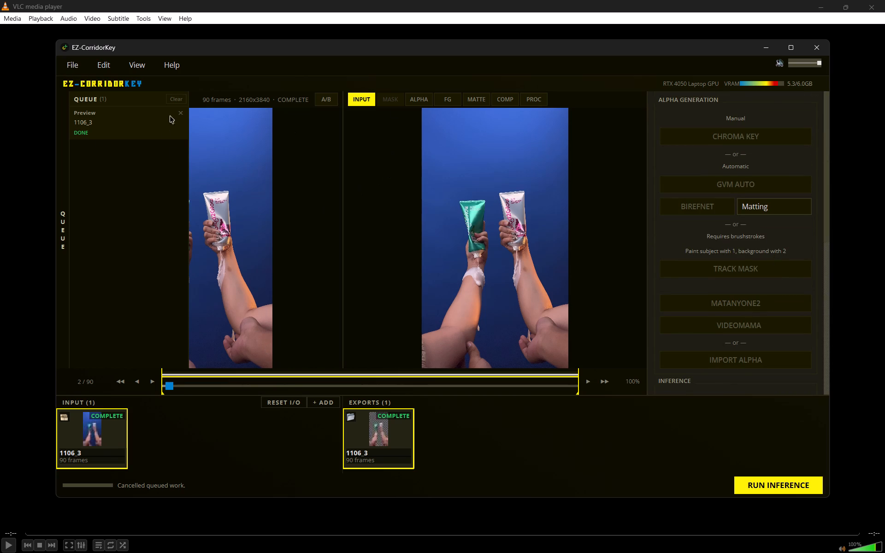
Remove the finished 1106_3 preview job from the queue and collapse the queue.
{"action": "left_click", "coordinate": [179, 113]}
{"action": "left_click", "coordinate": [179, 95]}
{"action": "left_click", "coordinate": [235, 149]}
{"action": "left_click", "coordinate": [63, 209]}
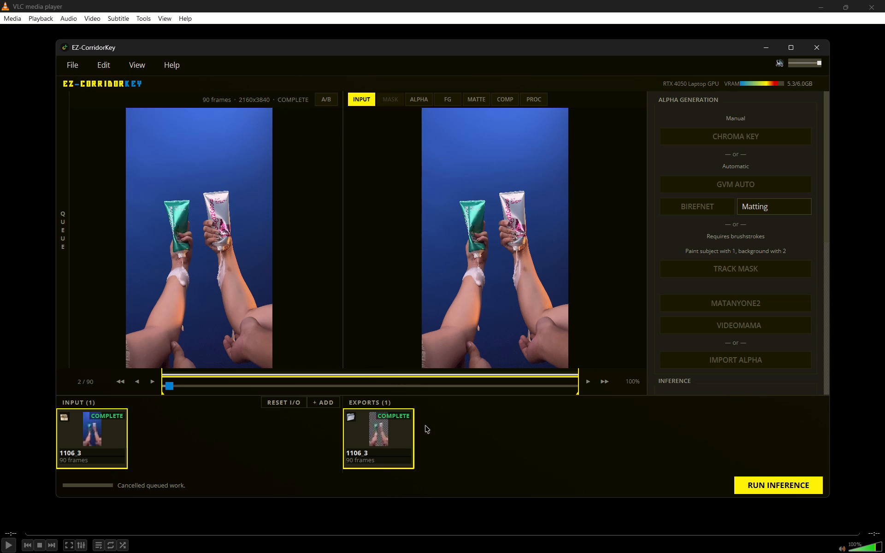
Add the Comp folder from the 1106_3 Output folder to EZ-CorridorKey as an input clip and select it.
{"action": "left_click", "coordinate": [462, 447]}
{"action": "left_click", "coordinate": [313, 541]}
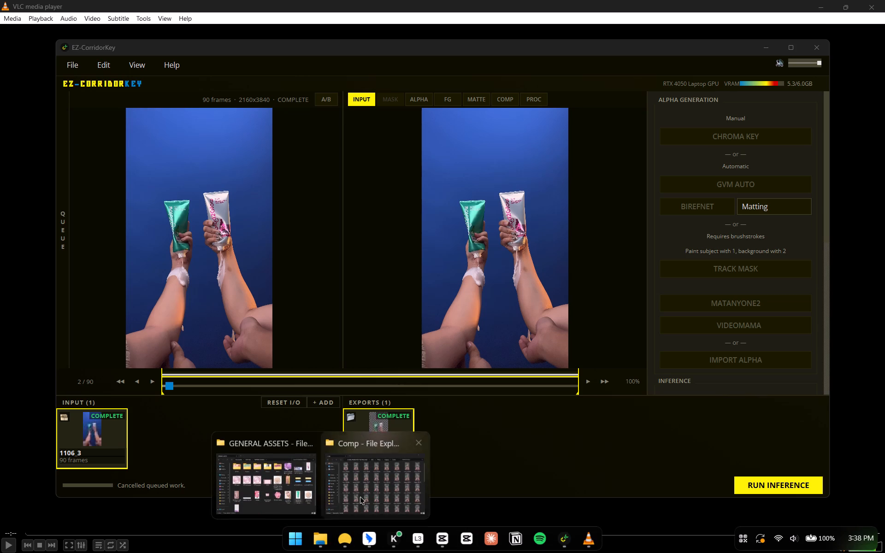
{"action": "left_click", "coordinate": [381, 483]}
{"action": "left_click", "coordinate": [555, 151]}
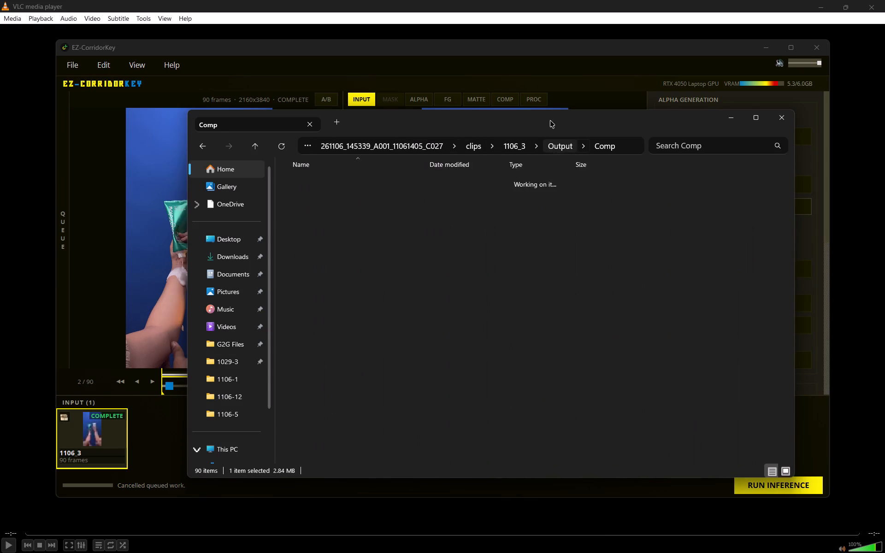
{"action": "left_click_drag", "start_coordinate": [550, 115], "coordinate": [632, 141]}
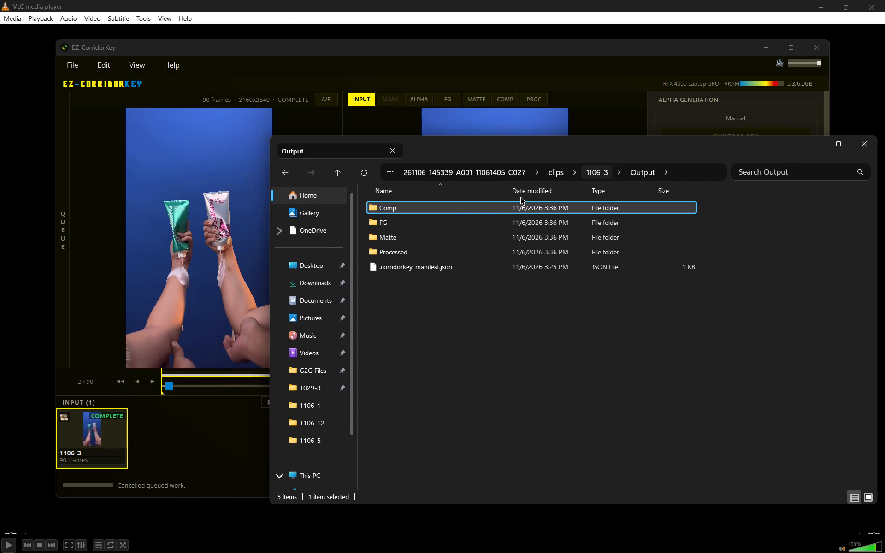
{"action": "left_click_drag", "start_coordinate": [425, 207], "coordinate": [211, 470]}
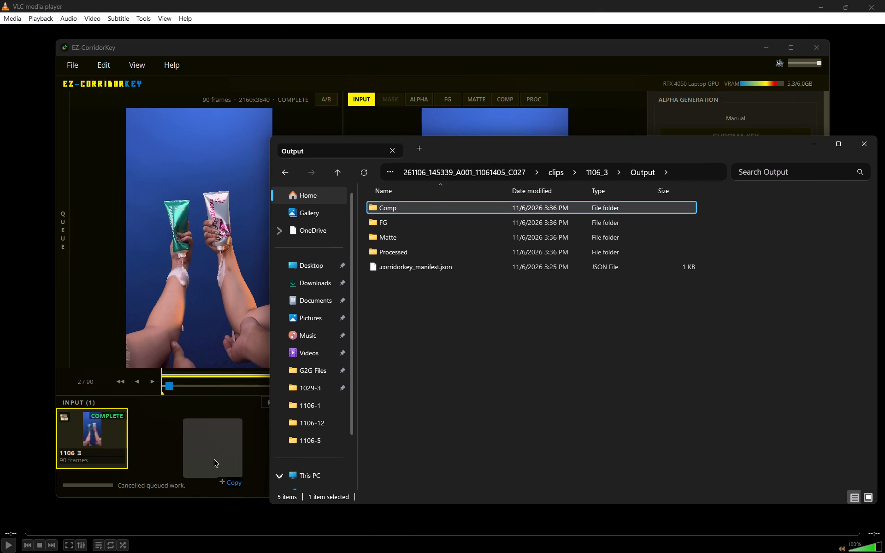
{"action": "left_click", "coordinate": [217, 456]}
{"action": "left_click", "coordinate": [163, 445]}
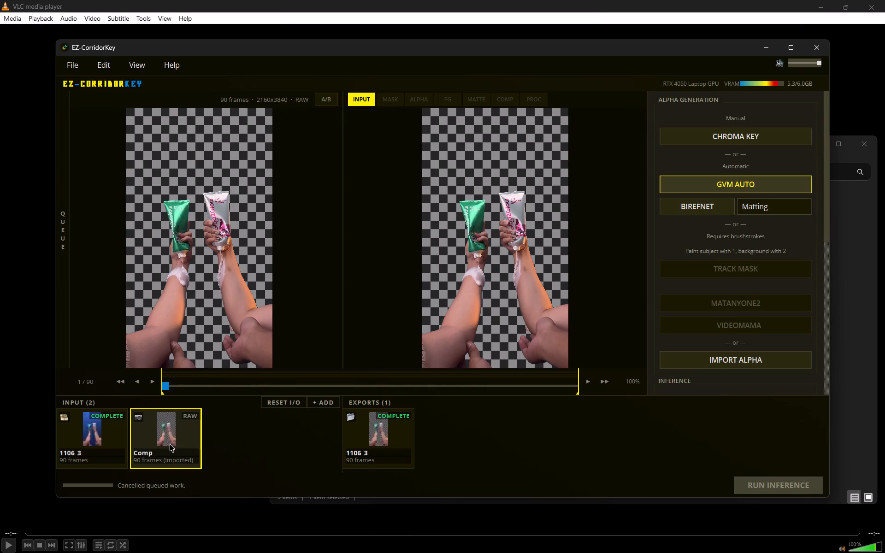
Export the processed output of 1106_3 as a MOV ProRes 4444 with Alpha named 1106_3_Processed_export on the Desktop.
{"action": "left_click", "coordinate": [372, 435]}
{"action": "left_click", "coordinate": [172, 448]}
{"action": "right_click", "coordinate": [171, 434]}
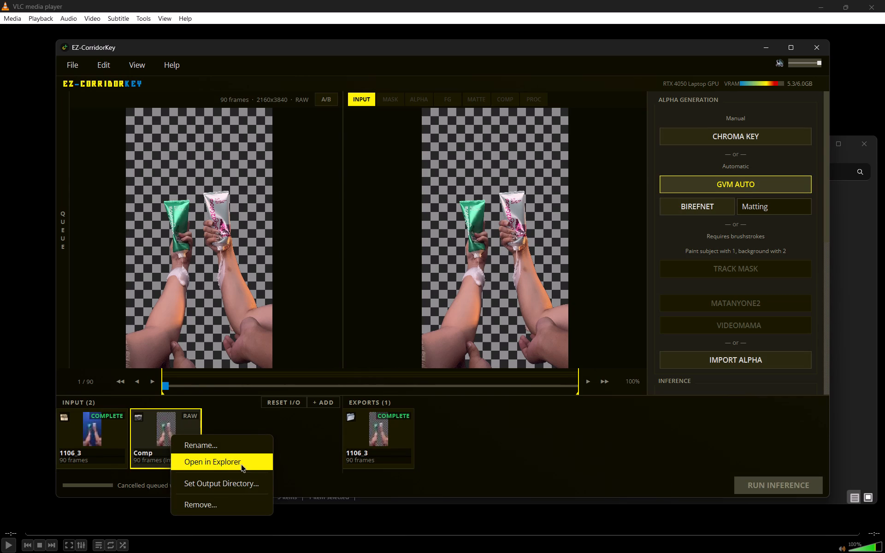
{"action": "left_click", "coordinate": [400, 435]}
{"action": "right_click", "coordinate": [397, 432]}
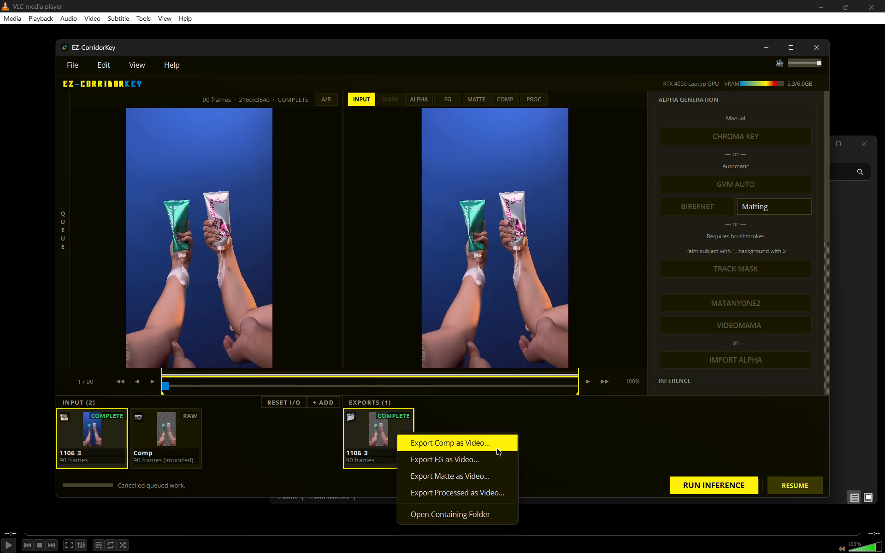
{"action": "left_click", "coordinate": [494, 497]}
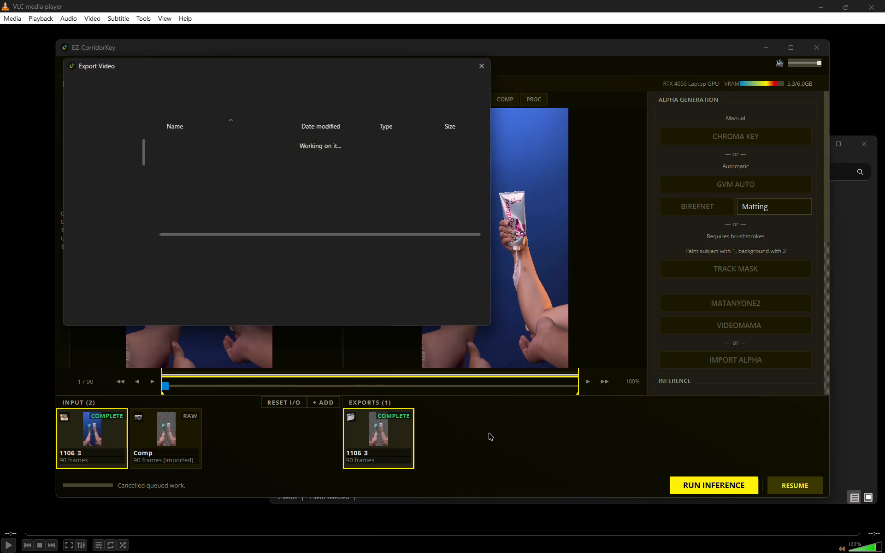
{"action": "left_click", "coordinate": [112, 160]}
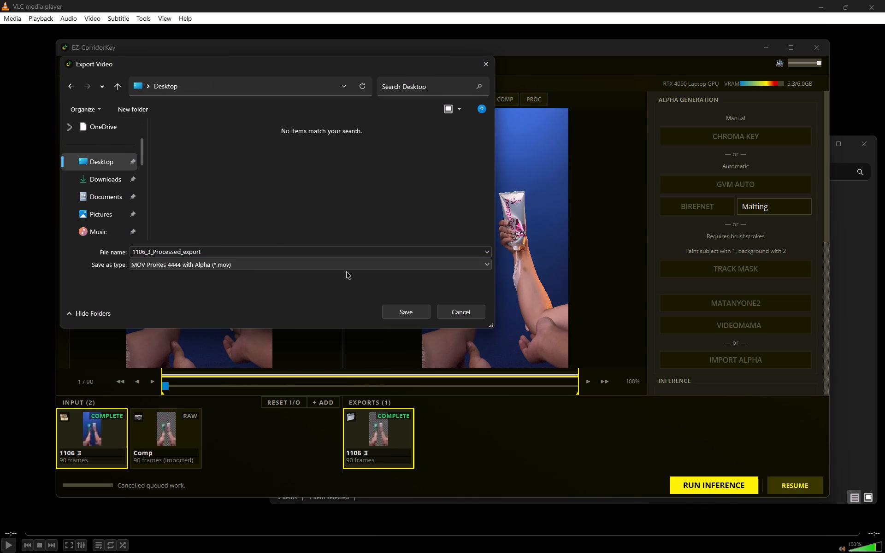
{"action": "left_click", "coordinate": [415, 309]}
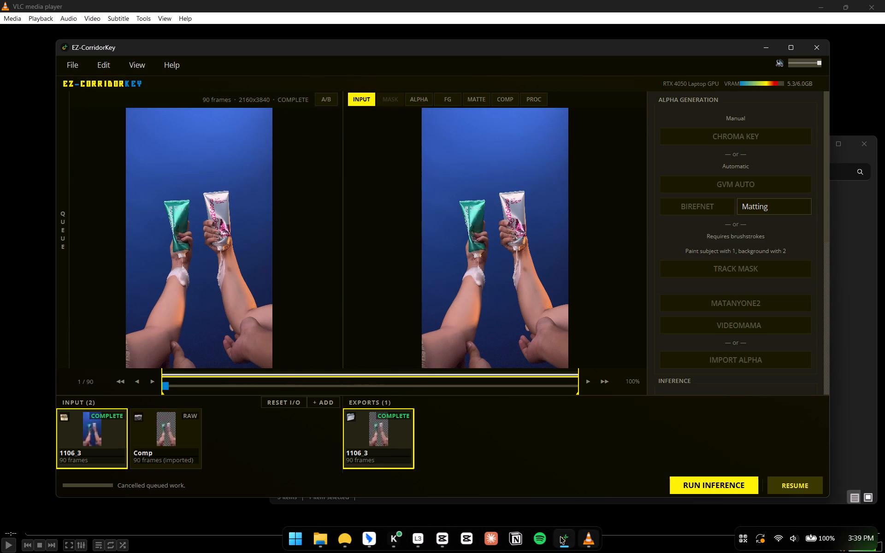
Switch to CapCut and place 1106_3_Processed_export from the Desktop at the timeline start, above the kling bedroom clip.
{"action": "left_click", "coordinate": [441, 541]}
{"action": "left_click", "coordinate": [322, 539]}
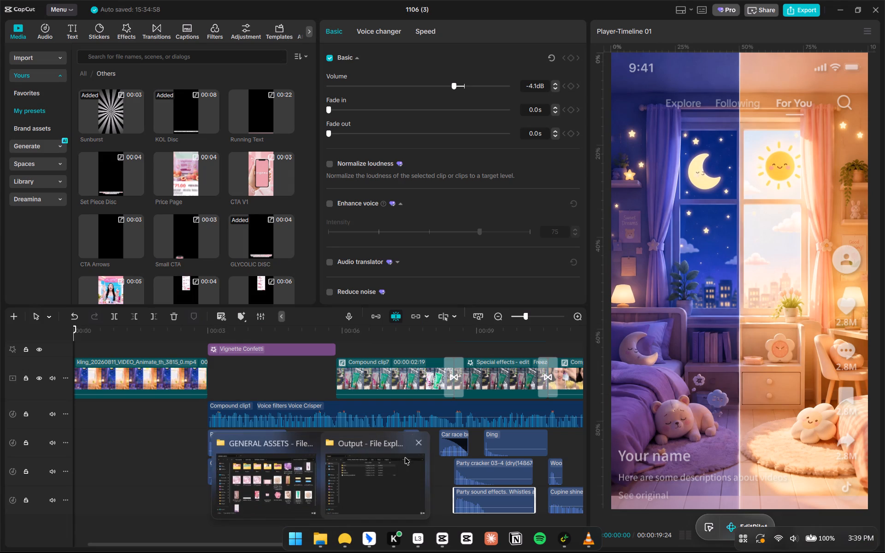
{"action": "left_click", "coordinate": [417, 441]}
{"action": "left_click", "coordinate": [322, 479]}
{"action": "left_click", "coordinate": [307, 477]}
{"action": "left_click", "coordinate": [215, 222]}
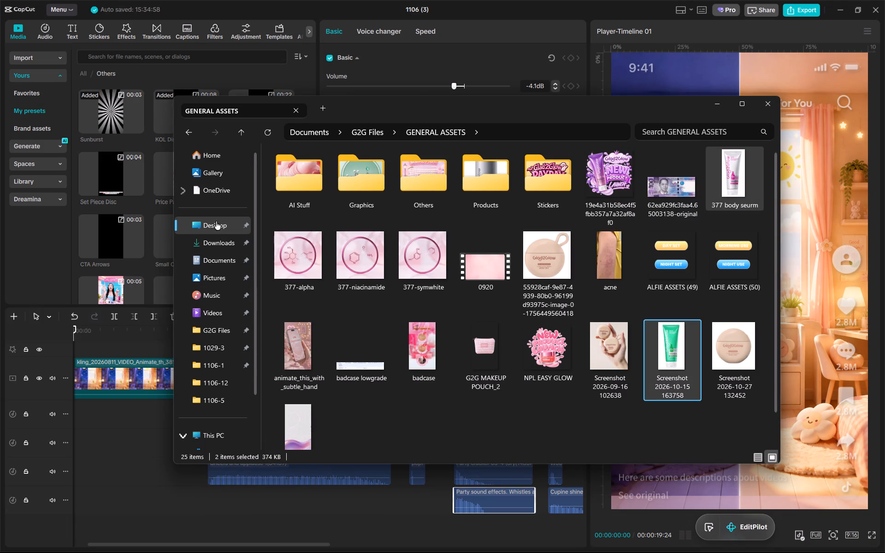
{"action": "left_click", "coordinate": [298, 188]}
{"action": "left_click", "coordinate": [375, 244]}
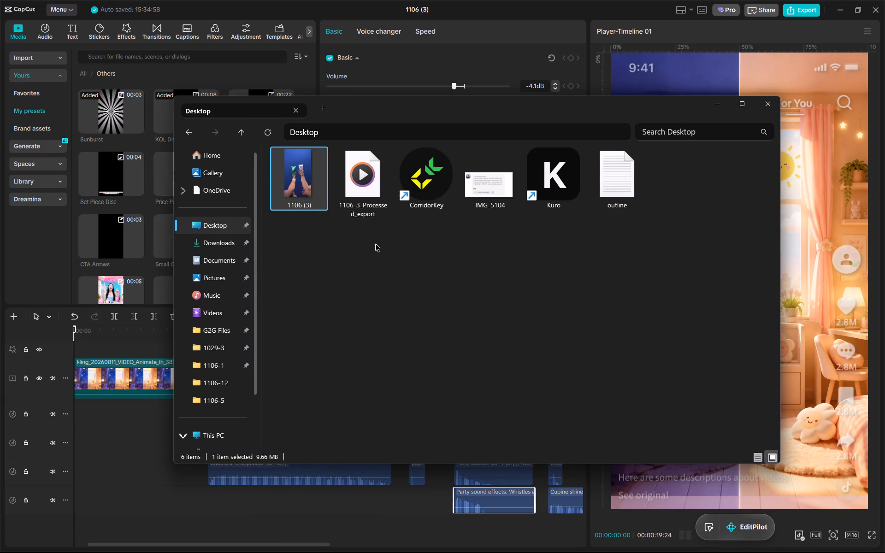
{"action": "left_click", "coordinate": [351, 196]}
{"action": "left_click_drag", "start_coordinate": [376, 179], "coordinate": [122, 392]}
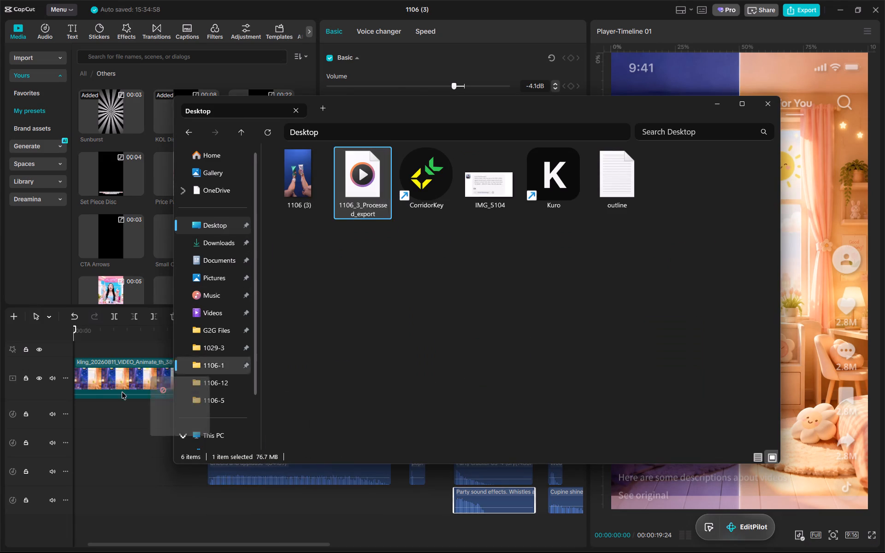
{"action": "left_click_drag", "start_coordinate": [122, 392], "coordinate": [106, 395]}
{"action": "scroll", "coordinate": [237, 393], "scroll_direction": "up", "scroll_amount": 8, "text": "ctrl"}
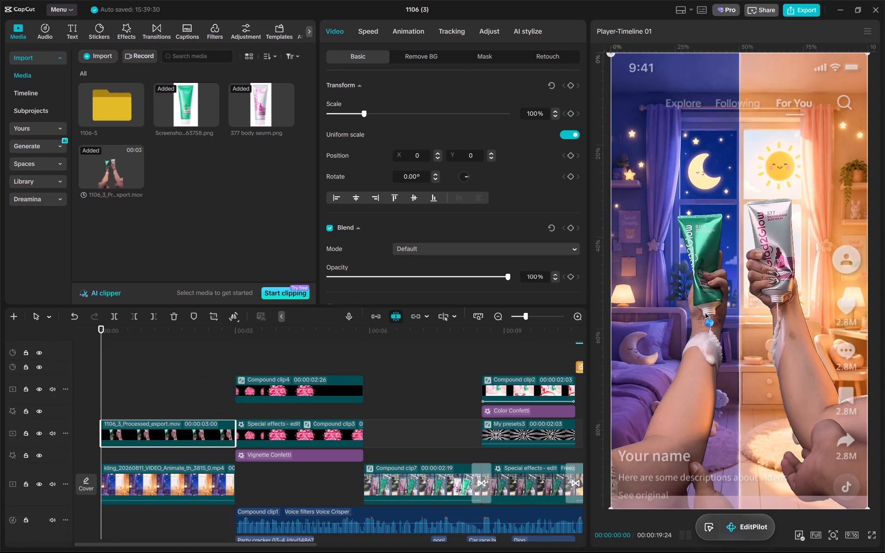
Scale the 1106_3_Processed_export clip up to 143% and play back the opening to check the keyed hands over the bedroom background.
{"action": "left_click_drag", "start_coordinate": [190, 329], "coordinate": [66, 335]}
{"action": "key", "text": "space"}
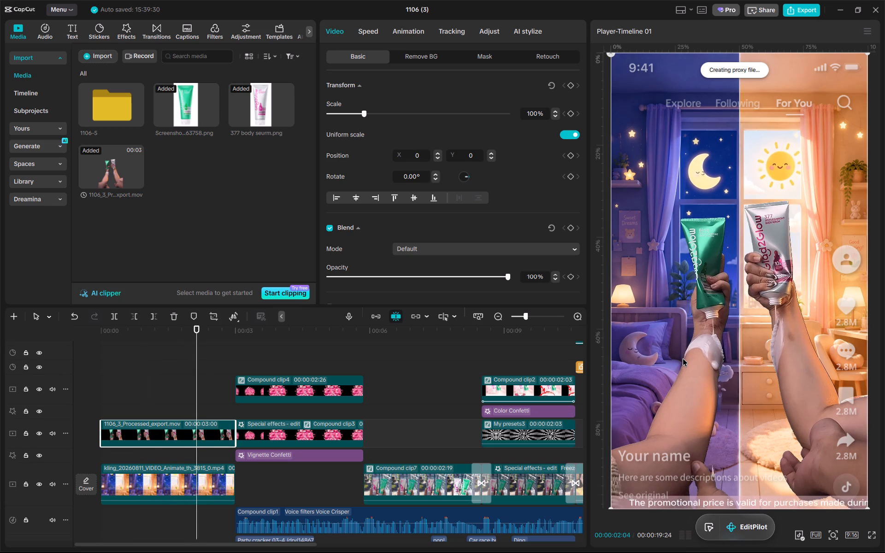
{"action": "key", "text": "space"}
{"action": "left_click_drag", "start_coordinate": [611, 506], "coordinate": [503, 552]}
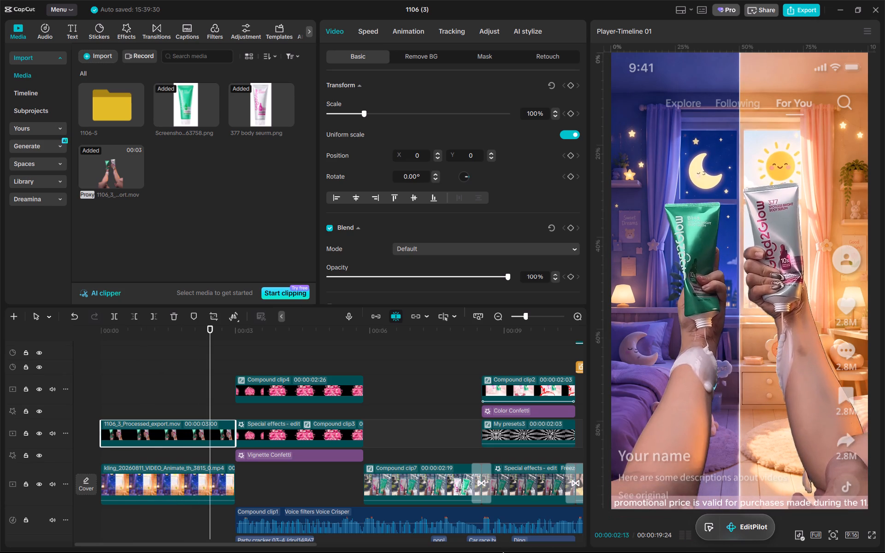
{"action": "left_click_drag", "start_coordinate": [503, 552], "coordinate": [382, 552]}
{"action": "key", "text": "space"}
{"action": "key", "text": "space"}
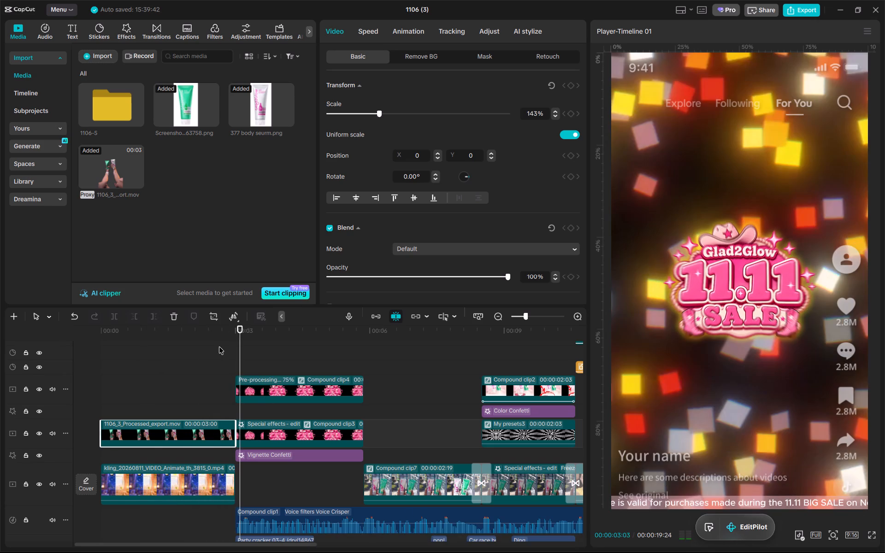
{"action": "left_click_drag", "start_coordinate": [243, 330], "coordinate": [41, 342]}
{"action": "key", "text": "space"}
{"action": "key", "text": "space"}
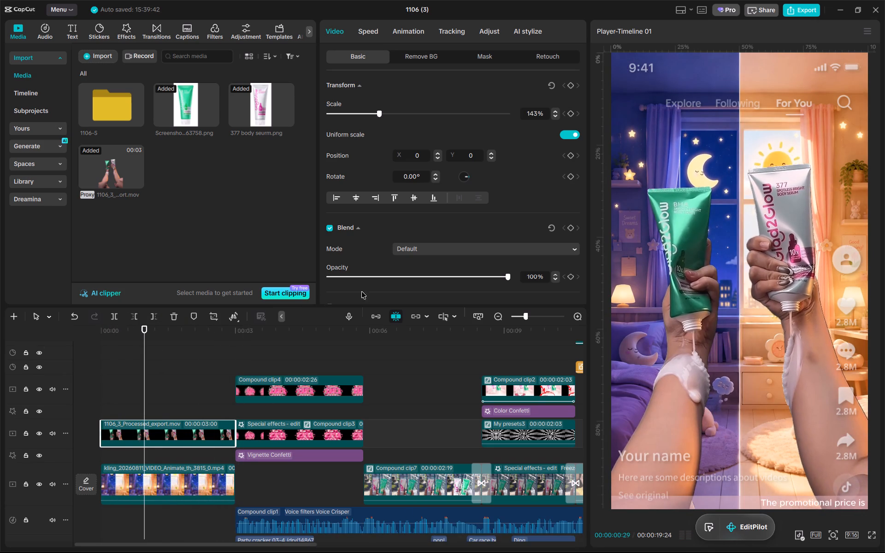
{"action": "key", "text": "space"}
{"action": "key", "text": "space"}
Set the 1106_3_Processed_export clip's Exposure to 3.
{"action": "left_click", "coordinate": [490, 29]}
{"action": "scroll", "coordinate": [490, 159], "scroll_direction": "down", "scroll_amount": 2}
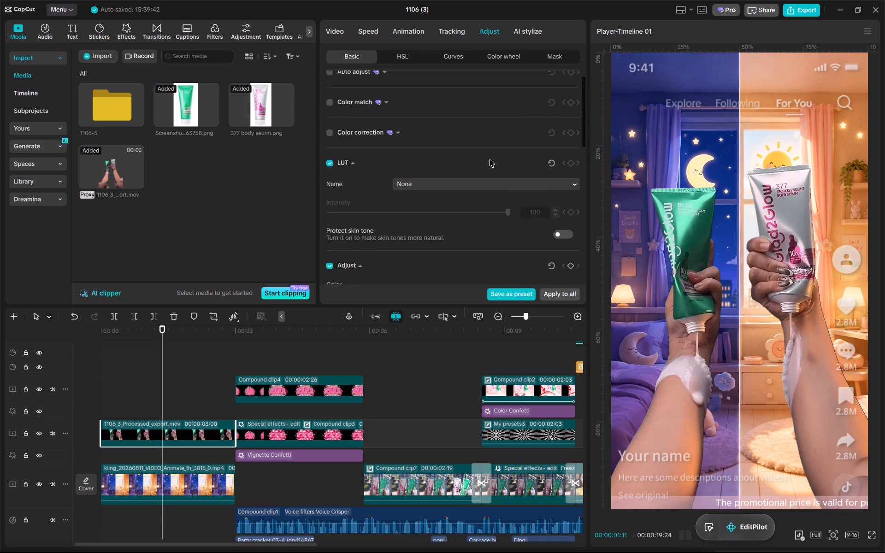
{"action": "scroll", "coordinate": [490, 159], "scroll_direction": "down", "scroll_amount": 6}
{"action": "scroll", "coordinate": [456, 181], "scroll_direction": "down", "scroll_amount": 1}
{"action": "left_click_drag", "start_coordinate": [418, 194], "coordinate": [439, 200]}
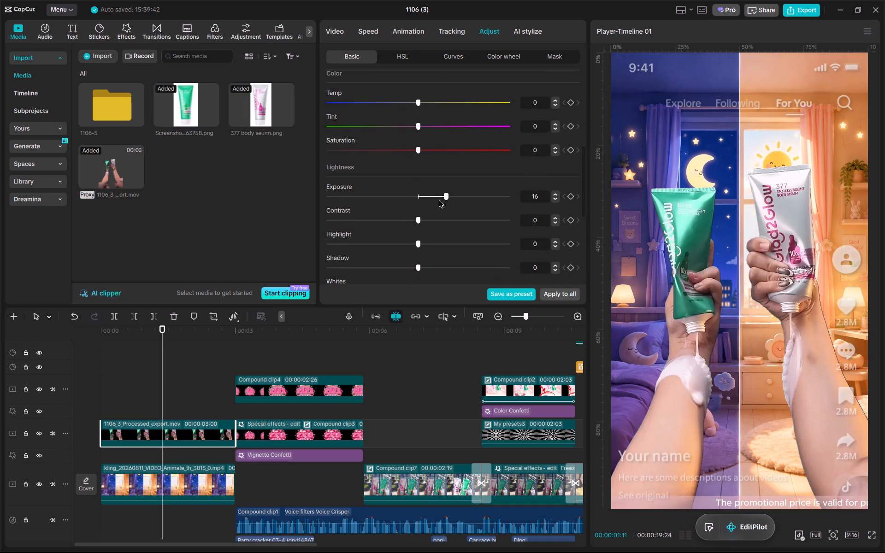
{"action": "left_click_drag", "start_coordinate": [439, 200], "coordinate": [422, 206]}
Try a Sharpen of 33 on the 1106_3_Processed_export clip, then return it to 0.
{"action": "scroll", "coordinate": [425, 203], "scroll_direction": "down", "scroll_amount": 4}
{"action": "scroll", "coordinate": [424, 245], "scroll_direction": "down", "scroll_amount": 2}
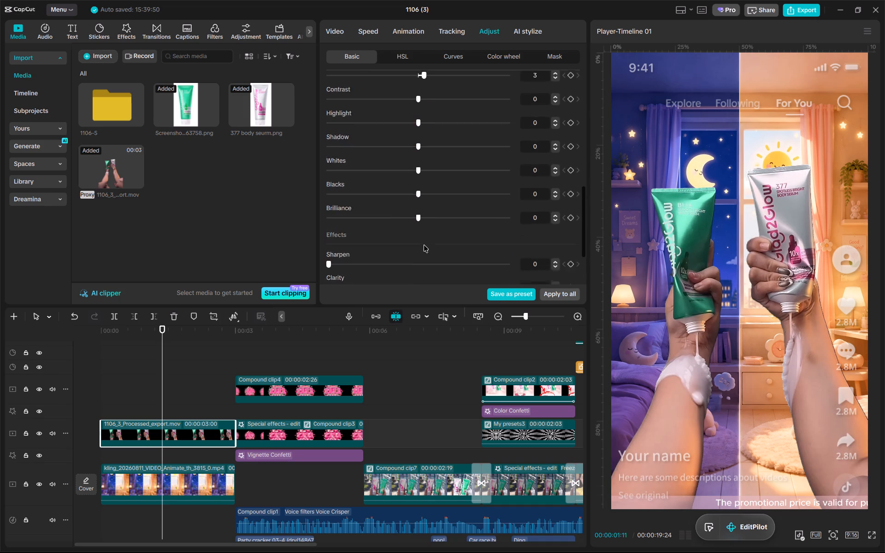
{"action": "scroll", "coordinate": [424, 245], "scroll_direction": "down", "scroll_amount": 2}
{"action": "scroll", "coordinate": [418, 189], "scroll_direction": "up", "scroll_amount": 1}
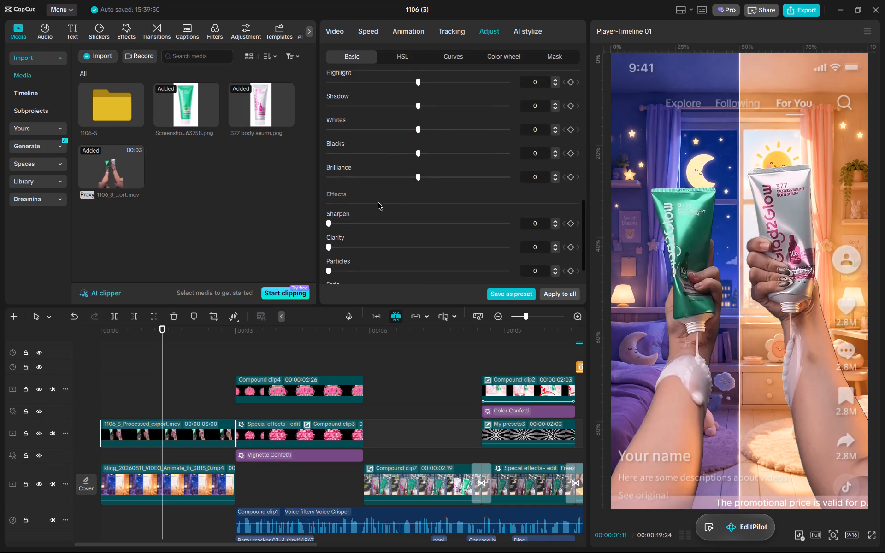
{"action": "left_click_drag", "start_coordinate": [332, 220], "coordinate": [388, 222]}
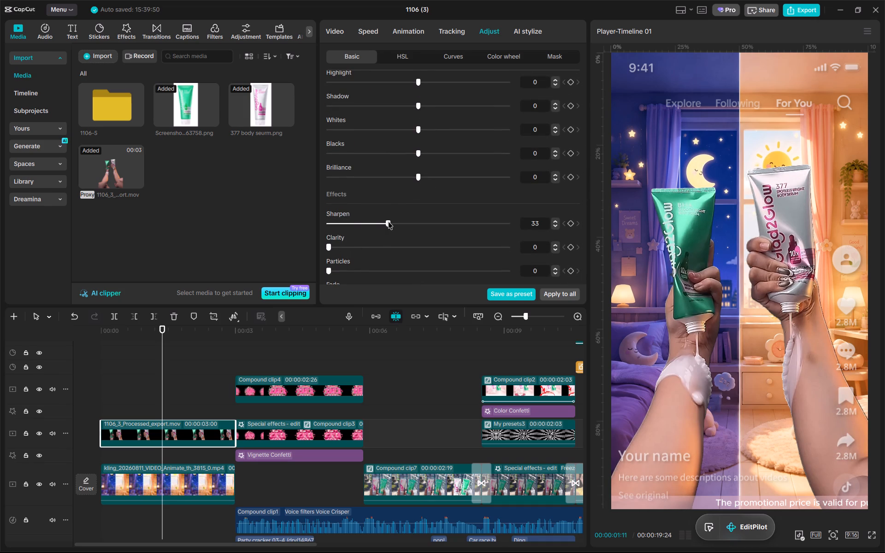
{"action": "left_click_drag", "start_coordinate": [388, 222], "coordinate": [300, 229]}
Set the 1106_3_Processed_export clip's Brilliance to 9.
{"action": "left_click_drag", "start_coordinate": [414, 176], "coordinate": [431, 180]}
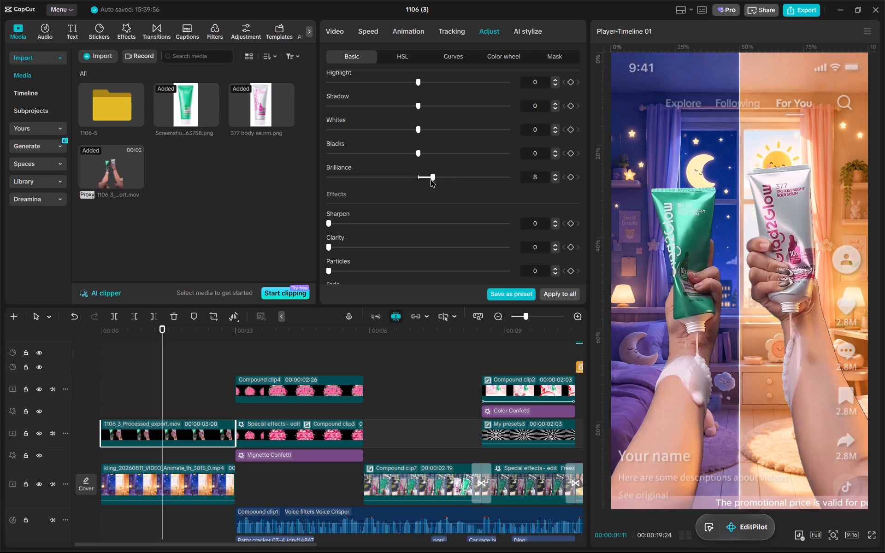
{"action": "left_click_drag", "start_coordinate": [431, 180], "coordinate": [432, 182]}
{"action": "scroll", "coordinate": [431, 184], "scroll_direction": "up", "scroll_amount": 3}
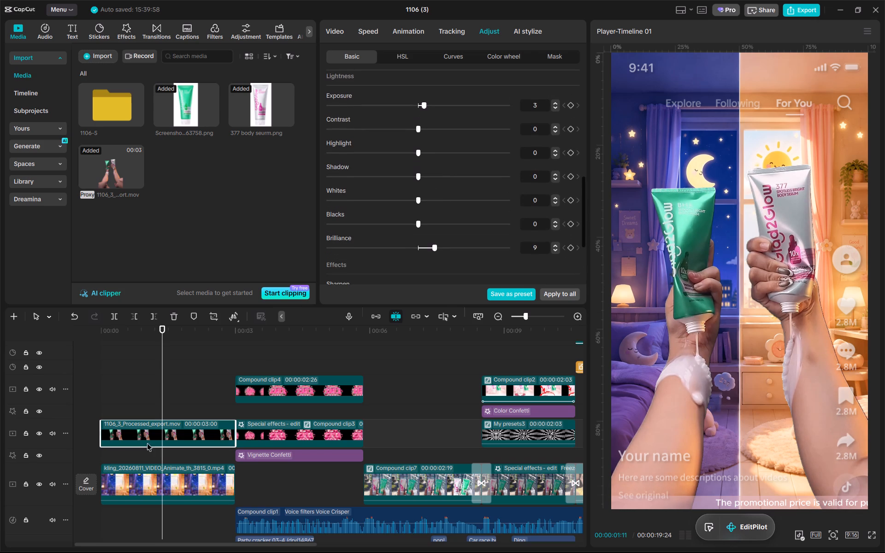
Lower an Adjust value on the kling bedroom clip beneath the keyed hands.
{"action": "left_click", "coordinate": [158, 477]}
{"action": "scroll", "coordinate": [483, 113], "scroll_direction": "down", "scroll_amount": 1}
{"action": "left_click_drag", "start_coordinate": [421, 164], "coordinate": [389, 167]}
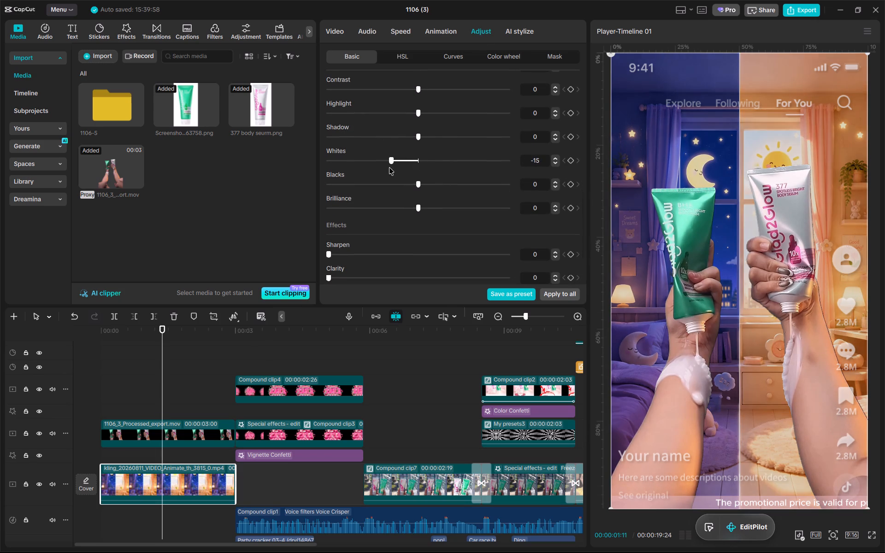
Set the kling bedroom clip's Whites to -15.
{"action": "left_click_drag", "start_coordinate": [389, 167], "coordinate": [389, 167]}
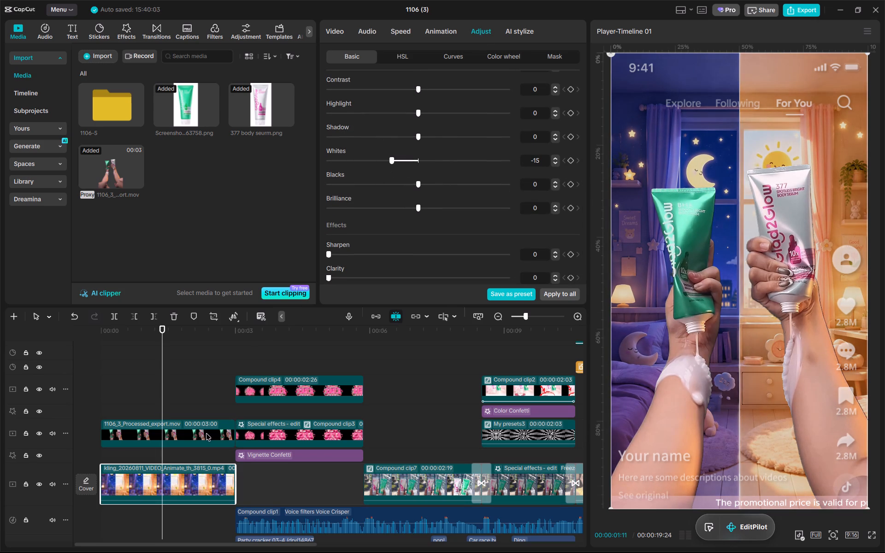
Set the 1106_3_Processed_export clip's Brilliance to 12, Contrast to 5, Highlight to 8 and Shadow to 4.
{"action": "left_click", "coordinate": [206, 433]}
{"action": "scroll", "coordinate": [434, 191], "scroll_direction": "up", "scroll_amount": 1}
{"action": "left_click_drag", "start_coordinate": [433, 242], "coordinate": [429, 249]}
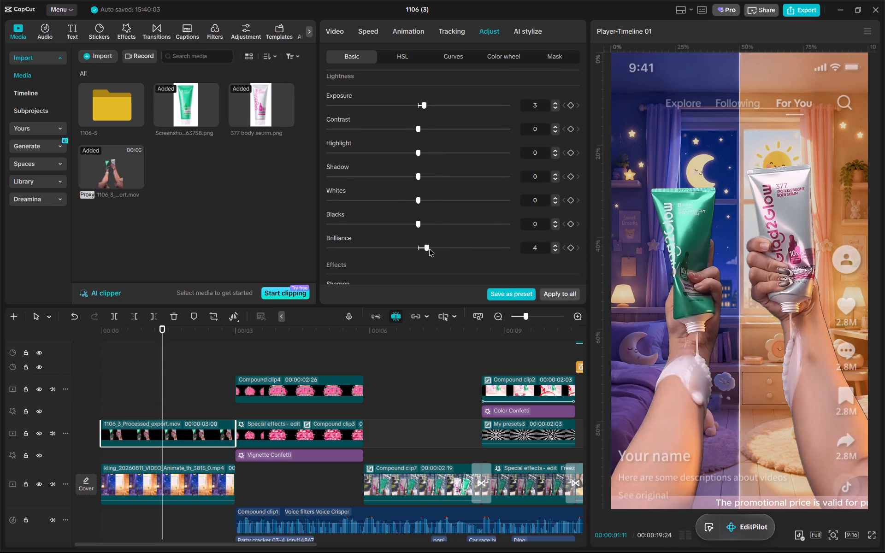
{"action": "left_click_drag", "start_coordinate": [429, 249], "coordinate": [438, 247]}
{"action": "left_click_drag", "start_coordinate": [420, 124], "coordinate": [425, 131]}
{"action": "left_click_drag", "start_coordinate": [420, 150], "coordinate": [430, 156]}
{"action": "left_click_drag", "start_coordinate": [416, 181], "coordinate": [424, 184]}
Play the opening hands scene several times from the start to check the colour match between the keyed hands and the bedroom background.
{"action": "left_click_drag", "start_coordinate": [203, 328], "coordinate": [85, 336]}
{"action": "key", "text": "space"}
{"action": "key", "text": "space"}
{"action": "left_click_drag", "start_coordinate": [187, 327], "coordinate": [150, 333]}
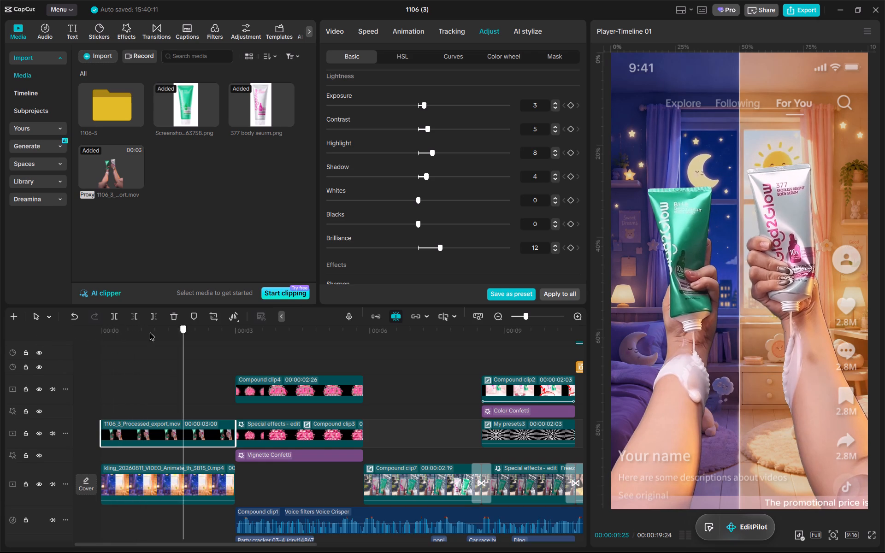
{"action": "left_click_drag", "start_coordinate": [150, 333], "coordinate": [37, 336]}
{"action": "scroll", "coordinate": [163, 386], "scroll_direction": "up", "scroll_amount": 18, "text": "ctrl"}
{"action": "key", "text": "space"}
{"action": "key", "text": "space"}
{"action": "left_click_drag", "start_coordinate": [168, 334], "coordinate": [157, 338]}
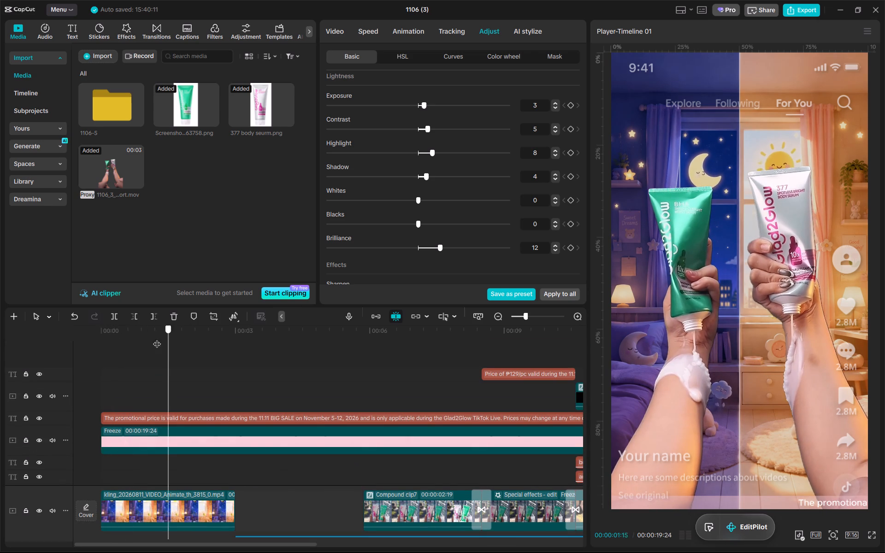
{"action": "left_click_drag", "start_coordinate": [157, 338], "coordinate": [70, 344]}
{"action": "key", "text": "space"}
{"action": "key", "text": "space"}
{"action": "left_click_drag", "start_coordinate": [166, 334], "coordinate": [42, 338]}
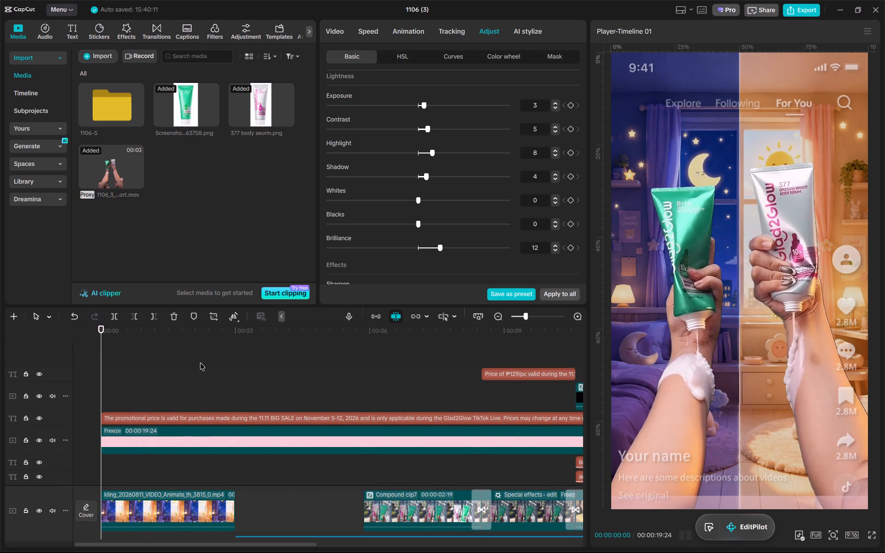
Switch to the Dia browser and close the Stop Motion Software and VLC frame-import search tabs.
{"action": "key", "text": "alt+Tab"}
{"action": "left_click", "coordinate": [349, 544]}
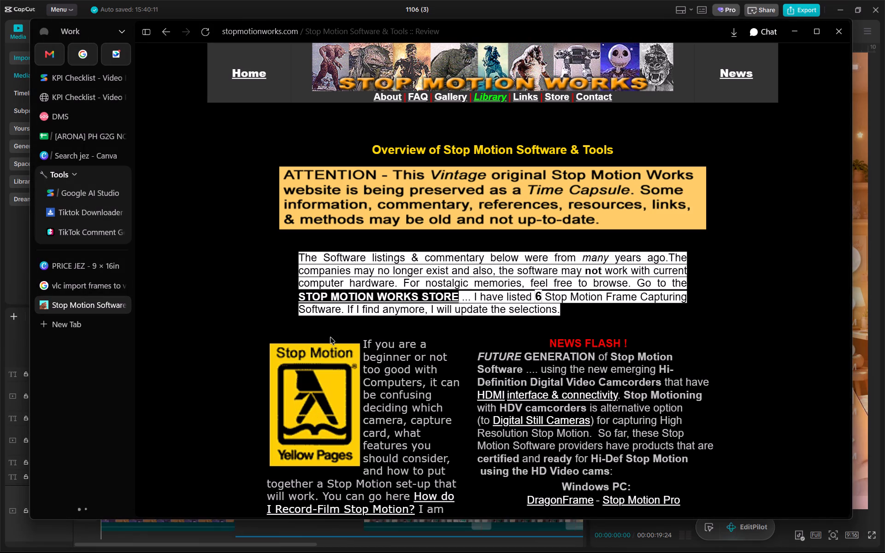
{"action": "key", "text": "ctrl+w"}
{"action": "scroll", "coordinate": [164, 263], "scroll_direction": "up", "scroll_amount": 1}
{"action": "left_click", "coordinate": [91, 284]}
{"action": "key", "text": "ctrl+w"}
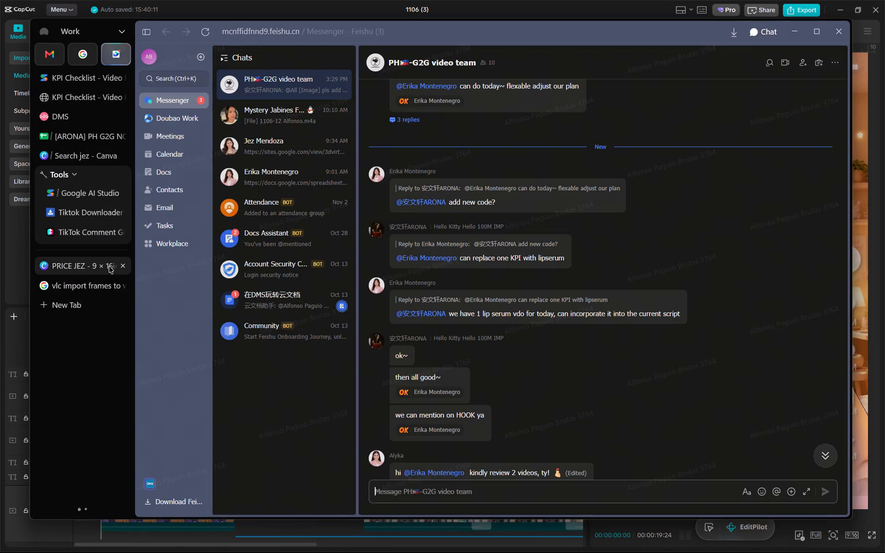
Copy the scene 1 comment from the Text row of script 1105-9 in the [ARONA] PH G2G NOVEMBER 2026 spreadsheet.
{"action": "left_click", "coordinate": [94, 206]}
{"action": "left_click", "coordinate": [98, 108]}
{"action": "left_click", "coordinate": [96, 128]}
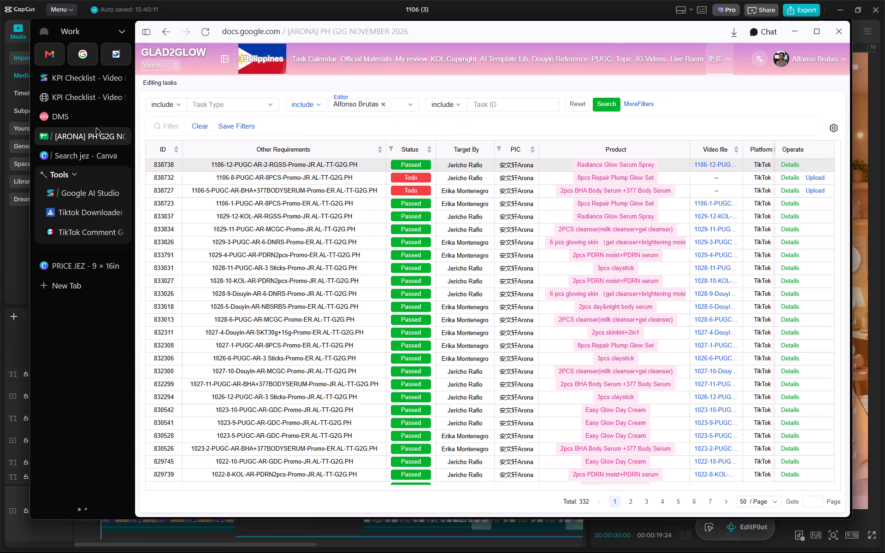
{"action": "left_click", "coordinate": [394, 331]}
{"action": "key", "text": "ctrl+c"}
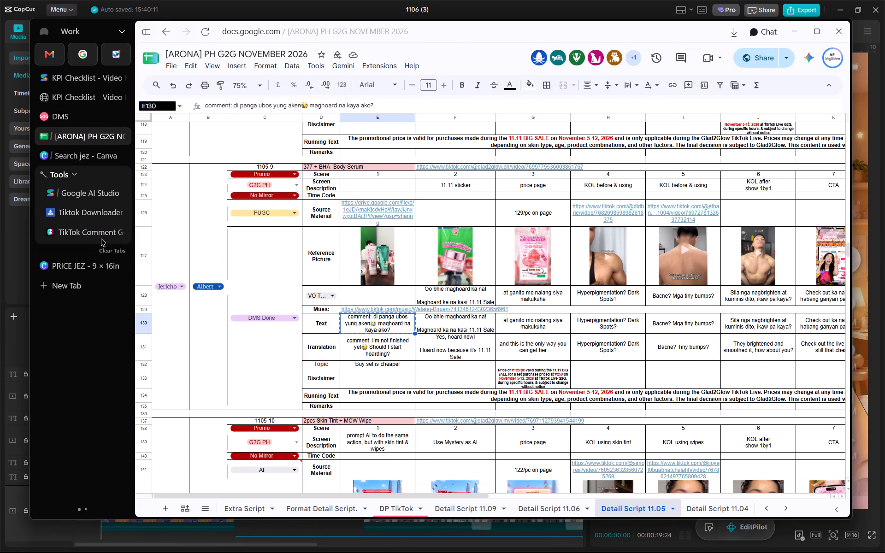
Replace the comment text in the TikTok Comment Generator with the copied script line.
{"action": "left_click", "coordinate": [97, 233]}
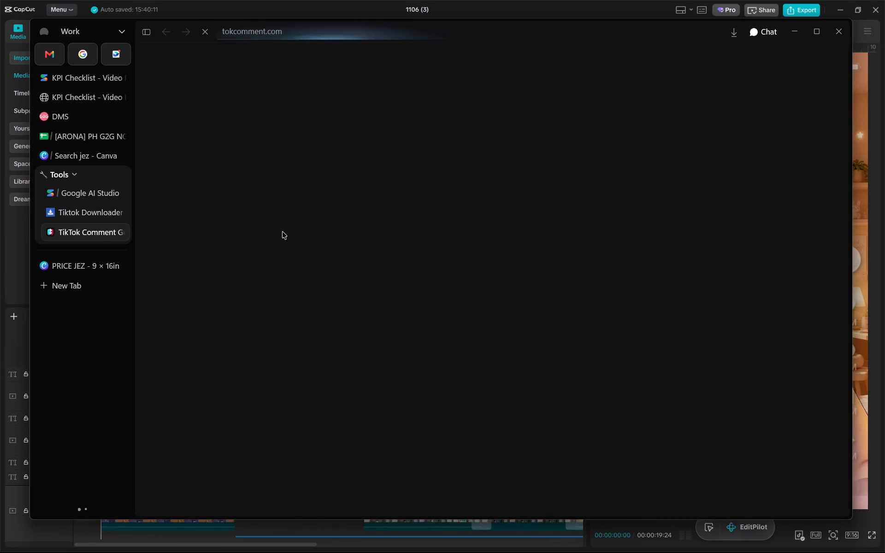
{"action": "left_click", "coordinate": [266, 236]}
{"action": "key", "text": "ctrl+a"}
{"action": "key", "text": "ctrl+v"}
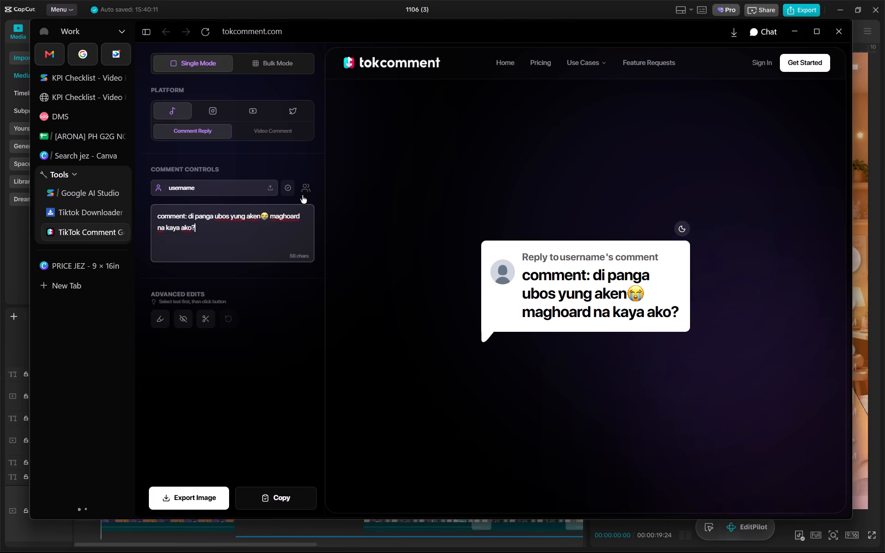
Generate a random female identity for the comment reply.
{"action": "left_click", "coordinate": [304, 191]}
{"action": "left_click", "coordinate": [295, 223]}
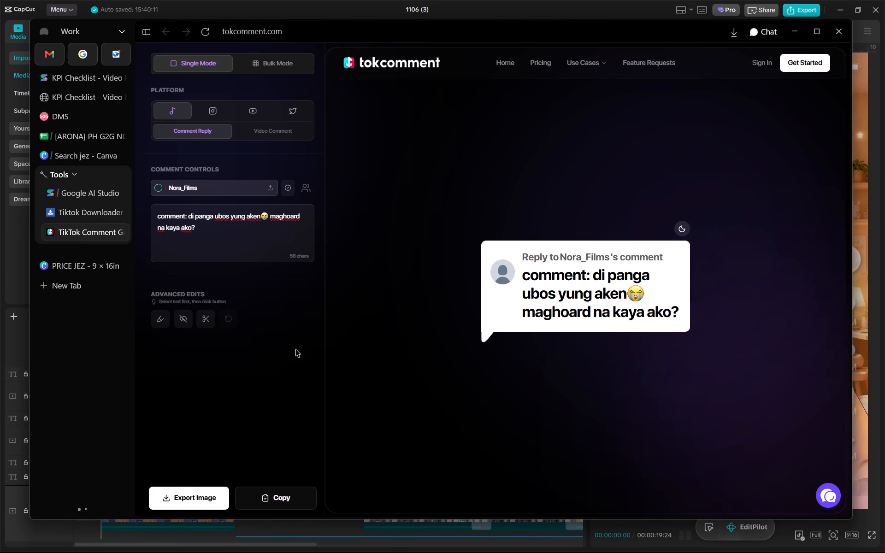
Delete the "comment:" prefix so the text starts with "di panga ubos yung aken".
{"action": "left_click_drag", "start_coordinate": [189, 217], "coordinate": [118, 217]}
{"action": "key", "text": "BackSpace"}
Generate a different random female identity for the comment reply.
{"action": "left_click", "coordinate": [310, 191]}
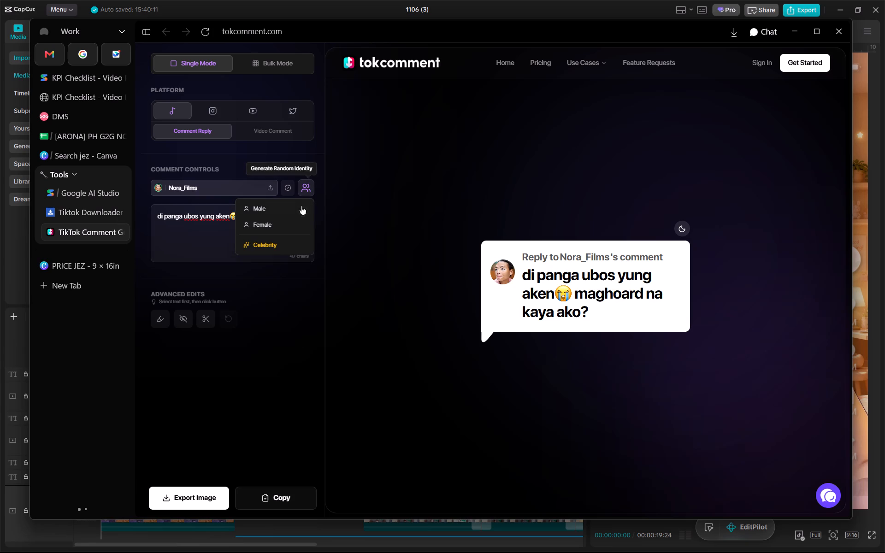
{"action": "left_click", "coordinate": [305, 218]}
{"action": "left_click", "coordinate": [307, 192]}
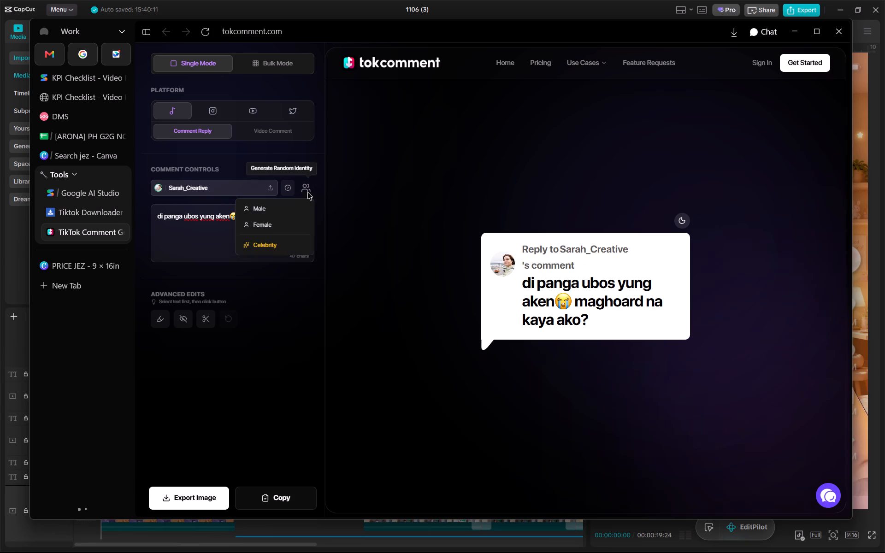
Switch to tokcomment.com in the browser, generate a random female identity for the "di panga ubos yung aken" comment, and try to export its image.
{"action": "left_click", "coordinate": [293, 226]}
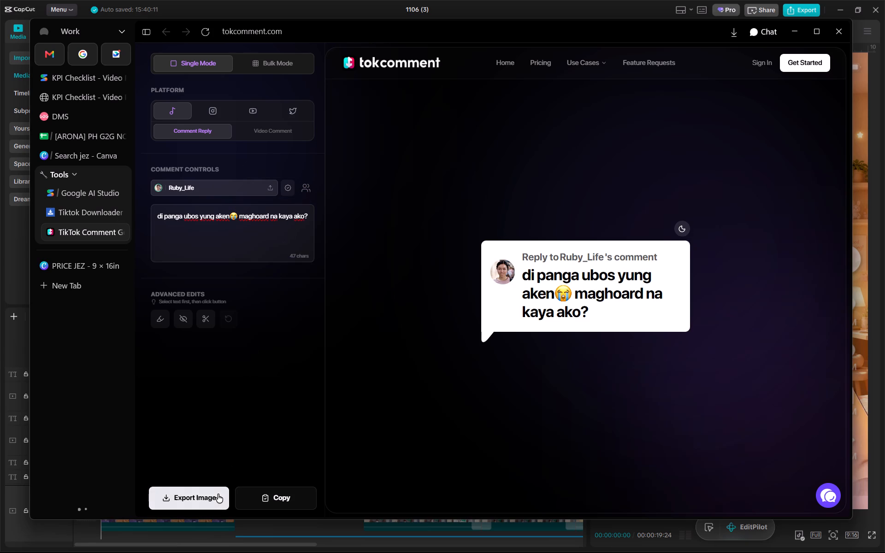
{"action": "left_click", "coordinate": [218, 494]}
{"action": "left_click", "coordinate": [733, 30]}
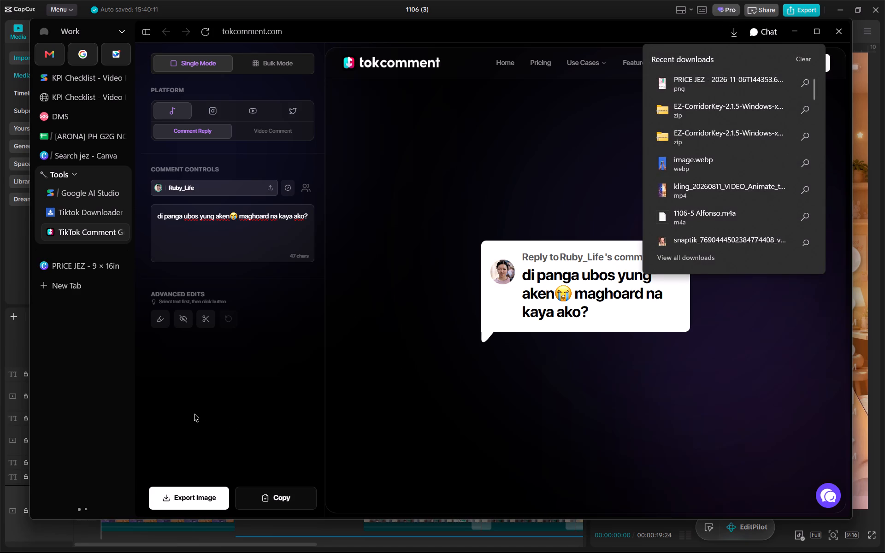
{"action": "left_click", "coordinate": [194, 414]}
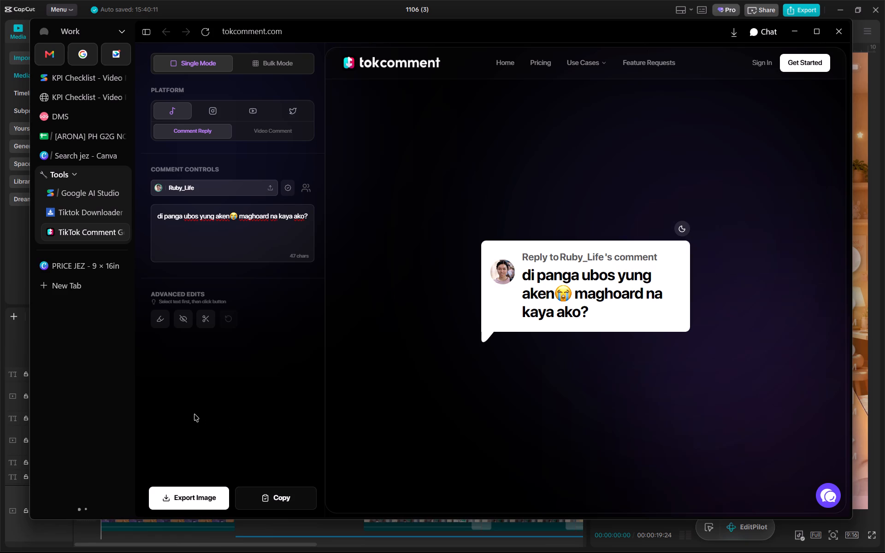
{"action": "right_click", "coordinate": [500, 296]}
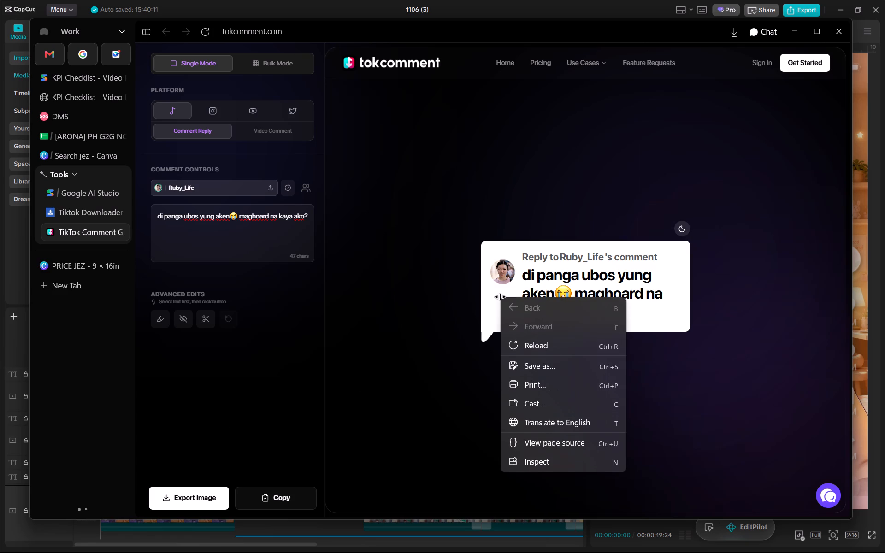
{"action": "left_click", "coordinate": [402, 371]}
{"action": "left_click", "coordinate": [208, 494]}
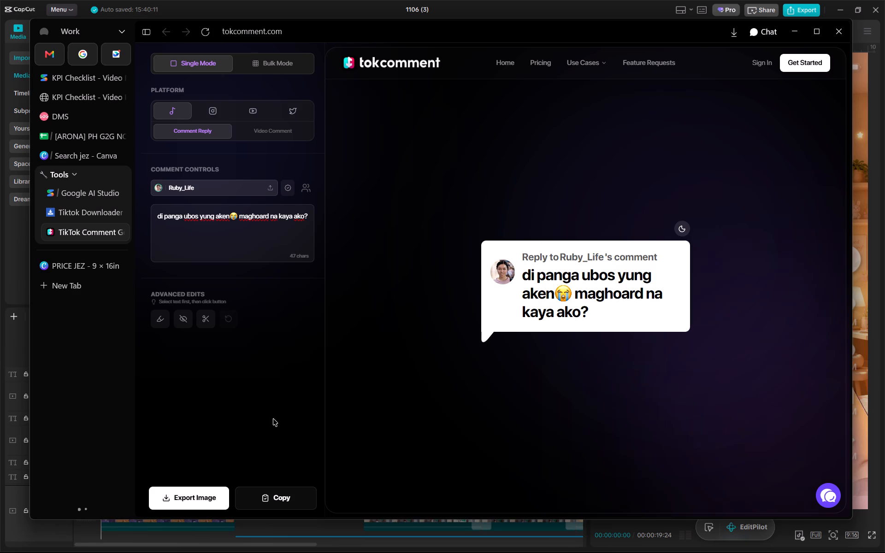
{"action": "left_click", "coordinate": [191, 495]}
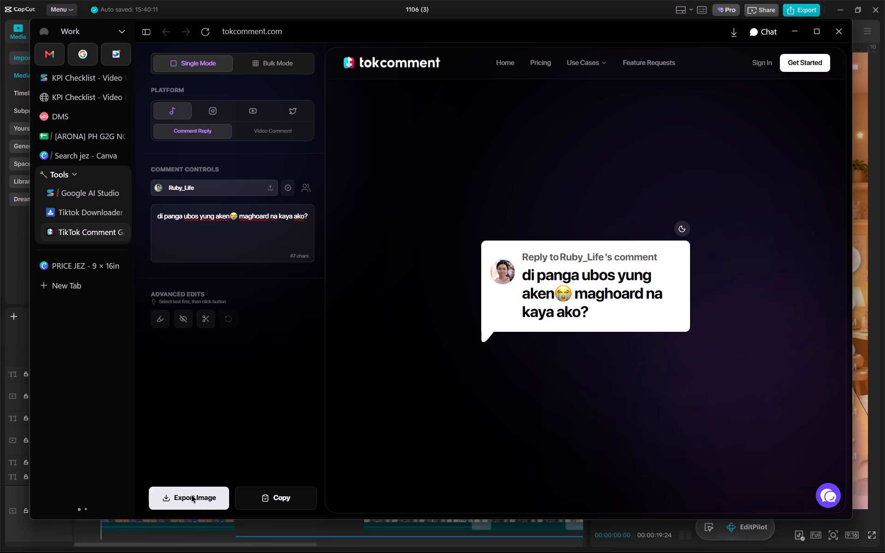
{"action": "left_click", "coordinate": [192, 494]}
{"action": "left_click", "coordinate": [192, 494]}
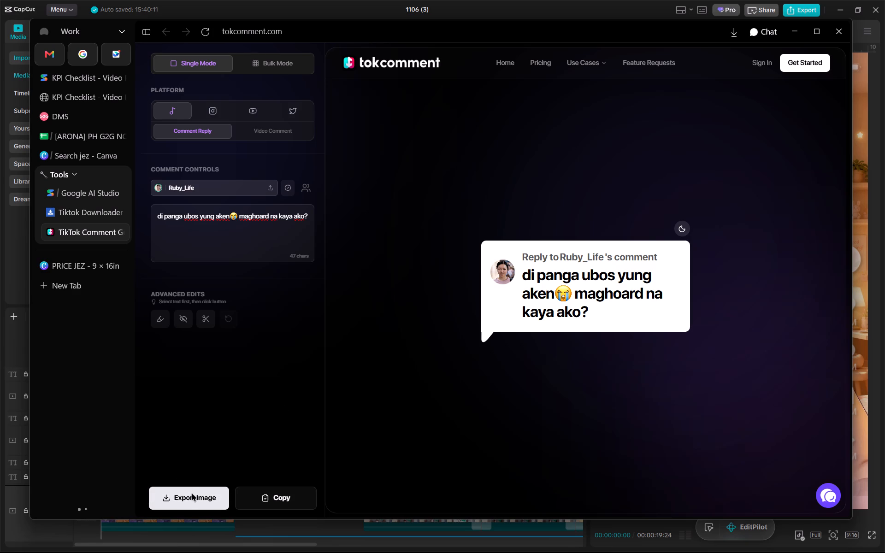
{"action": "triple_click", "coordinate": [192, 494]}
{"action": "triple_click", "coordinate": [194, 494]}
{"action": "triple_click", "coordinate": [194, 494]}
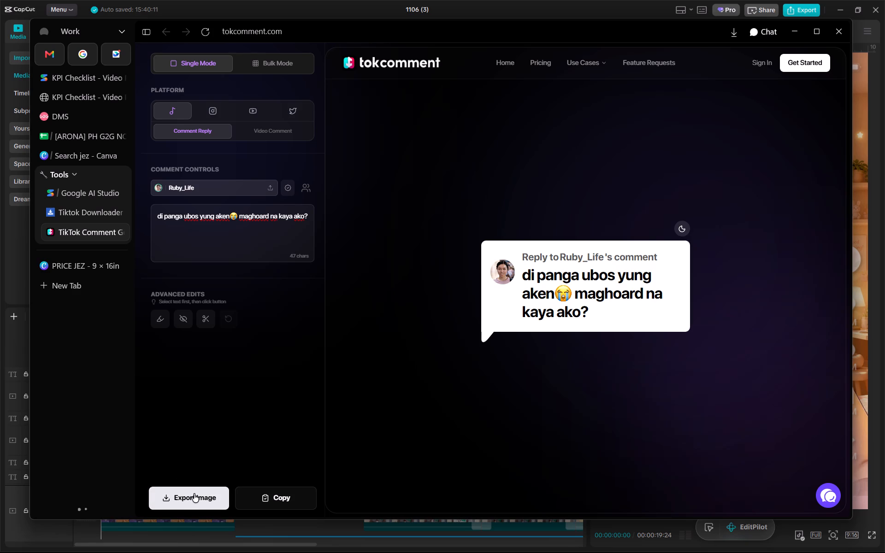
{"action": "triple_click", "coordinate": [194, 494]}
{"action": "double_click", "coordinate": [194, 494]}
Copy the comment text, reload the comment generator, restore the text, assign a random female identity, and try exporting the image again.
{"action": "left_click", "coordinate": [248, 219]}
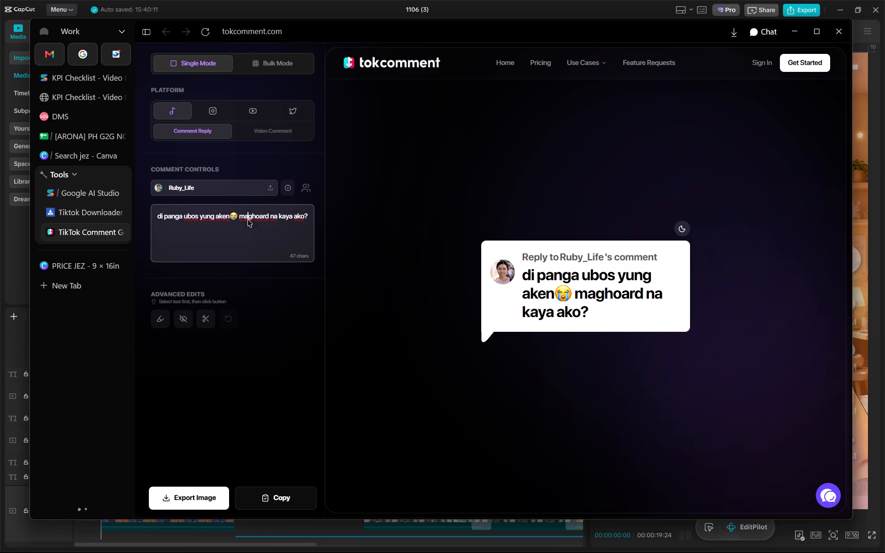
{"action": "key", "text": "ctrl+a"}
{"action": "key", "text": "ctrl+c"}
{"action": "left_click", "coordinate": [208, 36]}
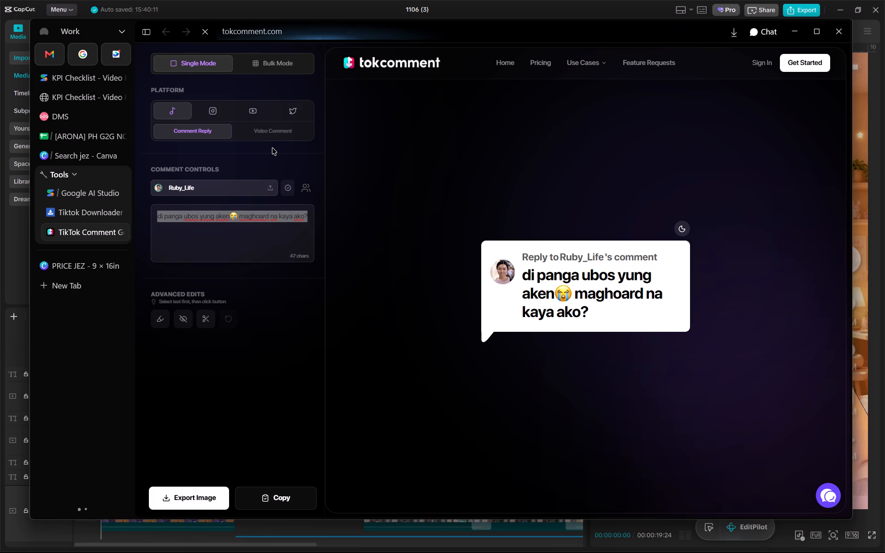
{"action": "left_click", "coordinate": [277, 223]}
{"action": "key", "text": "ctrl+a"}
{"action": "key", "text": "ctrl+v"}
{"action": "left_click", "coordinate": [302, 187]}
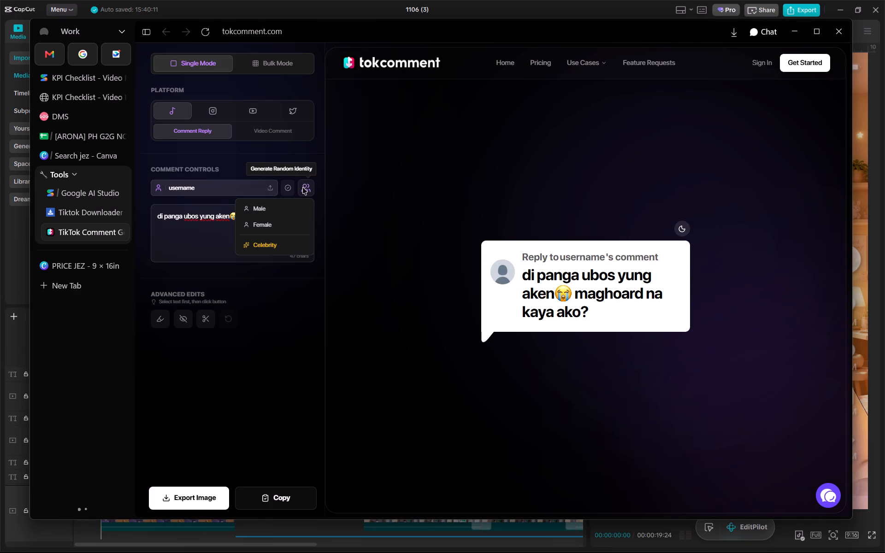
{"action": "left_click", "coordinate": [296, 225]}
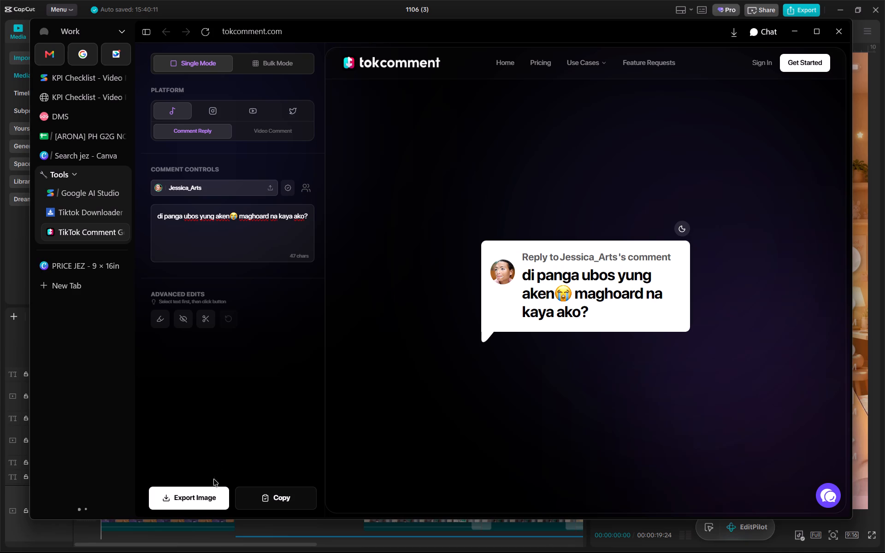
{"action": "left_click", "coordinate": [309, 195]}
{"action": "left_click", "coordinate": [295, 225]}
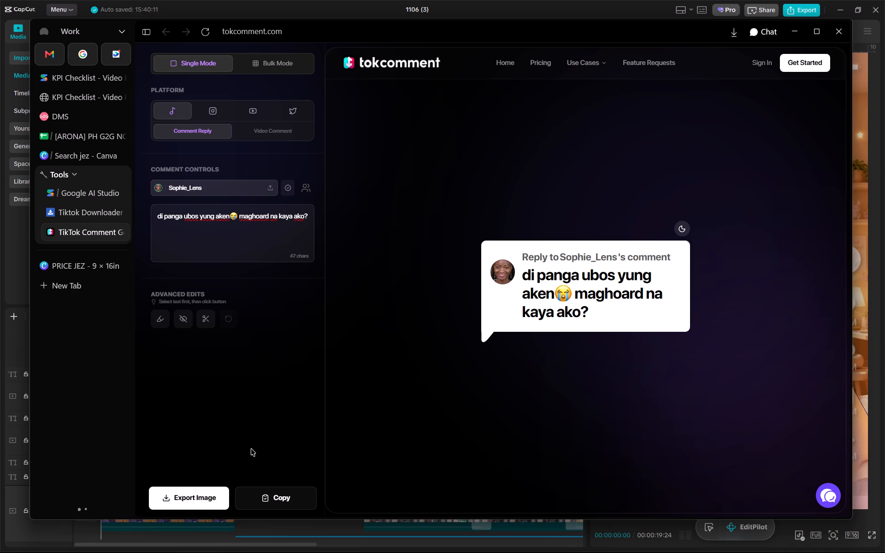
{"action": "left_click", "coordinate": [211, 492]}
Capture a screen snip tightly around the comment reply bubble and open it in Snipping Tool without any pen marks.
{"action": "key", "text": "shift+super+s"}
{"action": "left_click_drag", "start_coordinate": [481, 240], "coordinate": [692, 341]}
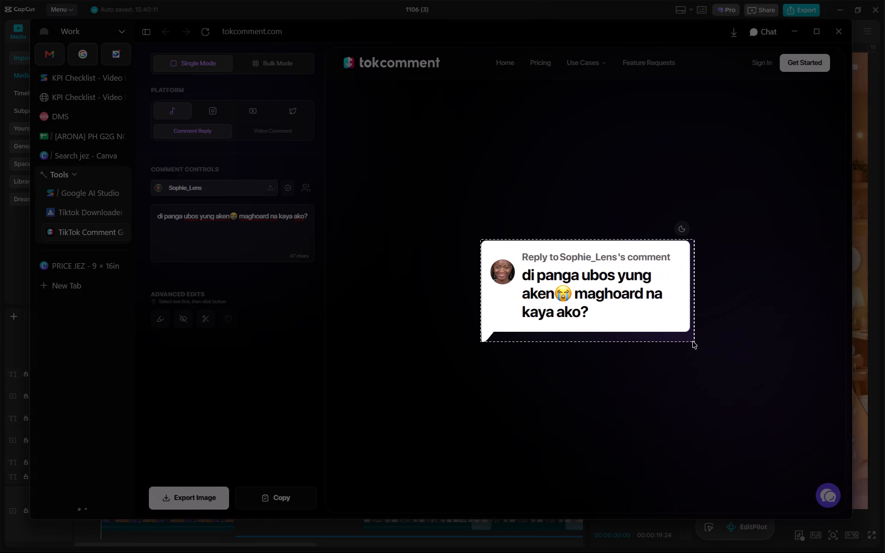
{"action": "left_click_drag", "start_coordinate": [692, 341], "coordinate": [692, 343]}
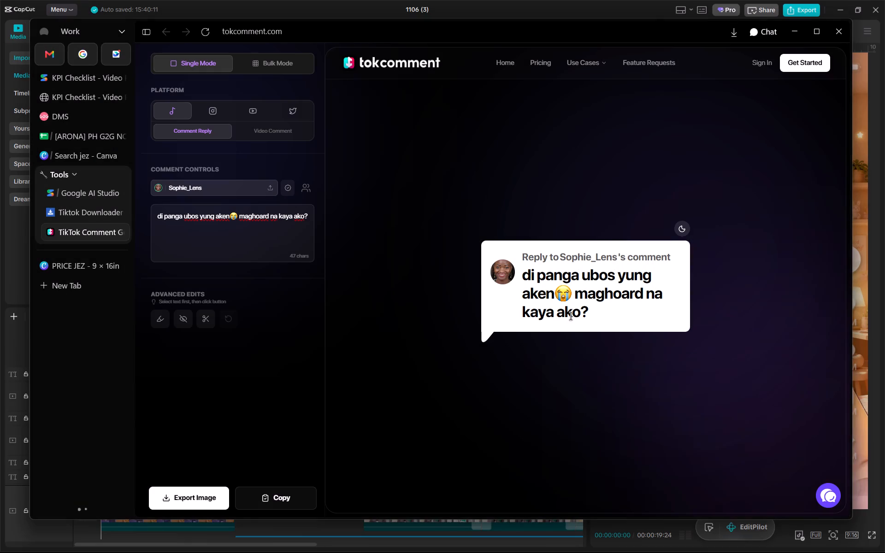
{"action": "left_click", "coordinate": [727, 412]}
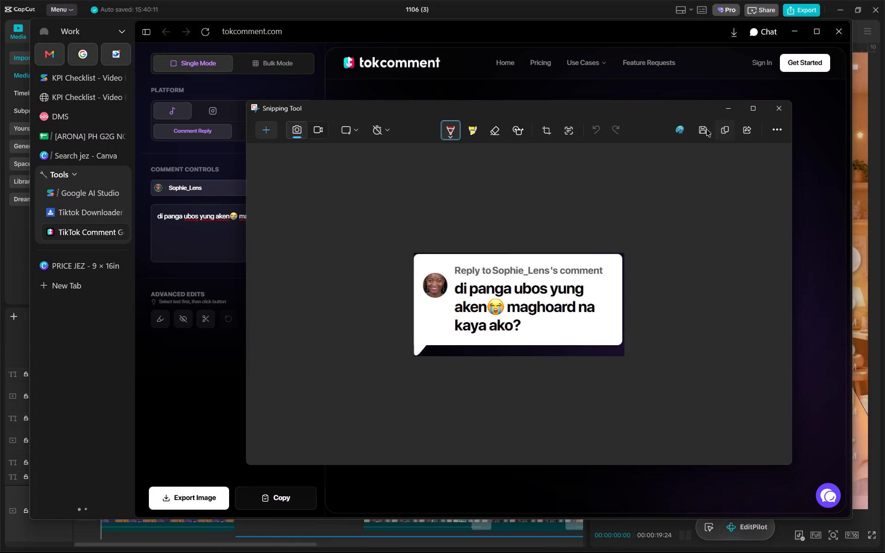
{"action": "left_click_drag", "start_coordinate": [552, 285], "coordinate": [594, 347]}
{"action": "key", "text": "ctrl+z"}
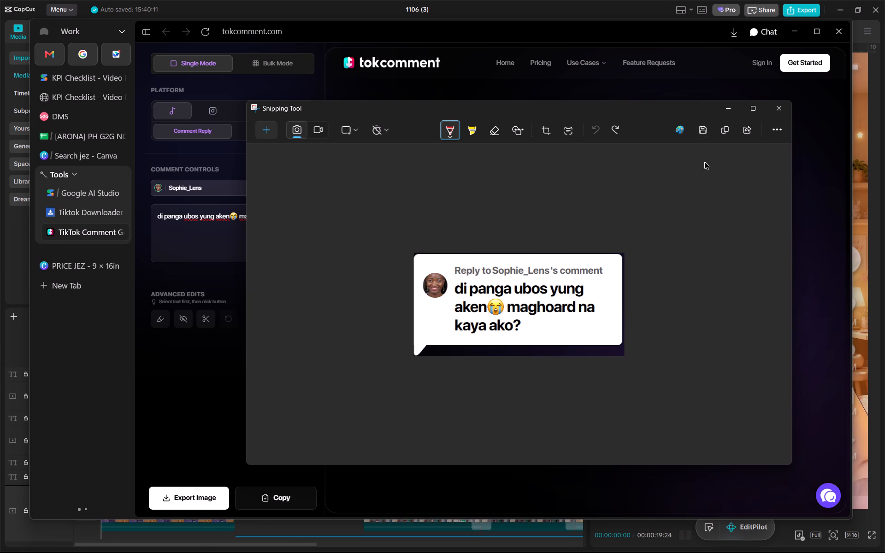
Save the comment snip as a PNG in the 1106-5 folder under G2G Files > 11 November Videos.
{"action": "left_click", "coordinate": [706, 131]}
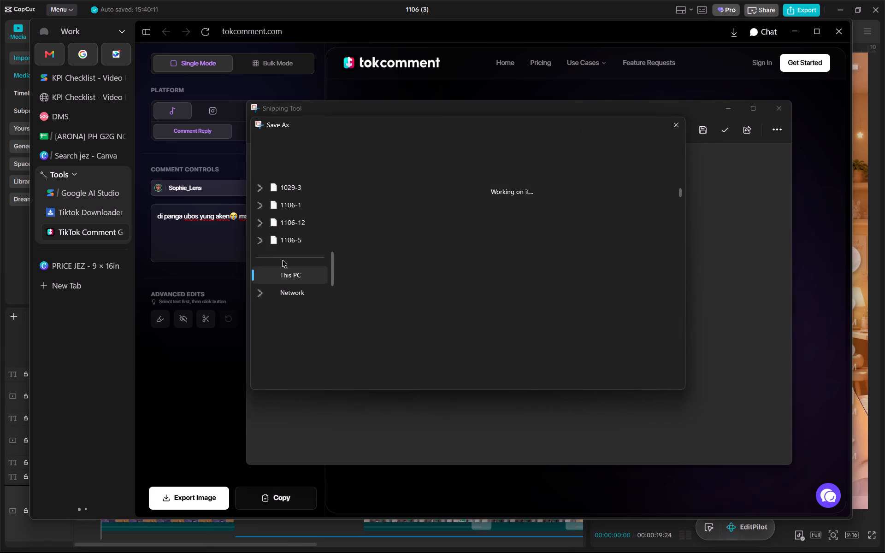
{"action": "scroll", "coordinate": [314, 253], "scroll_direction": "up", "scroll_amount": 3}
{"action": "scroll", "coordinate": [314, 244], "scroll_direction": "down", "scroll_amount": 1}
{"action": "left_click", "coordinate": [310, 258]}
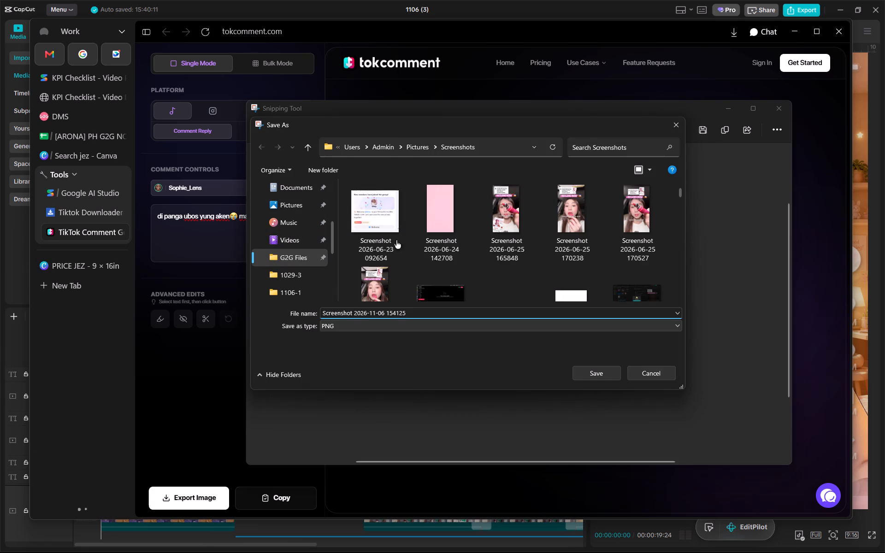
{"action": "double_click", "coordinate": [457, 241]}
{"action": "left_click", "coordinate": [502, 218]}
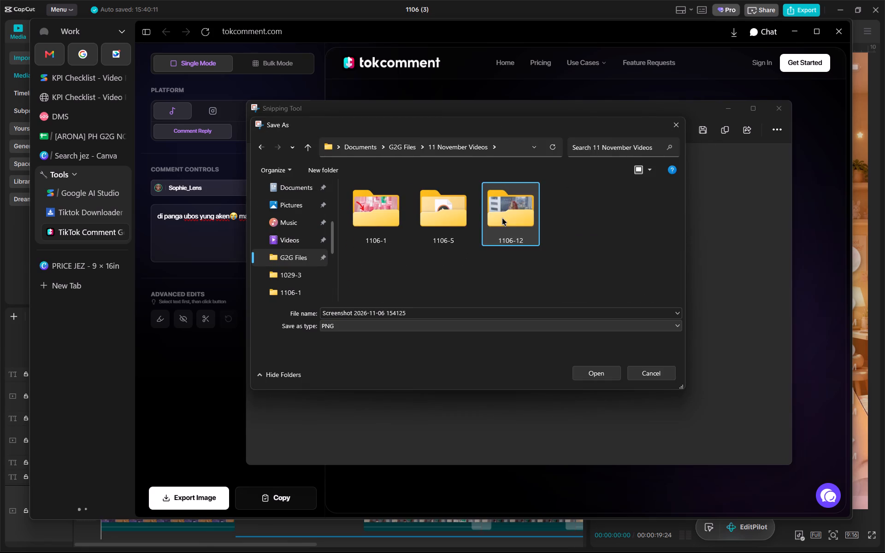
{"action": "double_click", "coordinate": [451, 217]}
{"action": "left_click", "coordinate": [582, 376]}
{"action": "left_click", "coordinate": [730, 110]}
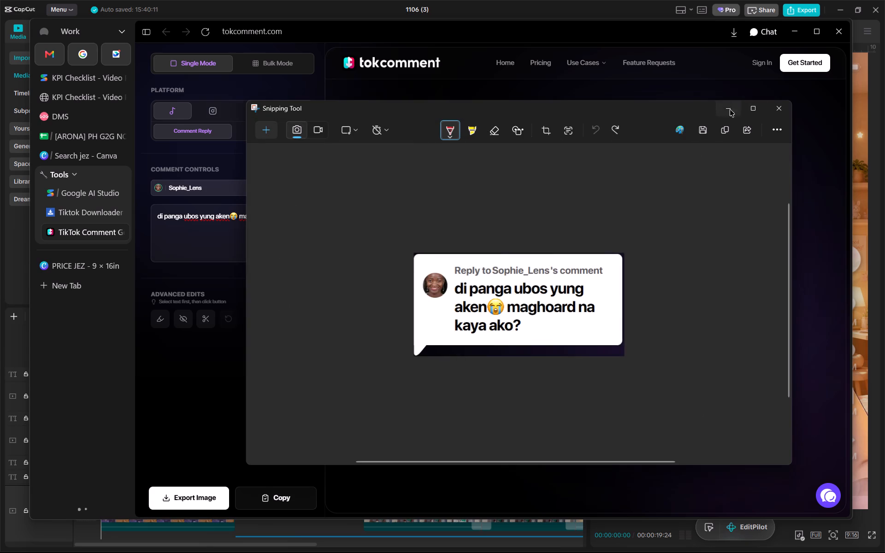
Bring the saved comment screenshot from the 1106-5 folder into the CapCut timeline at the very start, above the bedroom clip.
{"action": "left_click", "coordinate": [789, 23]}
{"action": "left_click", "coordinate": [166, 354]}
{"action": "left_click_drag", "start_coordinate": [145, 330], "coordinate": [43, 338]}
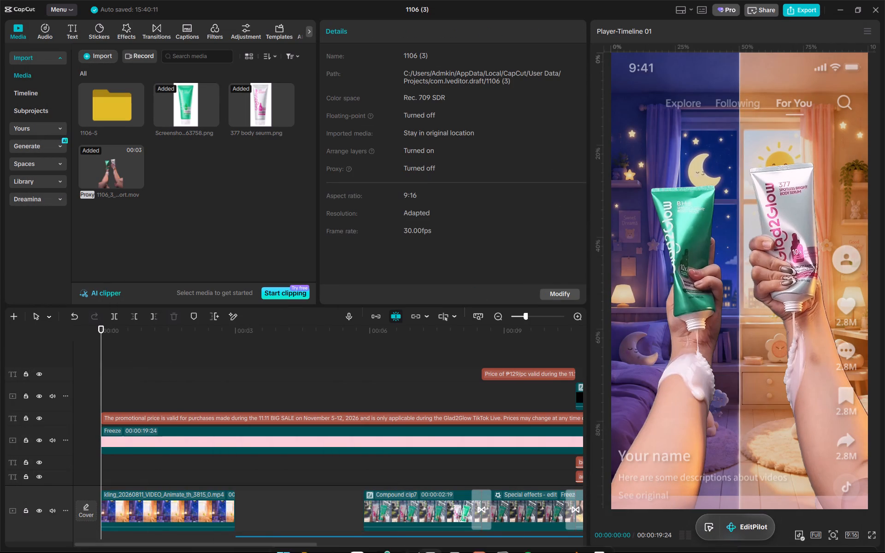
{"action": "left_click", "coordinate": [309, 544]}
{"action": "left_click", "coordinate": [220, 250]}
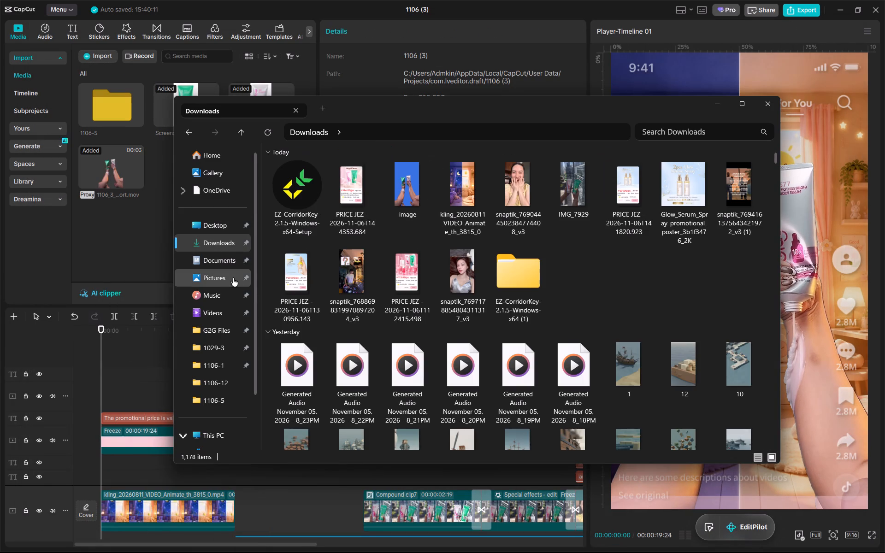
{"action": "left_click", "coordinate": [222, 330]}
{"action": "double_click", "coordinate": [464, 188]}
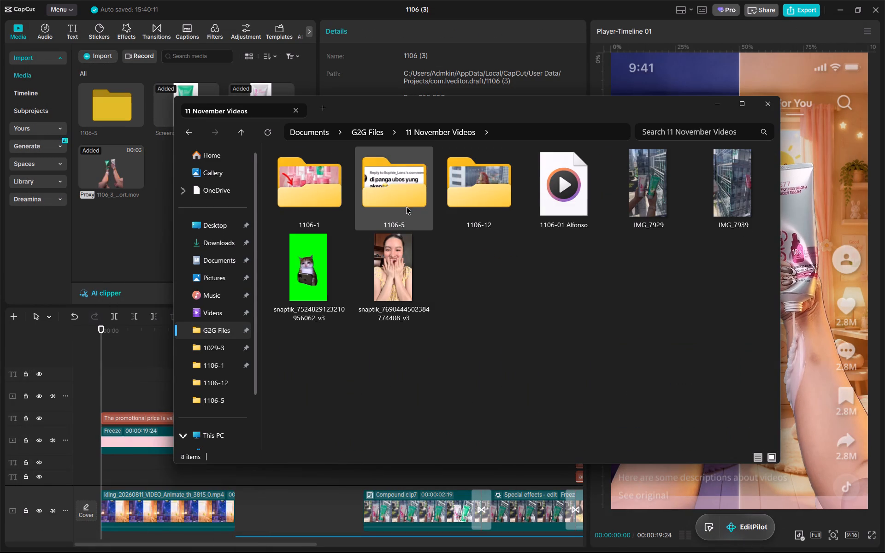
{"action": "double_click", "coordinate": [422, 191]}
{"action": "left_click", "coordinate": [314, 190]}
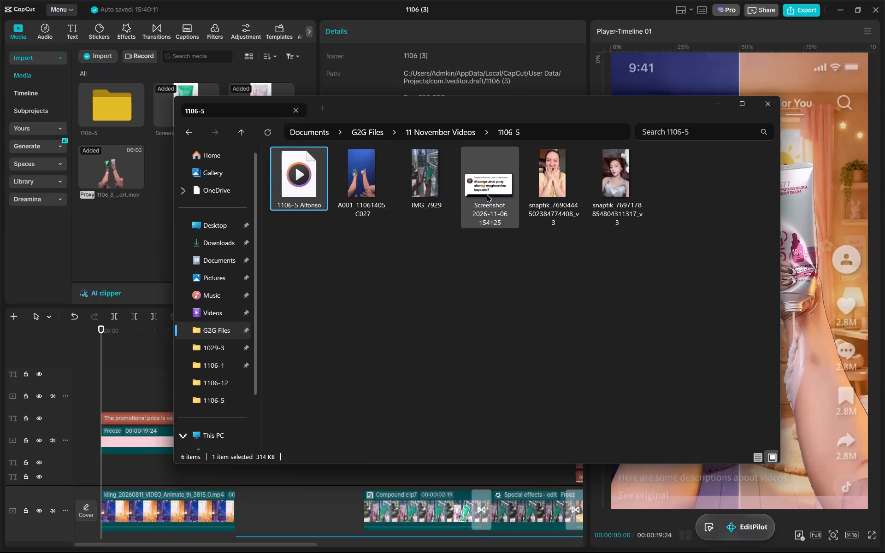
{"action": "left_click", "coordinate": [487, 195]}
{"action": "left_click_drag", "start_coordinate": [475, 172], "coordinate": [95, 384]}
Trim the comment image to 3 seconds, ending with the bedroom clip, and raise the bubble to the upper part of the frame.
{"action": "left_click_drag", "start_coordinate": [222, 331], "coordinate": [234, 332]}
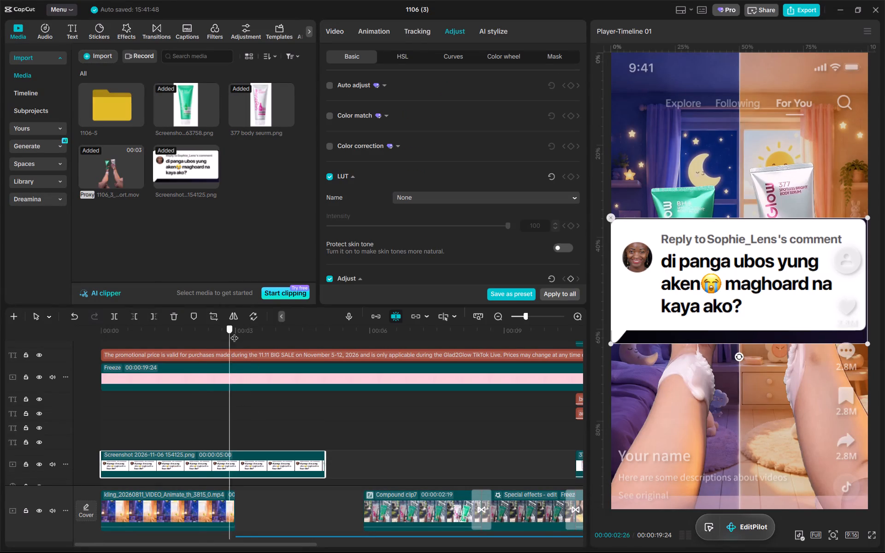
{"action": "left_click_drag", "start_coordinate": [234, 332], "coordinate": [198, 339]}
{"action": "key", "text": "w"}
{"action": "left_click_drag", "start_coordinate": [722, 292], "coordinate": [723, 201]}
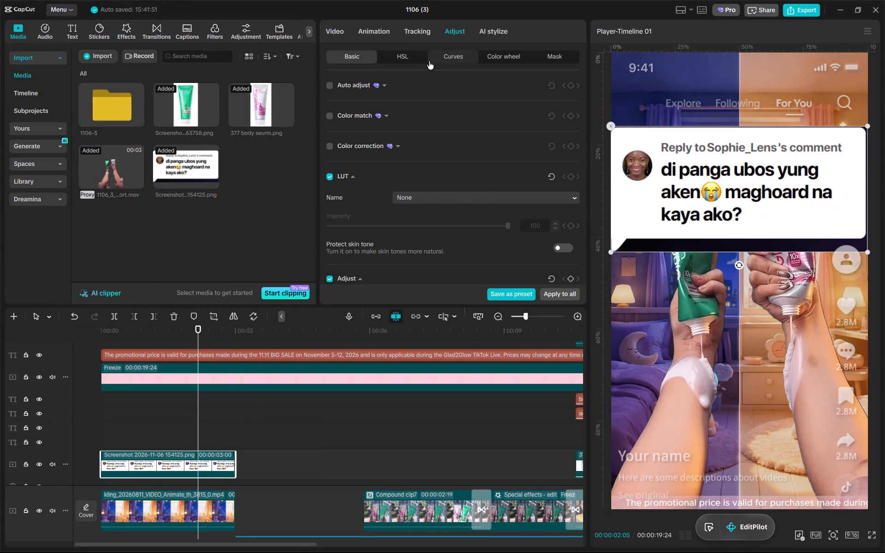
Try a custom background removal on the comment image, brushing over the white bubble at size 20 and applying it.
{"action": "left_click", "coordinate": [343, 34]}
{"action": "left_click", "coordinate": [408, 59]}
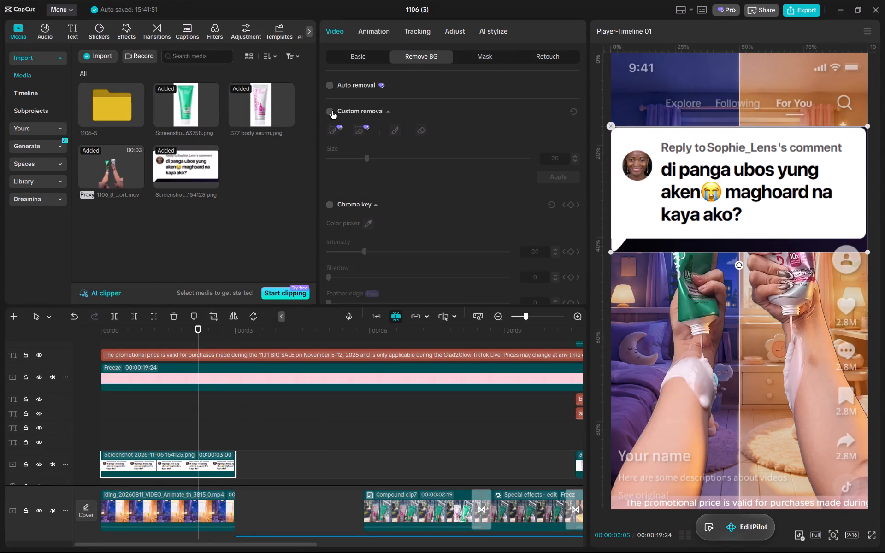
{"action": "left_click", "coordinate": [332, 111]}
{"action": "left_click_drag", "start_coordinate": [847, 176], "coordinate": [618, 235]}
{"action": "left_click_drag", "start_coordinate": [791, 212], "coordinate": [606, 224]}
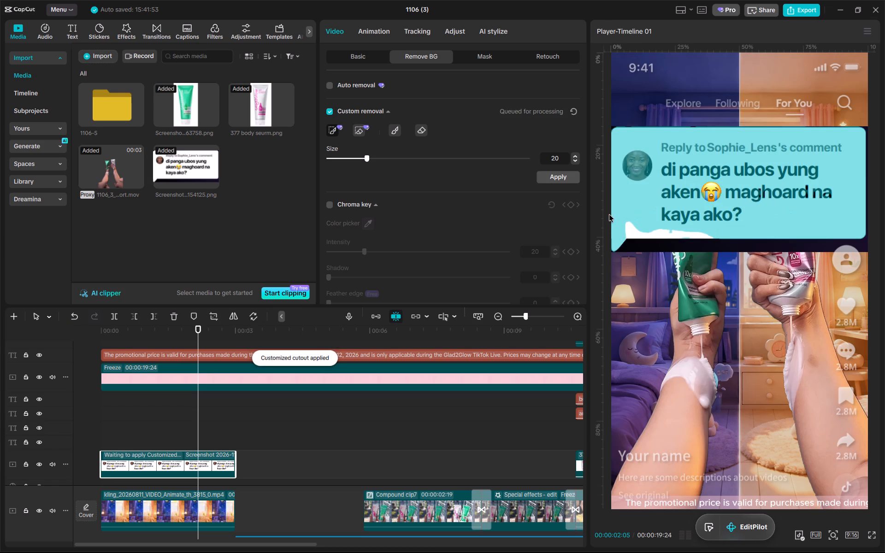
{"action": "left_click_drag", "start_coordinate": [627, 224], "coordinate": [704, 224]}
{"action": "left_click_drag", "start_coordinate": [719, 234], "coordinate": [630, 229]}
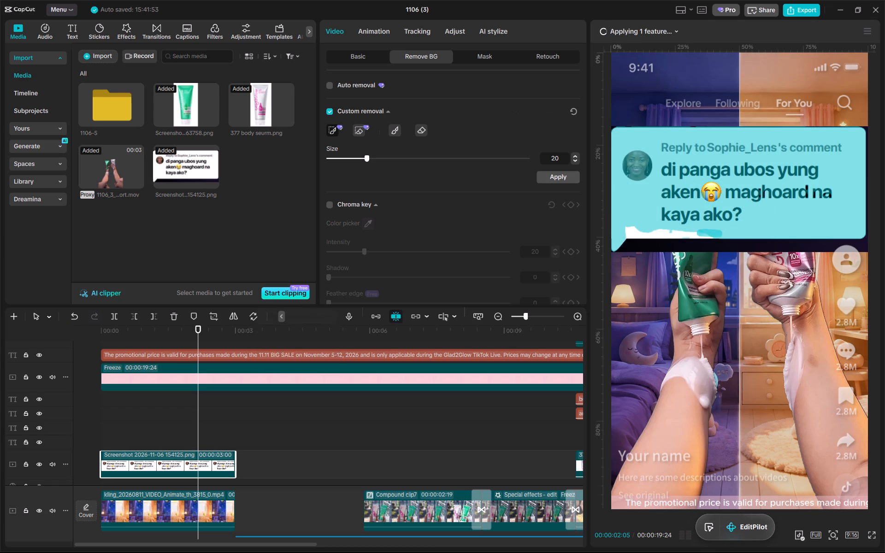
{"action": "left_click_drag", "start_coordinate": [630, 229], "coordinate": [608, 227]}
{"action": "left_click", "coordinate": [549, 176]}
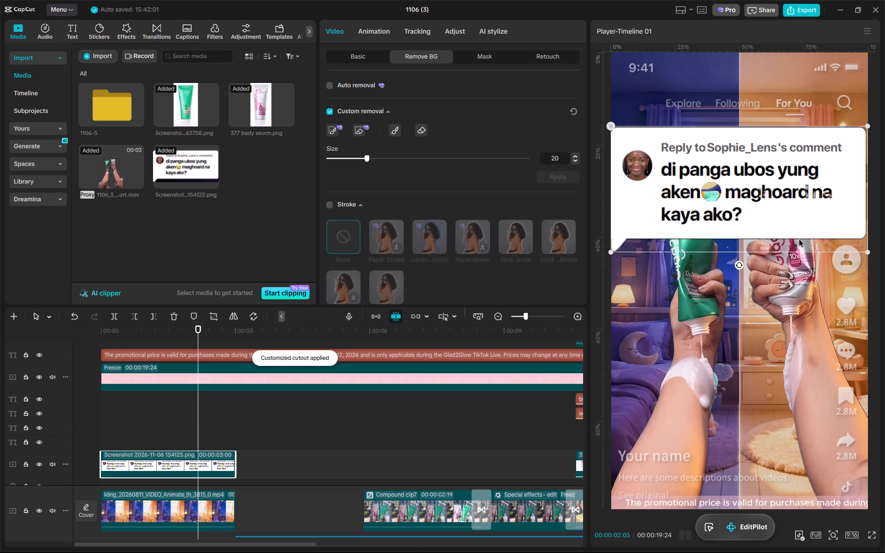
Shrink the comment bubble to about two thirds of the frame width and center it above the hands.
{"action": "left_click_drag", "start_coordinate": [868, 253], "coordinate": [803, 219]}
{"action": "left_click_drag", "start_coordinate": [743, 202], "coordinate": [738, 174]}
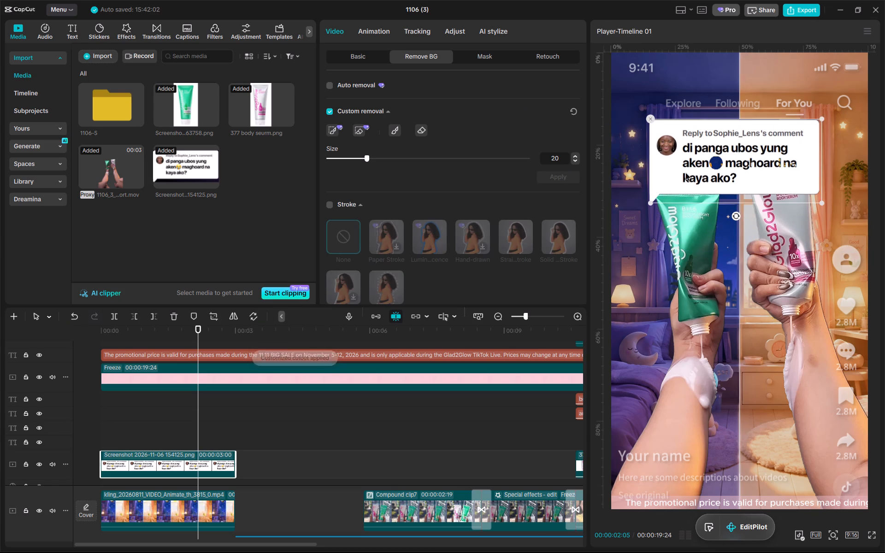
Reset the custom removal and recut the comment bubble with the smart brush at size 55, applying the cutout.
{"action": "left_click", "coordinate": [330, 113]}
{"action": "left_click", "coordinate": [331, 113]}
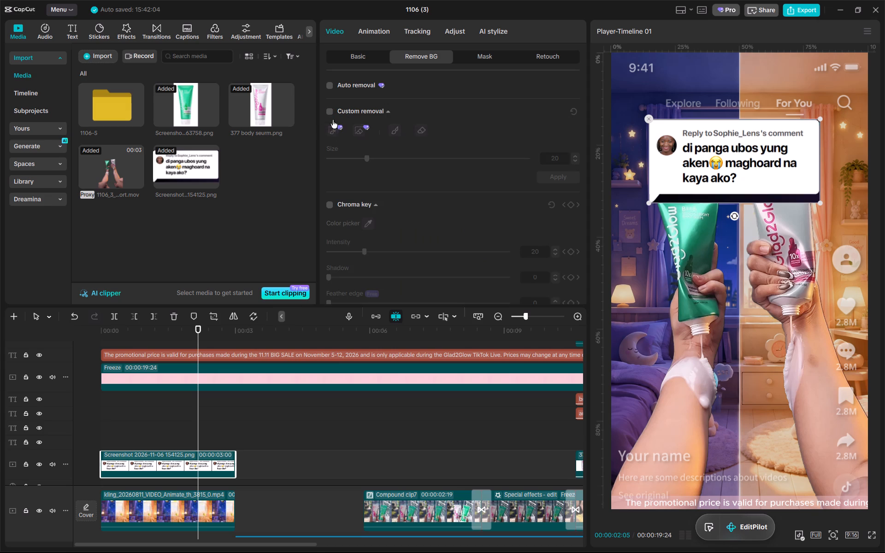
{"action": "left_click", "coordinate": [333, 129]}
{"action": "left_click", "coordinate": [574, 112]}
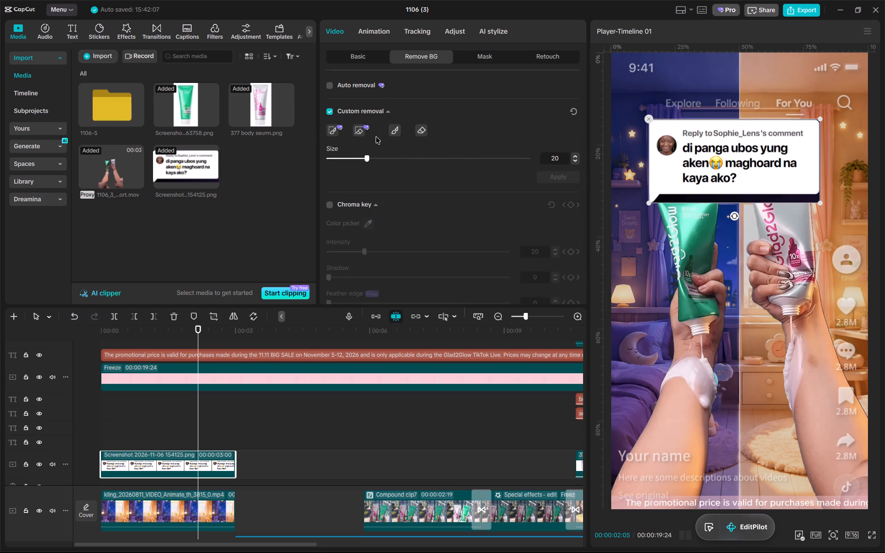
{"action": "left_click_drag", "start_coordinate": [368, 158], "coordinate": [438, 164]}
{"action": "left_click", "coordinate": [336, 131]}
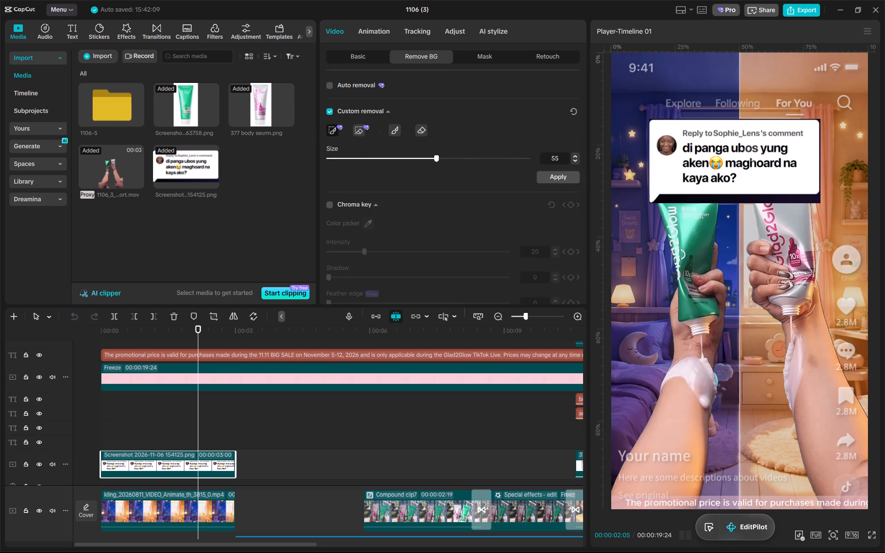
{"action": "left_click_drag", "start_coordinate": [787, 143], "coordinate": [770, 165]}
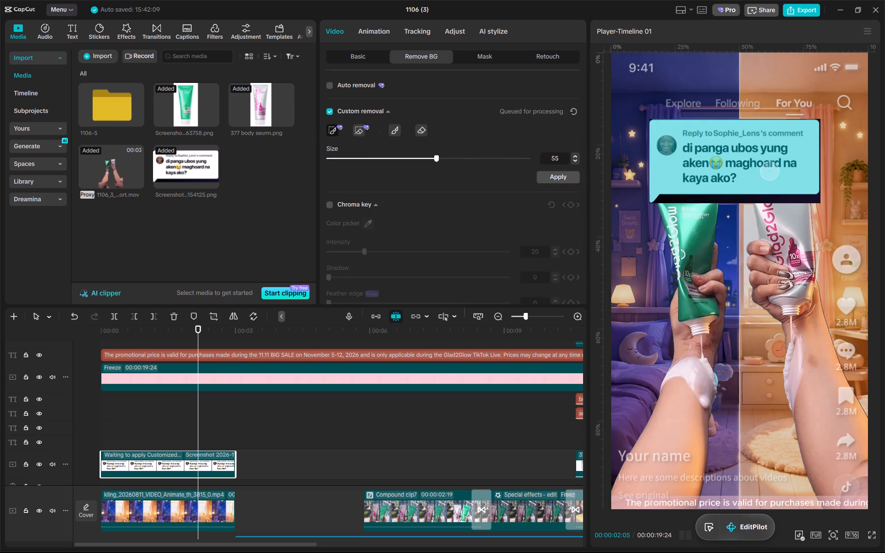
{"action": "left_click", "coordinate": [567, 177]}
Shrink the comment bubble to about half the frame width and place it in the frame's upper-left area, below the Explore label.
{"action": "left_click_drag", "start_coordinate": [819, 204], "coordinate": [781, 189]}
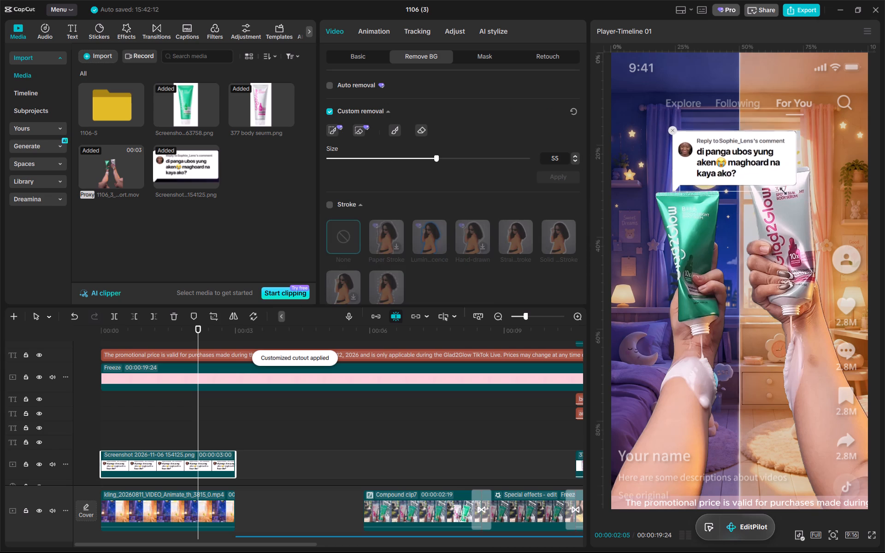
{"action": "left_click_drag", "start_coordinate": [781, 189], "coordinate": [779, 188]}
{"action": "left_click_drag", "start_coordinate": [745, 154], "coordinate": [695, 135]}
Switch to EZ-CorridorKey, dismiss its export-complete notice, view the Comp clip, close the program and return to CapCut.
{"action": "key", "text": "alt+Tab"}
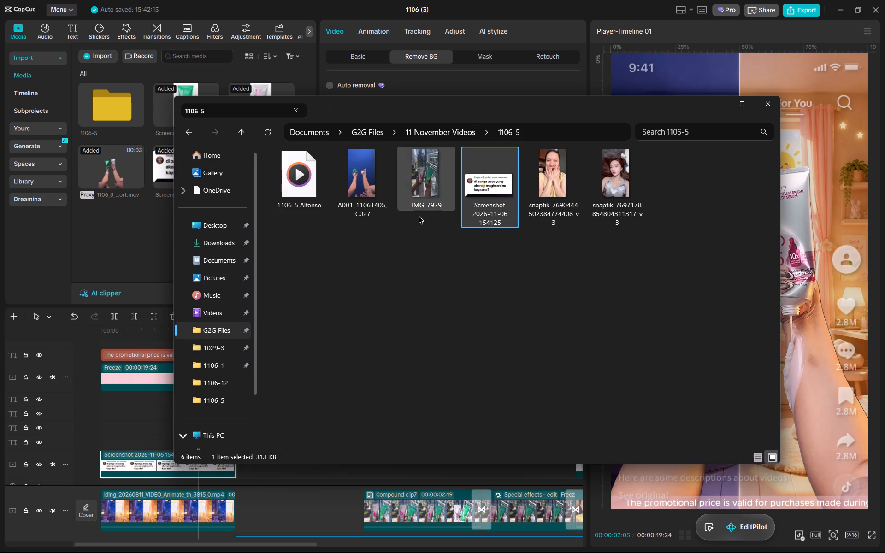
{"action": "left_click", "coordinate": [336, 544]}
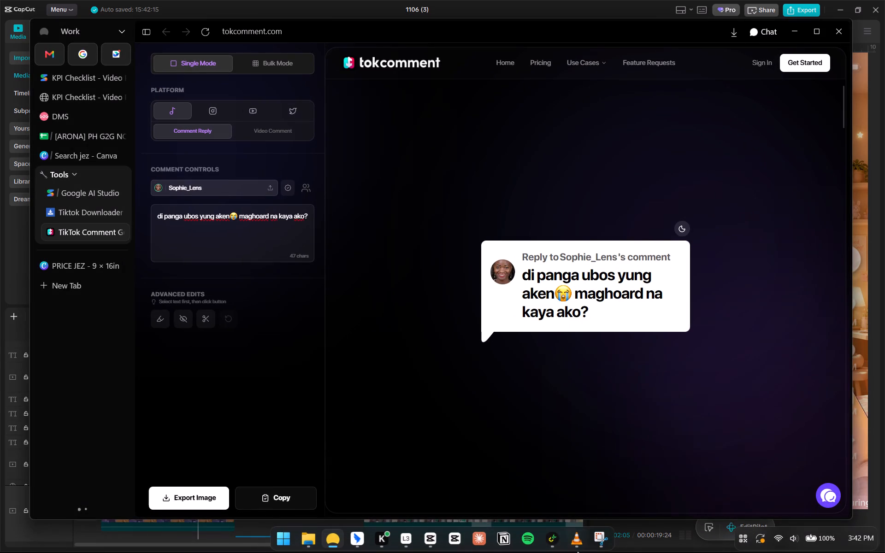
{"action": "left_click", "coordinate": [794, 29]}
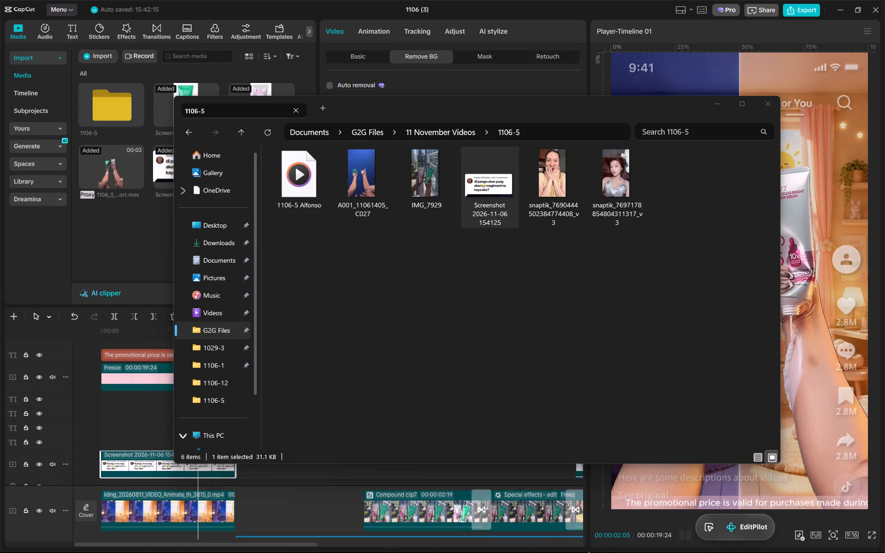
{"action": "left_click", "coordinate": [556, 547]}
{"action": "left_click", "coordinate": [434, 282]}
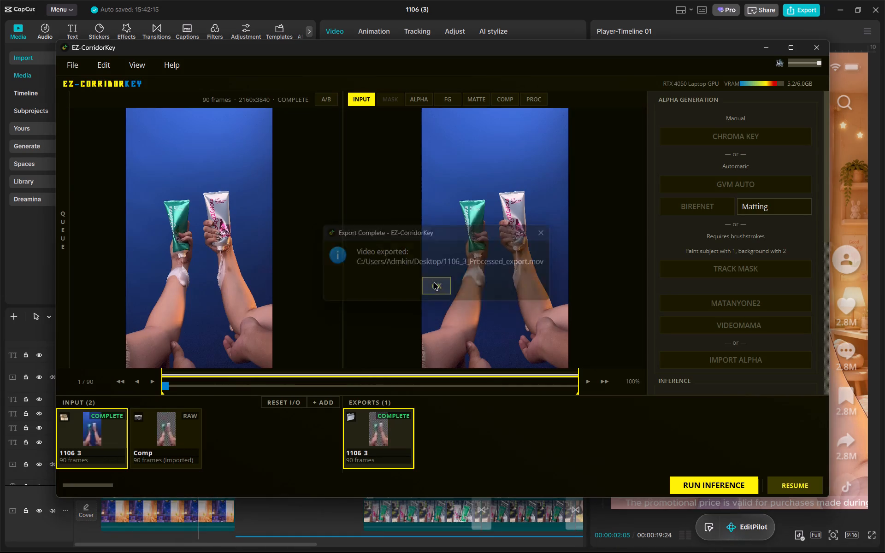
{"action": "left_click", "coordinate": [175, 441]}
{"action": "left_click", "coordinate": [236, 437]}
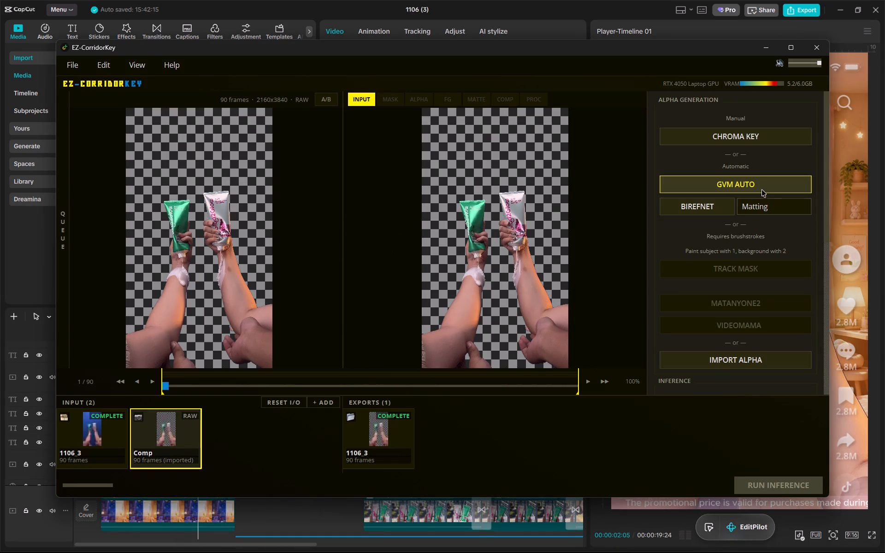
{"action": "left_click", "coordinate": [816, 48]}
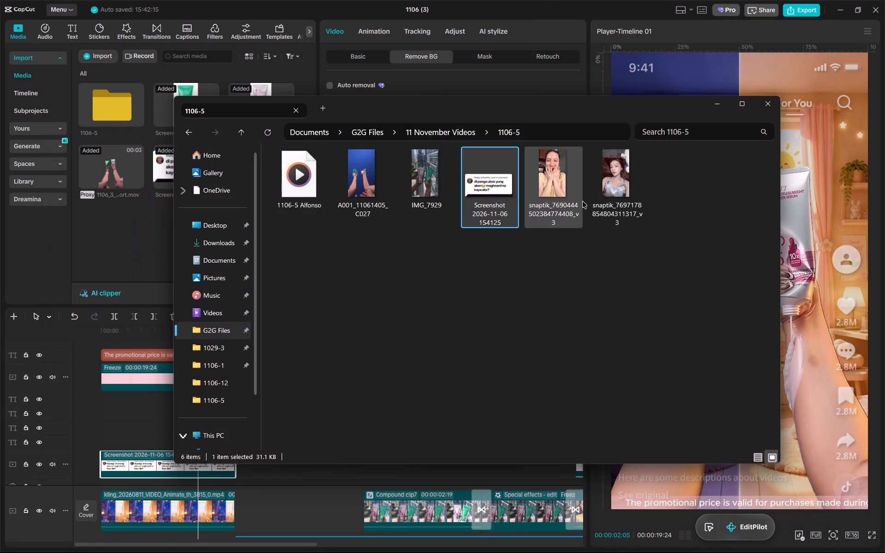
{"action": "left_click", "coordinate": [114, 373]}
Play the opening scene several times from the start to check the comment bubble against the hands and tubes.
{"action": "left_click_drag", "start_coordinate": [199, 336], "coordinate": [176, 335]}
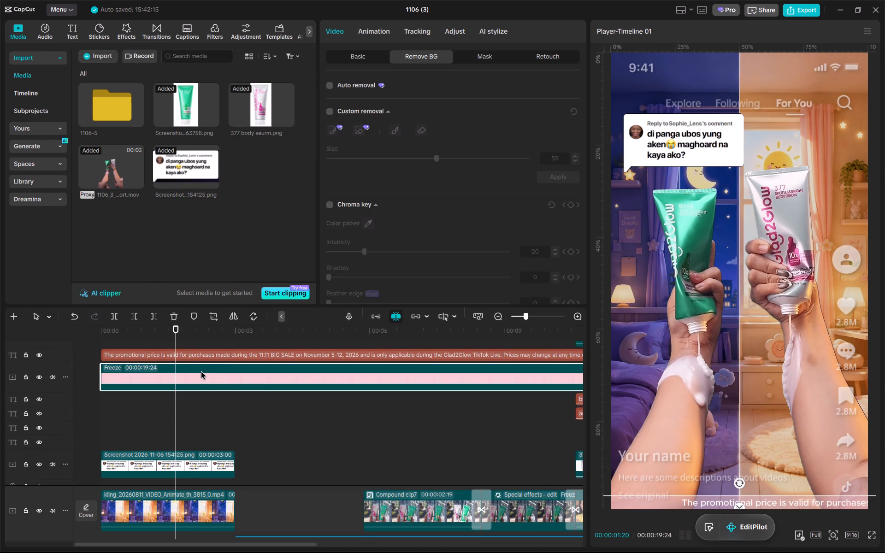
{"action": "left_click_drag", "start_coordinate": [201, 330], "coordinate": [62, 338]}
{"action": "key", "text": "space"}
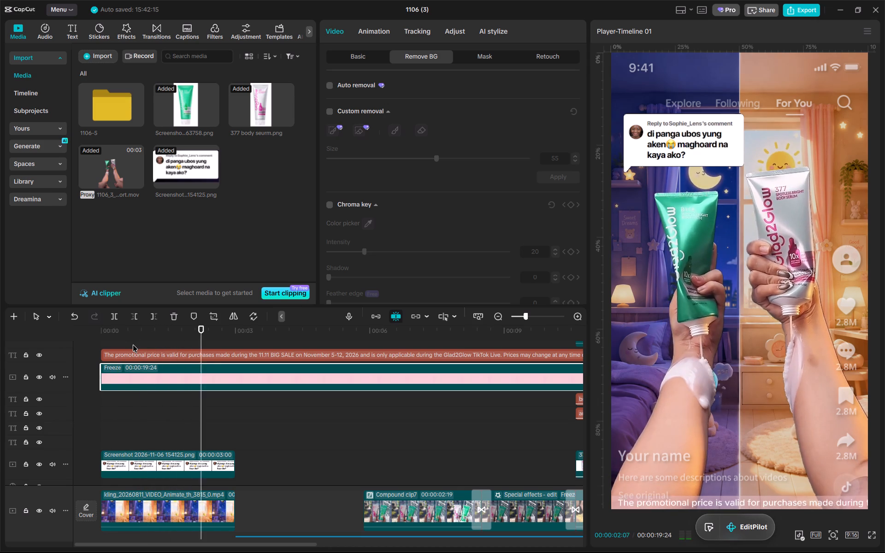
{"action": "key", "text": "space"}
{"action": "left_click_drag", "start_coordinate": [209, 334], "coordinate": [31, 337]}
{"action": "key", "text": "space"}
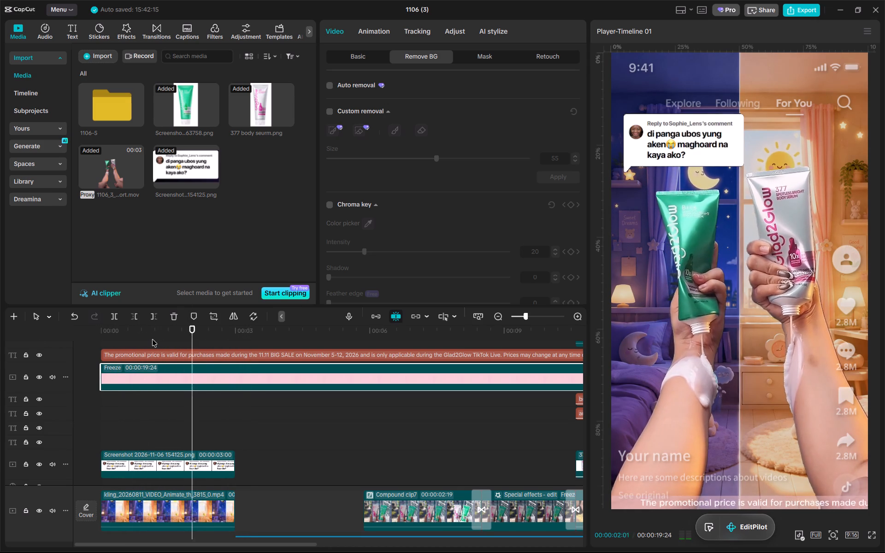
{"action": "key", "text": "space"}
{"action": "left_click_drag", "start_coordinate": [183, 324], "coordinate": [45, 338]}
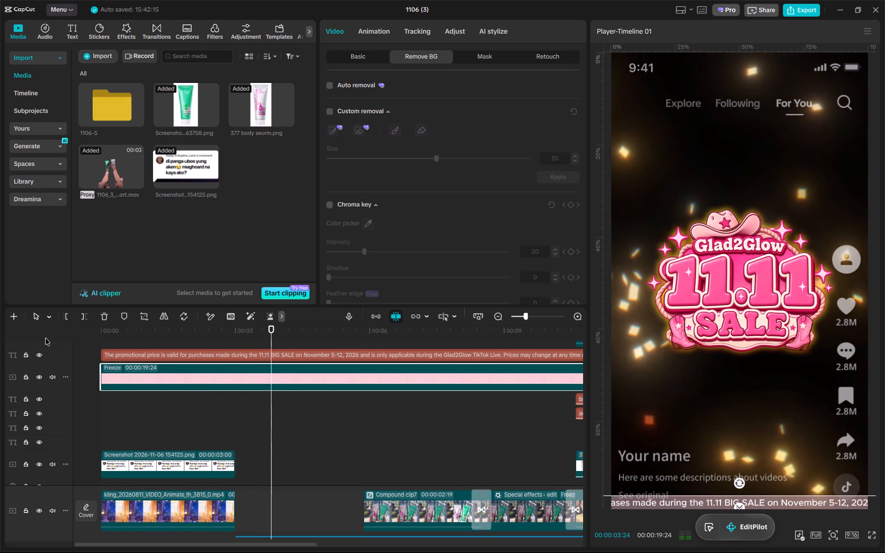
{"action": "left_click_drag", "start_coordinate": [45, 338], "coordinate": [43, 338]}
{"action": "left_click_drag", "start_coordinate": [178, 333], "coordinate": [72, 332]}
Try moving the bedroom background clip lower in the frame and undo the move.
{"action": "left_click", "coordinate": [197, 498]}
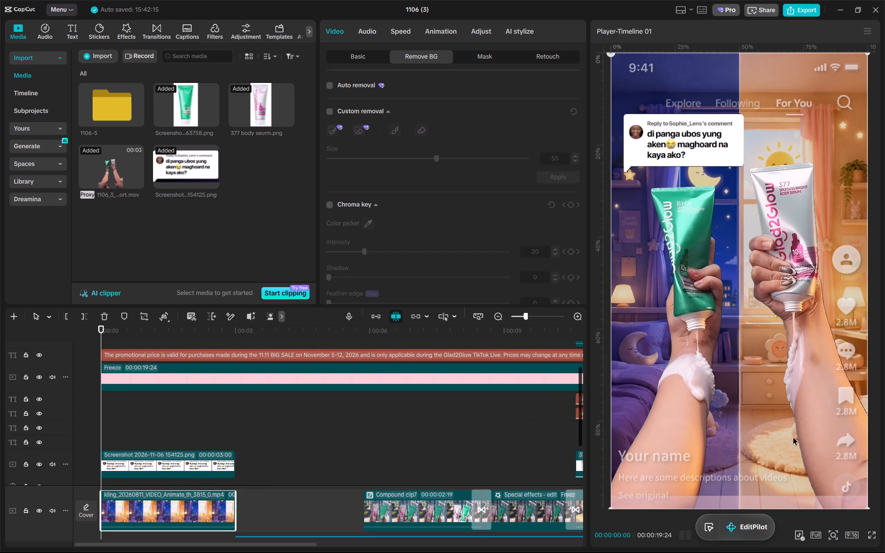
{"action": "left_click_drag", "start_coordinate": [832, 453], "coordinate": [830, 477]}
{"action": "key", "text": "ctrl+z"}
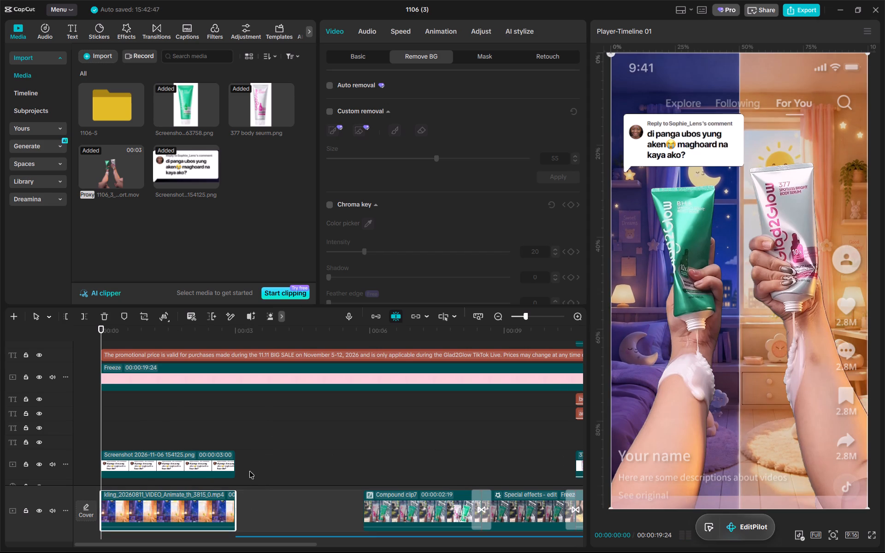
Move the keyed hands clip 1106_3_Processed_export.mov straight down so the tubes sit clear of the comment bubble, and play the opening.
{"action": "left_click", "coordinate": [228, 462]}
{"action": "scroll", "coordinate": [281, 416], "scroll_direction": "down", "scroll_amount": 10, "text": "ctrl"}
{"action": "left_click", "coordinate": [205, 437]}
{"action": "left_click_drag", "start_coordinate": [777, 388], "coordinate": [777, 398]}
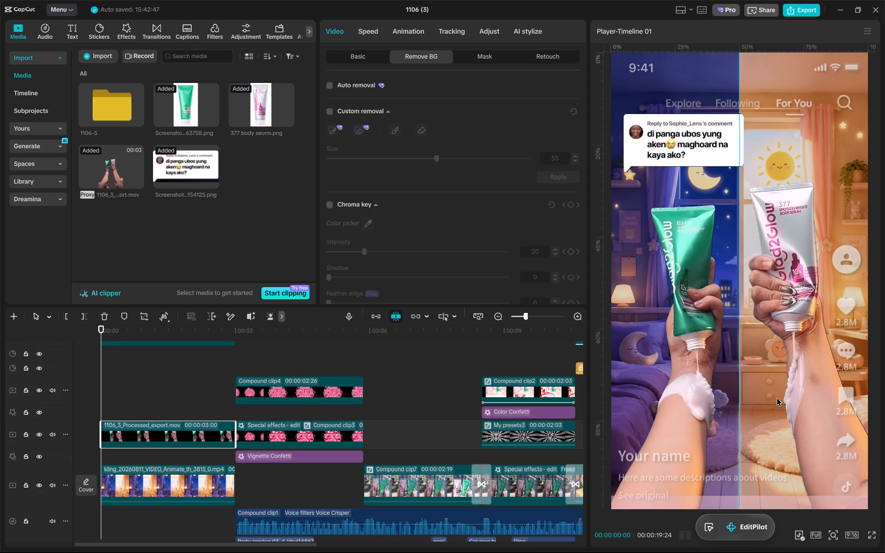
{"action": "left_click_drag", "start_coordinate": [777, 398], "coordinate": [776, 420]}
{"action": "left_click", "coordinate": [664, 136]}
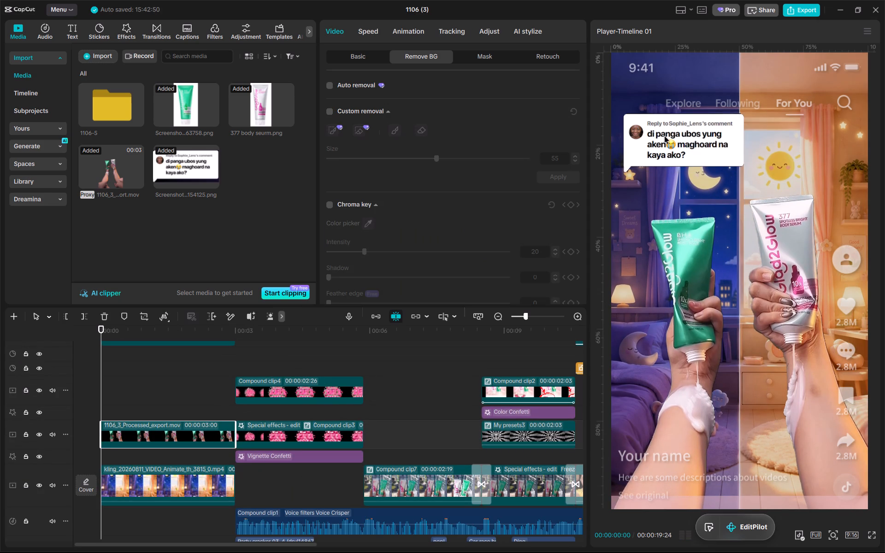
{"action": "left_click_drag", "start_coordinate": [243, 325], "coordinate": [101, 336]}
{"action": "key", "text": "space"}
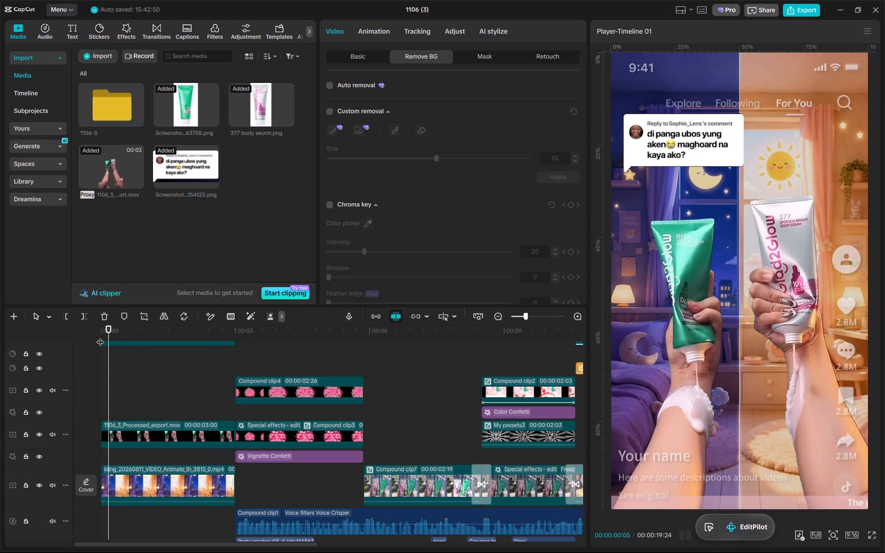
{"action": "key", "text": "space"}
{"action": "left_click_drag", "start_coordinate": [143, 336], "coordinate": [77, 341]}
Raise the orange HSL saturation of the keyed hands clip to 53.
{"action": "left_click", "coordinate": [177, 477]}
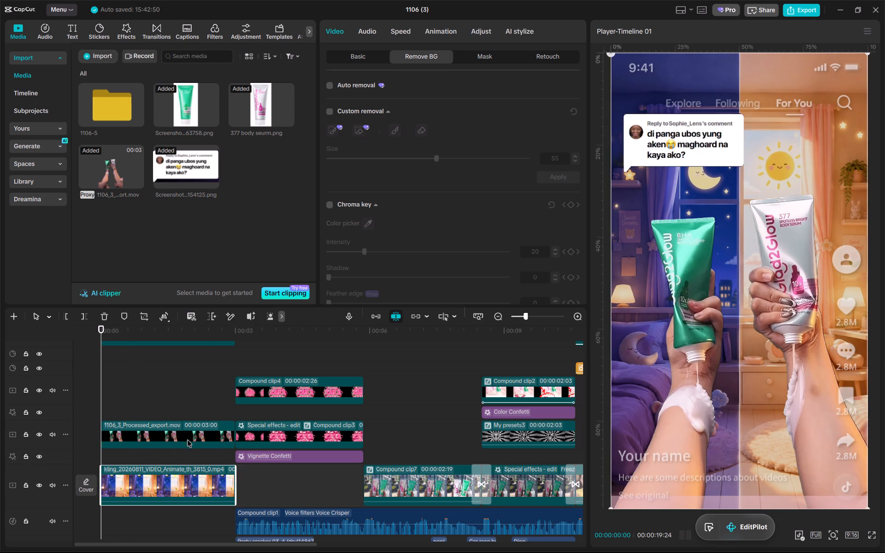
{"action": "left_click", "coordinate": [196, 437]}
{"action": "left_click", "coordinate": [472, 58]}
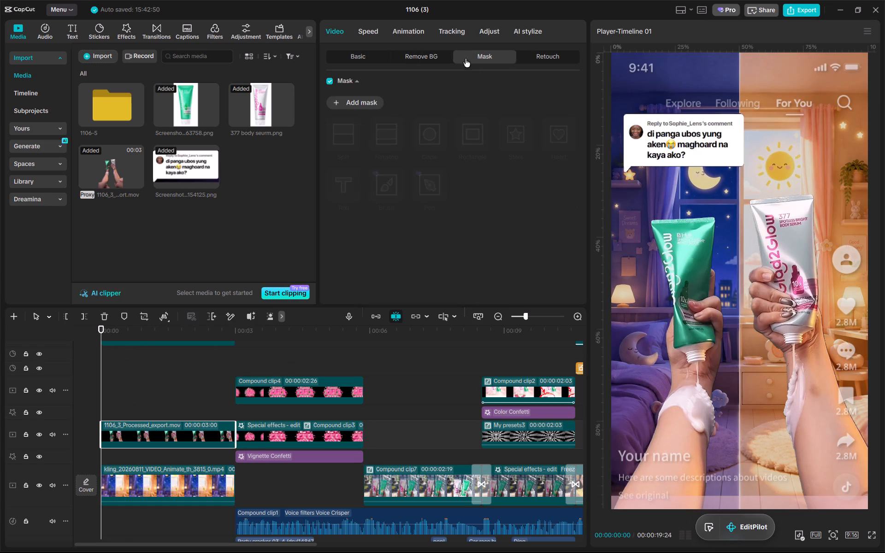
{"action": "left_click", "coordinate": [483, 34]}
{"action": "left_click", "coordinate": [422, 58]}
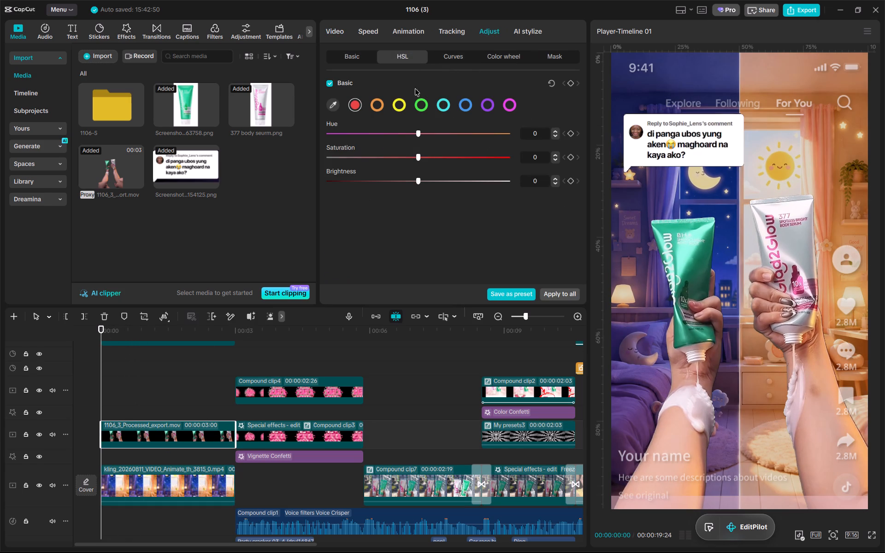
{"action": "left_click", "coordinate": [381, 100]}
{"action": "left_click_drag", "start_coordinate": [420, 161], "coordinate": [463, 163]}
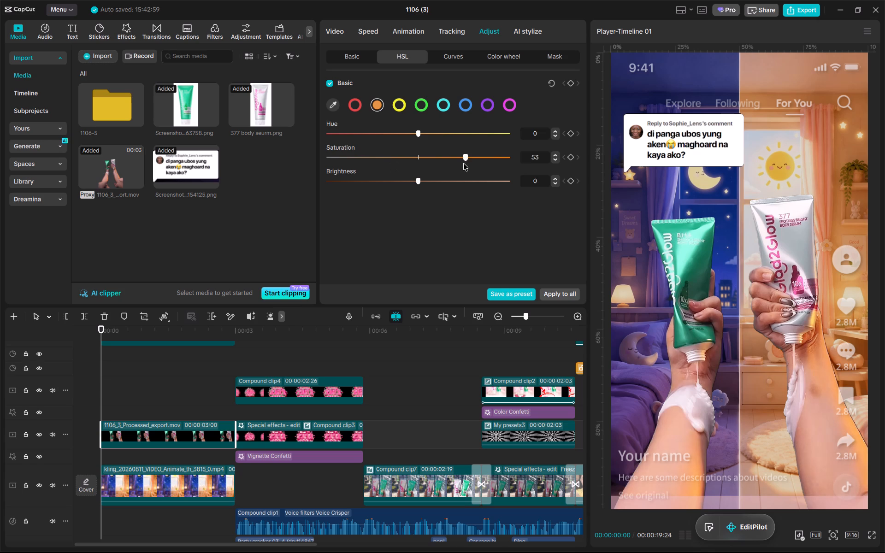
Return the keyed hands clip's orange HSL saturation to 0 and set its overall saturation to 6.
{"action": "left_click_drag", "start_coordinate": [463, 163], "coordinate": [414, 165]}
{"action": "left_click", "coordinate": [361, 54]}
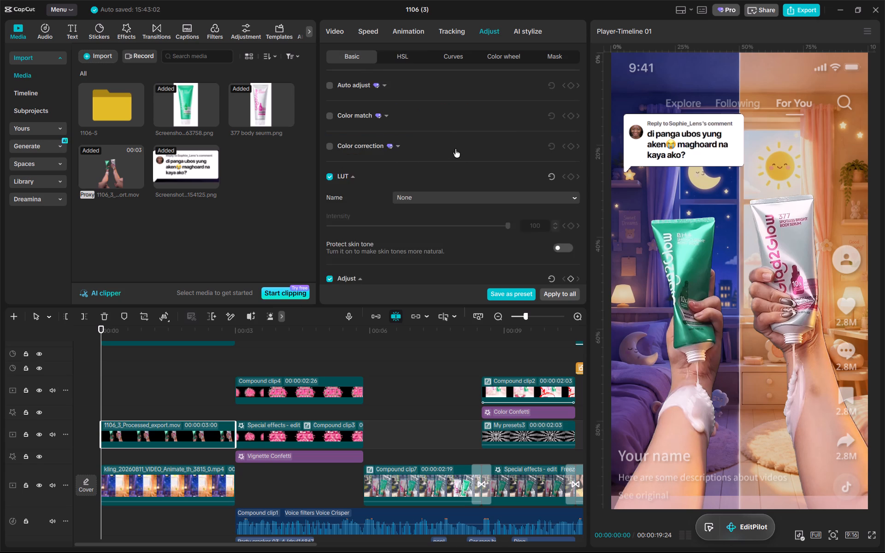
{"action": "scroll", "coordinate": [447, 169], "scroll_direction": "down", "scroll_amount": 4}
{"action": "left_click_drag", "start_coordinate": [420, 268], "coordinate": [428, 268]}
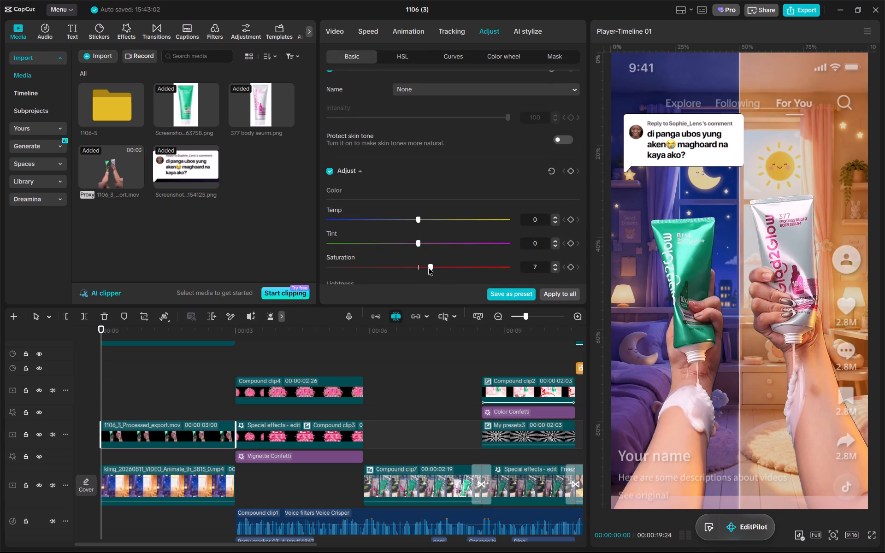
{"action": "left_click_drag", "start_coordinate": [428, 268], "coordinate": [427, 268]}
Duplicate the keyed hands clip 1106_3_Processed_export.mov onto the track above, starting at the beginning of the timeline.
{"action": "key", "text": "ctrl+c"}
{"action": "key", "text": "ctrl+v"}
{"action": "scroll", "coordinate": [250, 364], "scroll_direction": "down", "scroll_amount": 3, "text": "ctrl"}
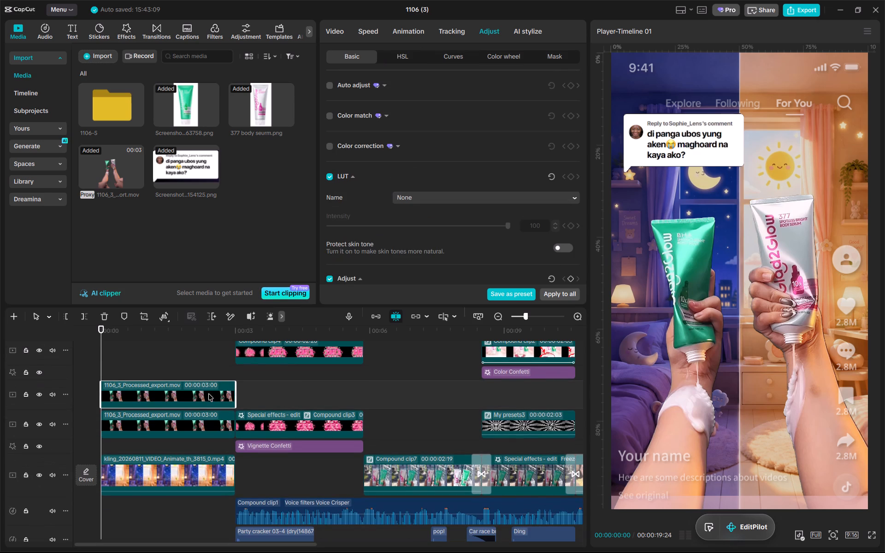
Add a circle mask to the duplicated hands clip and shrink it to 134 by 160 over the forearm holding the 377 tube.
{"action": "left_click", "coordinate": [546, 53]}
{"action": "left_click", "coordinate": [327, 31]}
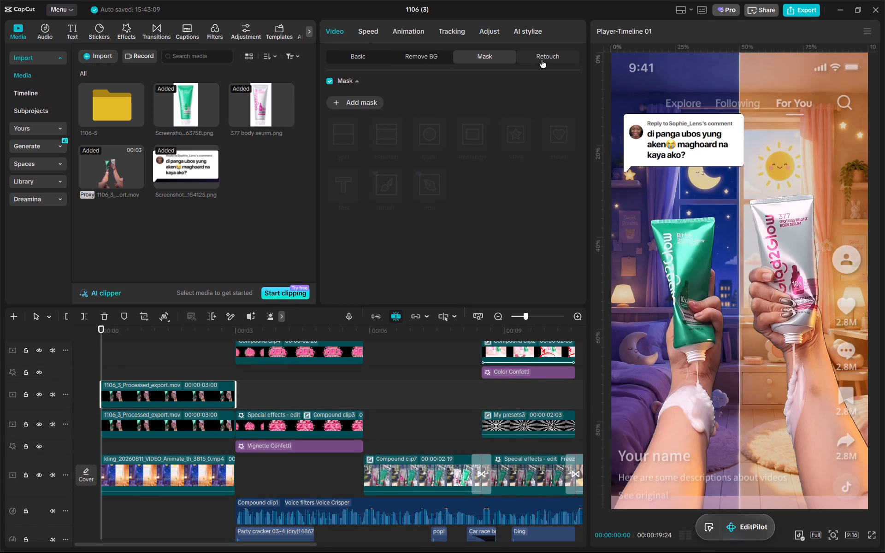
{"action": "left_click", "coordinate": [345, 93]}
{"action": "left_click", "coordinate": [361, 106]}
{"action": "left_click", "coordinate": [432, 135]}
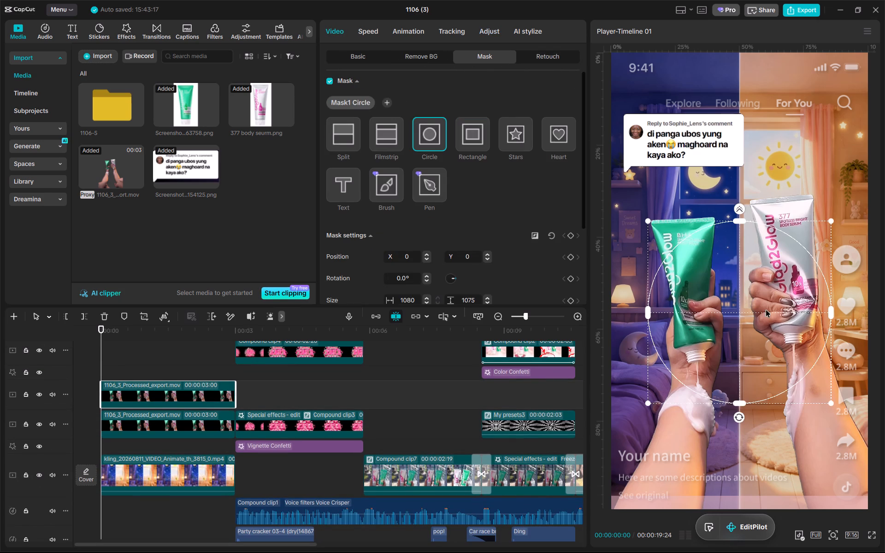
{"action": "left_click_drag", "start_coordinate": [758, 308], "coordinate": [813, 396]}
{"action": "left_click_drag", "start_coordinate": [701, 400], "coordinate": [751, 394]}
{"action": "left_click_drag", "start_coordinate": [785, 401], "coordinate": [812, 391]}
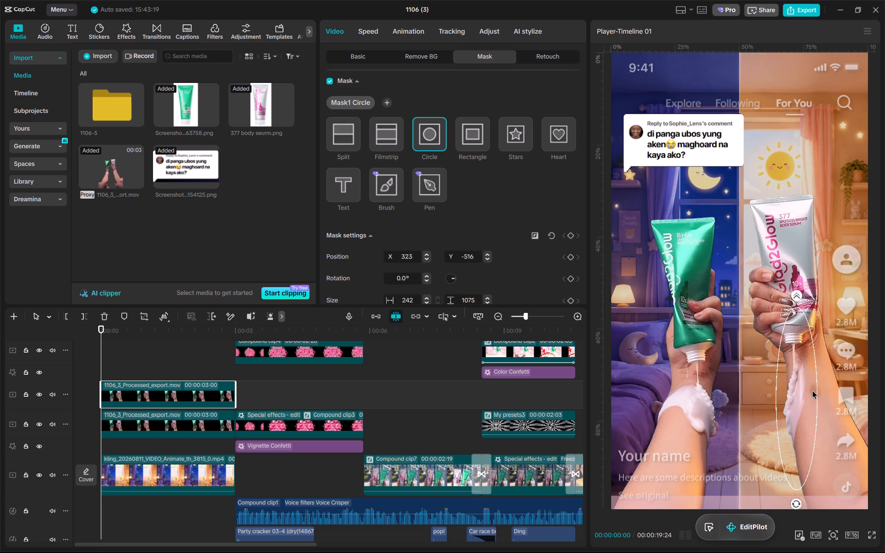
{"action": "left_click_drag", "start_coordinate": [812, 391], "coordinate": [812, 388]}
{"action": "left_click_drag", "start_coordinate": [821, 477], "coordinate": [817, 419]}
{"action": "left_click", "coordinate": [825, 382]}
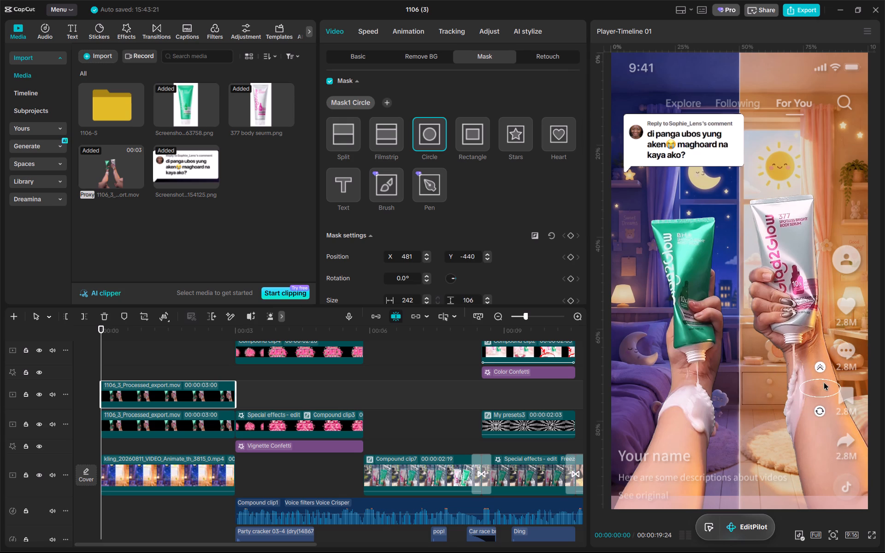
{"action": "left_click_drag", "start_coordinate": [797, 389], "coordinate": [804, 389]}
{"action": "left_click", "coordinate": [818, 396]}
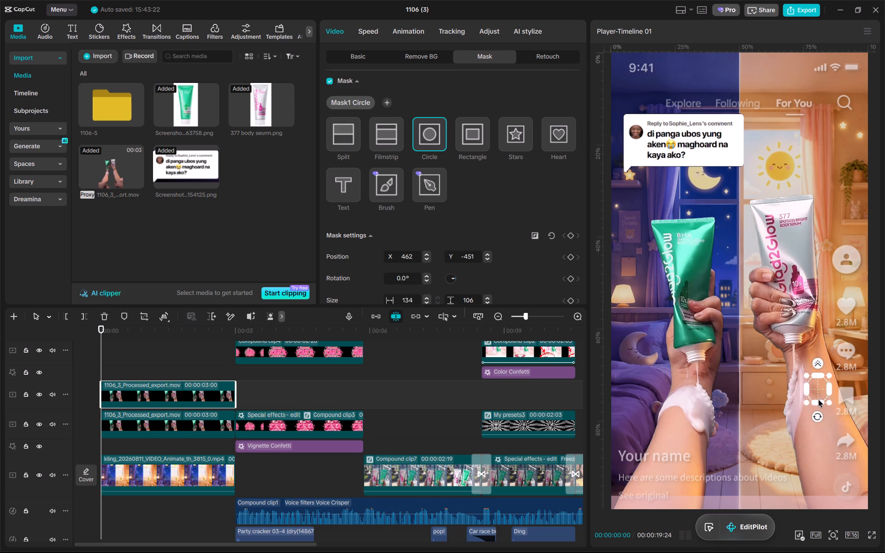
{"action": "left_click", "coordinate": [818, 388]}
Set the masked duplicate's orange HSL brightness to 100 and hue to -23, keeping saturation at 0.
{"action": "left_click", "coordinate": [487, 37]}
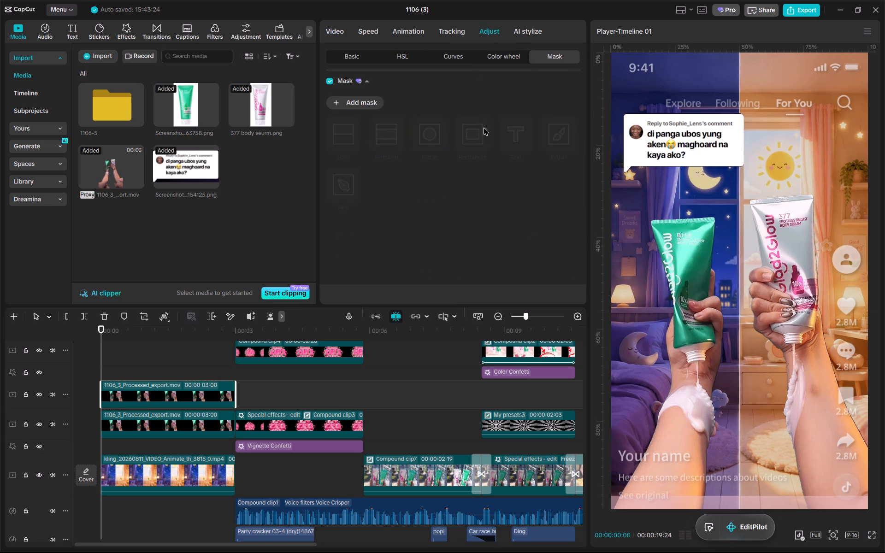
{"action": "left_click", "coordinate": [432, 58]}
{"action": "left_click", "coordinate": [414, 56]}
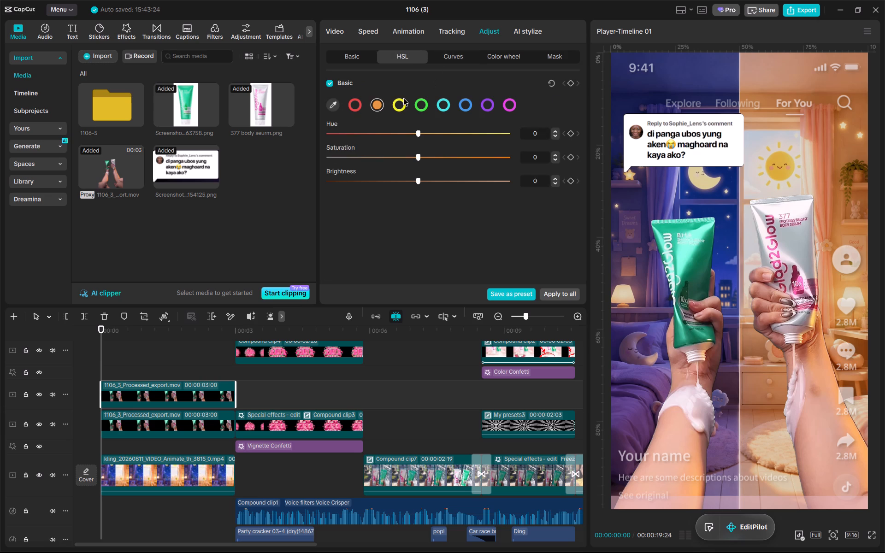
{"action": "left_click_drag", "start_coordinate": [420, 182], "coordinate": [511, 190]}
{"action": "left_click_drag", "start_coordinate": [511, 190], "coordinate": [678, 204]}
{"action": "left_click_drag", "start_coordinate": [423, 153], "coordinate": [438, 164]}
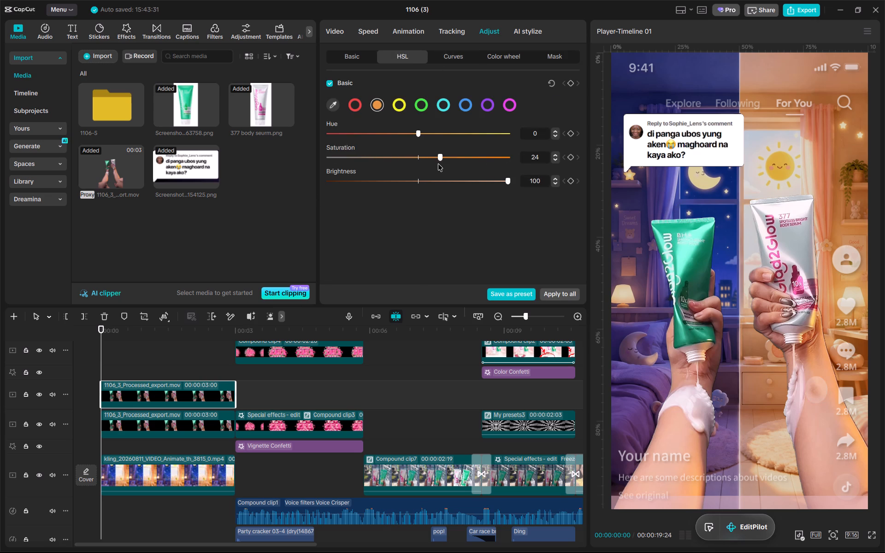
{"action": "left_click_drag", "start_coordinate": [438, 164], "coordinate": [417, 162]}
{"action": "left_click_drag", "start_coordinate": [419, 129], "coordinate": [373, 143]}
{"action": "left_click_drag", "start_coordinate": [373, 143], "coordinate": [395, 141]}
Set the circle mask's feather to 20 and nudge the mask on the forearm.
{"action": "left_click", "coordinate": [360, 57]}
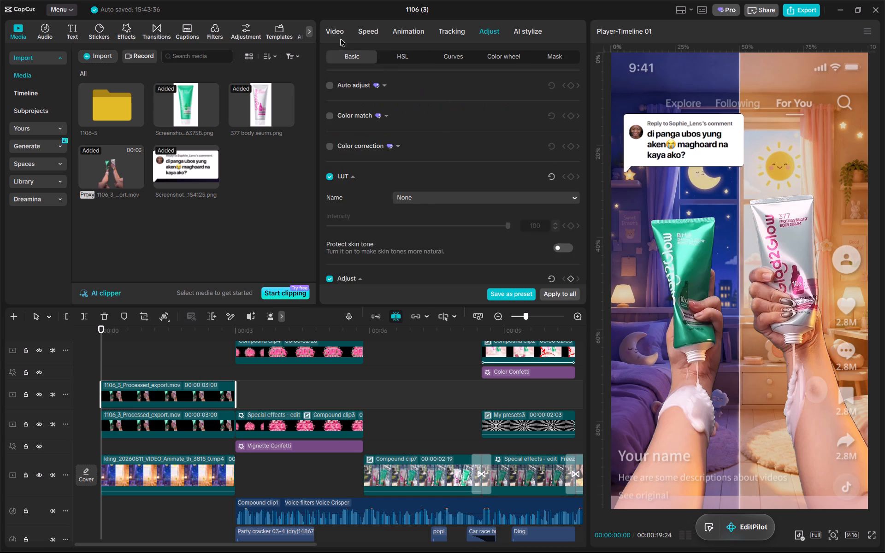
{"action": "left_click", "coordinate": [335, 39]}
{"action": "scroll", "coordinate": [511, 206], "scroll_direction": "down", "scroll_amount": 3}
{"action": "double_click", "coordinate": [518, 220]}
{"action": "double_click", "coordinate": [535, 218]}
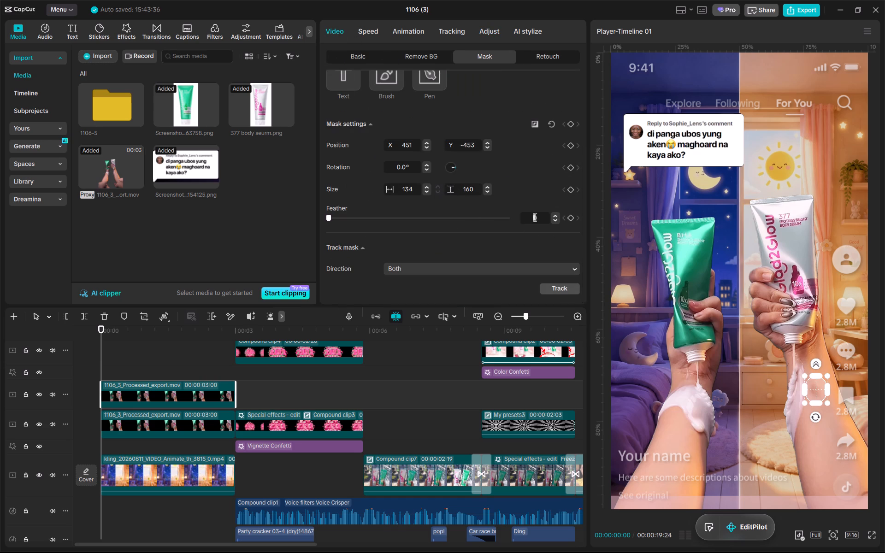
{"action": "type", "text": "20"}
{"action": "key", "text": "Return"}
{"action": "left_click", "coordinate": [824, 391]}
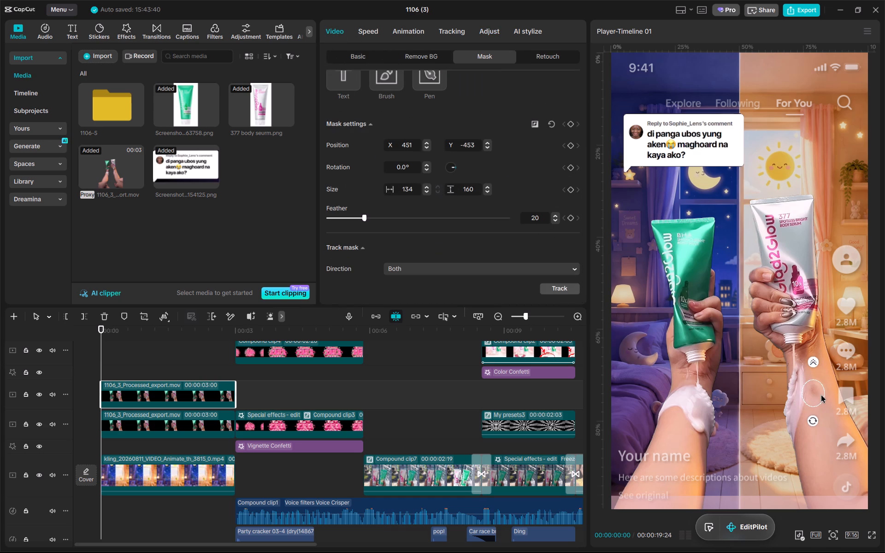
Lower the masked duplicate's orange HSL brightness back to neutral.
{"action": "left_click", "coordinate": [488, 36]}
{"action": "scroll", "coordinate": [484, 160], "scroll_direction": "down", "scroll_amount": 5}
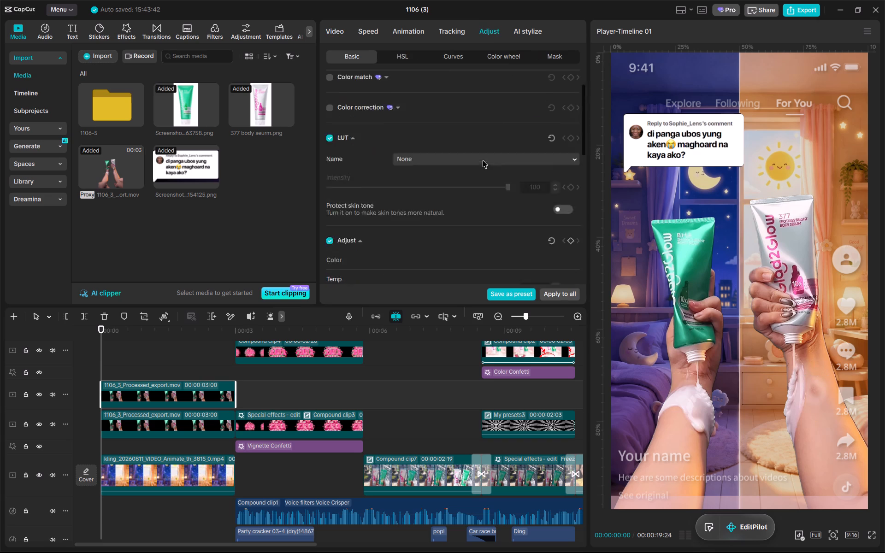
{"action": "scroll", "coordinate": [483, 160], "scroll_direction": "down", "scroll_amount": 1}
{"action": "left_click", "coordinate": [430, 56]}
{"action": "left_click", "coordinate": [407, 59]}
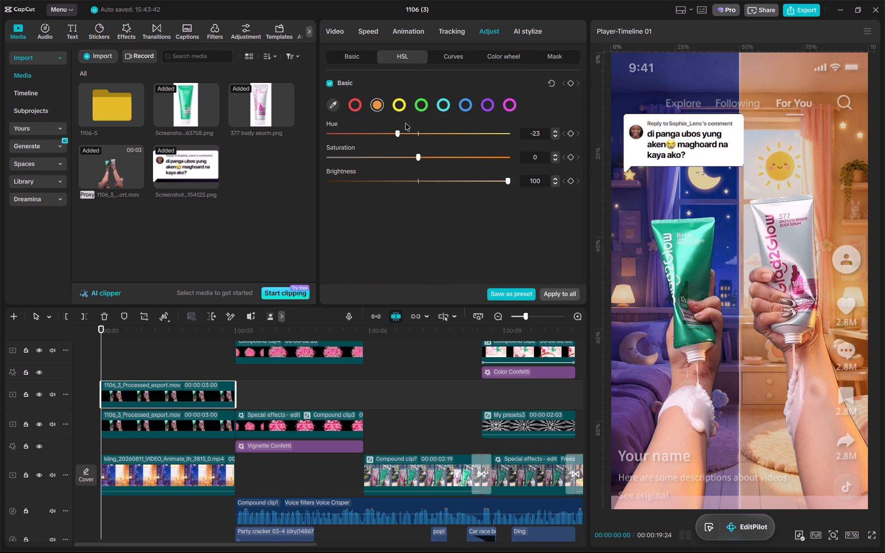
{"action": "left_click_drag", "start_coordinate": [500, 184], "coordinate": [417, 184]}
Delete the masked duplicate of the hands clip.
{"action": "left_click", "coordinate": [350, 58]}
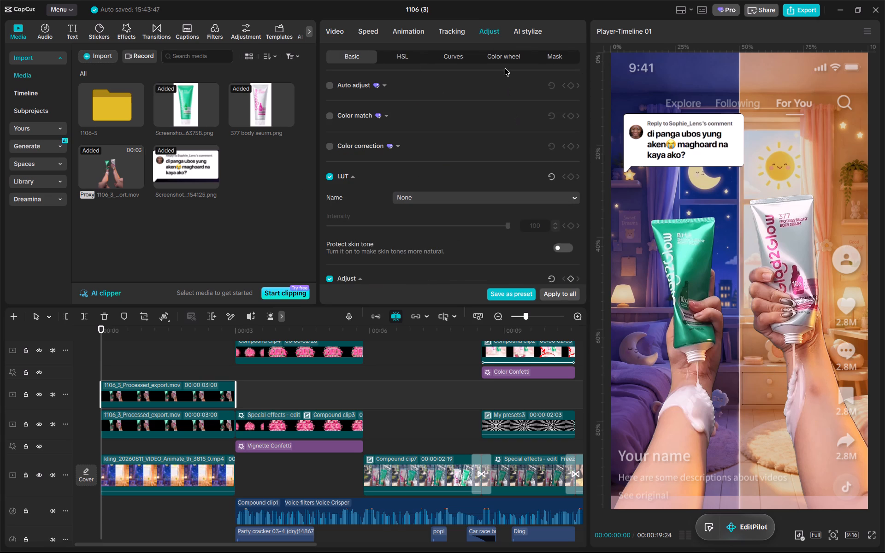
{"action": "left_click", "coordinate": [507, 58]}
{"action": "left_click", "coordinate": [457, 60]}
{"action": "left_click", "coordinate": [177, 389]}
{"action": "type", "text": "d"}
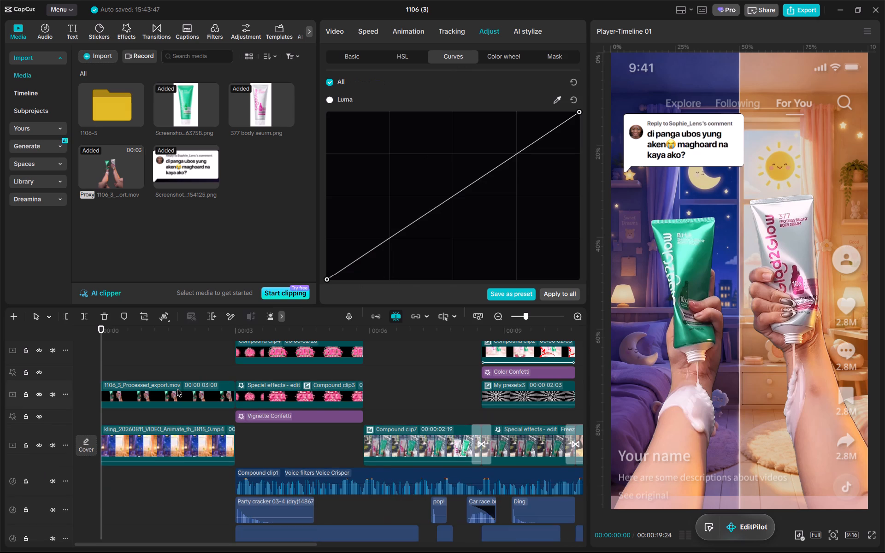
Play the opening from the start into the 11.11 SALE logo scene.
{"action": "key", "text": "space"}
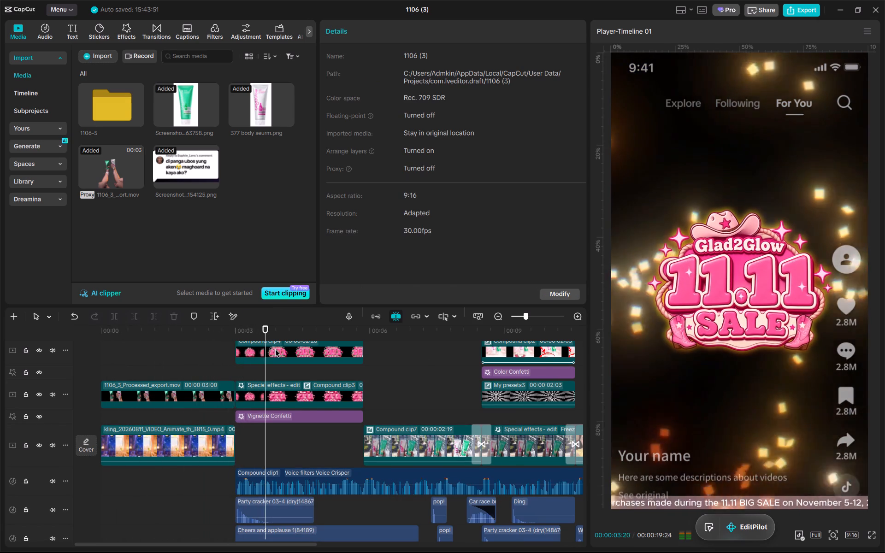
{"action": "key", "text": "space"}
{"action": "left_click_drag", "start_coordinate": [277, 324], "coordinate": [101, 335]}
Move the 11.11 logo clip Compound clip3 up to a higher track, keeping its start at 00:00:03:00.
{"action": "left_click_drag", "start_coordinate": [392, 380], "coordinate": [329, 380]}
{"action": "left_click_drag", "start_coordinate": [314, 396], "coordinate": [314, 366]}
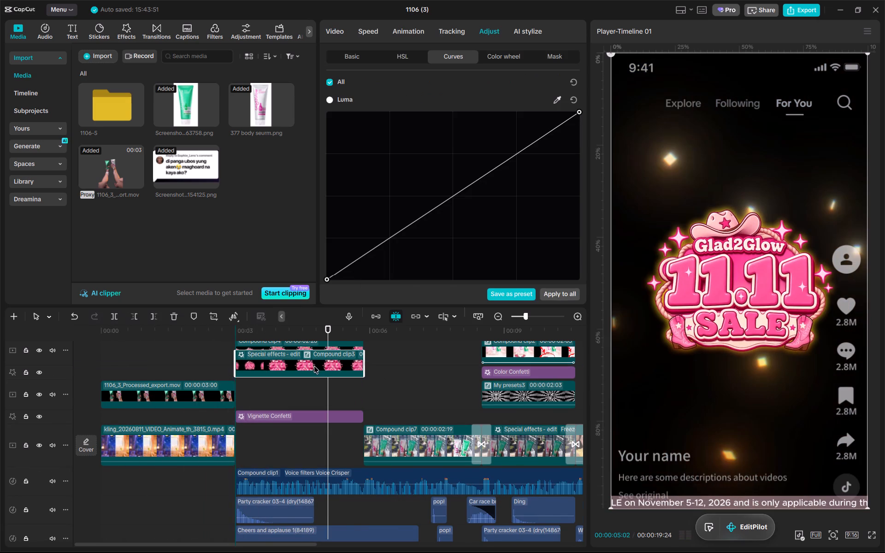
Combine the keyed hands clip and the bedroom background clip into one compound clip.
{"action": "left_click_drag", "start_coordinate": [165, 393], "coordinate": [186, 492]}
{"action": "right_click", "coordinate": [188, 469]}
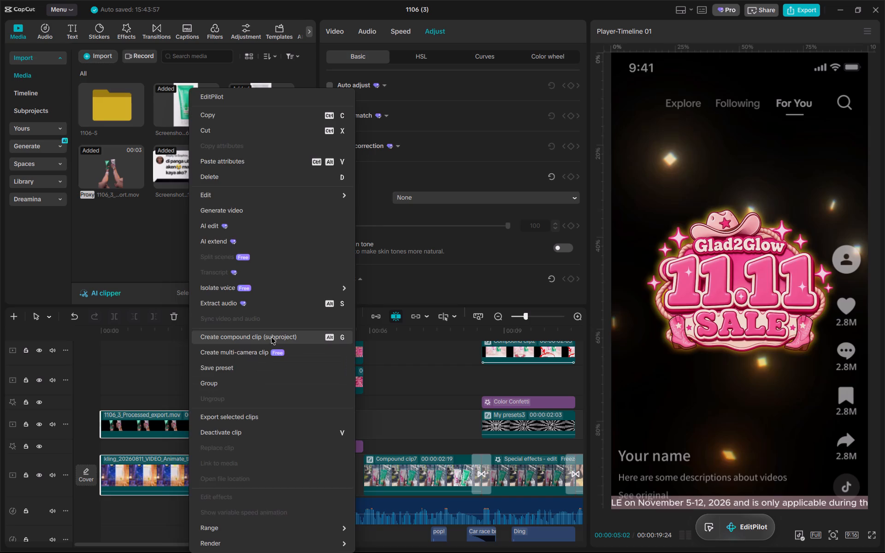
{"action": "left_click", "coordinate": [271, 337]}
Paste a copy of the opening compound clip at the end of the main track, at 00:00:19:24.
{"action": "left_click", "coordinate": [231, 329]}
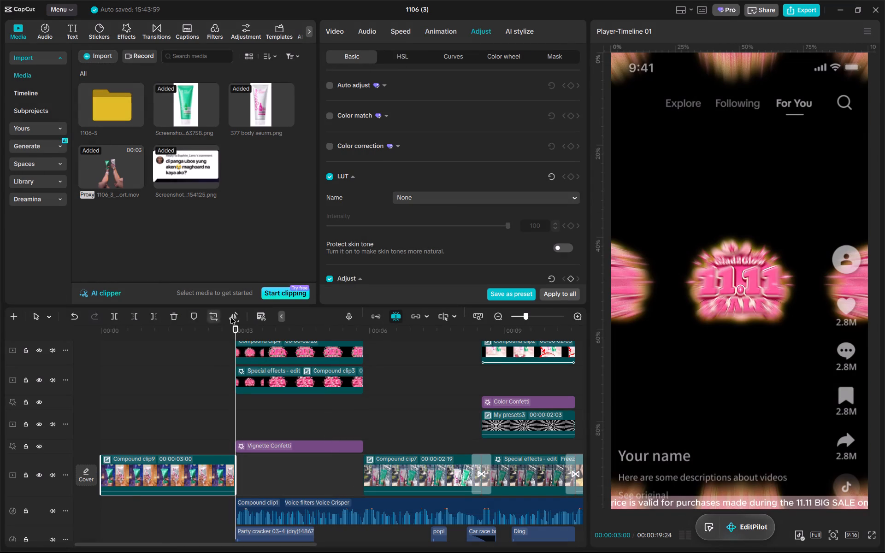
{"action": "key", "text": "ctrl+c"}
{"action": "key", "text": "ctrl+c"}
{"action": "scroll", "coordinate": [281, 442], "scroll_direction": "down", "scroll_amount": 20, "text": "alt"}
{"action": "scroll", "coordinate": [281, 442], "scroll_direction": "down", "scroll_amount": 1, "text": "alt"}
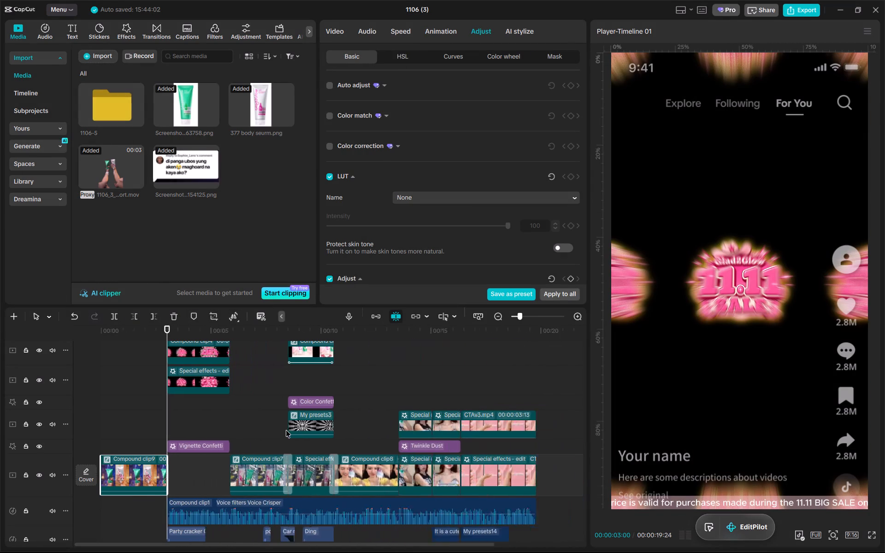
{"action": "scroll", "coordinate": [286, 430], "scroll_direction": "down", "scroll_amount": 2, "text": "alt"}
{"action": "left_click", "coordinate": [466, 332]}
{"action": "key", "text": "ctrl+v"}
{"action": "right_click", "coordinate": [441, 463]}
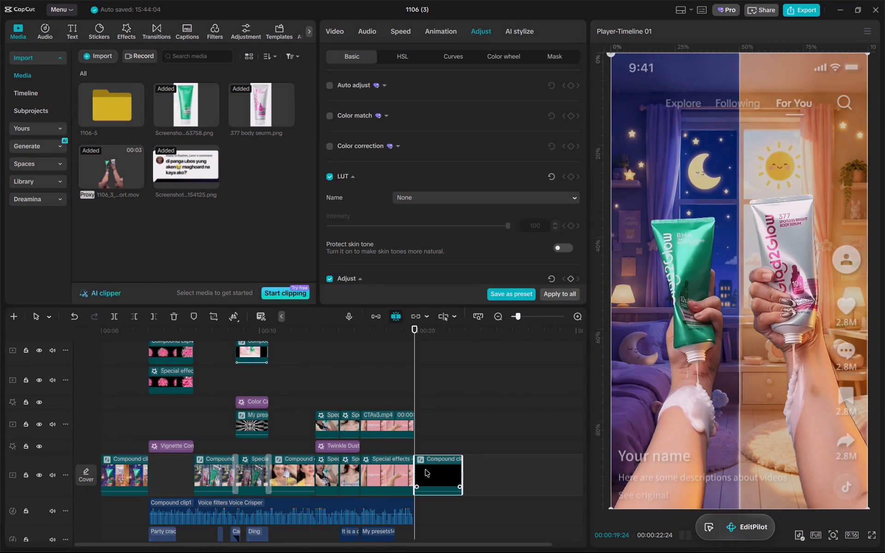
{"action": "left_click", "coordinate": [420, 476]}
Create a freeze frame from the end of the pasted compound clip, at 00:00:22:24.
{"action": "left_click", "coordinate": [462, 324]}
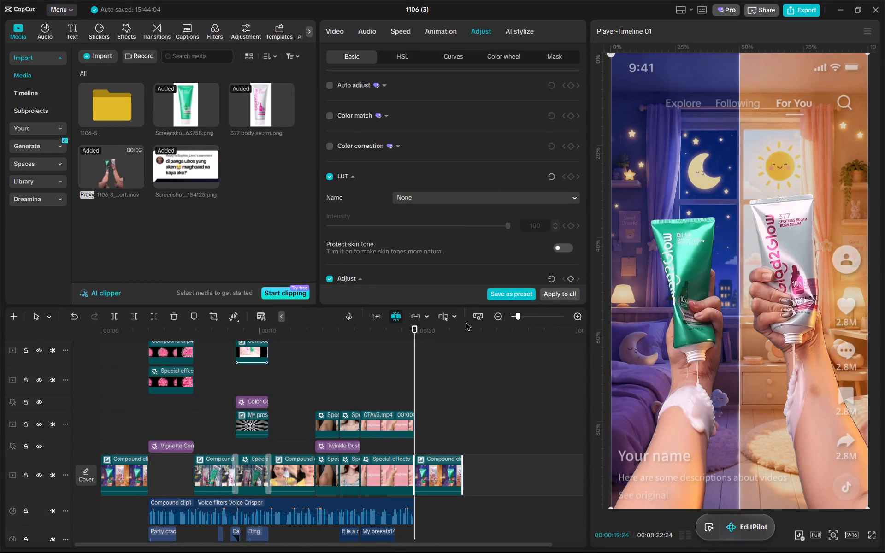
{"action": "left_click", "coordinate": [465, 328]}
{"action": "left_click", "coordinate": [243, 335]}
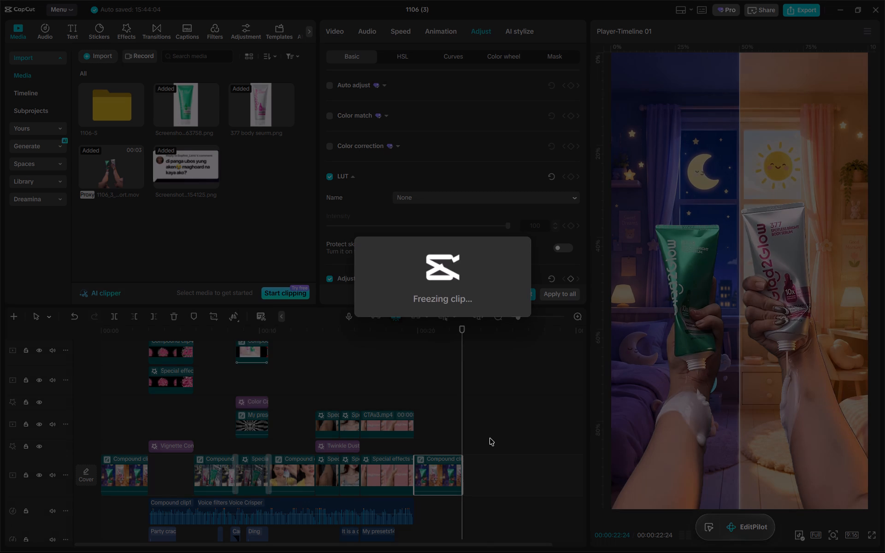
Delete the pasted compound clip at the timeline's end, keeping only the freeze frame.
{"action": "left_click", "coordinate": [442, 477]}
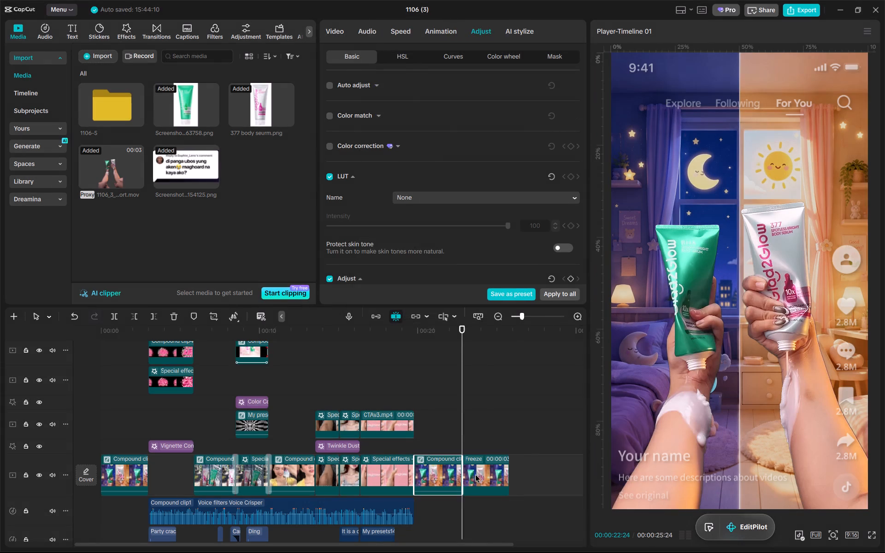
{"action": "key", "text": "d"}
Move the freeze frame into the main-track gap after the opening scene and trim its end to 00:00:05:26, where Compound clip7 starts.
{"action": "left_click_drag", "start_coordinate": [489, 480], "coordinate": [176, 480]}
{"action": "left_click_drag", "start_coordinate": [186, 329], "coordinate": [194, 328]}
{"action": "key", "text": "w"}
{"action": "left_click_drag", "start_coordinate": [172, 469], "coordinate": [172, 505]}
Search the video effects for "blur".
{"action": "left_click", "coordinate": [114, 36]}
{"action": "left_click", "coordinate": [132, 31]}
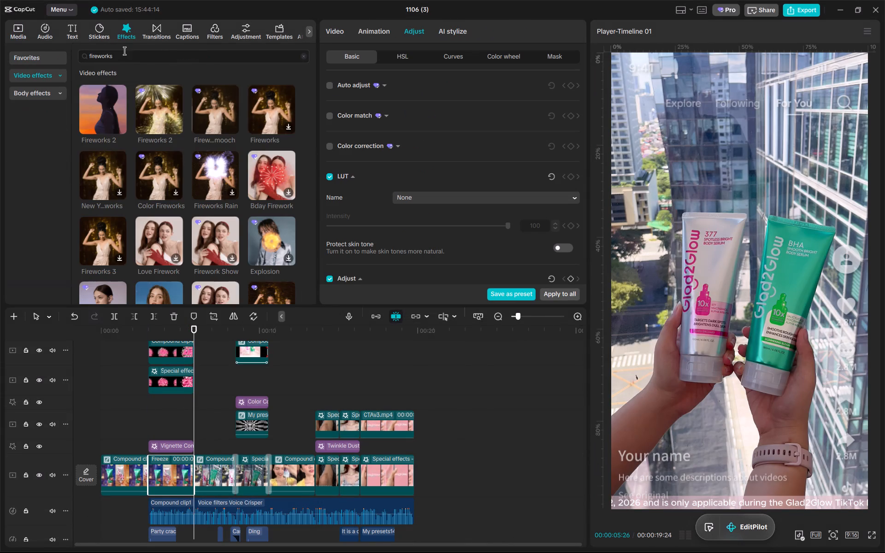
{"action": "left_click", "coordinate": [124, 53]}
{"action": "key", "text": "ctrl+a"}
{"action": "type", "text": "blur"}
{"action": "key", "text": "Return"}
Apply the Blur video effect to the freeze frame behind the 11.11 SALE logo on the main track.
{"action": "scroll", "coordinate": [205, 500], "scroll_direction": "up", "scroll_amount": 12, "text": "alt"}
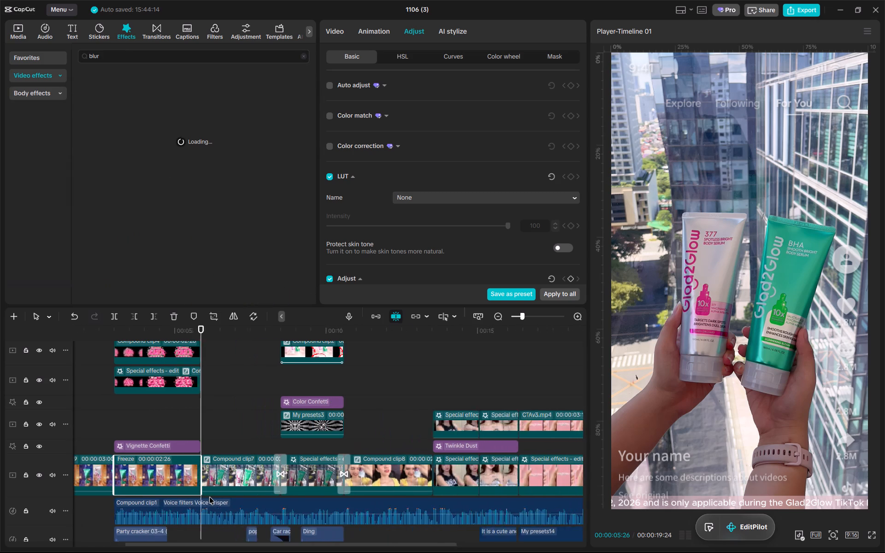
{"action": "scroll", "coordinate": [209, 497], "scroll_direction": "up", "scroll_amount": 6, "text": "alt"}
{"action": "scroll", "coordinate": [236, 447], "scroll_direction": "right", "scroll_amount": 7}
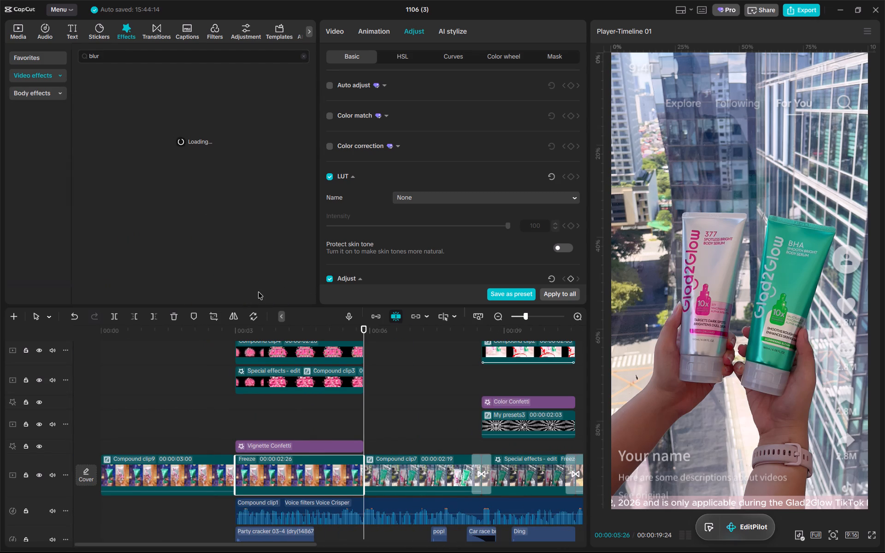
{"action": "scroll", "coordinate": [383, 416], "scroll_direction": "down", "scroll_amount": 9}
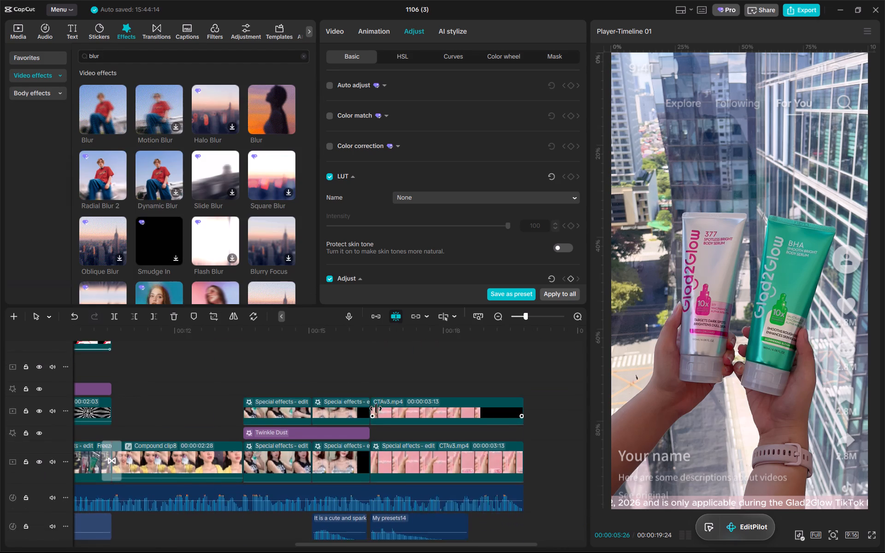
{"action": "scroll", "coordinate": [375, 408], "scroll_direction": "down", "scroll_amount": 5}
{"action": "scroll", "coordinate": [329, 399], "scroll_direction": "right", "scroll_amount": 4}
{"action": "scroll", "coordinate": [258, 427], "scroll_direction": "up", "scroll_amount": 6, "text": "ctrl"}
{"action": "scroll", "coordinate": [244, 400], "scroll_direction": "right", "scroll_amount": 6}
{"action": "scroll", "coordinate": [167, 291], "scroll_direction": "up", "scroll_amount": 1}
{"action": "left_click_drag", "start_coordinate": [94, 95], "coordinate": [230, 390]}
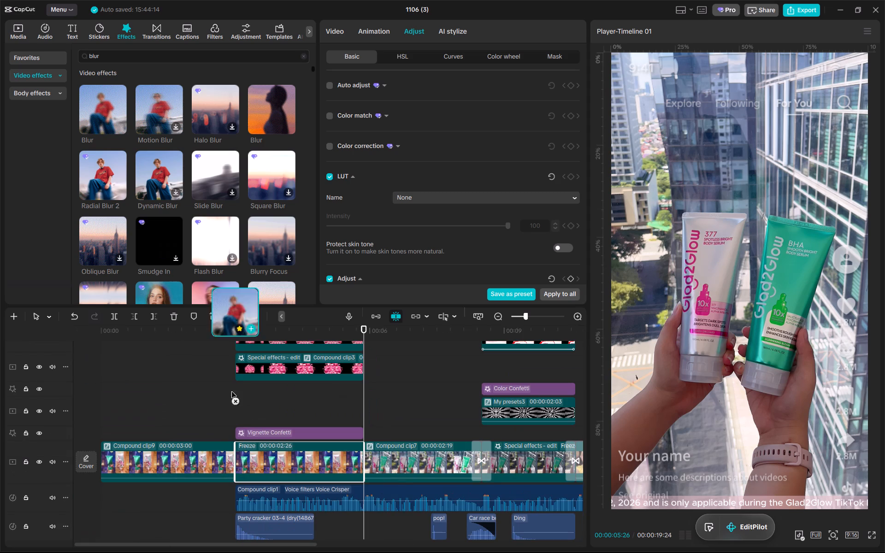
{"action": "left_click_drag", "start_coordinate": [230, 390], "coordinate": [259, 459]}
Play the timeline from the blurred freeze frame into the product and price scenes to check the effect.
{"action": "left_click", "coordinate": [236, 336]}
{"action": "key", "text": "space"}
{"action": "key", "text": "space"}
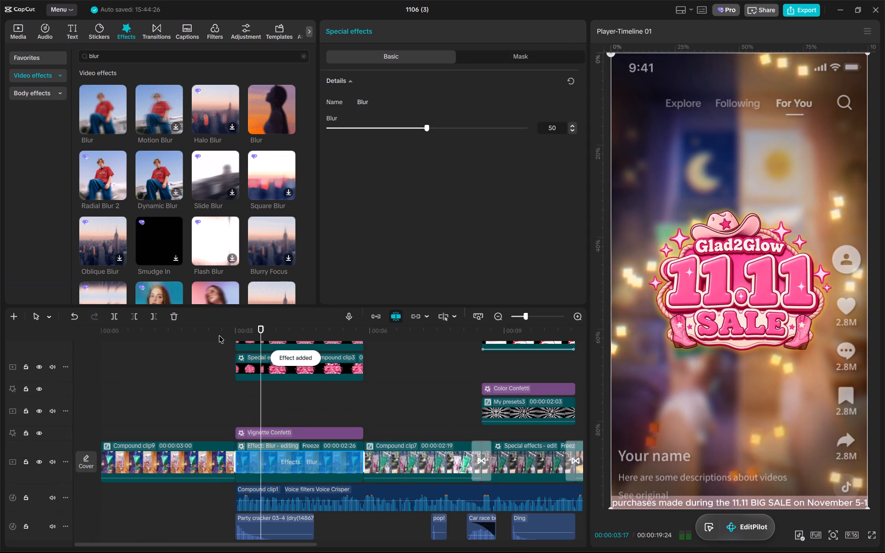
{"action": "left_click", "coordinate": [219, 335]}
{"action": "key", "text": "space"}
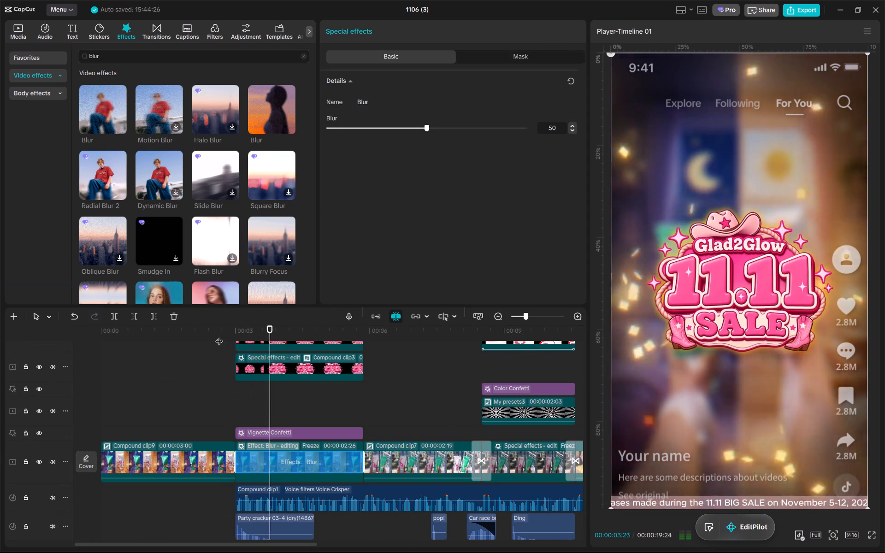
{"action": "scroll", "coordinate": [382, 401], "scroll_direction": "down", "scroll_amount": 6, "text": "ctrl"}
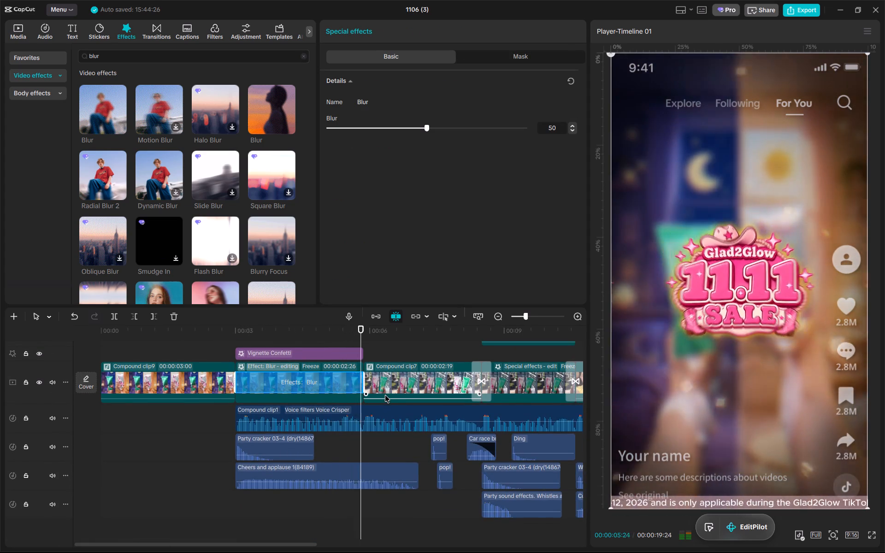
{"action": "scroll", "coordinate": [385, 394], "scroll_direction": "down", "scroll_amount": 6, "text": "alt"}
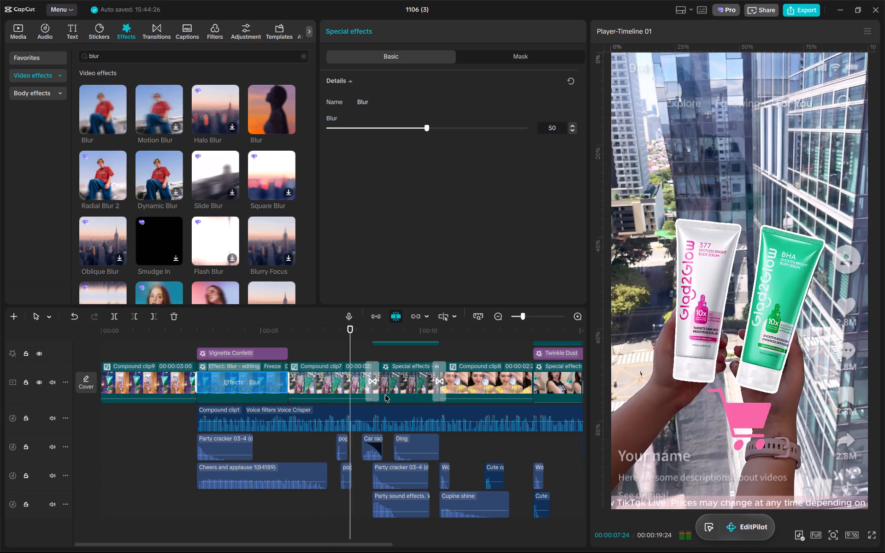
{"action": "key", "text": "space"}
Switch to the browser and open the Walang Biruan music link of script 1105-9 in the [ARONA] PH G2G NOVEMBER 2026 sheet.
{"action": "key", "text": "alt+Tab"}
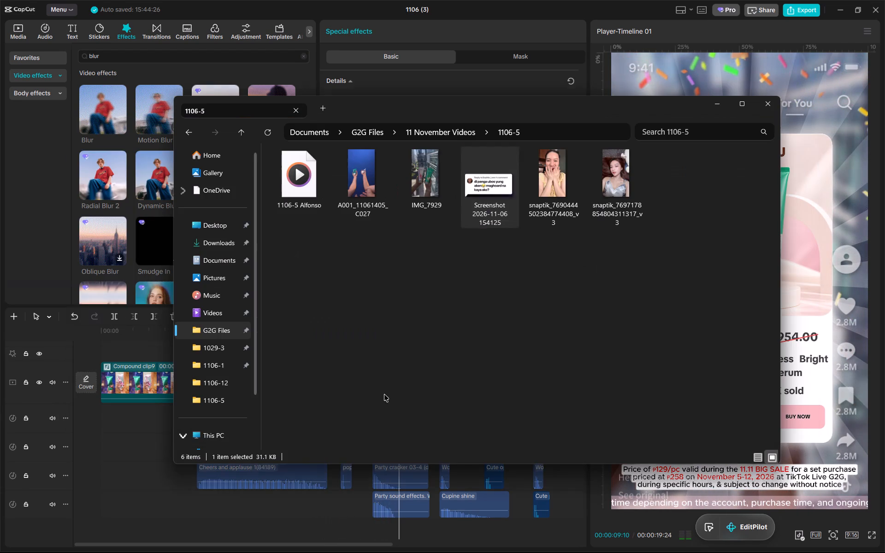
{"action": "left_click", "coordinate": [345, 536]}
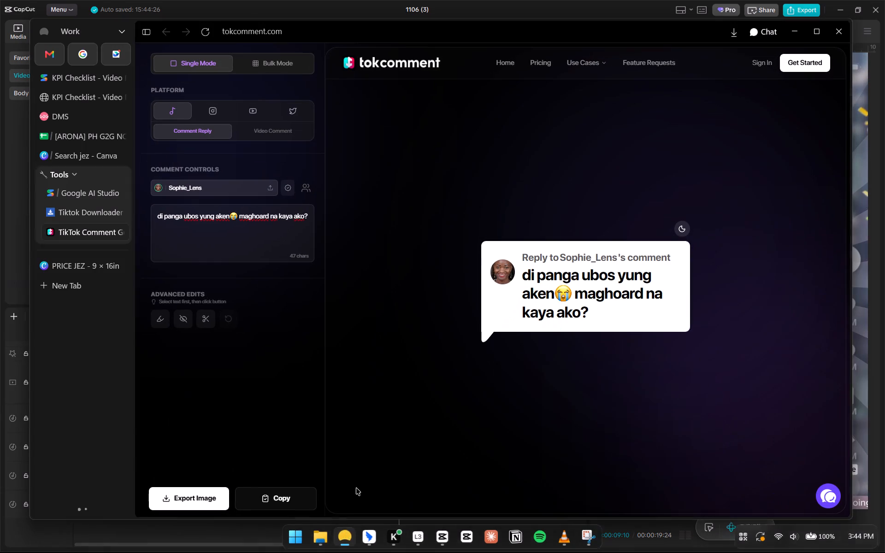
{"action": "left_click", "coordinate": [78, 178]}
{"action": "left_click", "coordinate": [96, 101]}
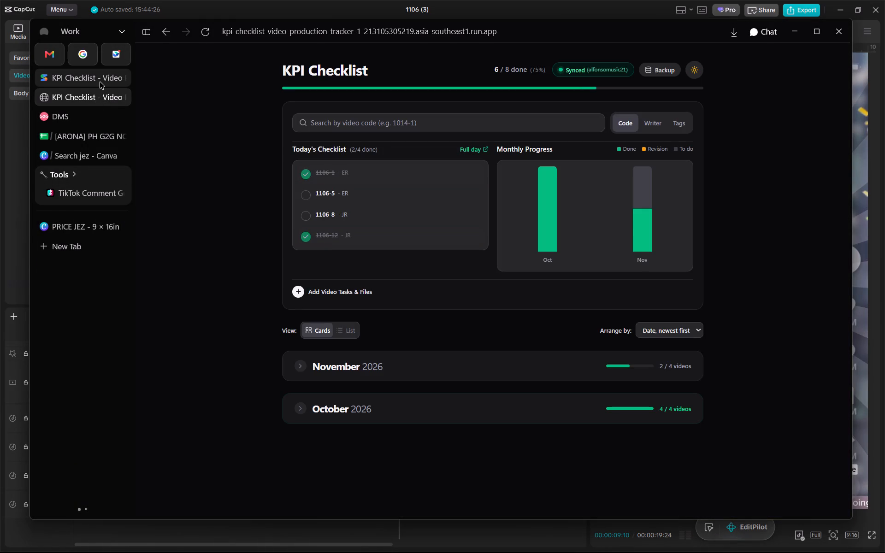
{"action": "left_click", "coordinate": [100, 82]}
{"action": "left_click", "coordinate": [103, 137]}
{"action": "left_click", "coordinate": [457, 391]}
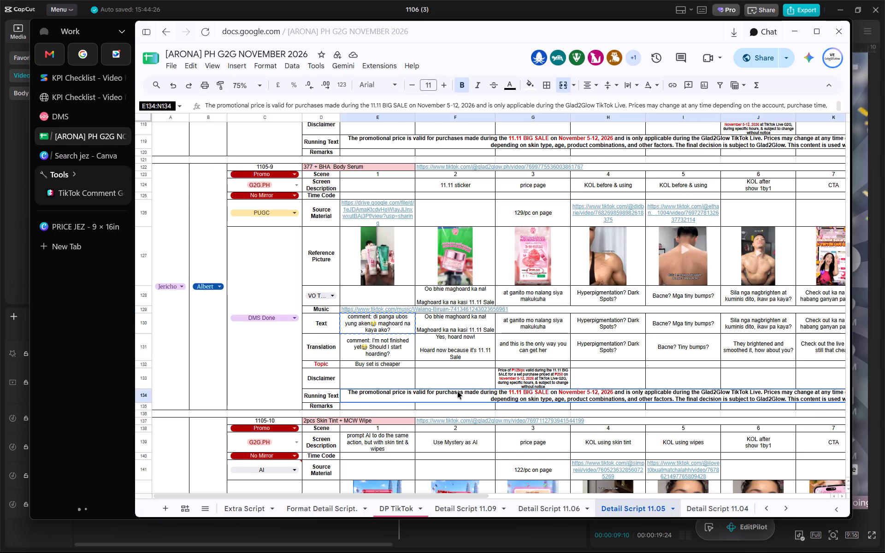
{"action": "scroll", "coordinate": [457, 391], "scroll_direction": "up", "scroll_amount": 1}
{"action": "left_click", "coordinate": [471, 353]}
{"action": "left_click", "coordinate": [410, 364]}
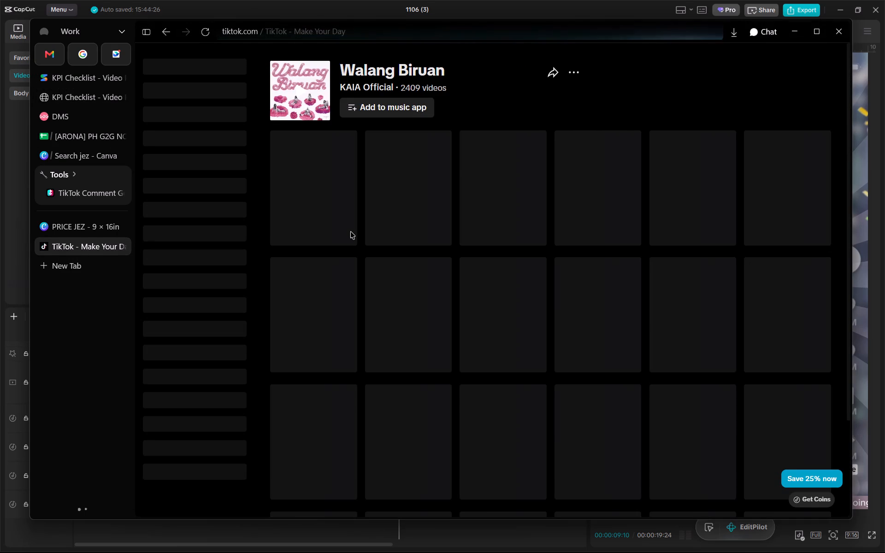
Browse the TikTok videos using Walang Biruan and copy the link of KAIA Official's red-curtain video.
{"action": "left_click", "coordinate": [341, 201]}
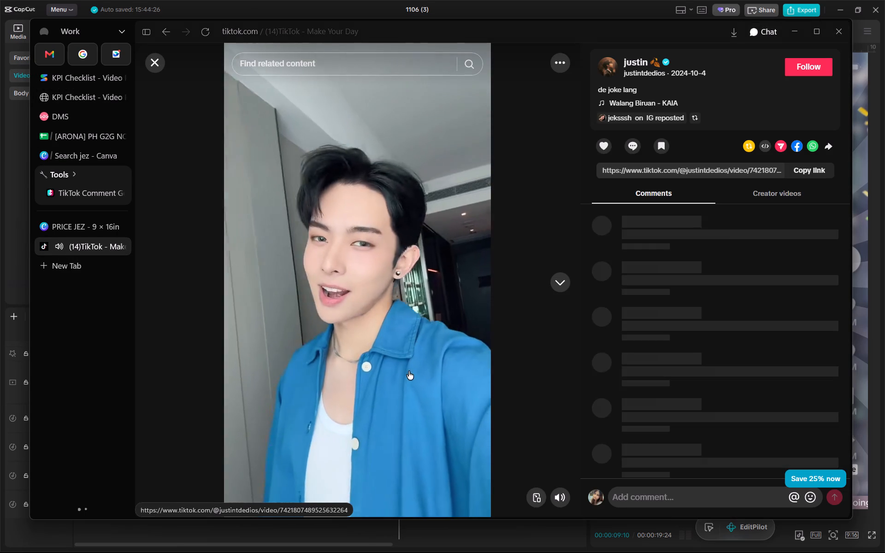
{"action": "left_click", "coordinate": [336, 362]}
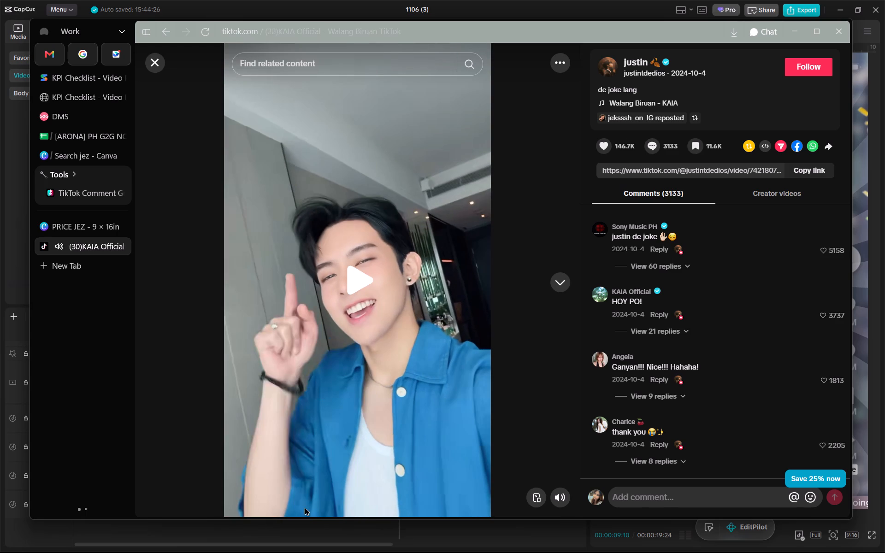
{"action": "left_click", "coordinate": [355, 310]}
{"action": "key", "text": "Down"}
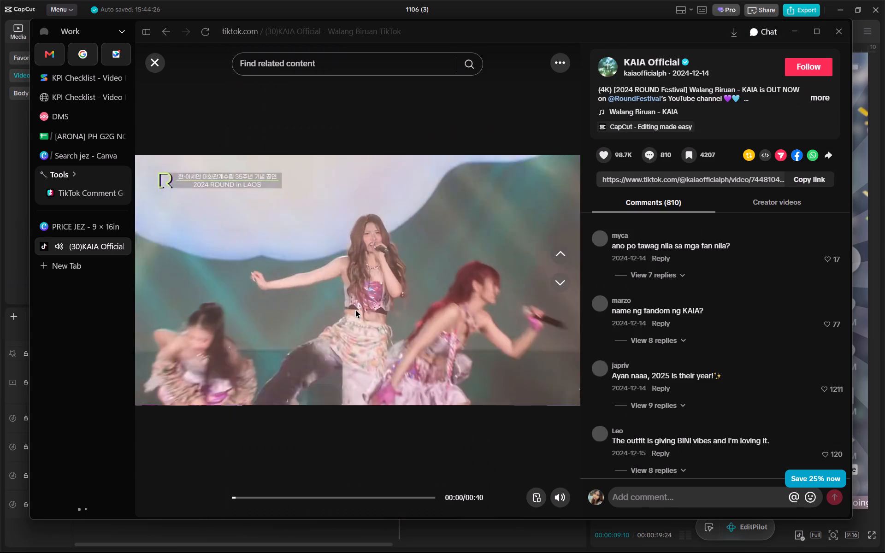
{"action": "key", "text": "Up"}
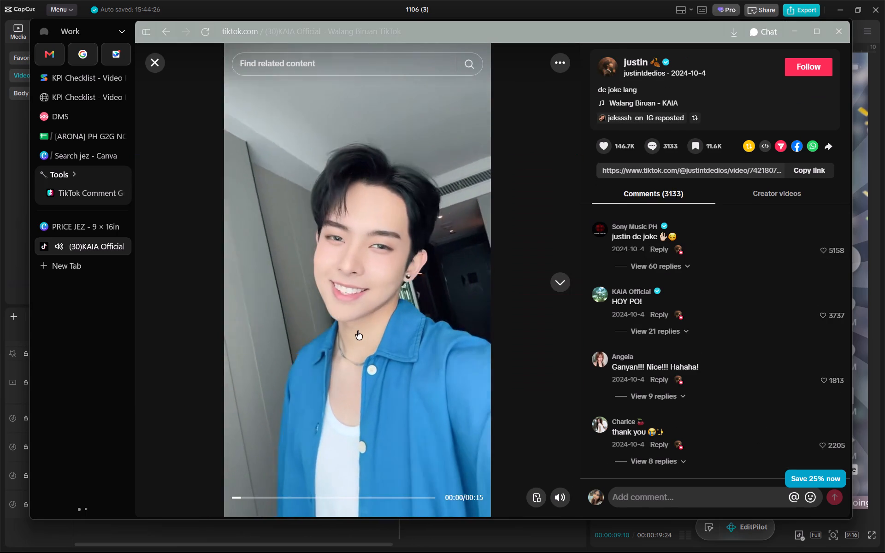
{"action": "key", "text": "Down"}
{"action": "key", "text": "Down"}
{"action": "key", "text": "Down"}
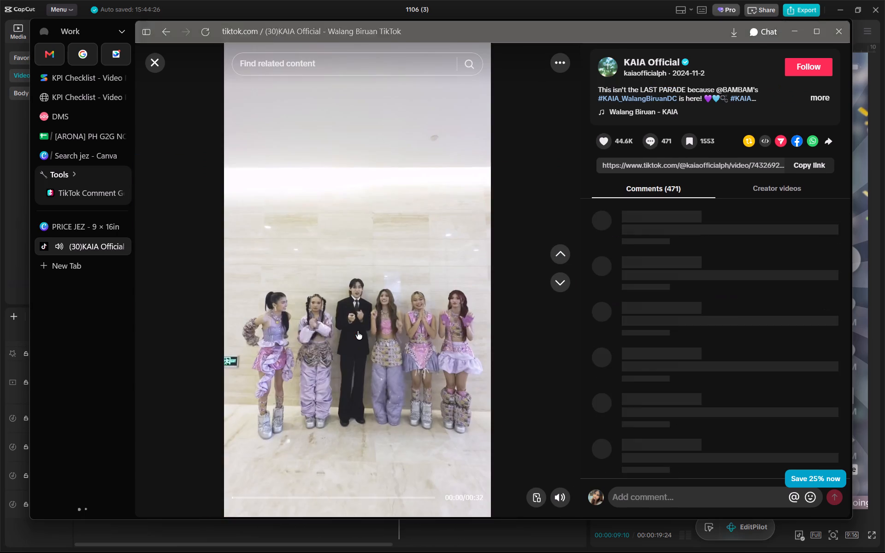
{"action": "left_click", "coordinate": [408, 495]}
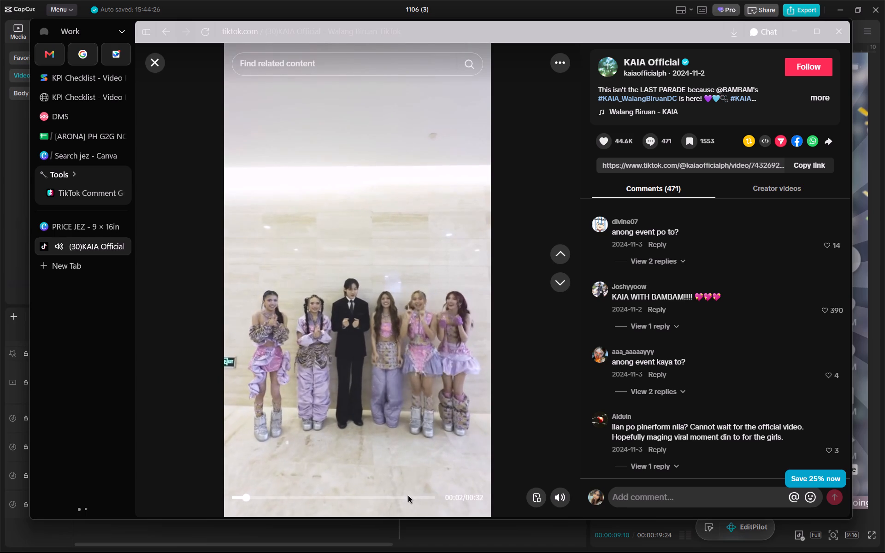
{"action": "double_click", "coordinate": [407, 500]}
{"action": "key", "text": "Down"}
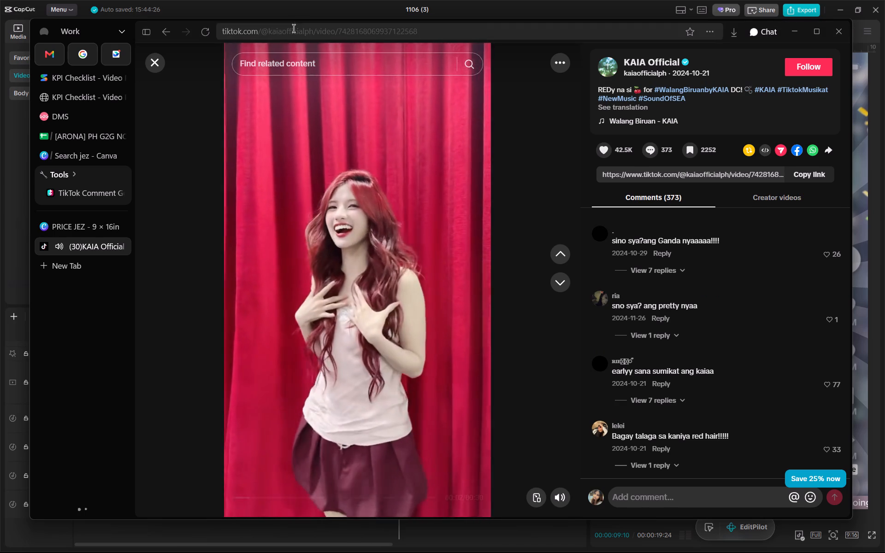
{"action": "left_click", "coordinate": [295, 26]}
{"action": "key", "text": "ctrl+c"}
{"action": "left_click", "coordinate": [342, 262]}
{"action": "left_click", "coordinate": [358, 278]}
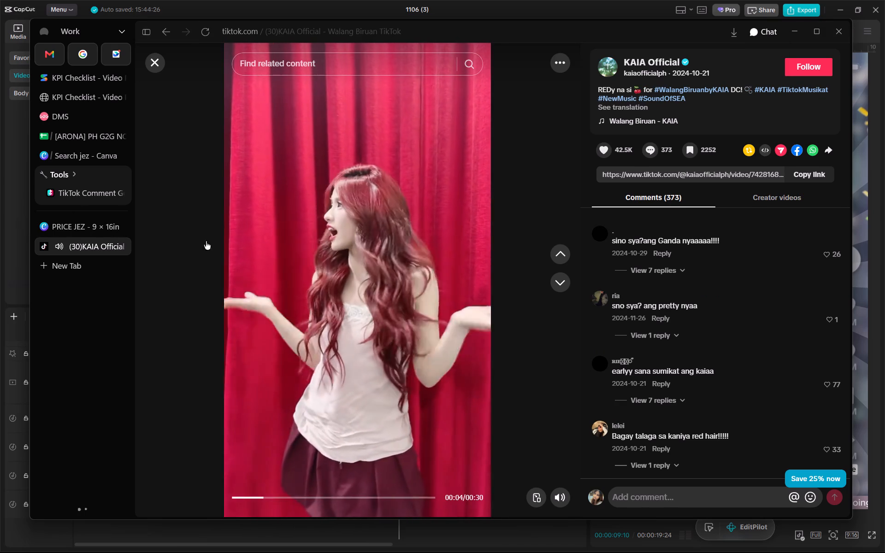
Download the copied KAIA Official video without watermark using the SnapTik TikTok downloader.
{"action": "left_click", "coordinate": [96, 195]}
{"action": "left_click", "coordinate": [81, 173]}
{"action": "left_click", "coordinate": [90, 210]}
{"action": "left_click", "coordinate": [494, 235]}
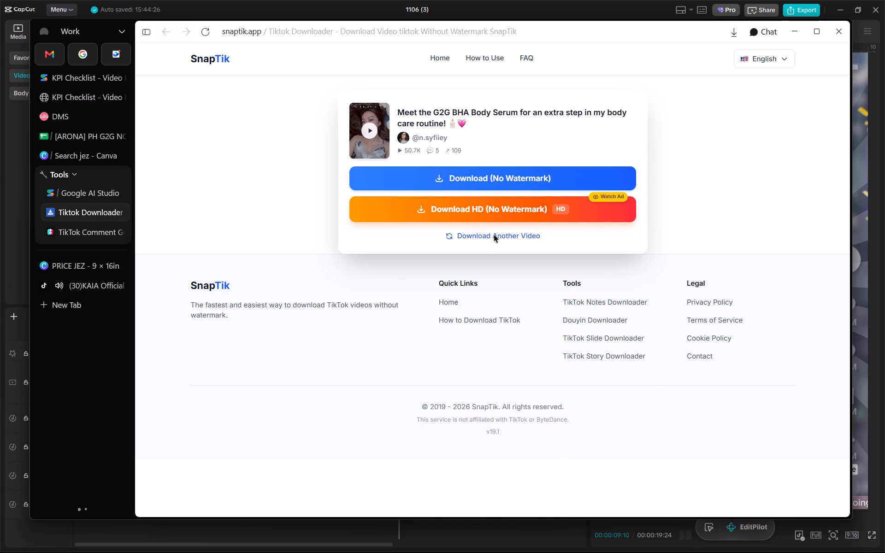
{"action": "left_click", "coordinate": [445, 229]}
{"action": "key", "text": "ctrl+v"}
{"action": "key", "text": "Return"}
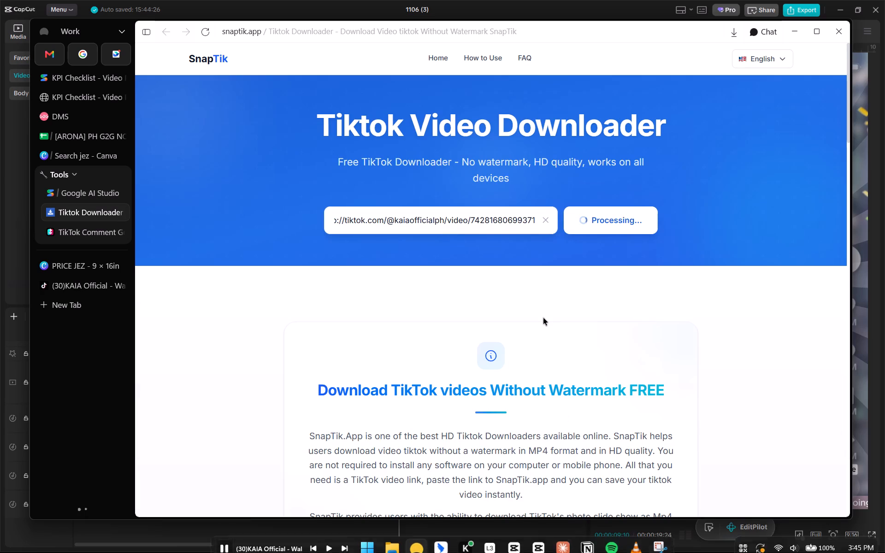
{"action": "left_click", "coordinate": [520, 187]}
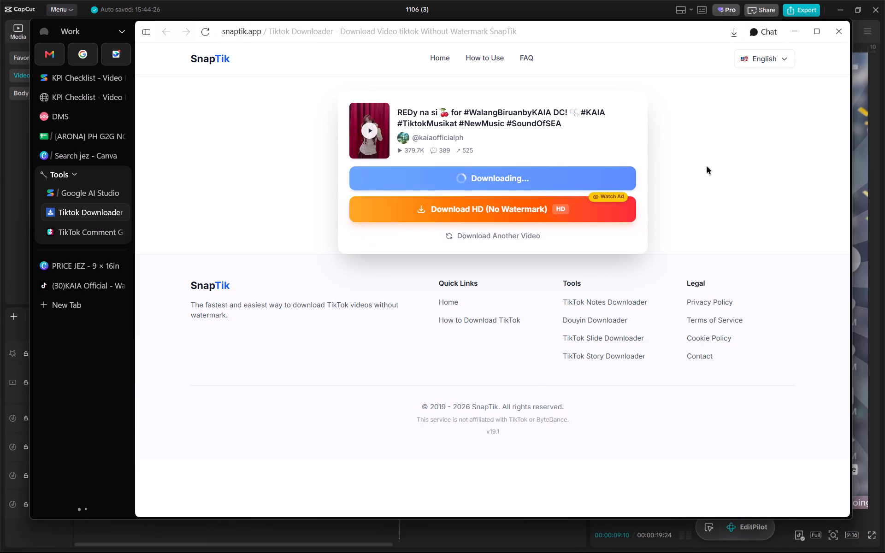
Bring the downloaded snaptik video into the CapCut timeline.
{"action": "left_click_drag", "start_coordinate": [721, 80], "coordinate": [17, 401]}
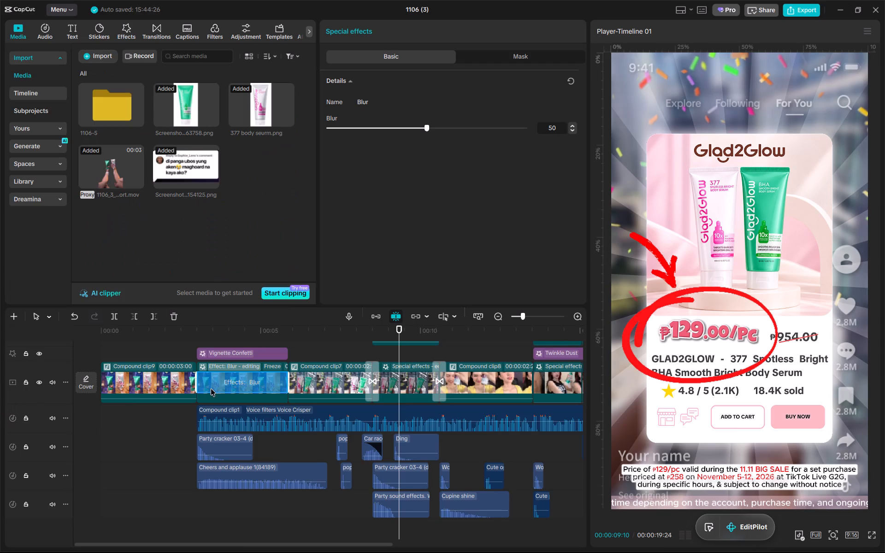
Move the snaptik clip to the timeline's start and extract its audio, deleting the video part.
{"action": "scroll", "coordinate": [286, 438], "scroll_direction": "up", "scroll_amount": 20, "text": "ctrl"}
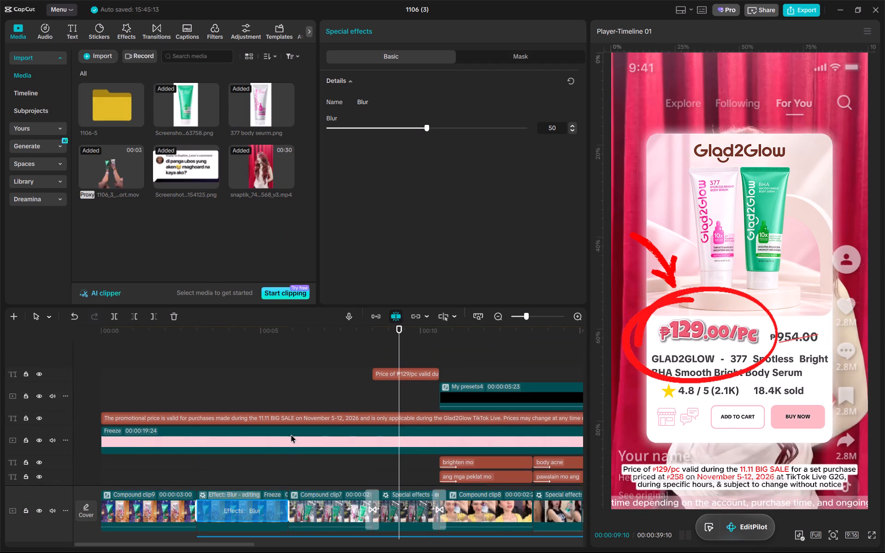
{"action": "key", "text": "alt+s"}
{"action": "scroll", "coordinate": [295, 433], "scroll_direction": "down", "scroll_amount": 20, "text": "ctrl"}
{"action": "scroll", "coordinate": [295, 433], "scroll_direction": "down", "scroll_amount": 2, "text": "ctrl"}
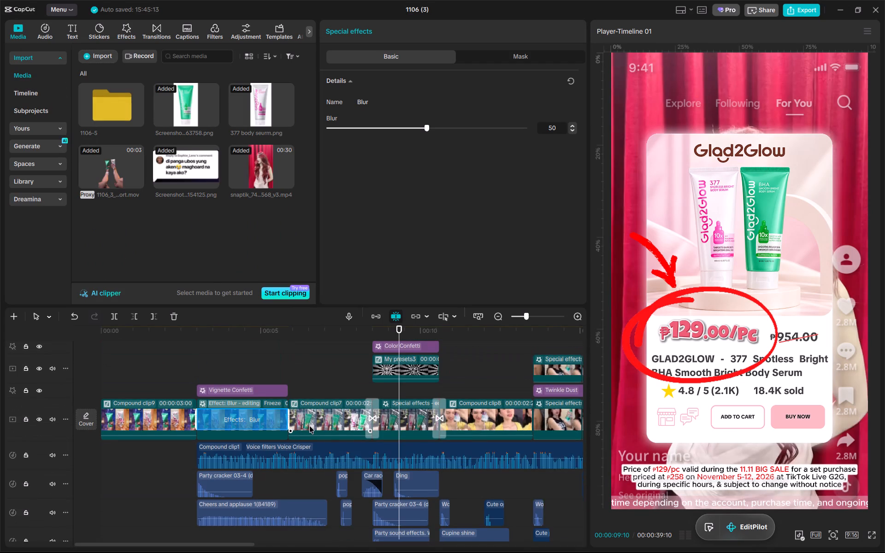
{"action": "scroll", "coordinate": [309, 426], "scroll_direction": "down", "scroll_amount": 5, "text": "ctrl"}
{"action": "scroll", "coordinate": [309, 426], "scroll_direction": "up", "scroll_amount": 13, "text": "ctrl"}
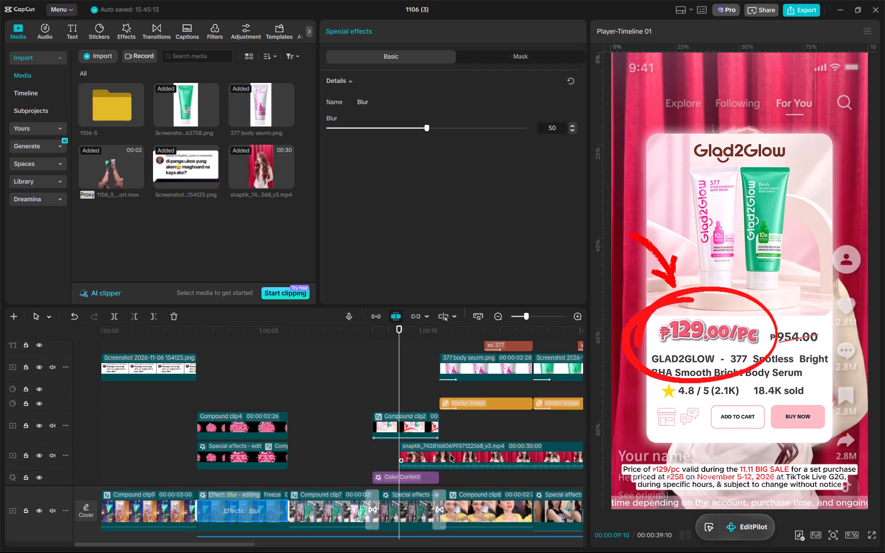
{"action": "left_click_drag", "start_coordinate": [450, 454], "coordinate": [143, 395]}
{"action": "key", "text": "alt+s"}
{"action": "key", "text": "d"}
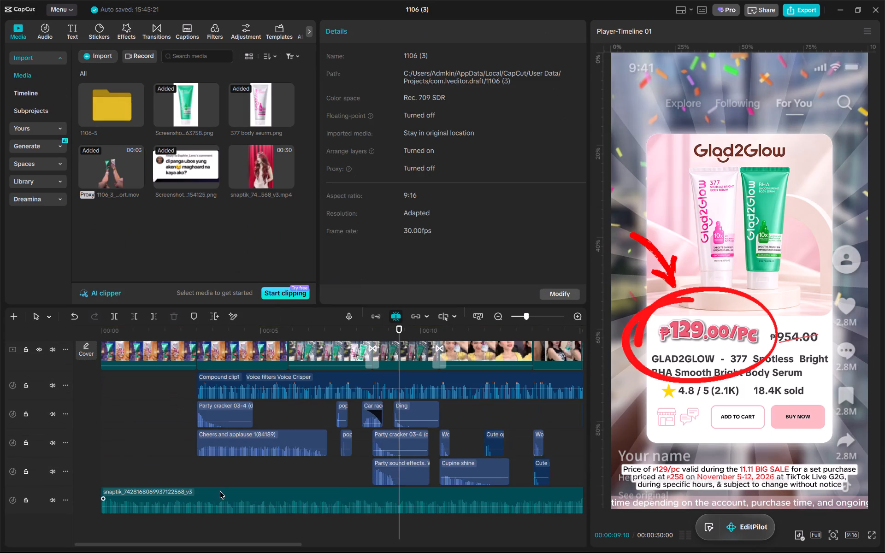
Move the extracted music to the audio track directly below the main track and set its volume to 3.1 dB.
{"action": "left_click_drag", "start_coordinate": [219, 496], "coordinate": [217, 361]}
{"action": "scroll", "coordinate": [219, 347], "scroll_direction": "up", "scroll_amount": 1}
{"action": "left_click_drag", "start_coordinate": [224, 334], "coordinate": [24, 318]}
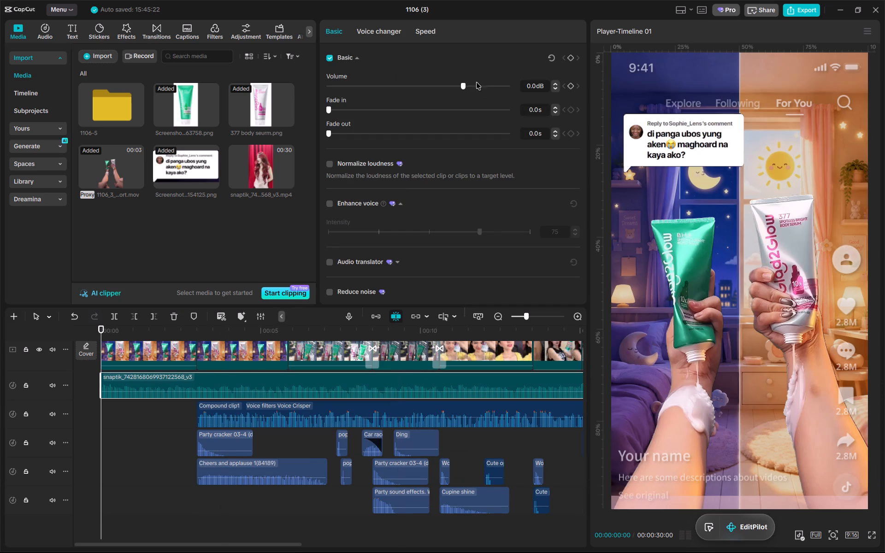
{"action": "left_click", "coordinate": [466, 82]}
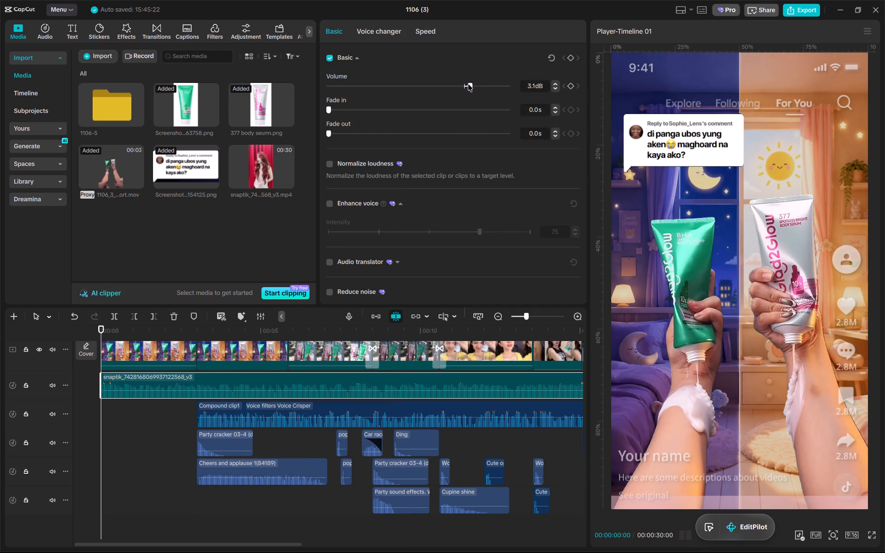
Keyframe the music volume at 3.1 dB at 00:00:02:29 and at -5.1 dB at 00:00:03:01, and play the transition.
{"action": "scroll", "coordinate": [253, 352], "scroll_direction": "up", "scroll_amount": 20, "text": "alt"}
{"action": "scroll", "coordinate": [253, 352], "scroll_direction": "up", "scroll_amount": 4, "text": "alt"}
{"action": "left_click_drag", "start_coordinate": [383, 332], "coordinate": [380, 332]}
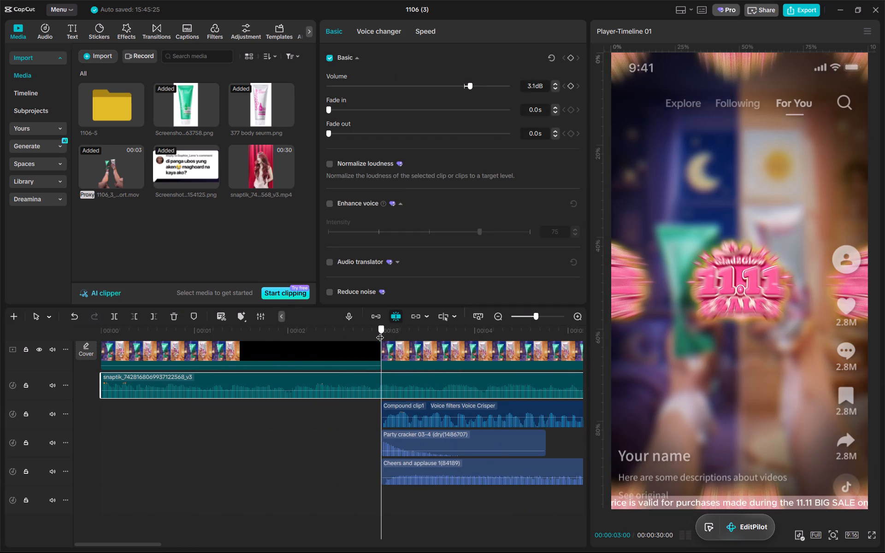
{"action": "left_click_drag", "start_coordinate": [380, 332], "coordinate": [377, 329]}
{"action": "left_click", "coordinate": [569, 87]}
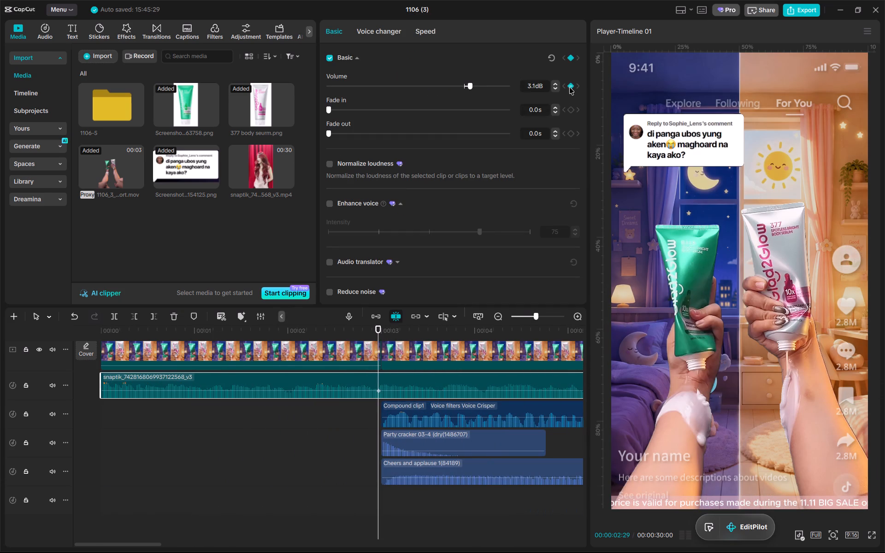
{"action": "key", "text": "Right"}
{"action": "key", "text": "Right"}
{"action": "left_click_drag", "start_coordinate": [473, 82], "coordinate": [449, 85]}
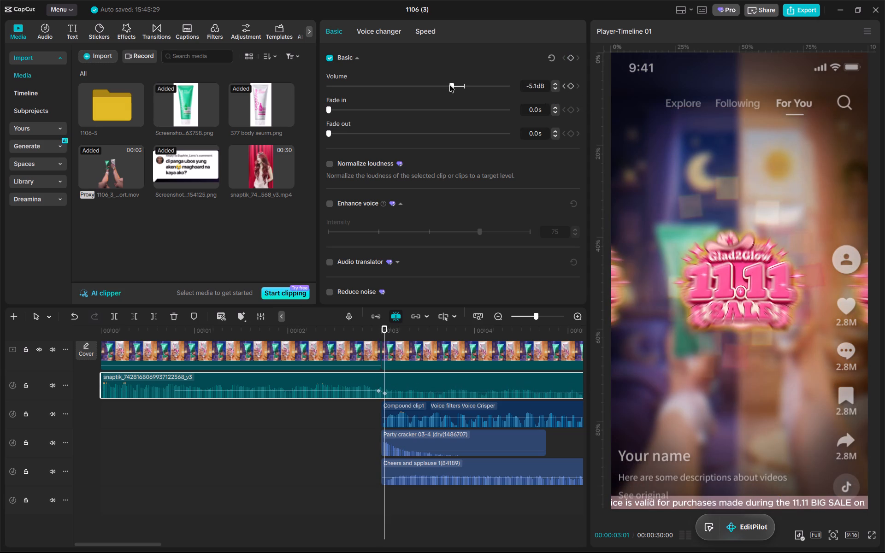
{"action": "left_click_drag", "start_coordinate": [449, 85], "coordinate": [449, 87]}
{"action": "left_click", "coordinate": [334, 332]}
{"action": "key", "text": "space"}
{"action": "scroll", "coordinate": [427, 375], "scroll_direction": "down", "scroll_amount": 15, "text": "alt"}
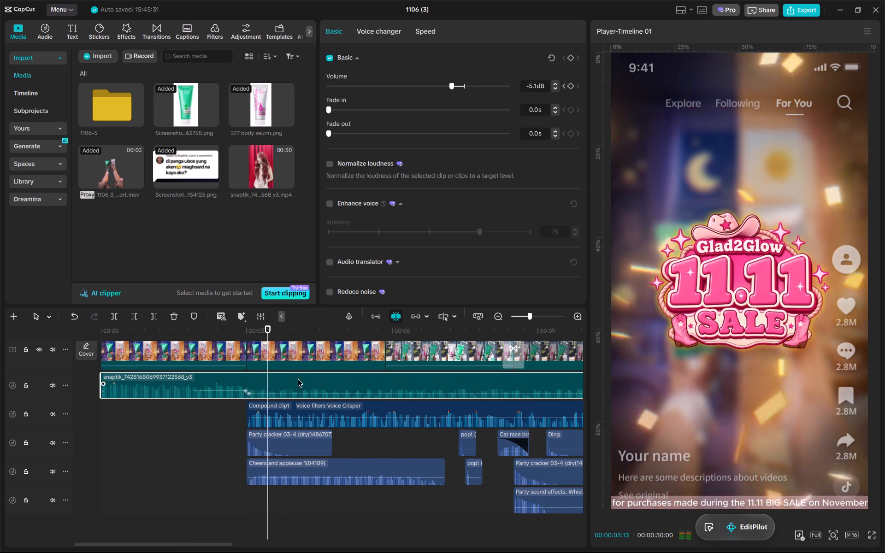
Play the timeline onward from 00:00:03:13 to check the music level against the voice-over.
{"action": "scroll", "coordinate": [311, 402], "scroll_direction": "up", "scroll_amount": 10, "text": "alt"}
{"action": "scroll", "coordinate": [405, 422], "scroll_direction": "down", "scroll_amount": 5, "text": "alt"}
{"action": "scroll", "coordinate": [460, 432], "scroll_direction": "up", "scroll_amount": 5, "text": "alt"}
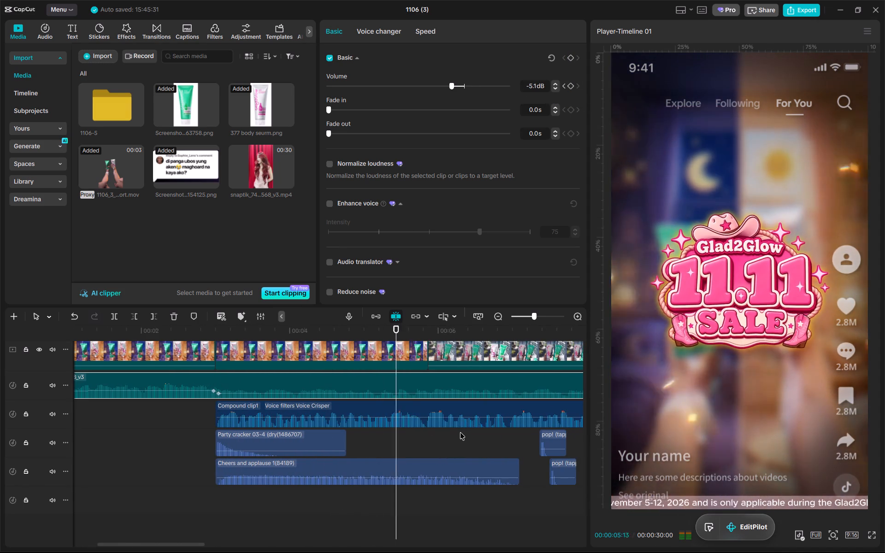
{"action": "scroll", "coordinate": [460, 432], "scroll_direction": "left", "scroll_amount": 1}
{"action": "scroll", "coordinate": [460, 432], "scroll_direction": "down", "scroll_amount": 20, "text": "alt"}
{"action": "scroll", "coordinate": [460, 432], "scroll_direction": "down", "scroll_amount": 3, "text": "alt"}
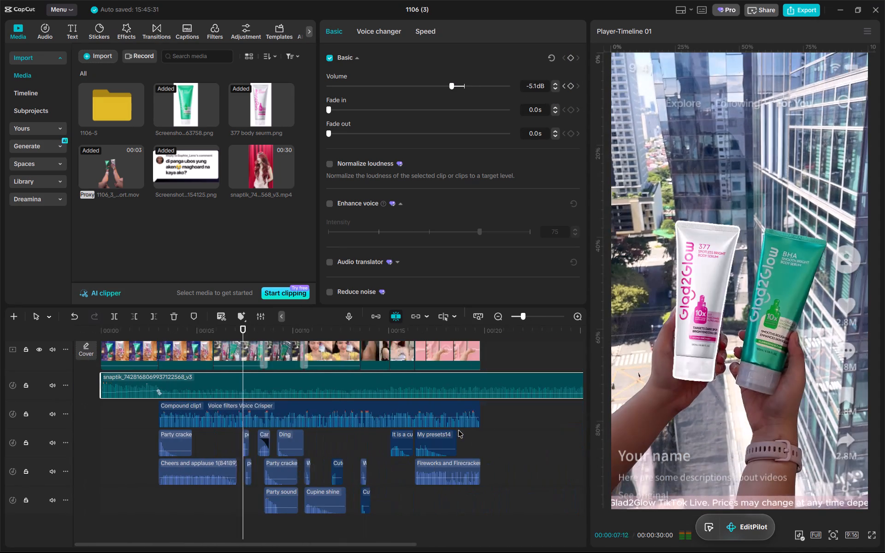
{"action": "scroll", "coordinate": [458, 430], "scroll_direction": "down", "scroll_amount": 5, "text": "alt"}
{"action": "scroll", "coordinate": [436, 421], "scroll_direction": "up", "scroll_amount": 3, "text": "alt"}
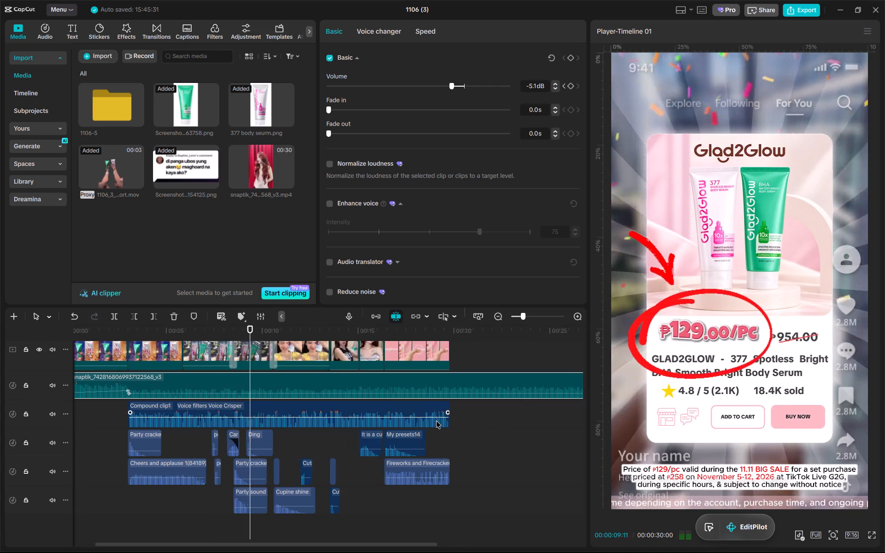
{"action": "scroll", "coordinate": [436, 421], "scroll_direction": "up", "scroll_amount": 3, "text": "alt"}
{"action": "scroll", "coordinate": [535, 391], "scroll_direction": "up", "scroll_amount": 3, "text": "alt"}
{"action": "scroll", "coordinate": [552, 374], "scroll_direction": "left", "scroll_amount": 4}
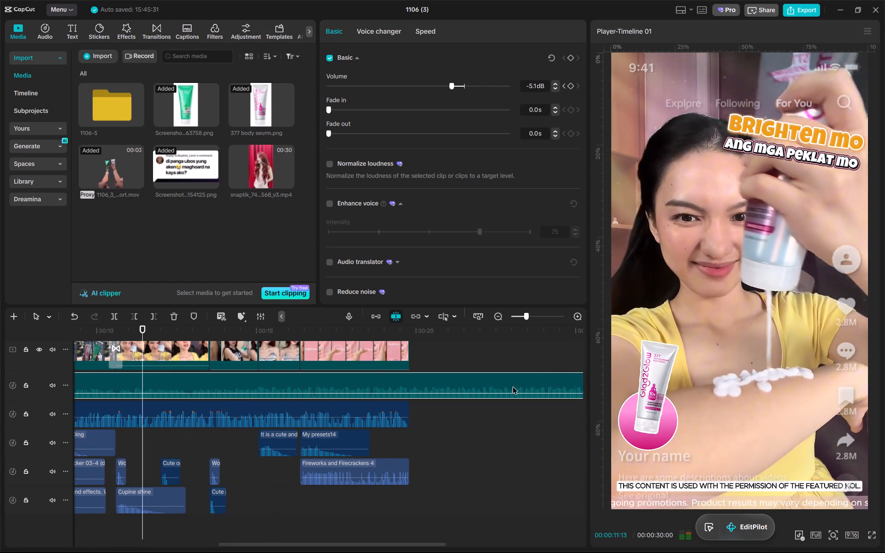
Trim the end of the extracted snaptik music to the main video's end at 00:00:19:24.
{"action": "scroll", "coordinate": [513, 387], "scroll_direction": "right", "scroll_amount": 2}
{"action": "scroll", "coordinate": [513, 387], "scroll_direction": "down", "scroll_amount": 1, "text": "alt"}
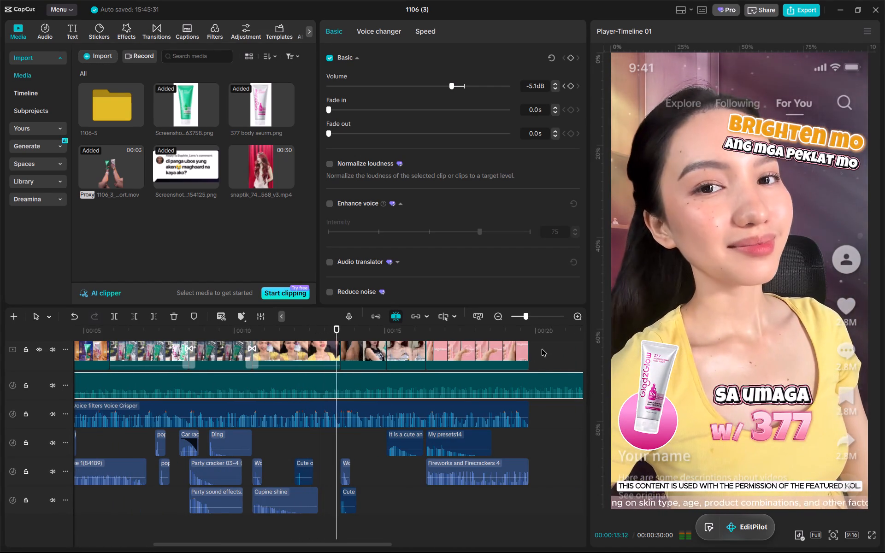
{"action": "left_click", "coordinate": [530, 332]}
{"action": "key", "text": "w"}
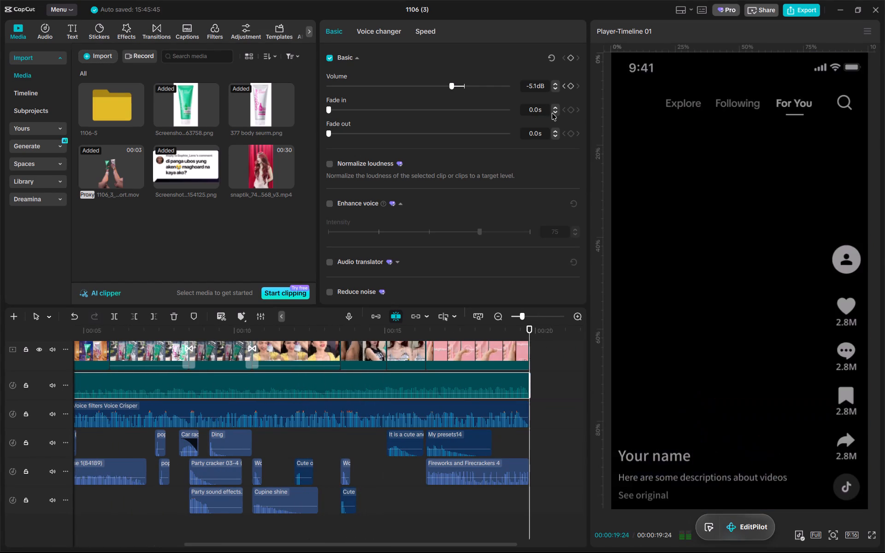
Set the music's volume keyframe at 00:00:03:01 to -6.0 dB.
{"action": "left_click", "coordinate": [564, 88]}
{"action": "left_click", "coordinate": [537, 89]}
{"action": "key", "text": "BackSpace"}
{"action": "key", "text": "BackSpace"}
{"action": "key", "text": "BackSpace"}
{"action": "key", "text": "6"}
{"action": "key", "text": "Return"}
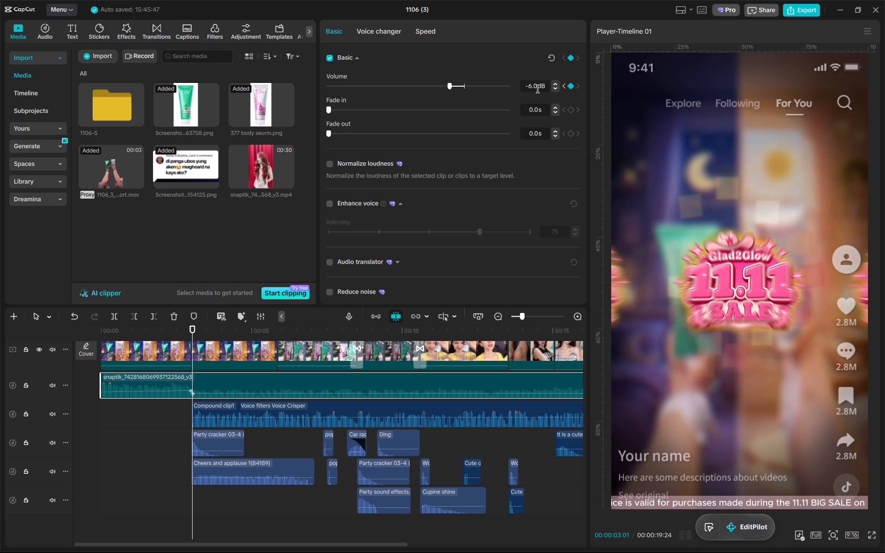
Play the timeline from 00:00:03:01 to the closing TikTok Live scene to check the music balance.
{"action": "key", "text": "space"}
{"action": "scroll", "coordinate": [347, 419], "scroll_direction": "down", "scroll_amount": 6, "text": "alt"}
{"action": "scroll", "coordinate": [165, 388], "scroll_direction": "up", "scroll_amount": 7, "text": "alt"}
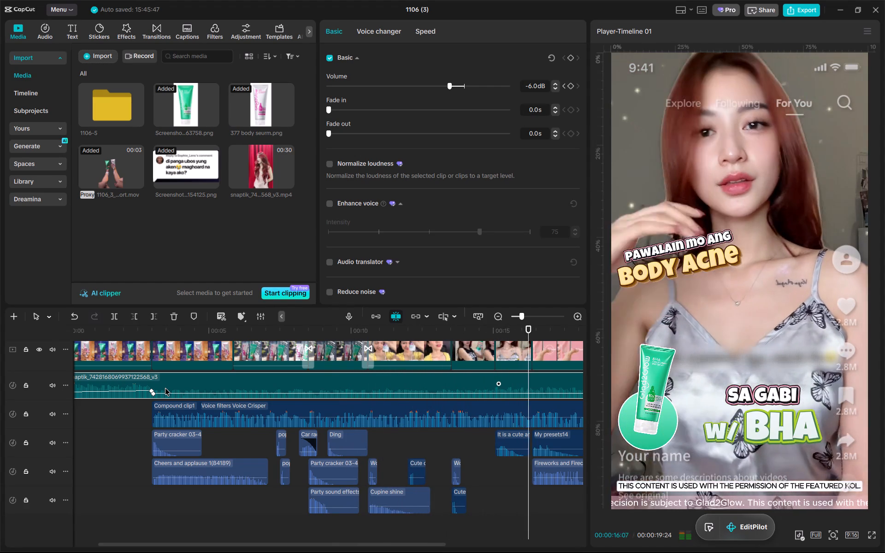
{"action": "scroll", "coordinate": [231, 391], "scroll_direction": "left", "scroll_amount": 3}
{"action": "scroll", "coordinate": [436, 460], "scroll_direction": "right", "scroll_amount": 5, "text": "alt"}
{"action": "scroll", "coordinate": [436, 460], "scroll_direction": "up", "scroll_amount": 6, "text": "alt"}
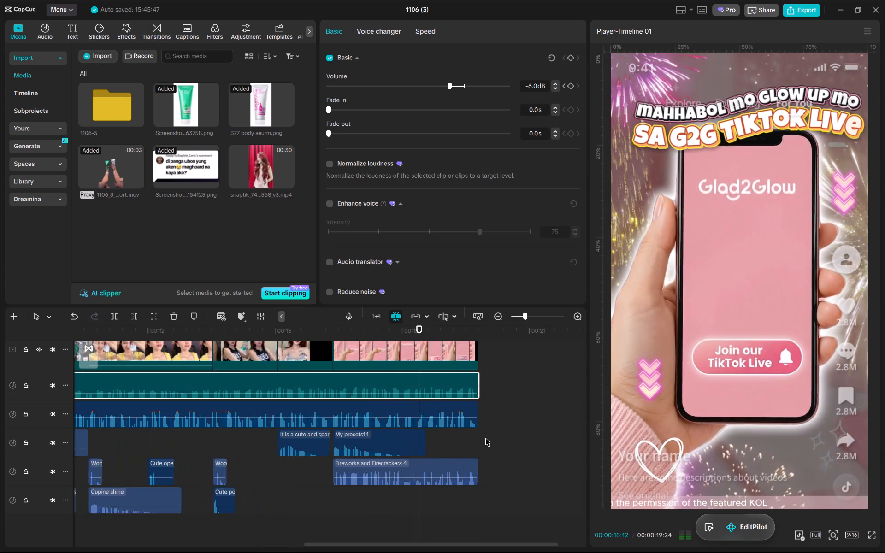
{"action": "scroll", "coordinate": [485, 438], "scroll_direction": "up", "scroll_amount": 3, "text": "alt"}
{"action": "scroll", "coordinate": [488, 432], "scroll_direction": "down", "scroll_amount": 14, "text": "alt"}
Play the promo from the beginning through the logo scene and into the two-serum clip, stopping at 00:00:07:06.
{"action": "left_click_drag", "start_coordinate": [497, 329], "coordinate": [0, 352]}
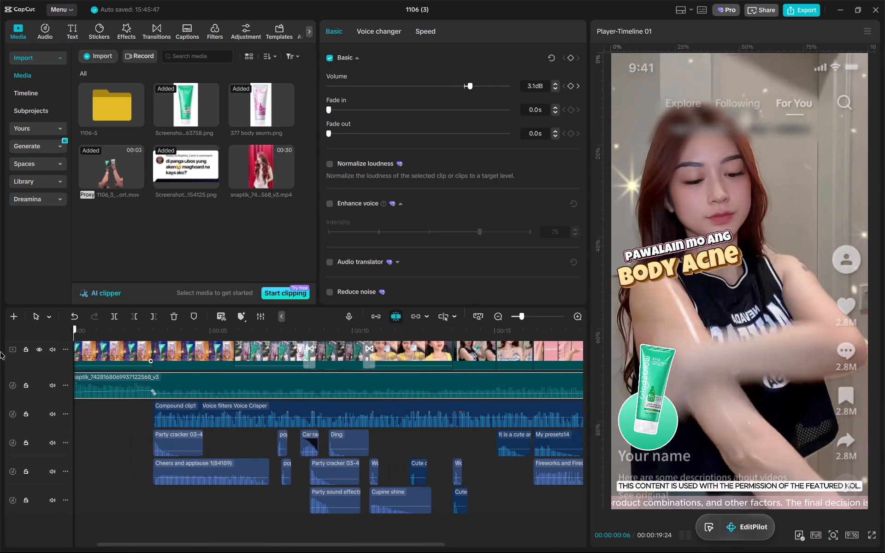
{"action": "left_click_drag", "start_coordinate": [0, 352], "coordinate": [0, 356]}
{"action": "key", "text": "space"}
{"action": "scroll", "coordinate": [167, 370], "scroll_direction": "up", "scroll_amount": 10, "text": "alt"}
{"action": "key", "text": "space"}
{"action": "key", "text": "space"}
{"action": "scroll", "coordinate": [242, 352], "scroll_direction": "up", "scroll_amount": 7, "text": "alt"}
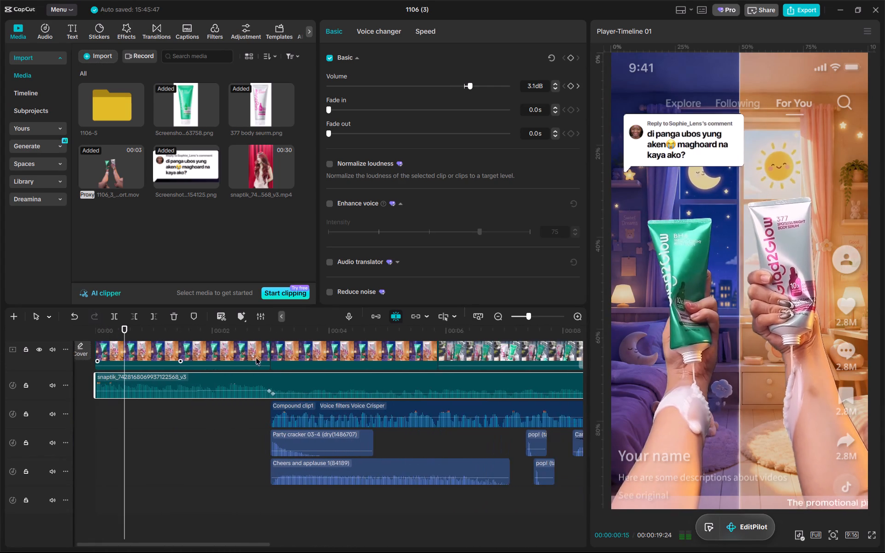
{"action": "scroll", "coordinate": [256, 358], "scroll_direction": "up", "scroll_amount": 3, "text": "alt"}
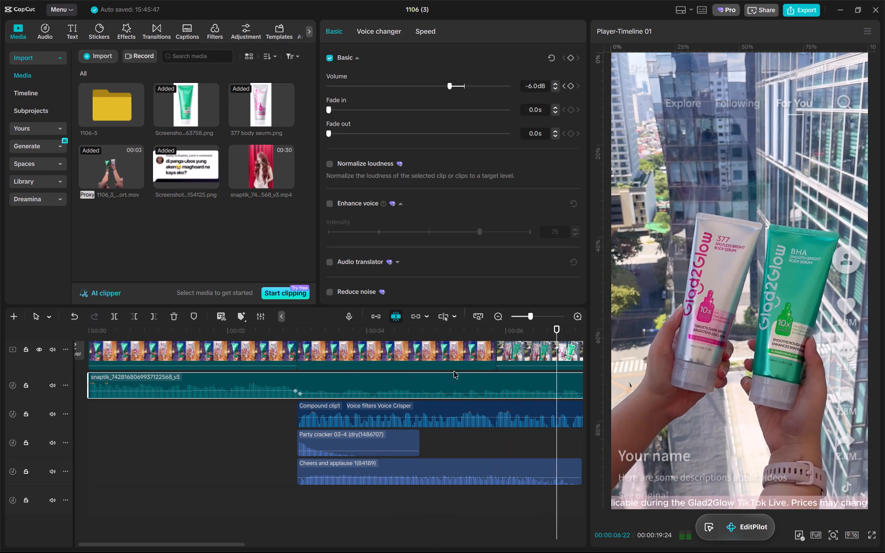
{"action": "scroll", "coordinate": [502, 381], "scroll_direction": "down", "scroll_amount": 5, "text": "alt"}
{"action": "key", "text": "space"}
Search transitions for "zoom out" and apply Zoom-Out Flash between the freeze clip and Compound clip7.
{"action": "scroll", "coordinate": [422, 377], "scroll_direction": "up", "scroll_amount": 5, "text": "ctrl"}
{"action": "left_click", "coordinate": [147, 33]}
{"action": "double_click", "coordinate": [160, 48]}
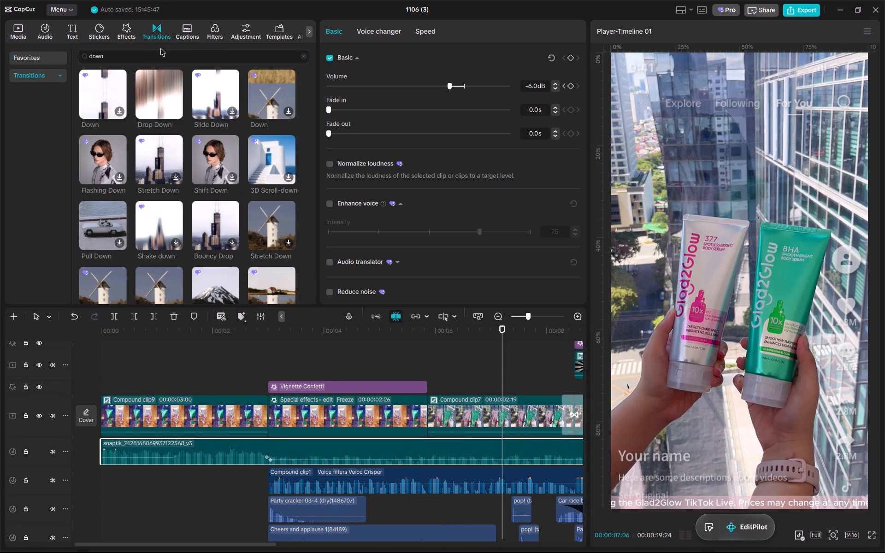
{"action": "double_click", "coordinate": [165, 50]}
{"action": "type", "text": "zoom out"}
{"action": "key", "text": "Return"}
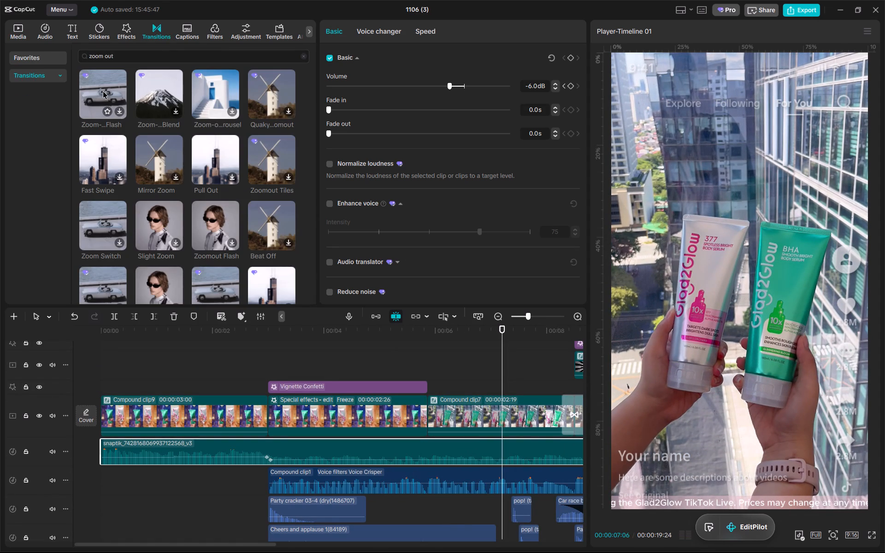
{"action": "left_click_drag", "start_coordinate": [105, 88], "coordinate": [415, 410]}
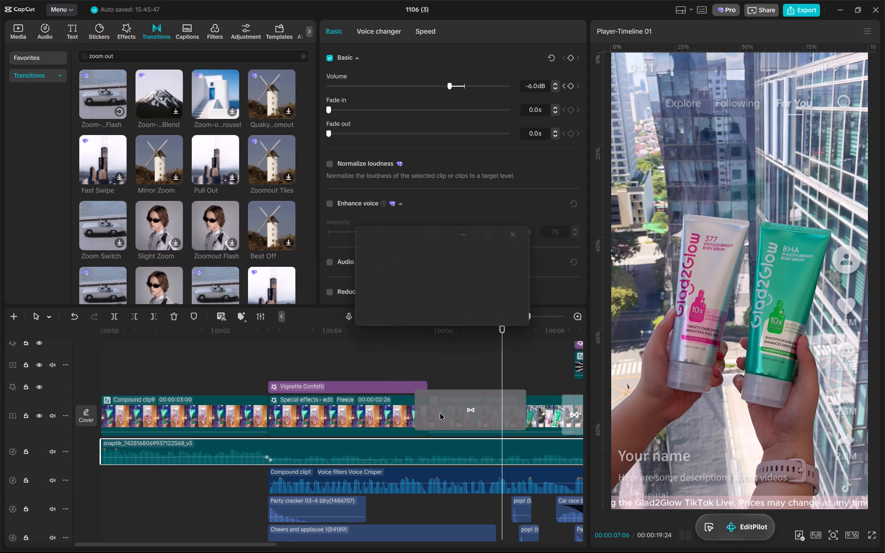
{"action": "left_click", "coordinate": [507, 303]}
{"action": "left_click", "coordinate": [502, 303]}
{"action": "left_click", "coordinate": [503, 308]}
Set the Zoom-Out Flash transition's duration to 0.6 s and play it back.
{"action": "left_click", "coordinate": [439, 406]}
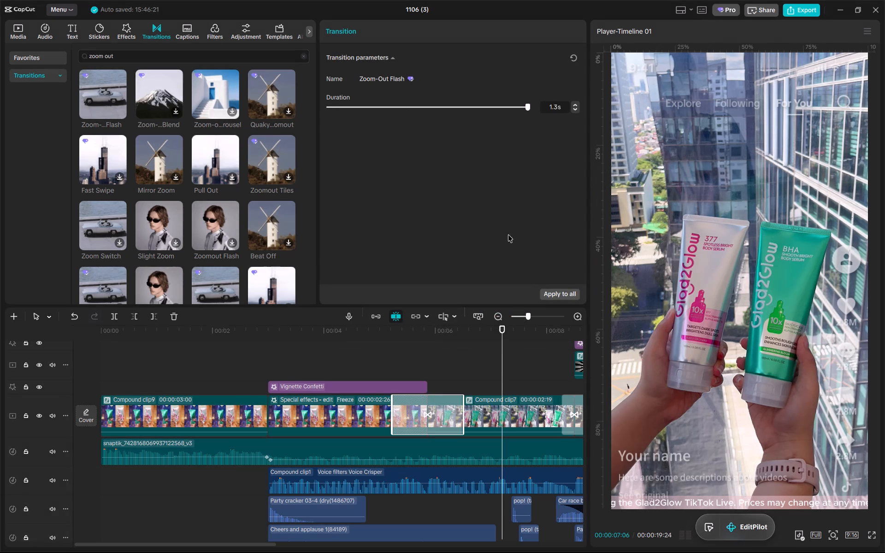
{"action": "triple_click", "coordinate": [560, 107]}
{"action": "type", "text": "0.6"}
{"action": "key", "text": "Return"}
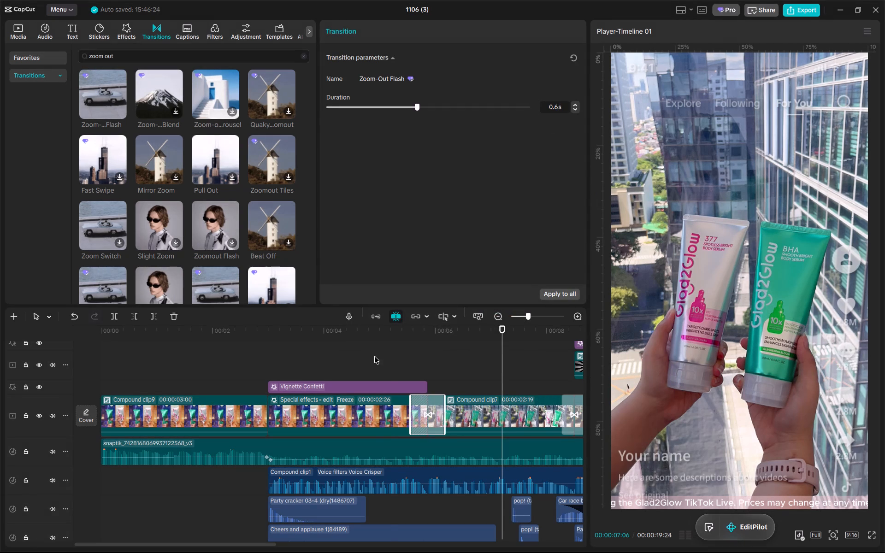
{"action": "left_click", "coordinate": [391, 331]}
{"action": "key", "text": "space"}
{"action": "left_click", "coordinate": [391, 331]}
{"action": "key", "text": "space"}
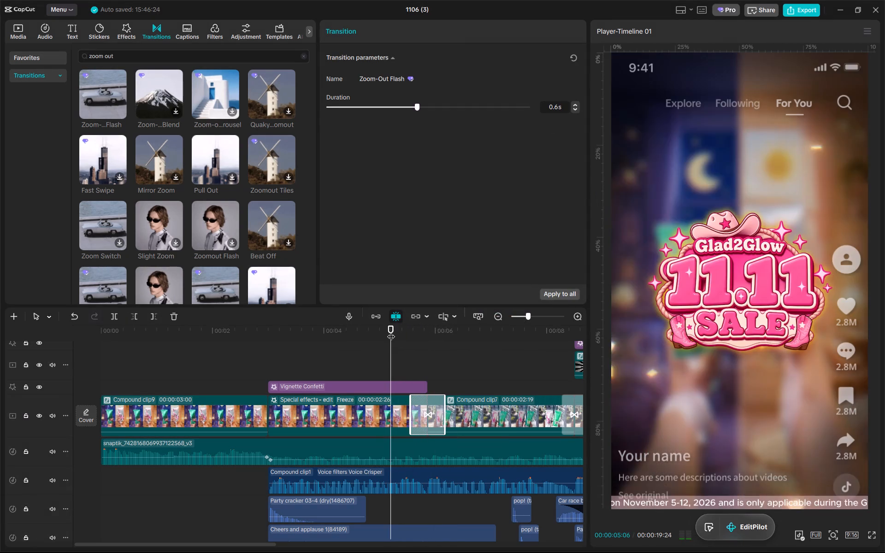
Copy the Woosh sound to 00:00:05:26 under the Zoom-Out Flash transition, placing it on the first Party cracker's track.
{"action": "scroll", "coordinate": [480, 487], "scroll_direction": "down", "scroll_amount": 2, "text": "ctrl"}
{"action": "scroll", "coordinate": [480, 487], "scroll_direction": "down", "scroll_amount": 4, "text": "alt"}
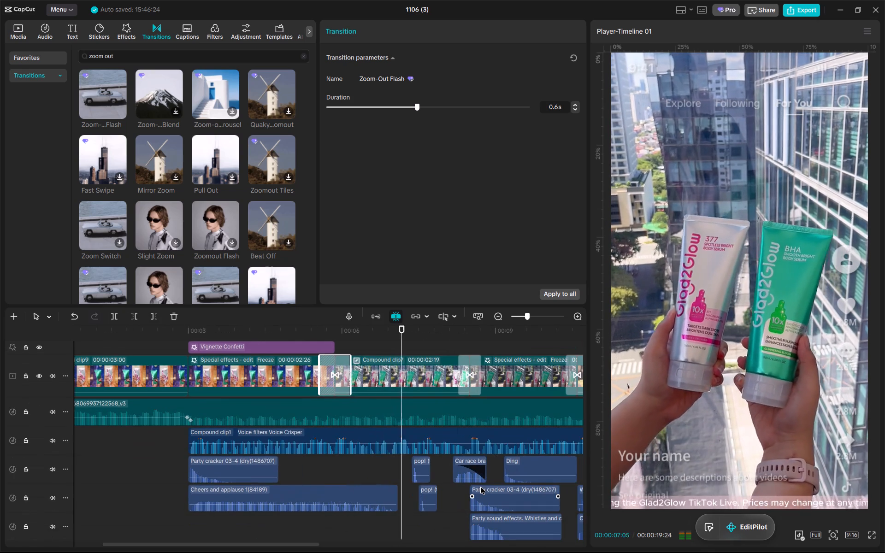
{"action": "scroll", "coordinate": [480, 487], "scroll_direction": "down", "scroll_amount": 5, "text": "ctrl"}
{"action": "scroll", "coordinate": [480, 487], "scroll_direction": "down", "scroll_amount": 4, "text": "alt"}
{"action": "key", "text": "space"}
{"action": "left_click", "coordinate": [567, 468]}
{"action": "key", "text": "ctrl+c"}
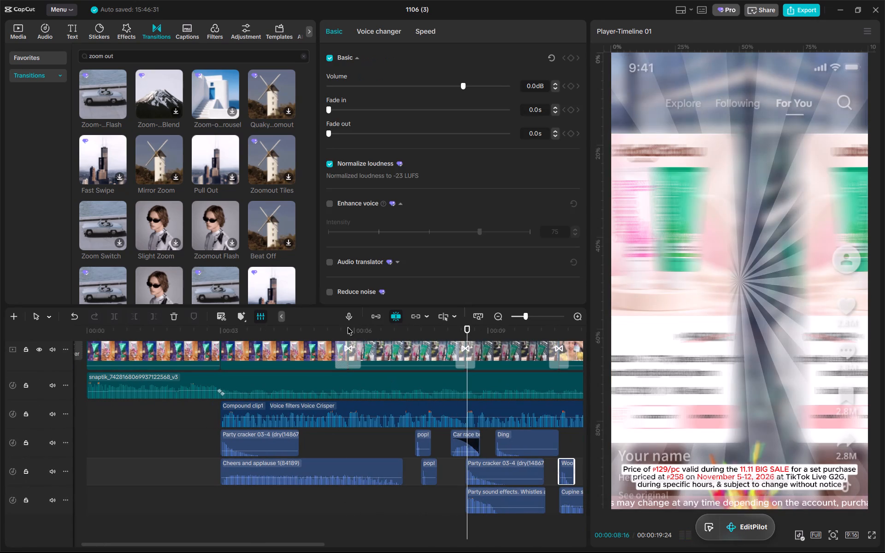
{"action": "left_click", "coordinate": [348, 327]}
{"action": "key", "text": "ctrl+v"}
{"action": "scroll", "coordinate": [352, 414], "scroll_direction": "up", "scroll_amount": 12, "text": "alt"}
{"action": "left_click_drag", "start_coordinate": [356, 499], "coordinate": [357, 442]}
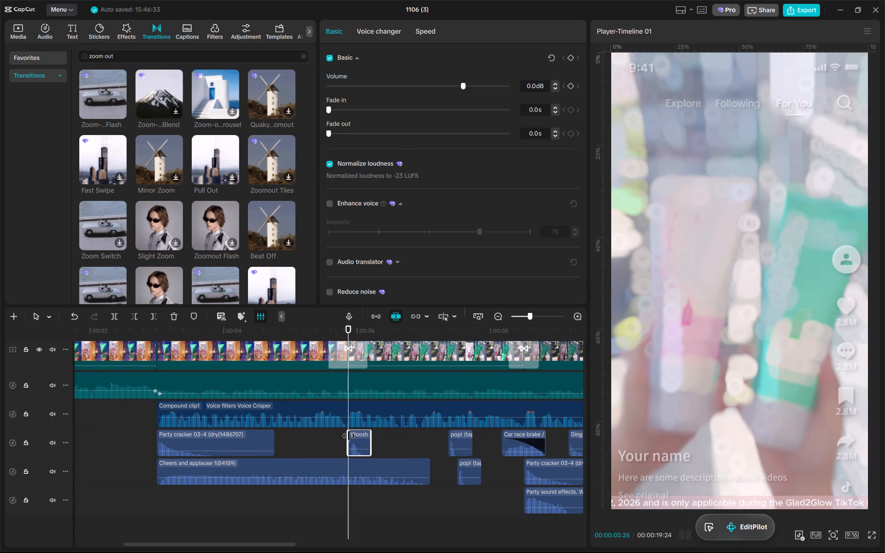
Extend the copied Woosh's start slightly and shift the clip a little earlier to match the Zoom-Out Flash transition.
{"action": "left_click_drag", "start_coordinate": [348, 435], "coordinate": [334, 435]}
{"action": "left_click", "coordinate": [333, 334]}
{"action": "key", "text": "space"}
{"action": "left_click", "coordinate": [333, 334]}
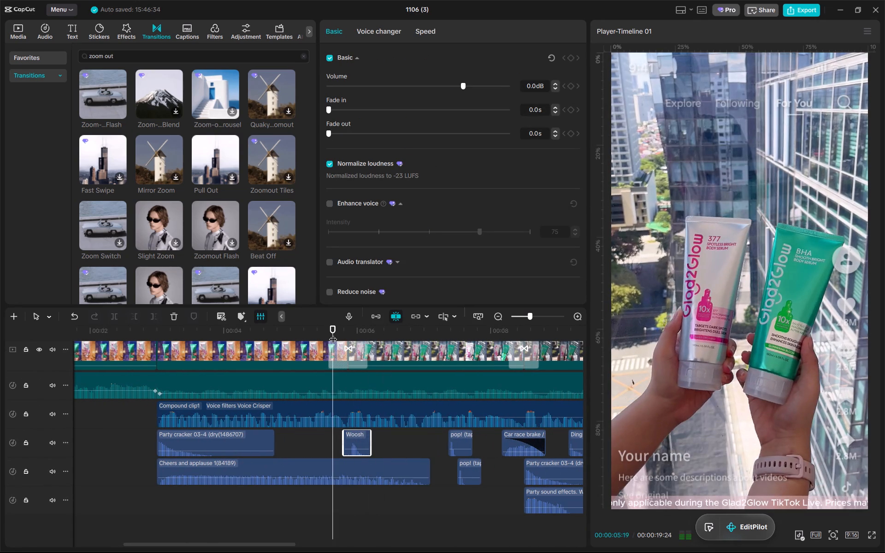
{"action": "key", "text": "space"}
{"action": "scroll", "coordinate": [352, 395], "scroll_direction": "up", "scroll_amount": 11, "text": "alt"}
{"action": "key", "text": "alt+space"}
{"action": "key", "text": "space"}
{"action": "left_click_drag", "start_coordinate": [370, 436], "coordinate": [365, 436]}
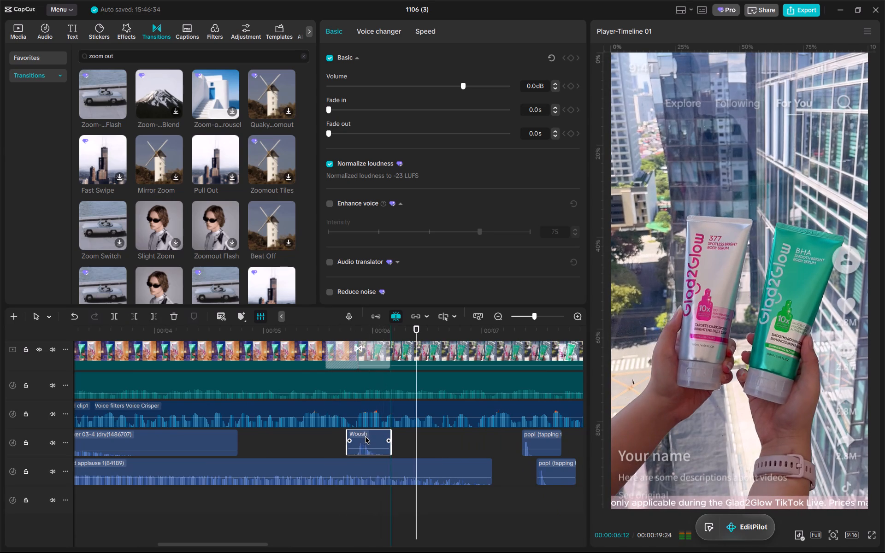
{"action": "left_click_drag", "start_coordinate": [365, 436], "coordinate": [364, 437]}
Play the timeline from just before the Zoom-Out Flash transition to check the Woosh timing and the following scenes.
{"action": "left_click", "coordinate": [329, 333]}
{"action": "key", "text": "space"}
{"action": "scroll", "coordinate": [431, 396], "scroll_direction": "down", "scroll_amount": 15, "text": "alt"}
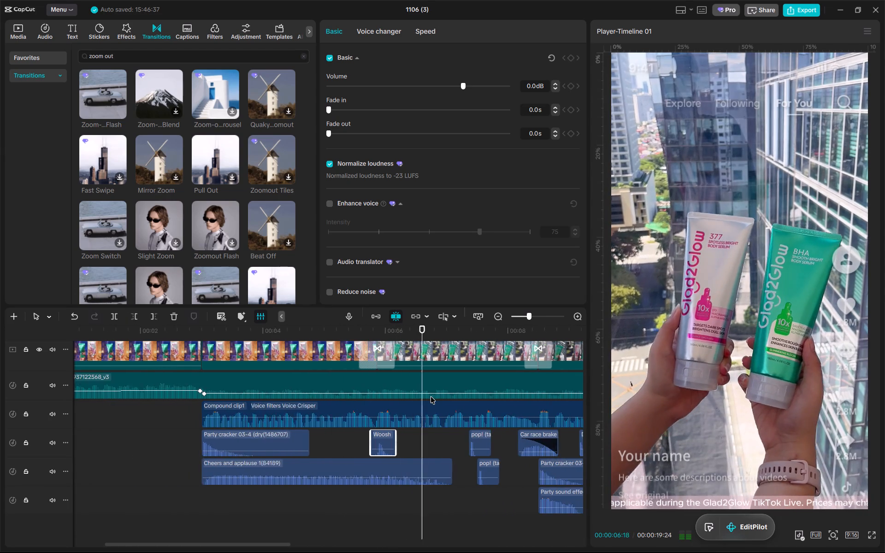
{"action": "scroll", "coordinate": [431, 396], "scroll_direction": "down", "scroll_amount": 5, "text": "alt"}
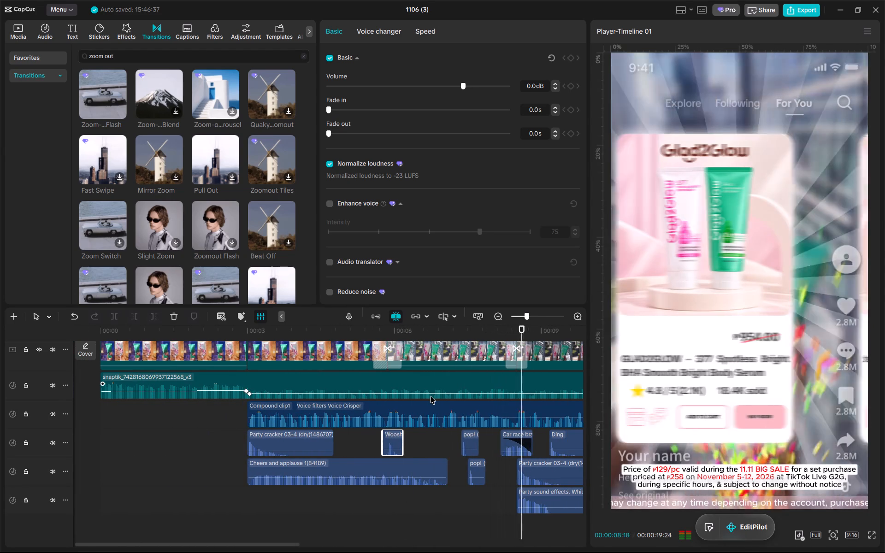
{"action": "scroll", "coordinate": [431, 396], "scroll_direction": "down", "scroll_amount": 20, "text": "alt"}
{"action": "key", "text": "space"}
Return the playhead to the timeline's start and open the export settings.
{"action": "left_click_drag", "start_coordinate": [454, 332], "coordinate": [76, 331]}
{"action": "left_click", "coordinate": [796, 13]}
Switch to the Dia browser, show the [ARONA] PH G2G NOVEMBER 2026 sheet, and close Snipping Tool.
{"action": "key", "text": "alt+Tab"}
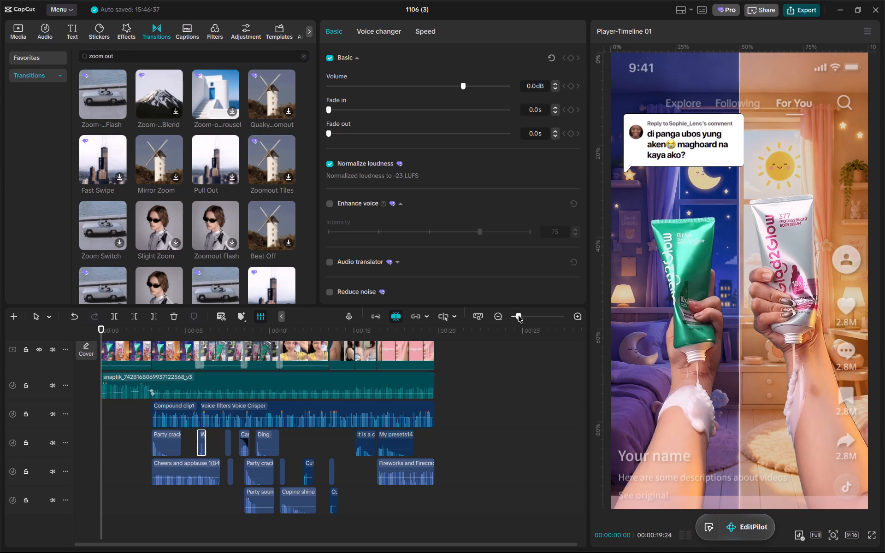
{"action": "key", "text": "alt+Tab"}
{"action": "key", "text": "alt+Tab"}
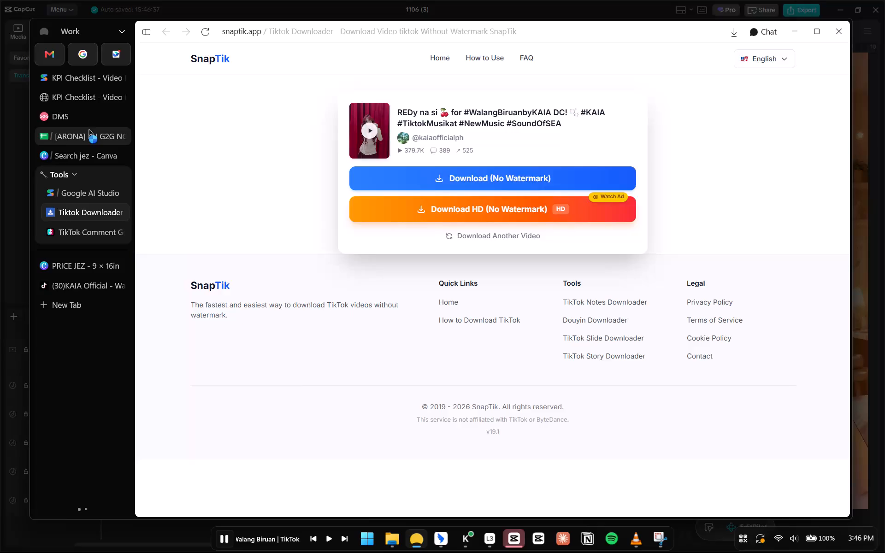
{"action": "left_click", "coordinate": [90, 129]}
{"action": "left_click", "coordinate": [653, 543]}
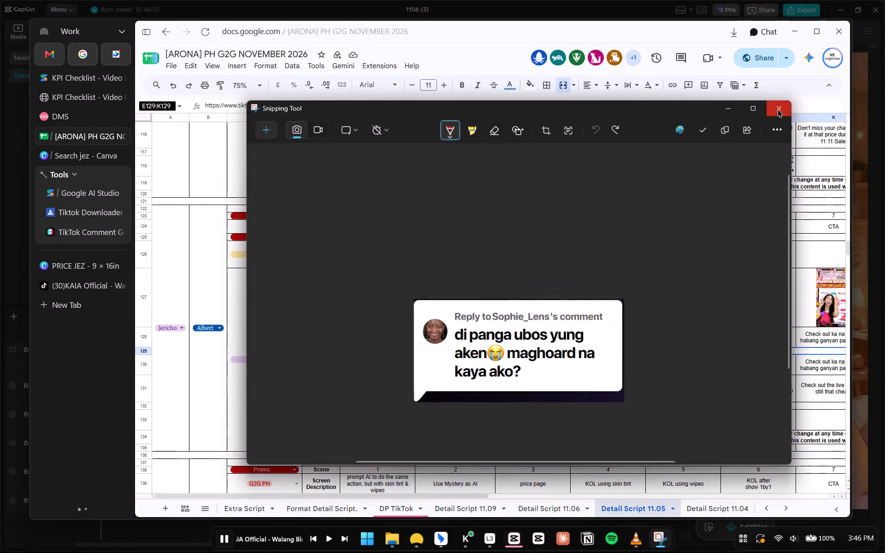
{"action": "left_click", "coordinate": [778, 110]}
{"action": "right_click", "coordinate": [657, 545]}
{"action": "left_click", "coordinate": [667, 510]}
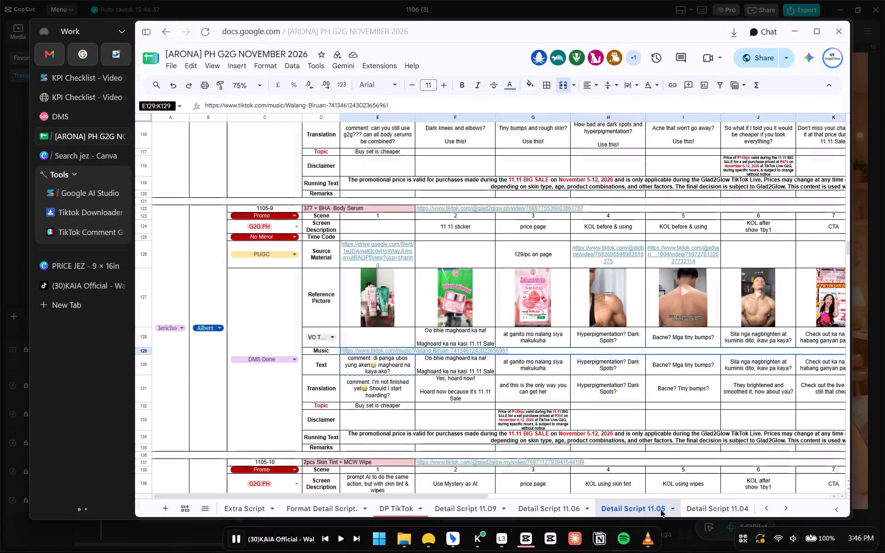
Open the DMS editing tasks and copy the full name of the 1106-5 PUGC BHA+377 body serum task.
{"action": "left_click", "coordinate": [93, 100]}
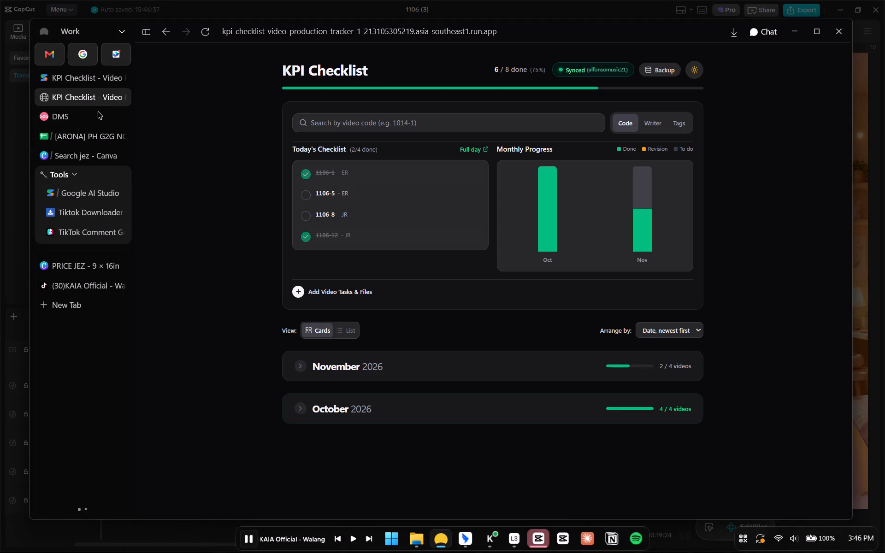
{"action": "left_click", "coordinate": [98, 112]}
{"action": "left_click", "coordinate": [194, 191]}
{"action": "left_click_drag", "start_coordinate": [194, 191], "coordinate": [299, 192]}
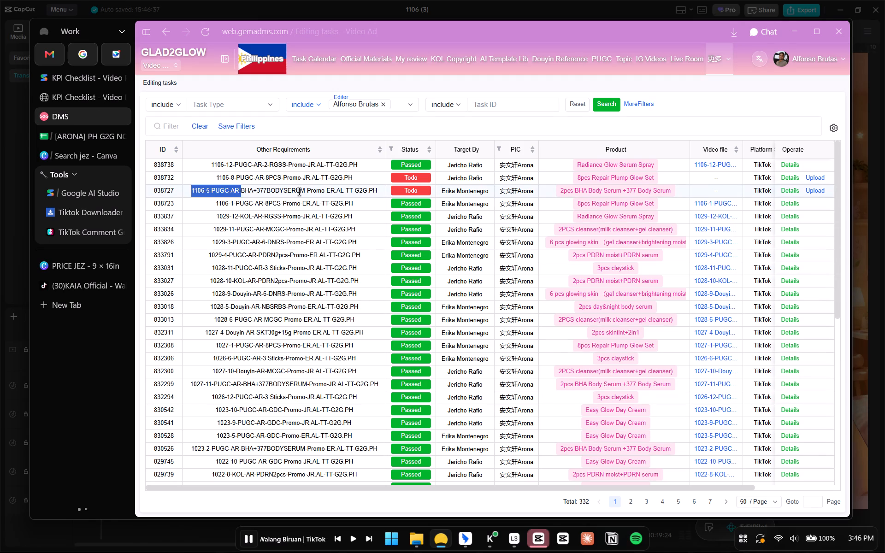
{"action": "left_click_drag", "start_coordinate": [299, 192], "coordinate": [381, 193]}
{"action": "key", "text": "ctrl+c"}
Back in CapCut, set the export folder to Documents > G2G Files > 11 November Videos > 1106-5.
{"action": "key", "text": "alt+Tab"}
{"action": "left_click", "coordinate": [621, 165]}
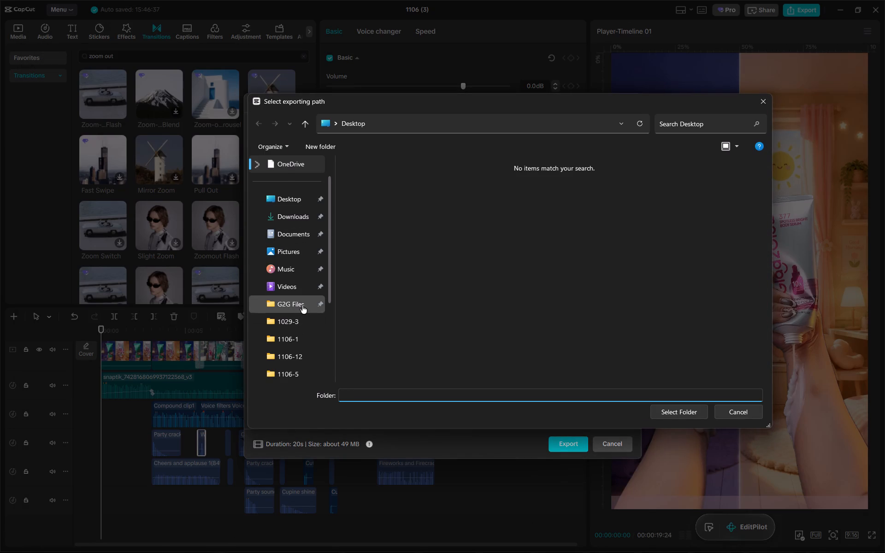
{"action": "left_click", "coordinate": [302, 305]}
{"action": "double_click", "coordinate": [464, 222]}
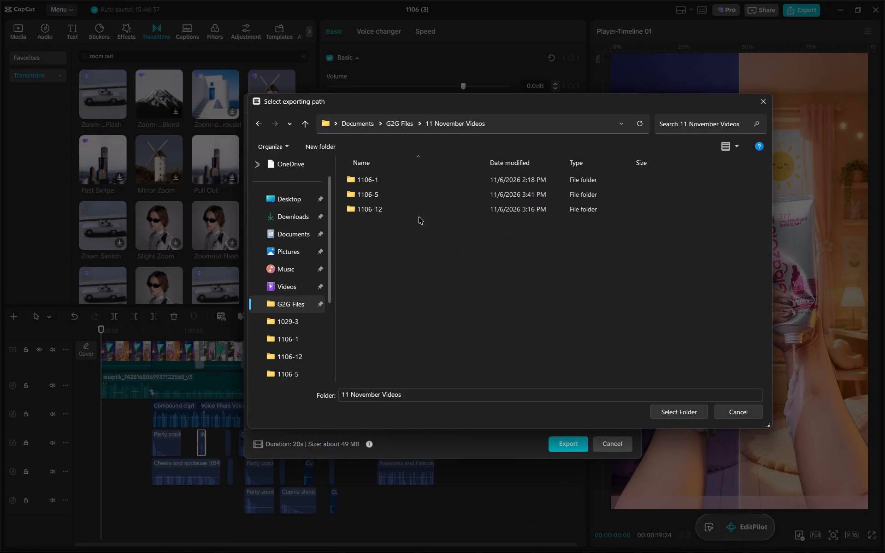
{"action": "double_click", "coordinate": [423, 195]}
{"action": "left_click", "coordinate": [688, 421]}
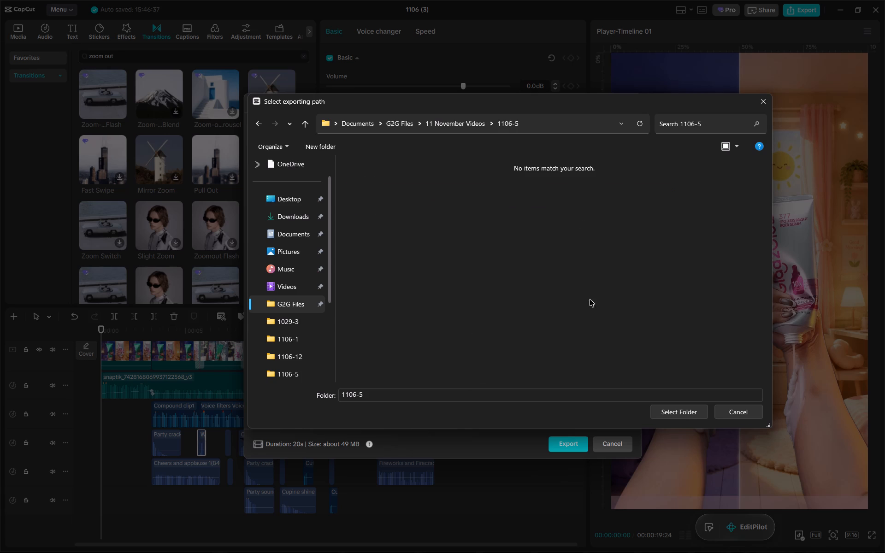
{"action": "left_click", "coordinate": [684, 413]}
Replace the export name with the copied 1106-5-PUGC-AR-BHA+377BODYSERUM task name.
{"action": "left_click", "coordinate": [572, 153]}
{"action": "key", "text": "ctrl+a"}
{"action": "key", "text": "ctrl+v"}
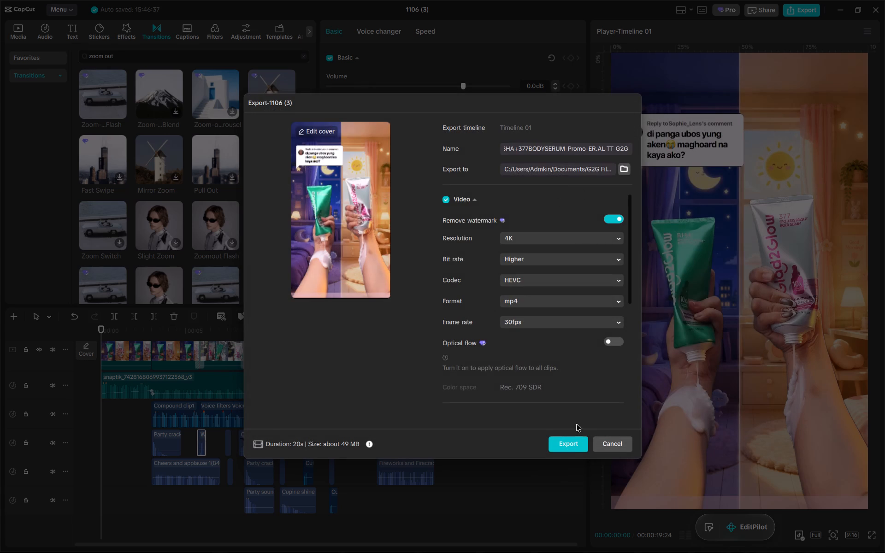
Export the 1106-5 BHA+377 body serum video as a 4K HEVC mp4, open its output folder, and close the export window.
{"action": "left_click", "coordinate": [570, 446]}
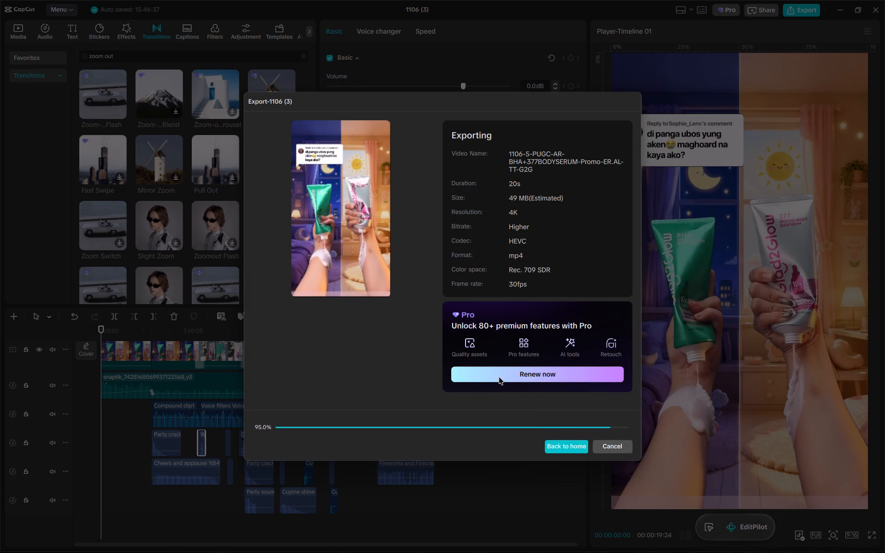
{"action": "left_click", "coordinate": [300, 437]}
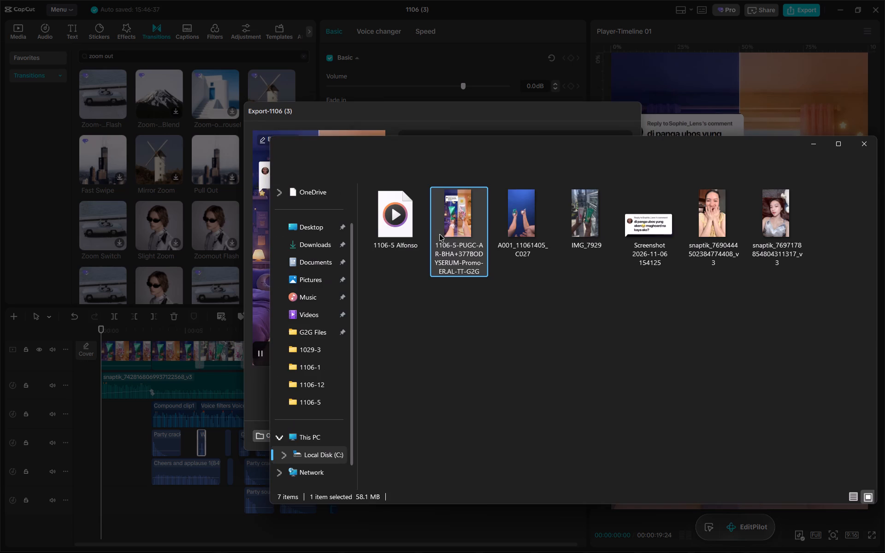
{"action": "left_click", "coordinate": [628, 109]}
{"action": "left_click", "coordinate": [614, 430]}
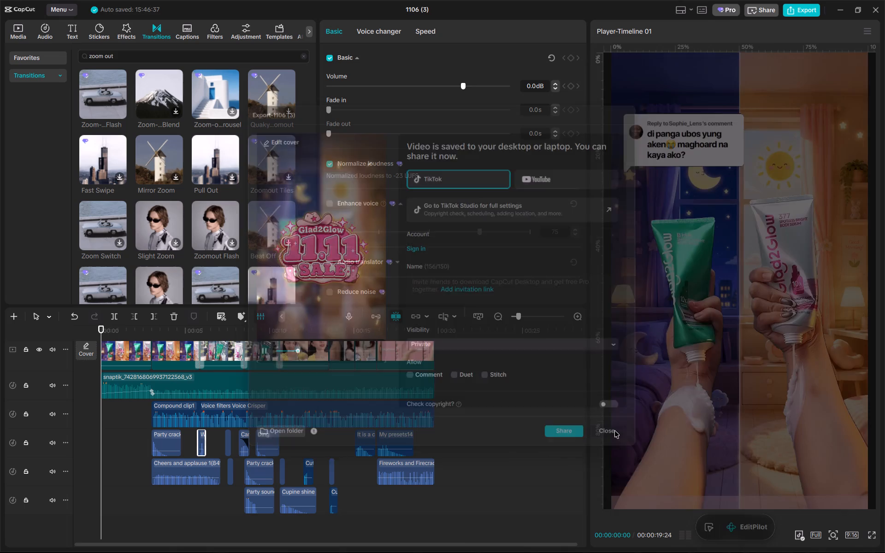
In Dia's DMS editing tasks, upload the exported video from 11 November Videos > 1106-5 to the 1106-5 BHA+377BODYSERUM task and submit for review.
{"action": "left_click", "coordinate": [439, 536]}
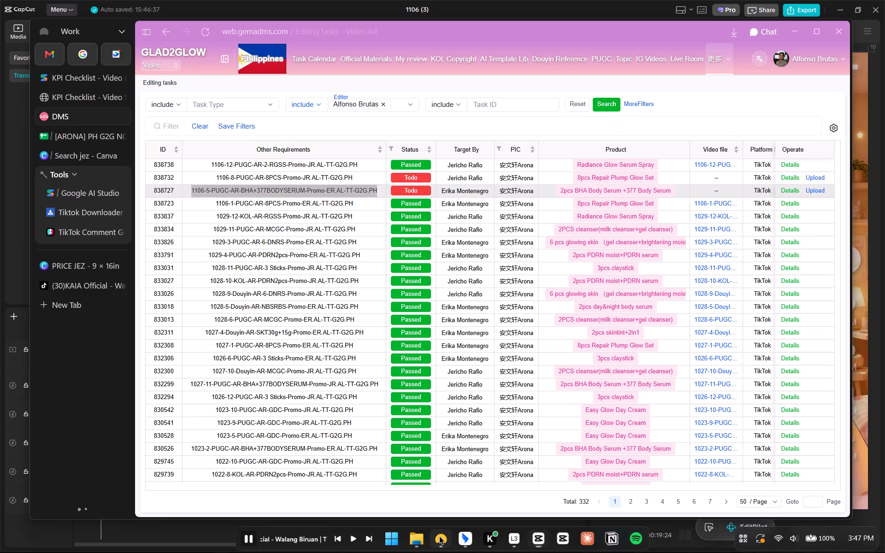
{"action": "left_click", "coordinate": [819, 192]}
{"action": "left_click", "coordinate": [449, 259]}
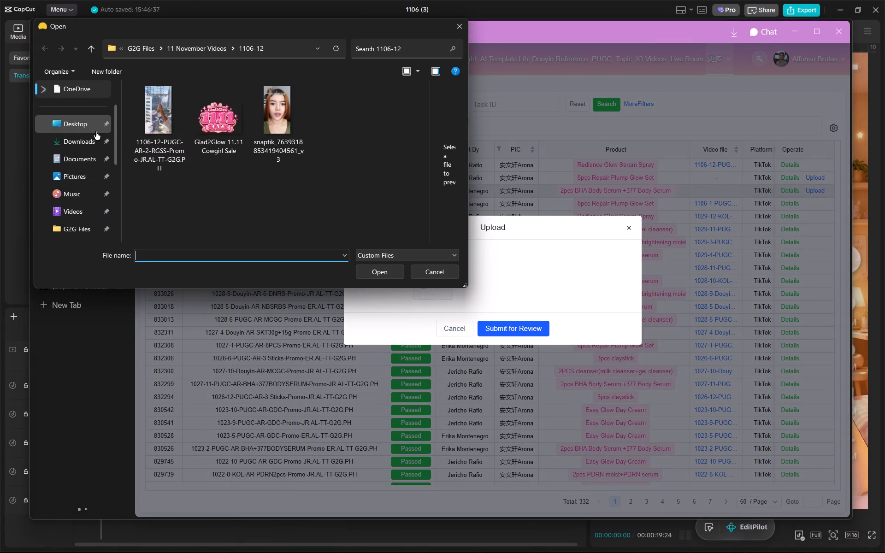
{"action": "scroll", "coordinate": [94, 131], "scroll_direction": "down", "scroll_amount": 2}
{"action": "left_click", "coordinate": [89, 119]}
{"action": "double_click", "coordinate": [241, 144]}
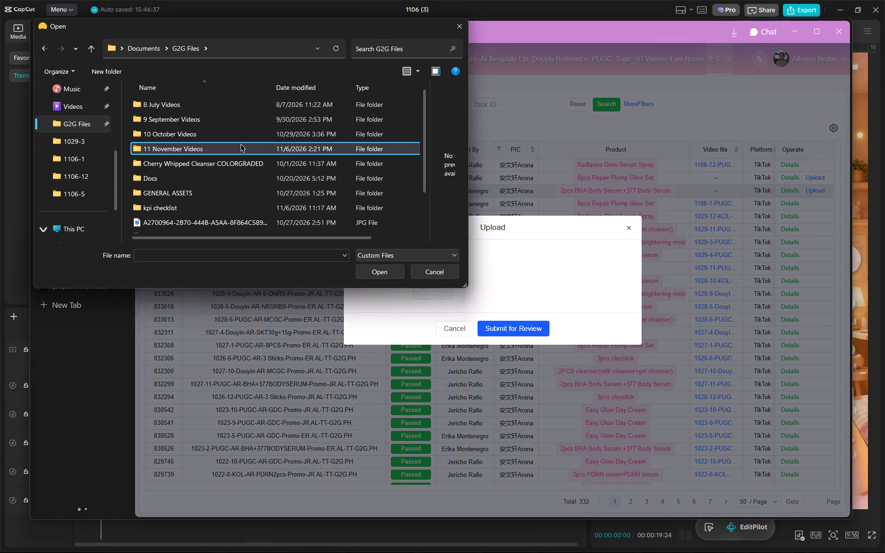
{"action": "double_click", "coordinate": [232, 120]}
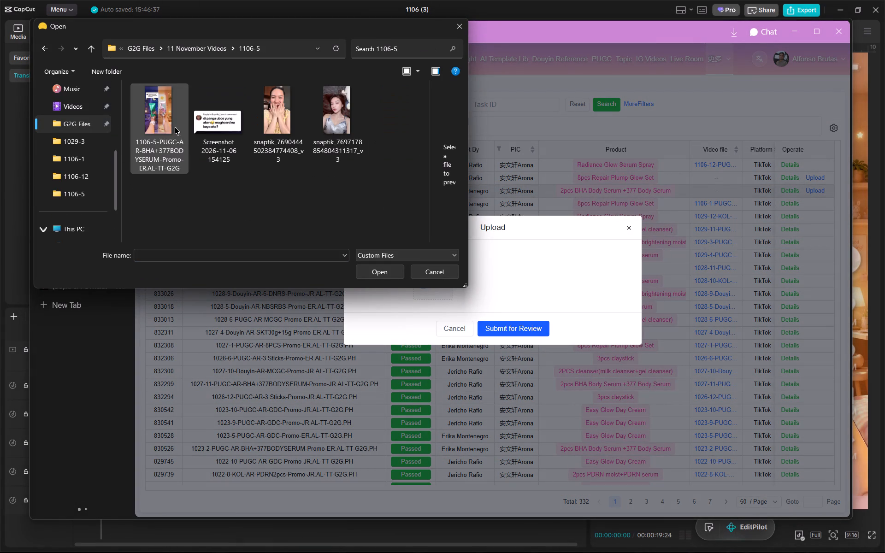
{"action": "left_click", "coordinate": [171, 125]}
{"action": "left_click", "coordinate": [379, 271]}
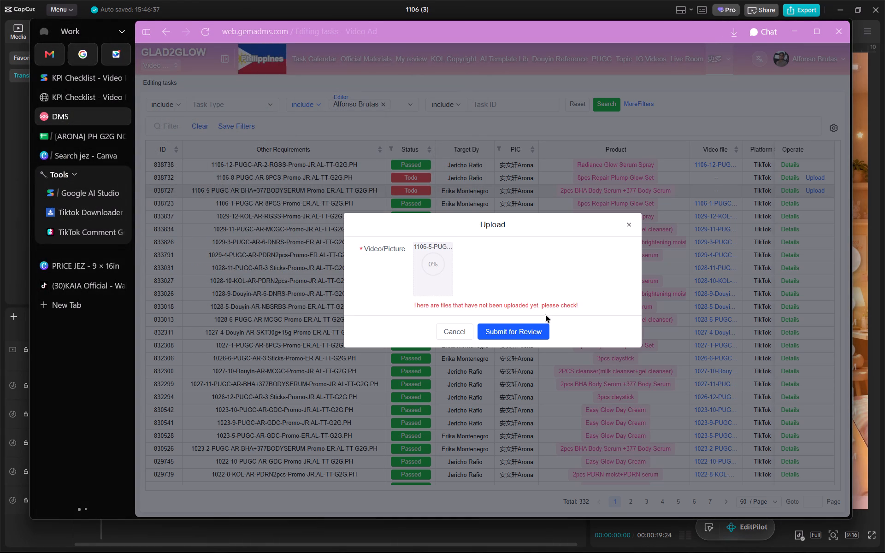
{"action": "left_click", "coordinate": [533, 336]}
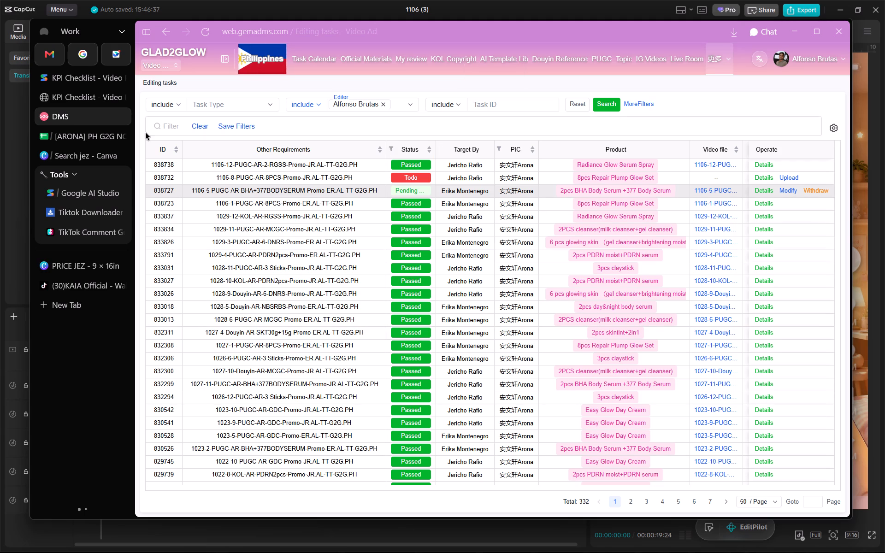
Collapse the Tools tab group, close the KAIA Official TikTok tab, and leave the PRICE JEZ Canva design showing.
{"action": "left_click", "coordinate": [84, 173]}
{"action": "left_click", "coordinate": [94, 207]}
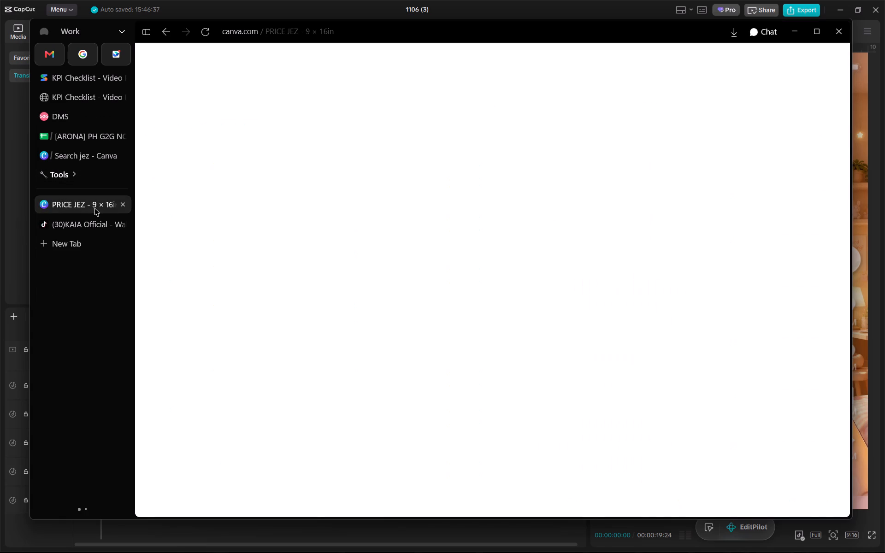
{"action": "left_click", "coordinate": [100, 216]}
{"action": "left_click", "coordinate": [125, 220]}
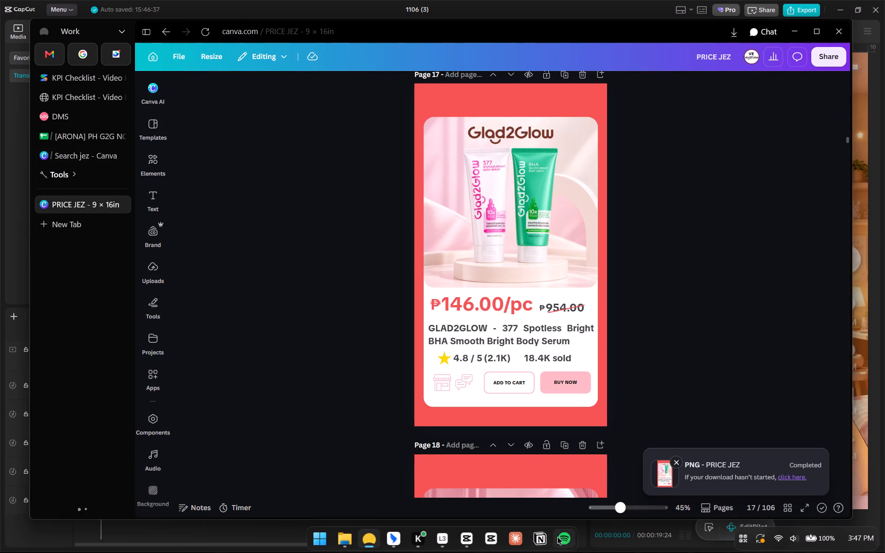
Bring CapCut to the front and minimize its window.
{"action": "left_click", "coordinate": [487, 542]}
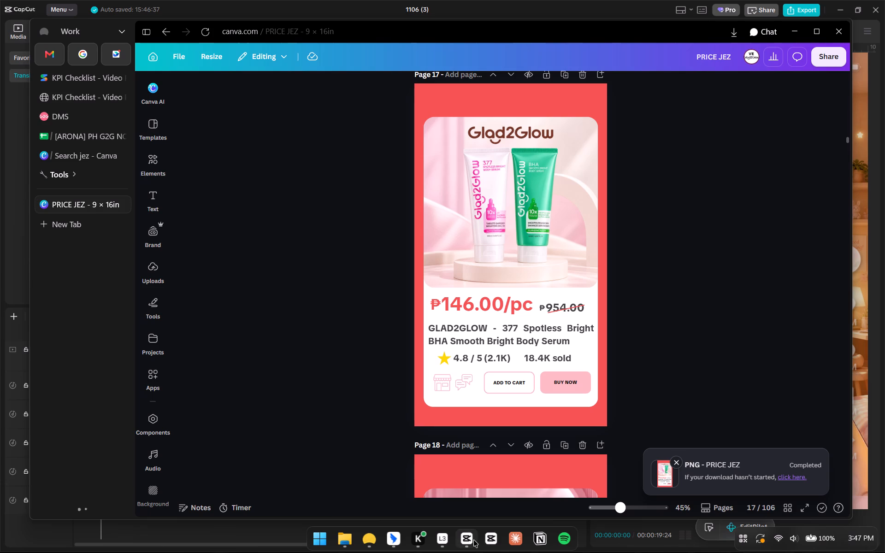
{"action": "left_click", "coordinate": [473, 540]}
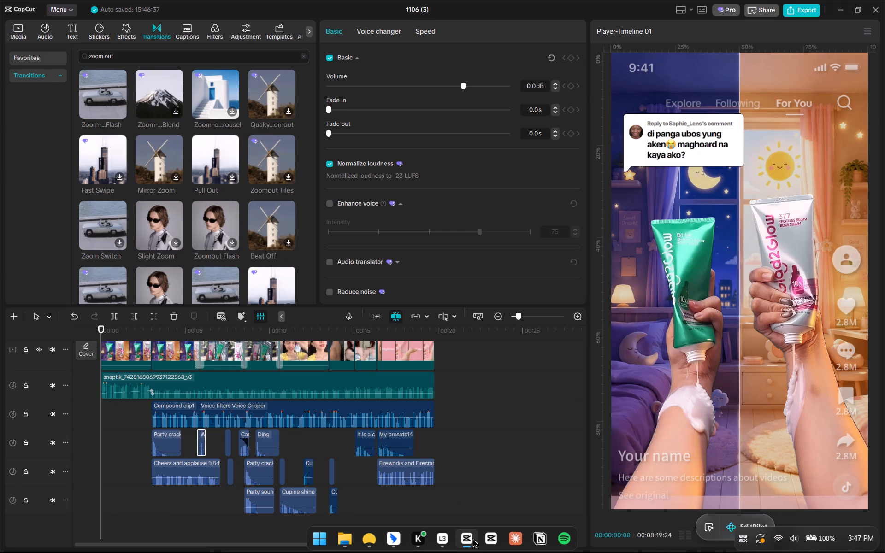
{"action": "left_click", "coordinate": [464, 540]}
{"action": "left_click", "coordinate": [469, 536]}
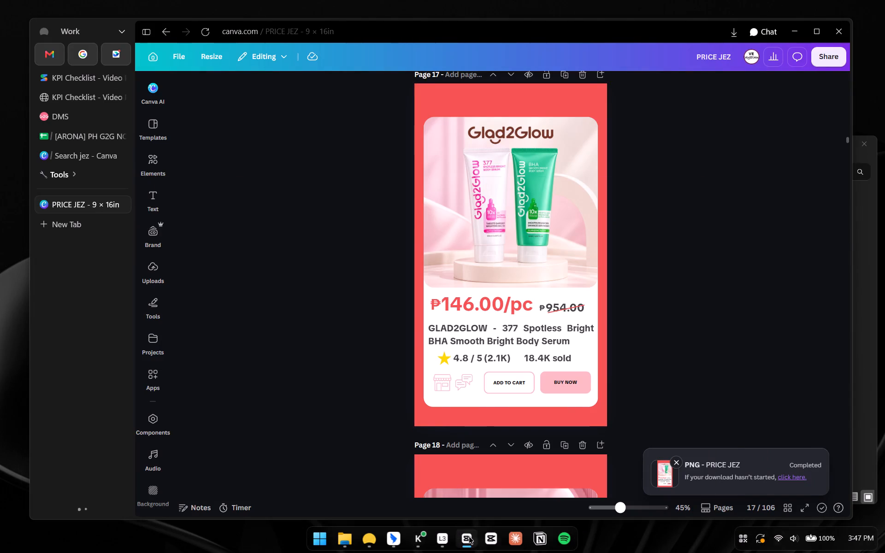